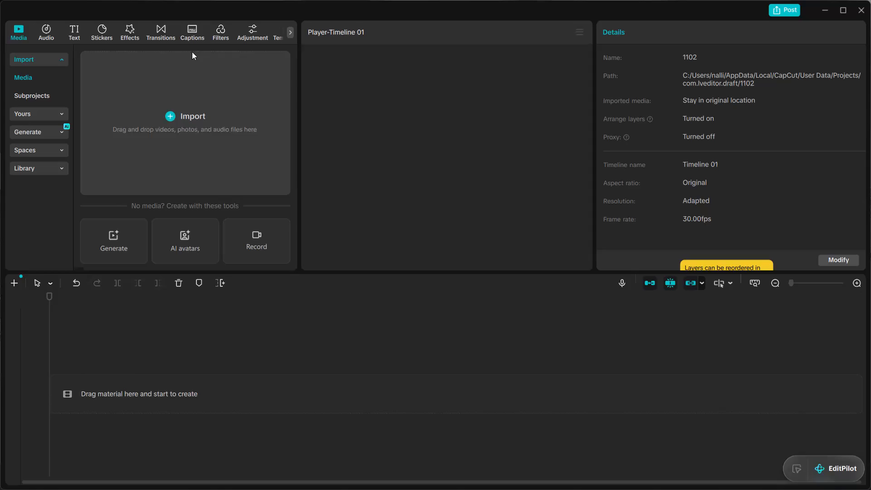
Import the w17 image and the w15 to w1 video clips from the Downloads folder into the project.
click(173, 127)
click(182, 142)
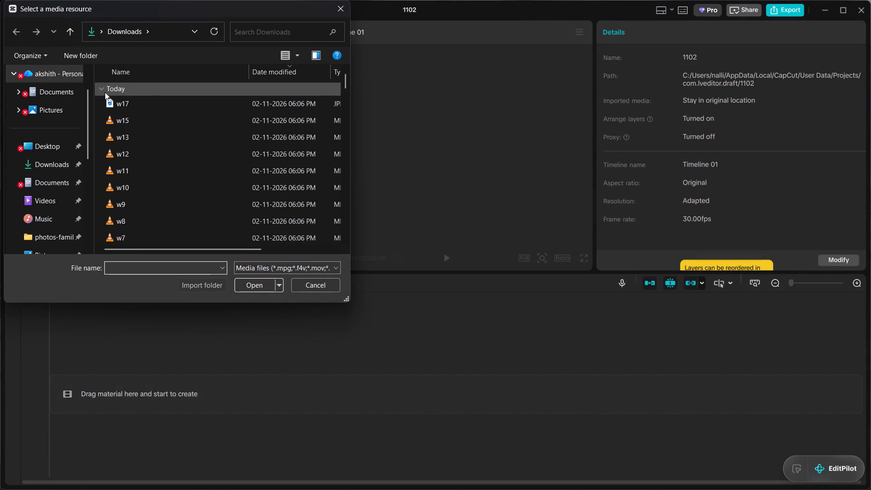
drag(95, 97, 186, 199)
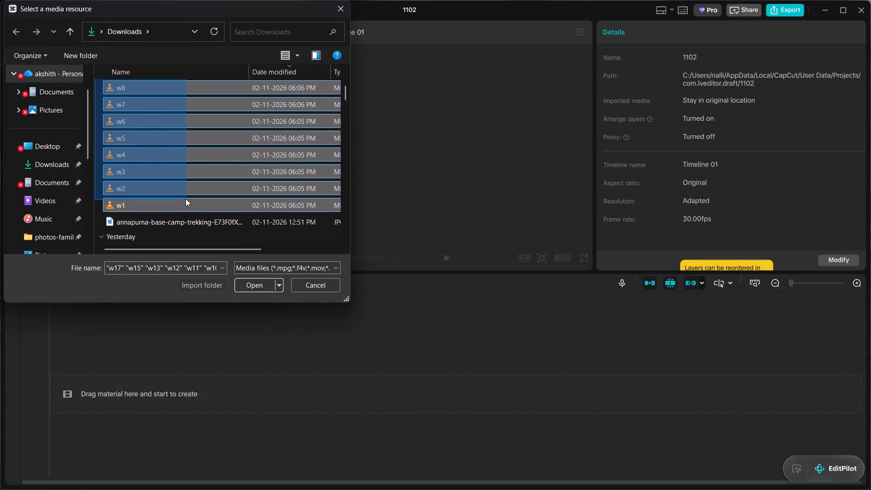
drag(186, 199, 197, 208)
click(251, 289)
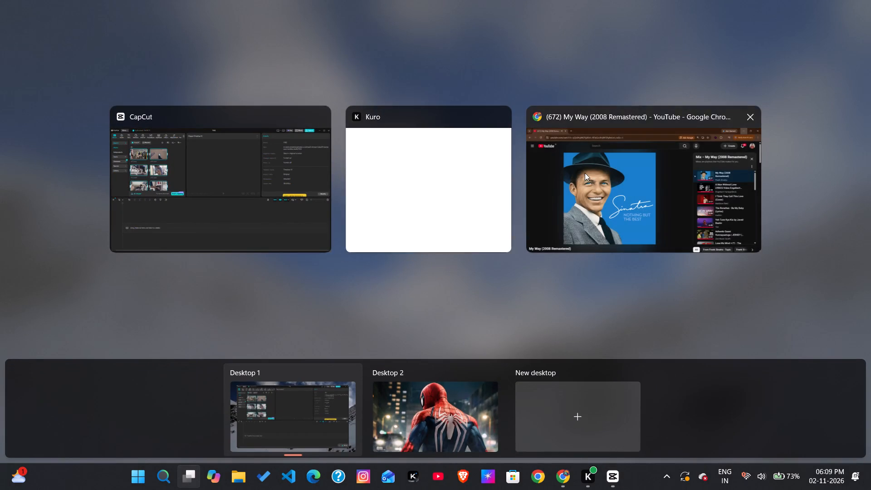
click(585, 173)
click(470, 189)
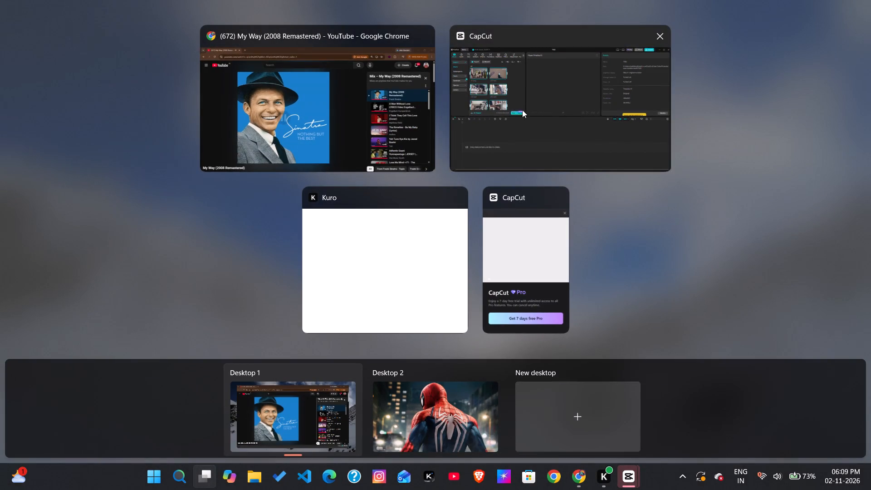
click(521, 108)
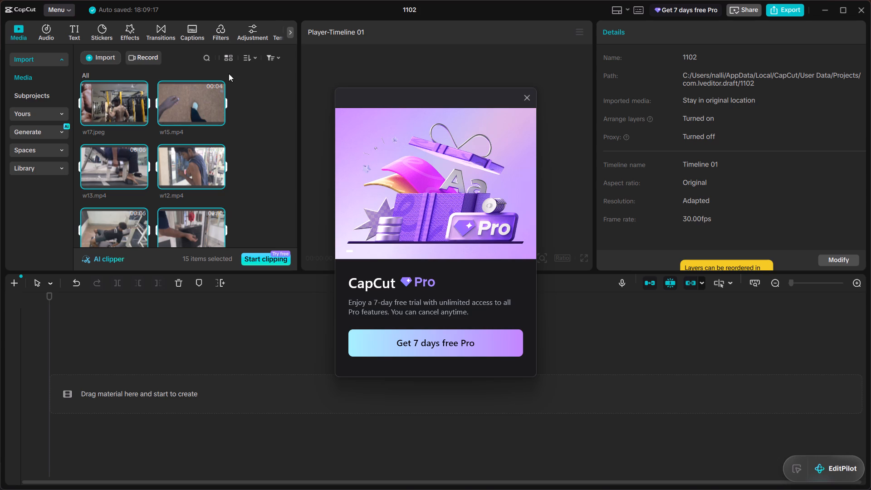
Dismiss the CapCut Pro 7-day free trial offer covering the editor.
drag(259, 106, 159, 134)
drag(159, 134, 210, 229)
click(528, 98)
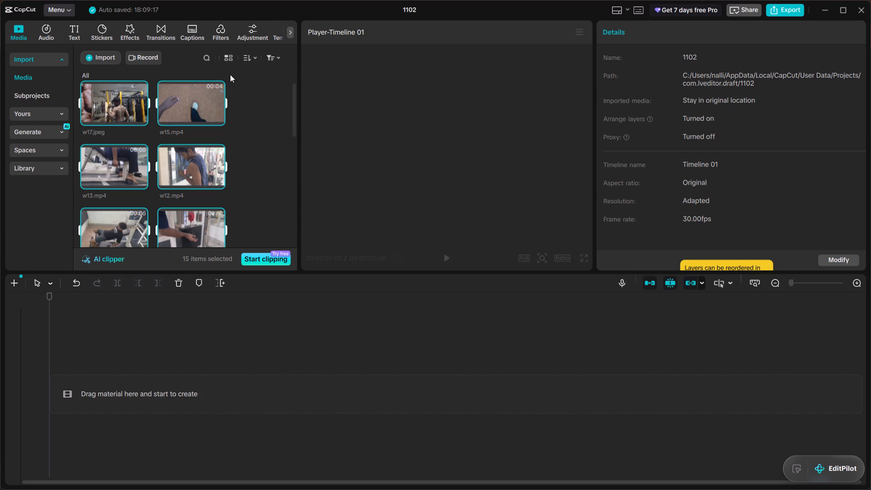
Select the imported media items together, starting from w17.jpeg and w15.mp4 and continuing down the media library.
drag(234, 90, 91, 253)
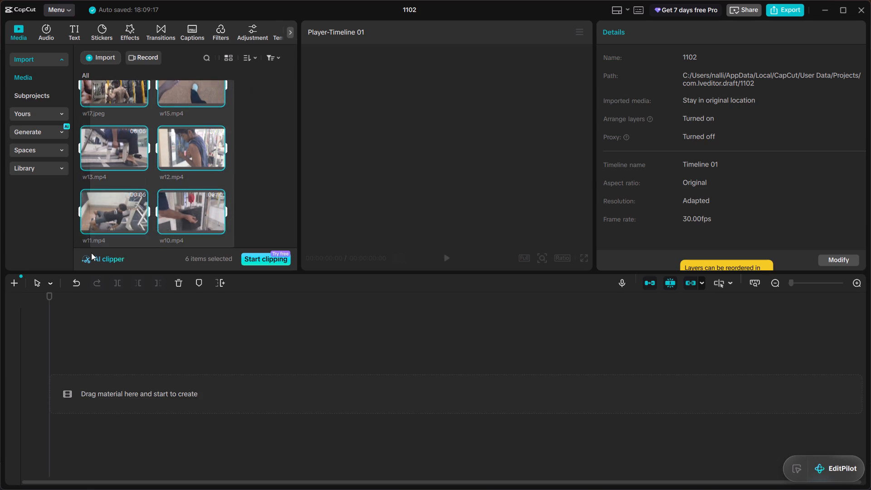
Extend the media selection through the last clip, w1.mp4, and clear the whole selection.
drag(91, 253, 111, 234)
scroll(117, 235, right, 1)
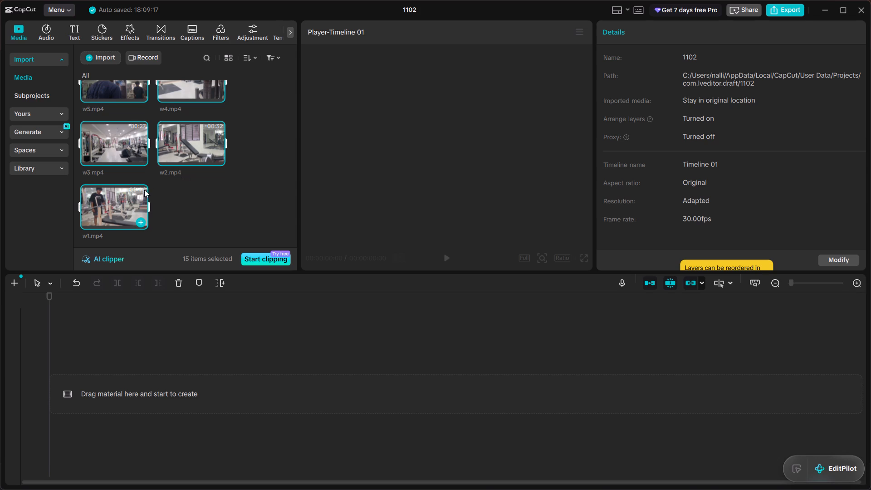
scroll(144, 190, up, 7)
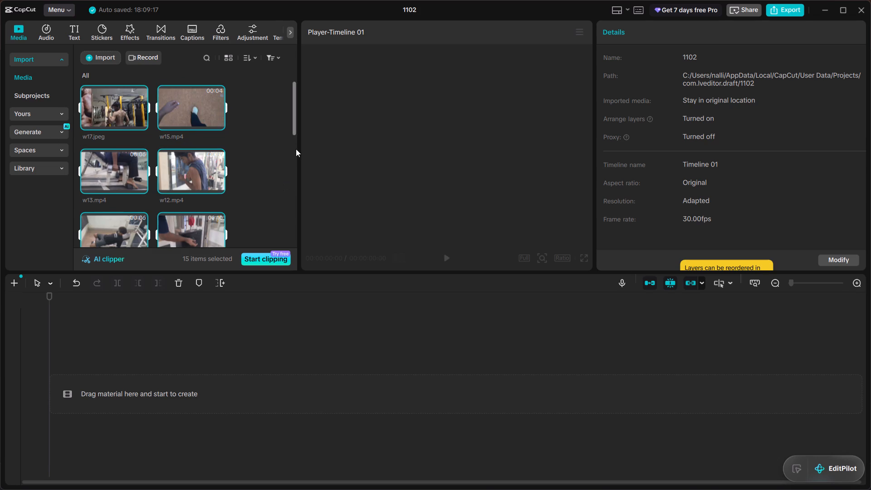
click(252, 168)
Look through the imported media in the library, from w17.jpeg down to w1.mp4.
scroll(252, 168, down, 6)
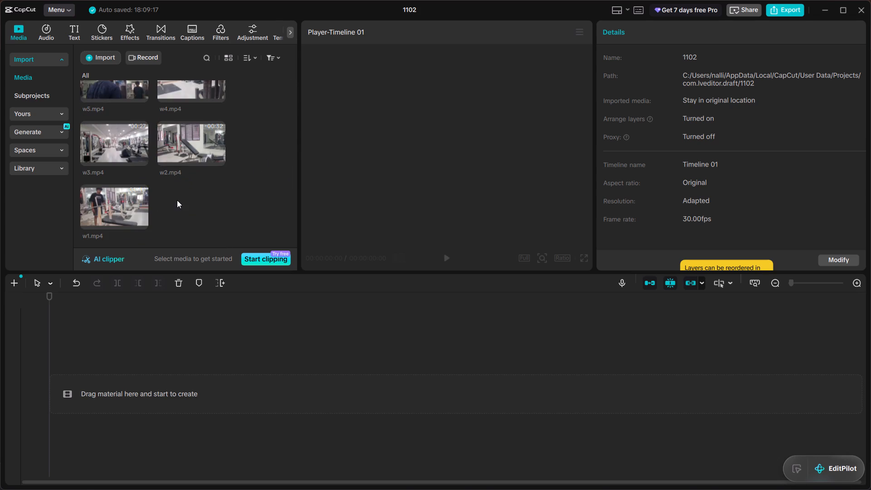
scroll(177, 200, up, 4)
scroll(177, 200, down, 1)
scroll(177, 200, up, 2)
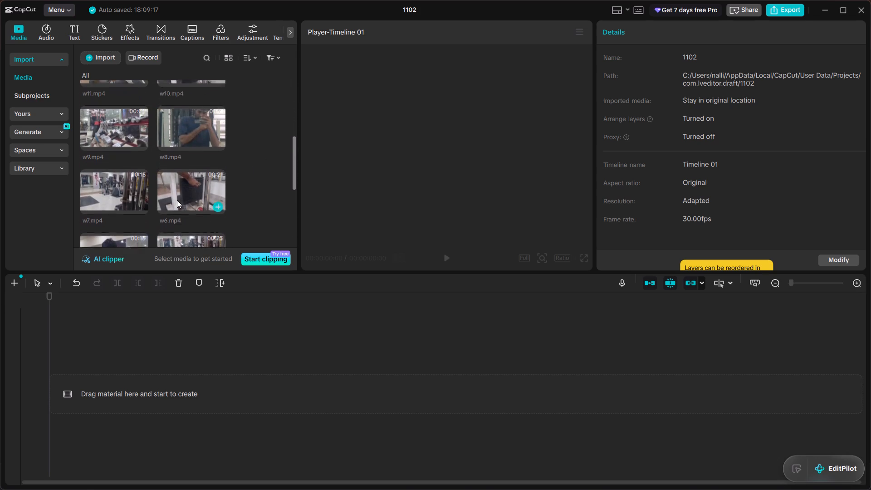
scroll(177, 200, up, 1)
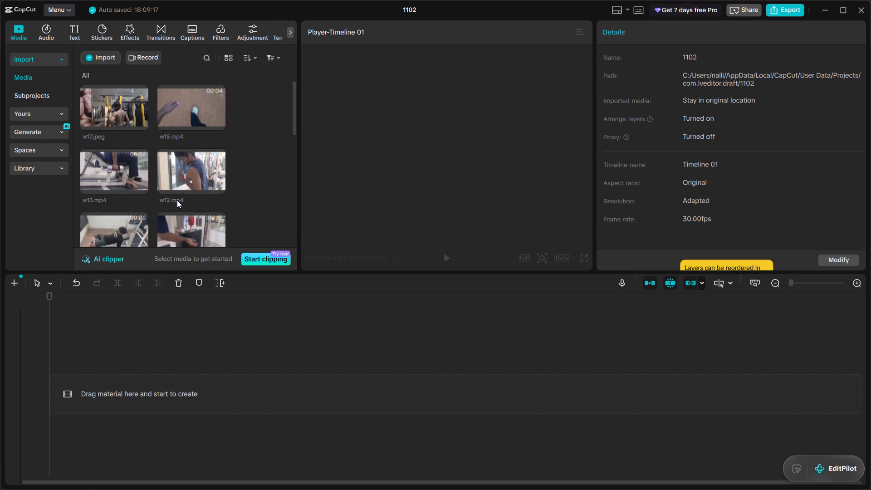
click(248, 153)
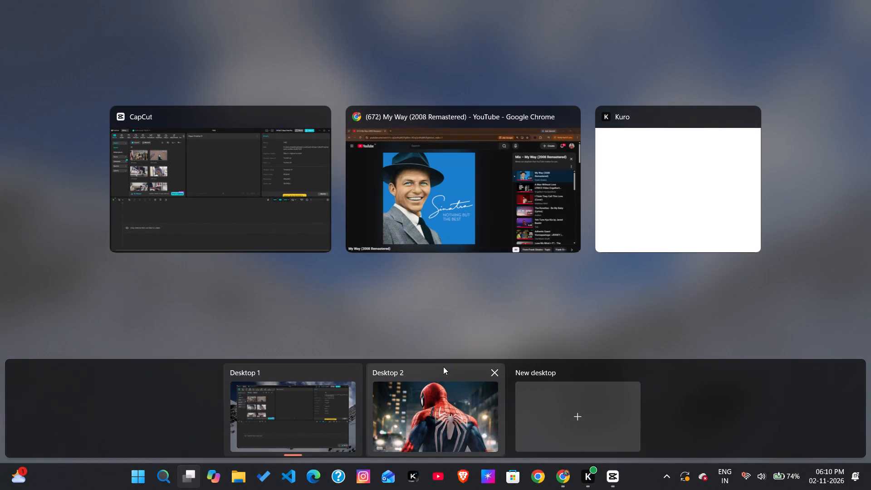
Open the Windows search from the desktop.
click(152, 480)
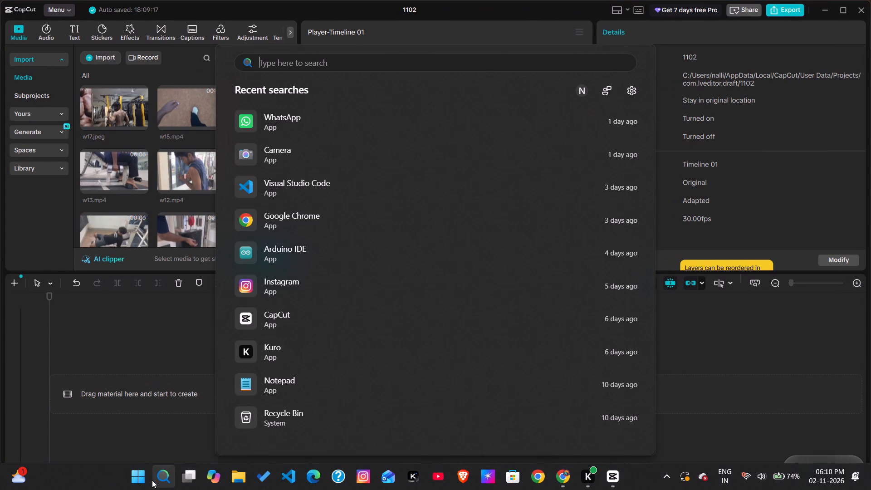
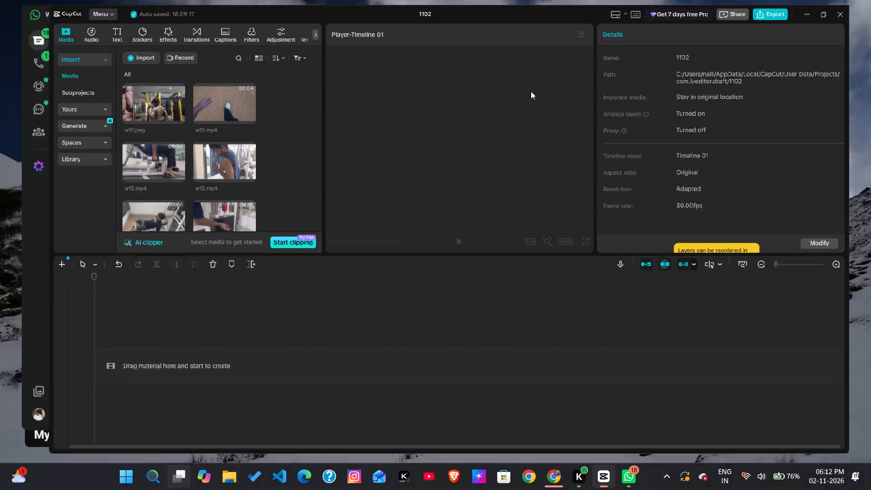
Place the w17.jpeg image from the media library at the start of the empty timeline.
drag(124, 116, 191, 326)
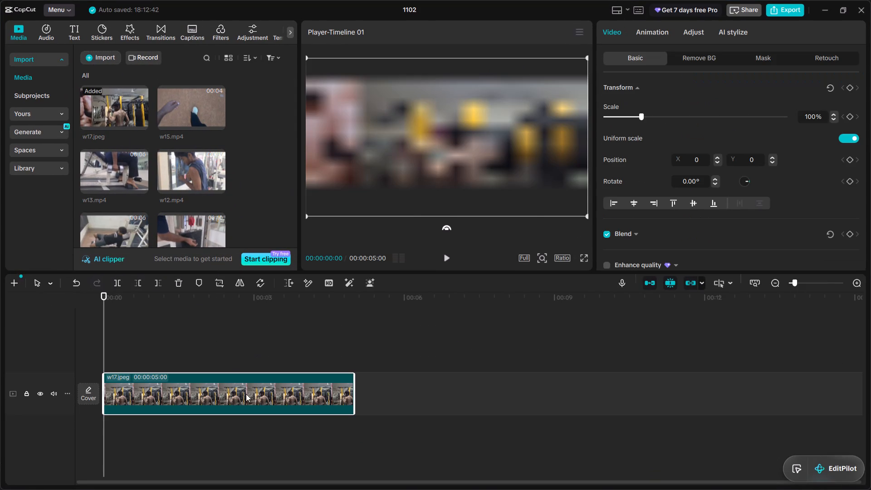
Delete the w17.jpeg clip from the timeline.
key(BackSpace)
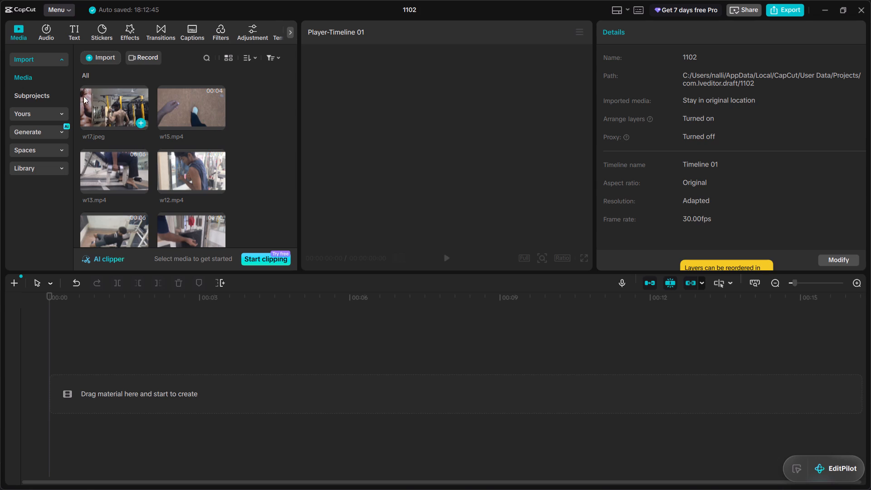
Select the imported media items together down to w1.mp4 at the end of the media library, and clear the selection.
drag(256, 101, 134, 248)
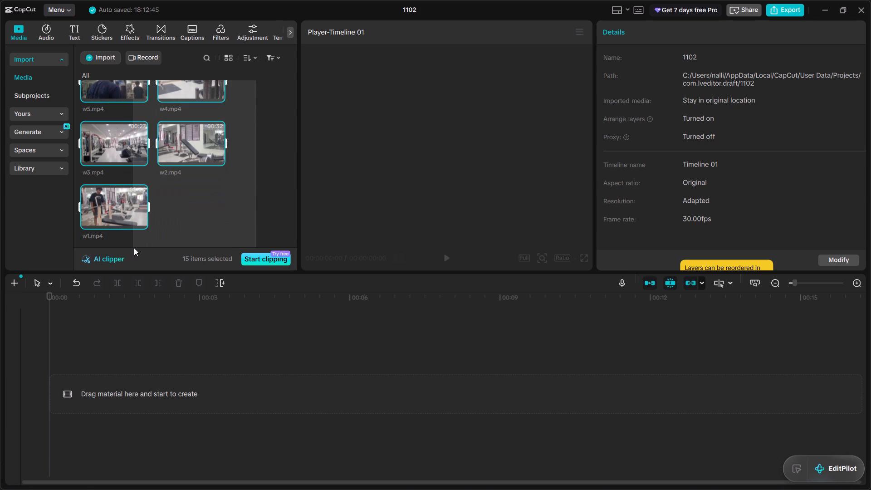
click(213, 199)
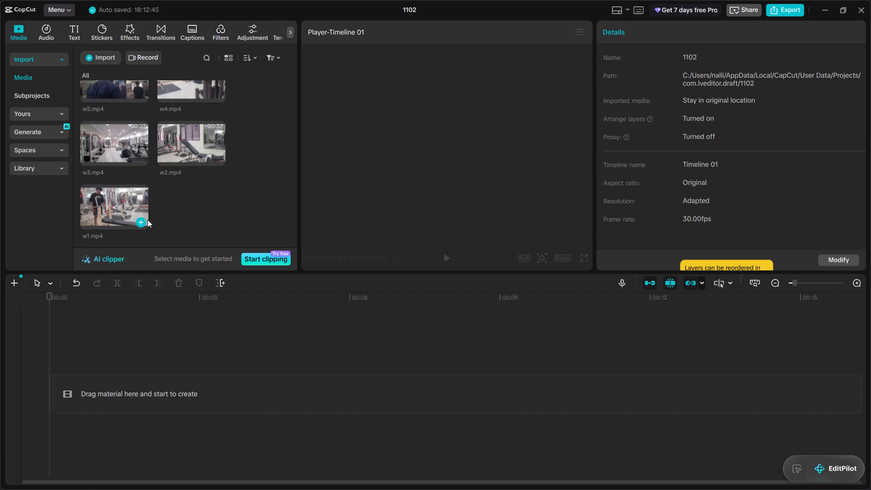
Add the w1.mp4 clip to the empty timeline as the first clip, accepting the HDR to SDR color space conversion.
click(142, 221)
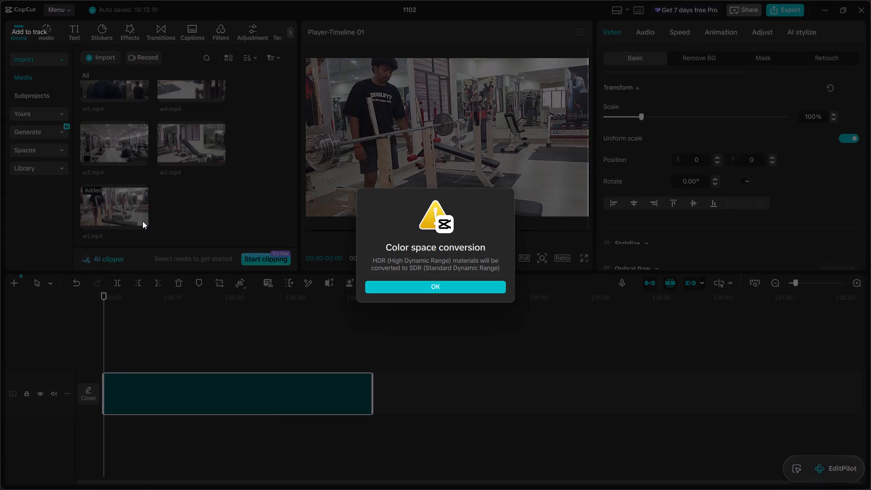
click(405, 288)
Preview the opening of the w1.mp4 clip on the timeline, pausing playback at 00:00:03:15.
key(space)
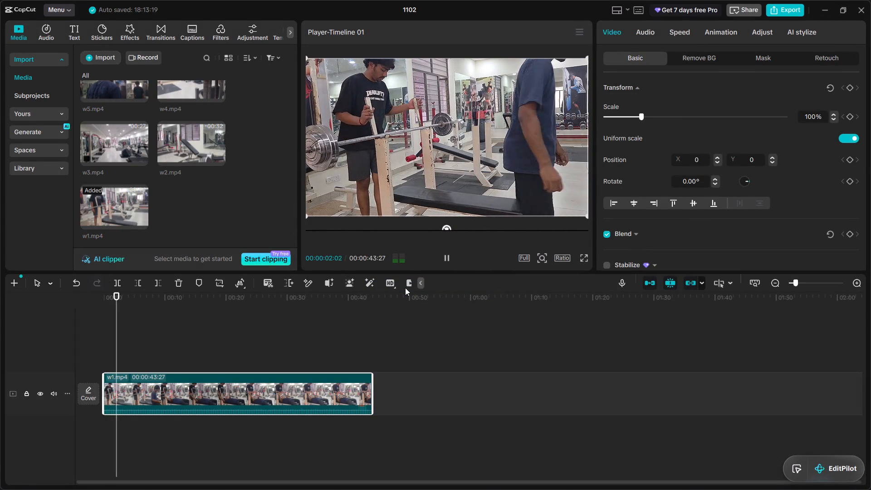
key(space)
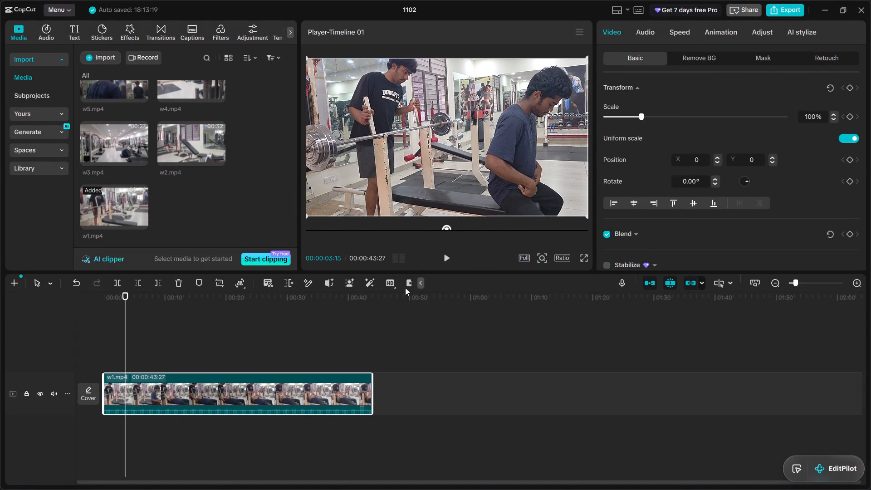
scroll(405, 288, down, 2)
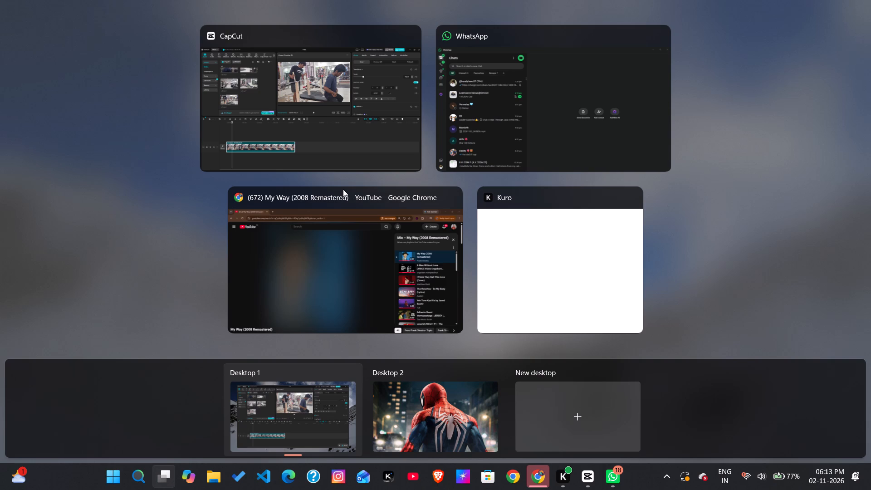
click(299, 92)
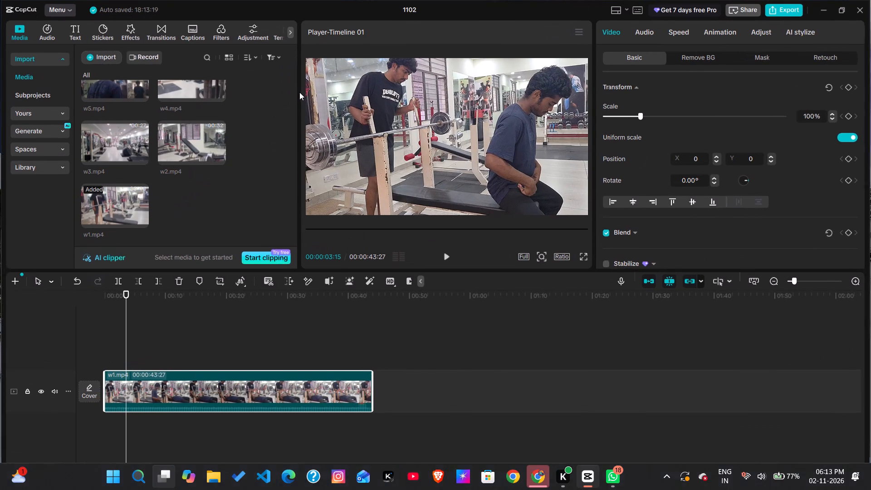
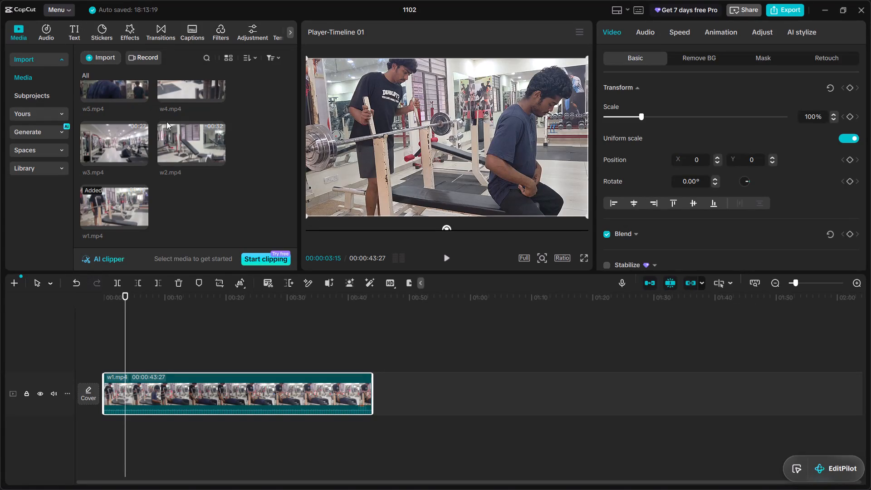
Preview the gym clips w2.mp4 and w3.mp4 from the imported media.
click(188, 142)
scroll(188, 142, up, 1)
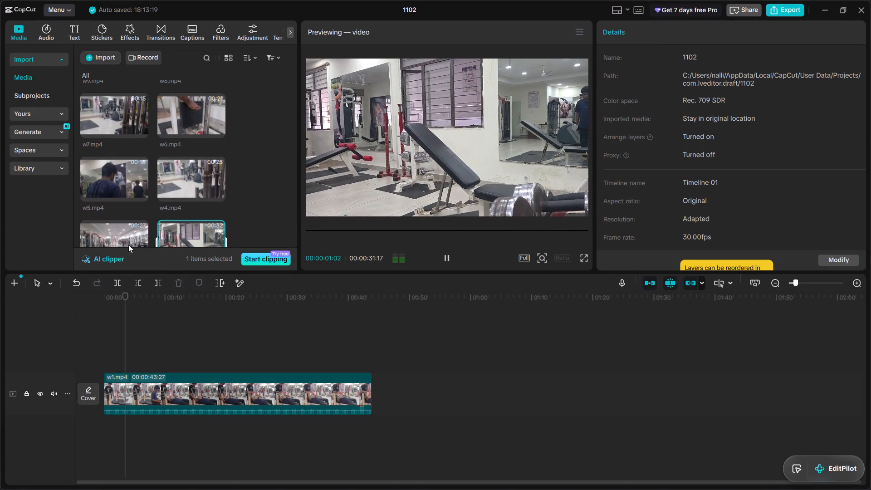
click(128, 245)
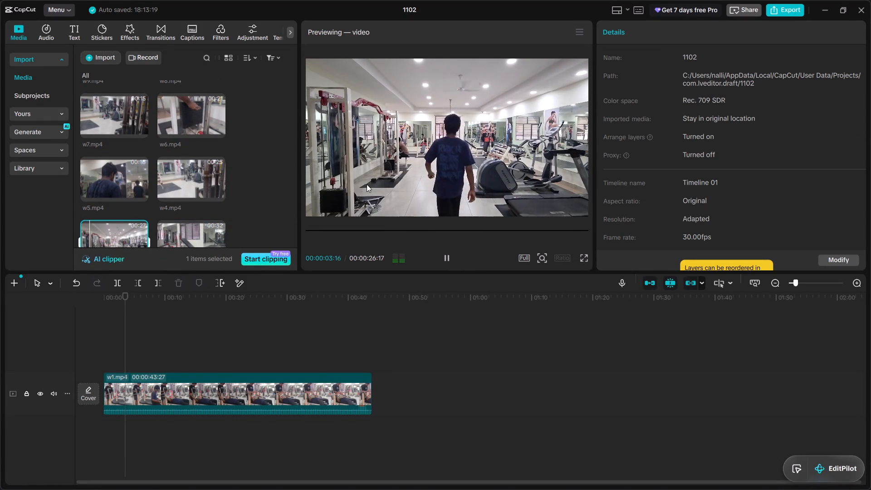
ctrl+scroll(468, 126, up, 7)
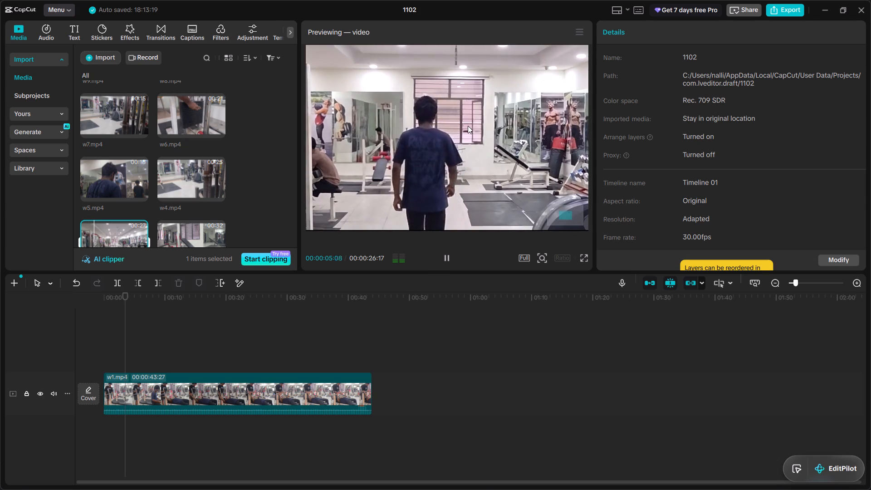
Preview the gym clip w4.mp4 from the imported media, pausing and resuming its playback.
ctrl+scroll(468, 126, down, 8)
key(ctrl+space)
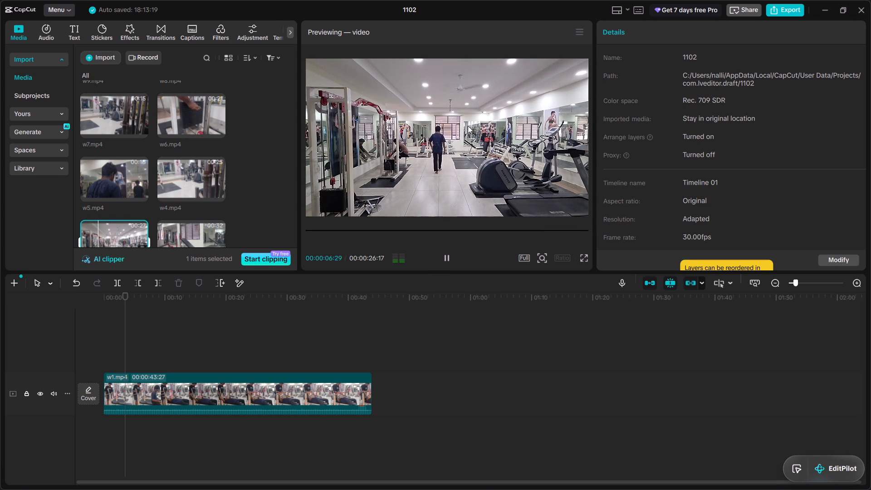
click(213, 186)
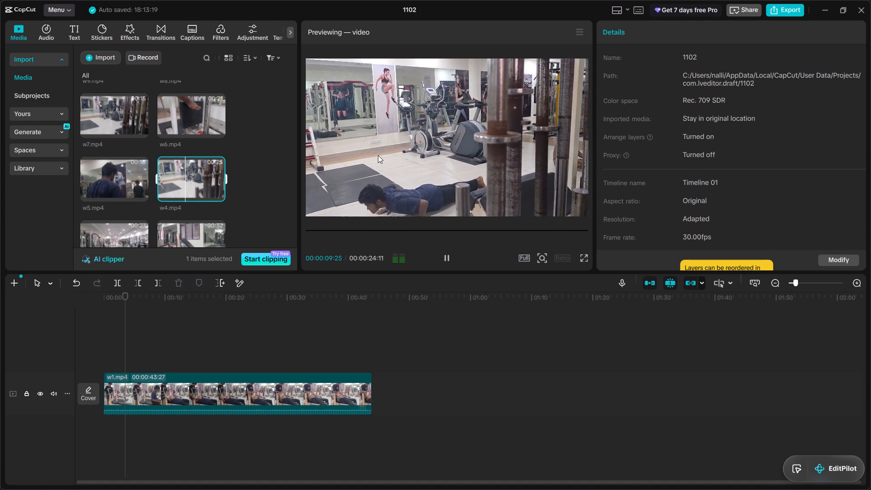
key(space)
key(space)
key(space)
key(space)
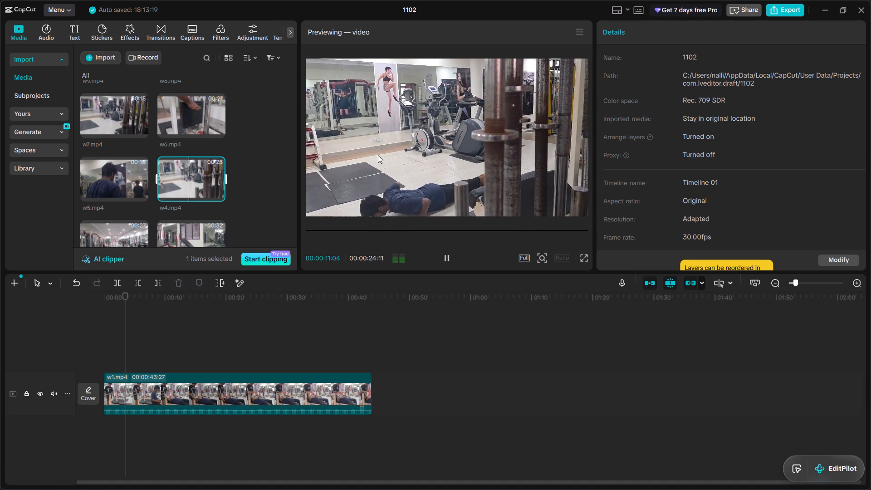
drag(206, 163, 223, 282)
Uncover the WhatsApp window behind the editor, restore the editor to full size, and close WhatsApp.
drag(497, 5, 468, 167)
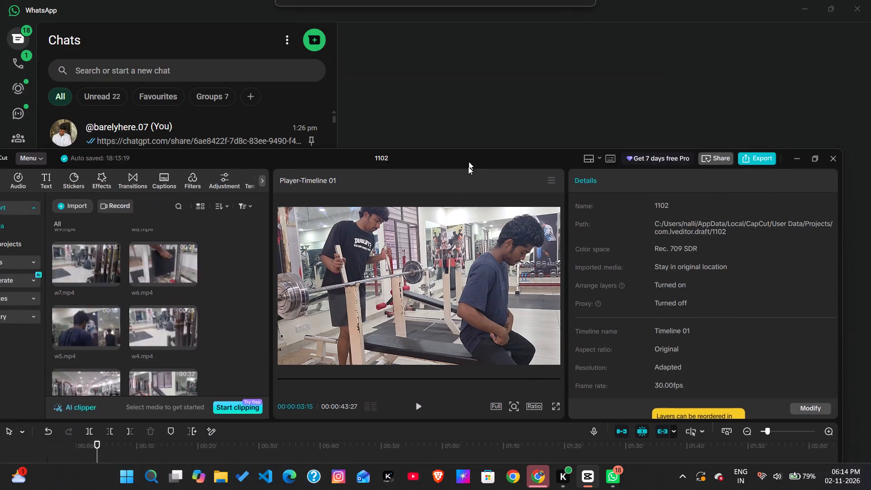
drag(468, 167, 474, 0)
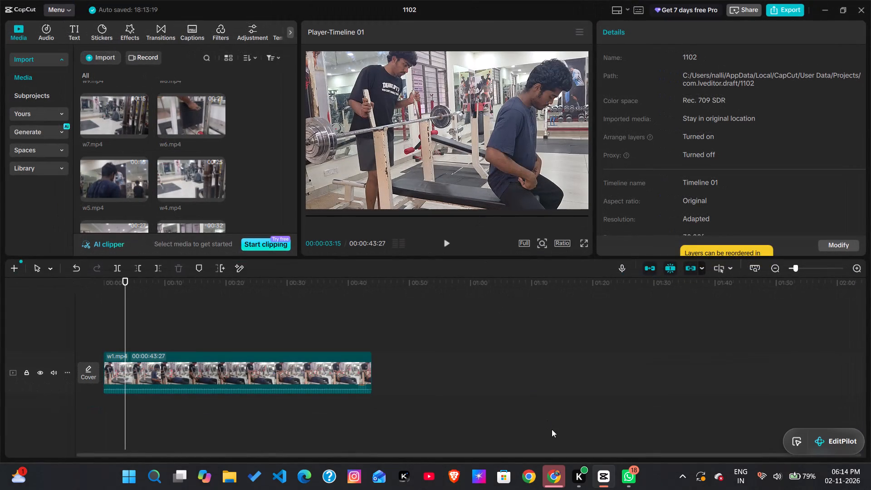
click(678, 381)
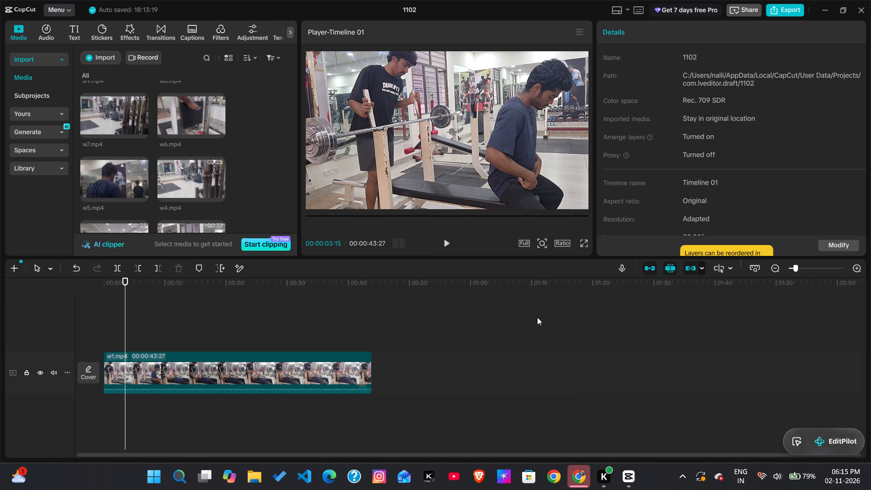
Open the Windows search to find an app.
click(186, 467)
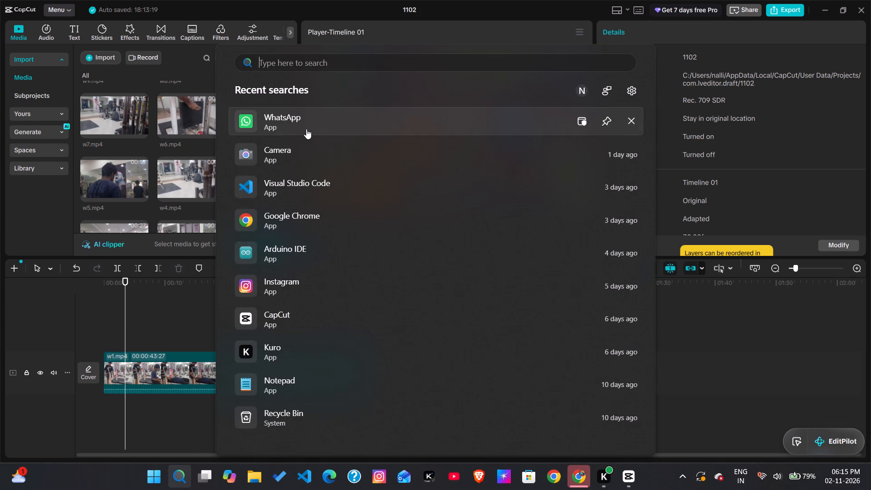
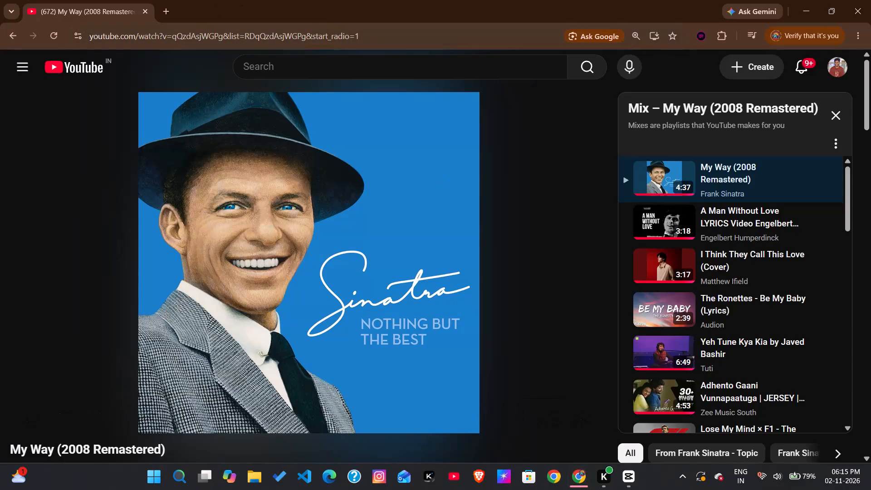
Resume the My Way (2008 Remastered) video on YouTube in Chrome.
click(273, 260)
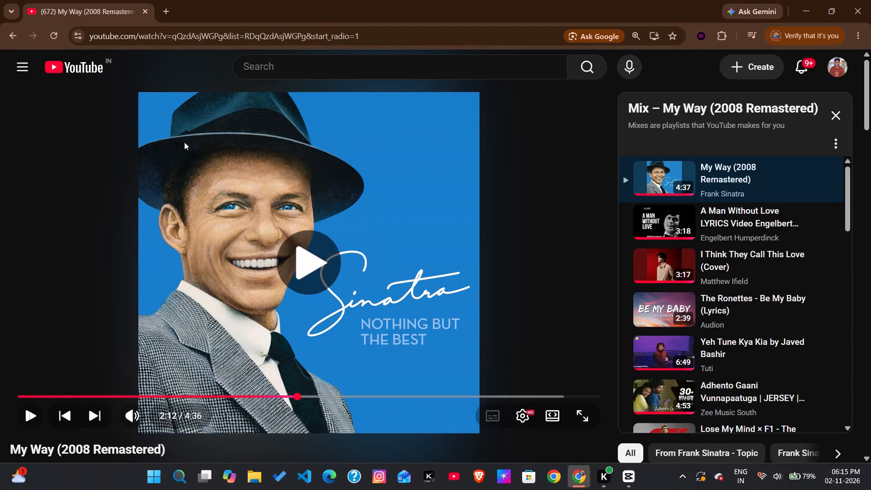
Search the web for "instagram video download" in a new browser tab and open the VideoDropper site.
click(170, 12)
click(344, 224)
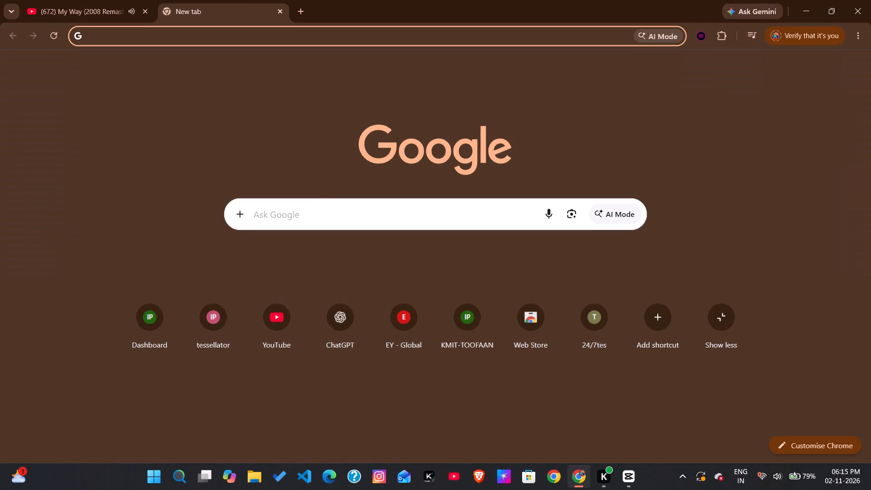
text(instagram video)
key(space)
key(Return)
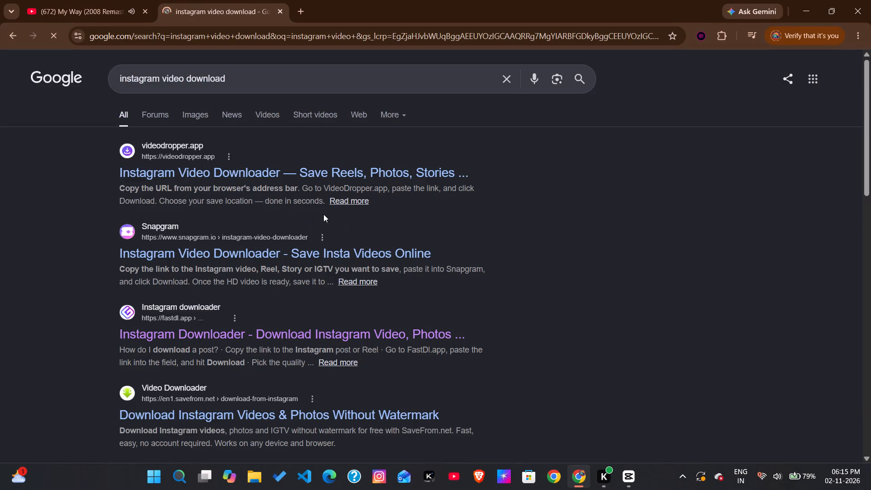
click(268, 174)
click(268, 174)
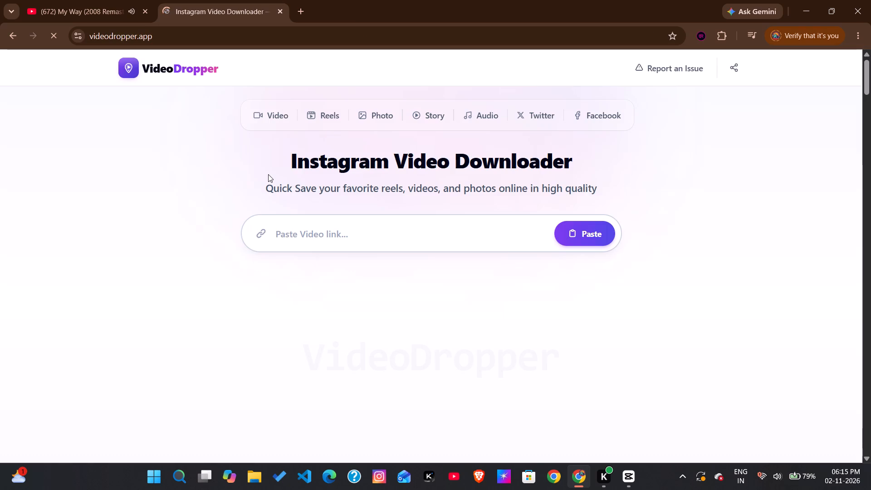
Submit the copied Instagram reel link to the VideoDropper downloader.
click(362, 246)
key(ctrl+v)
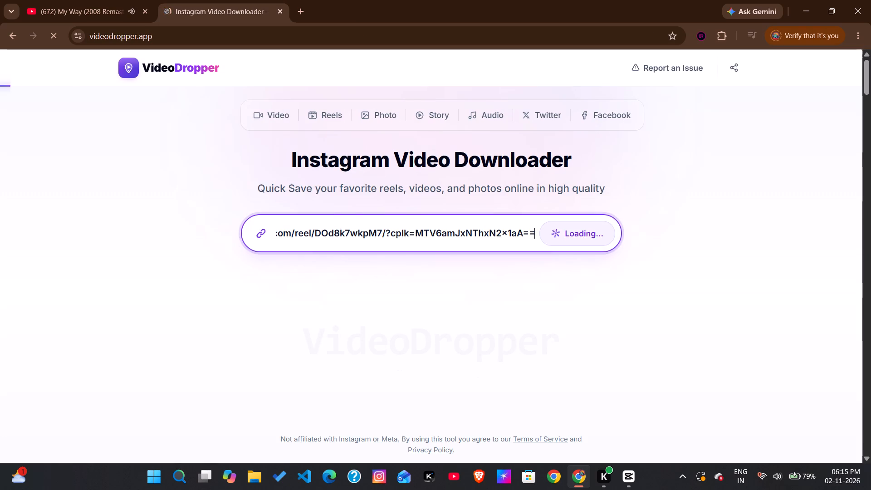
Go back to YouTube and play A Man Without Love from the My Way mix.
click(87, 0)
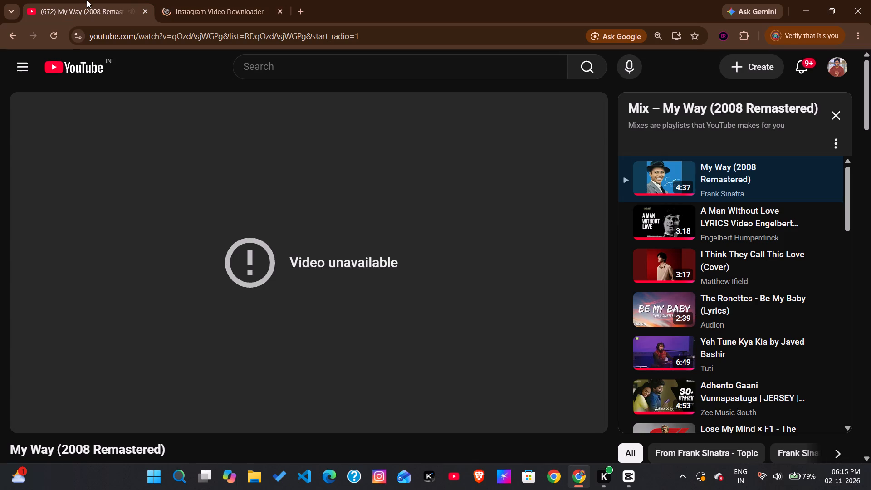
click(714, 226)
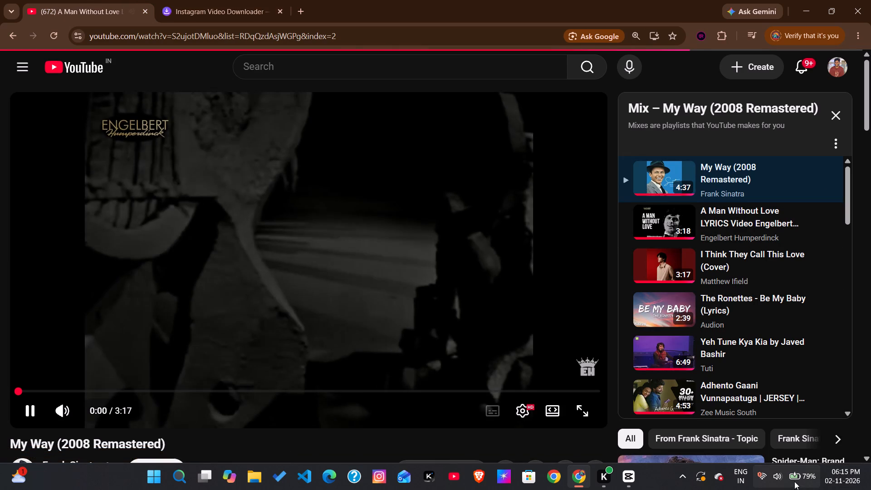
Reload VideoDropper's Video downloader, dismiss the ad, submit the copied Instagram reel link again and download the video.
click(228, 0)
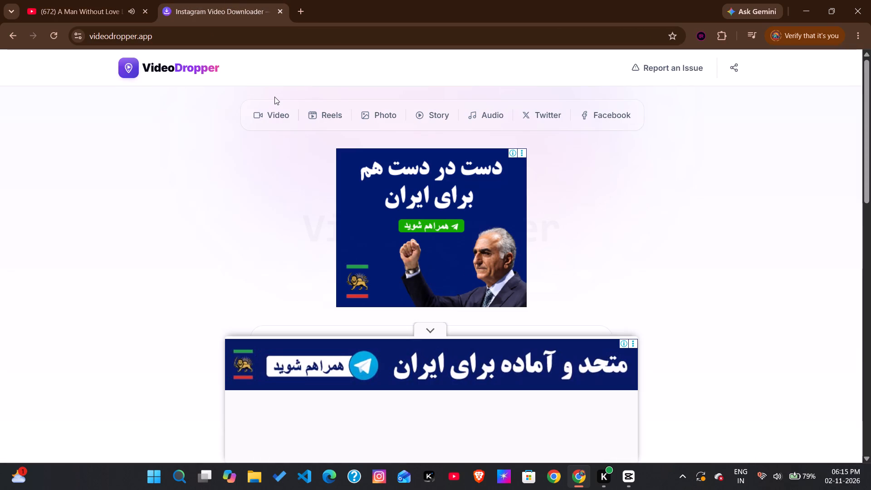
click(269, 108)
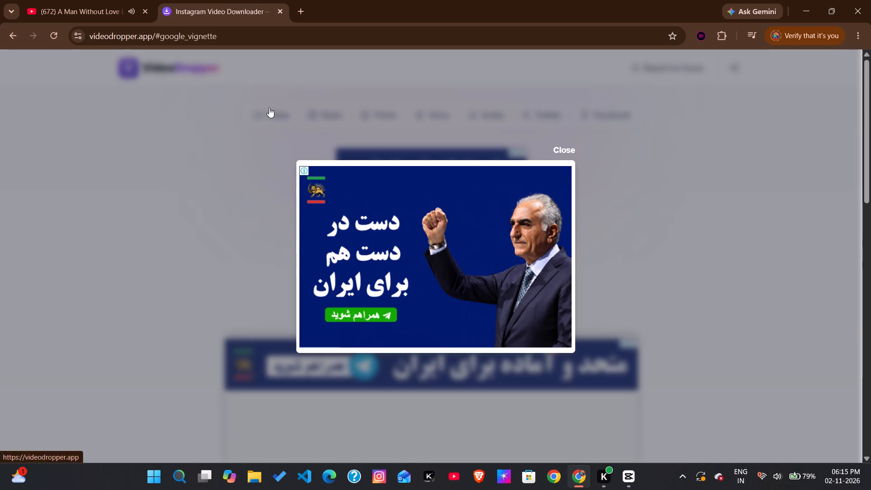
click(567, 149)
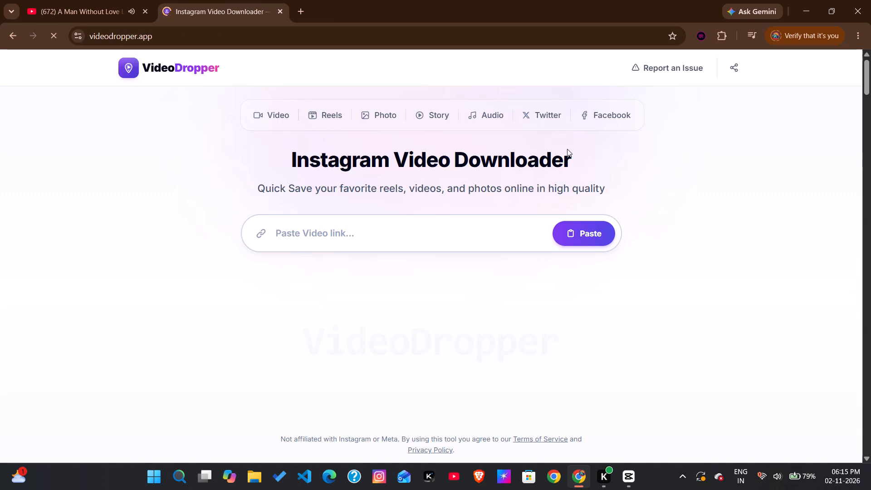
click(384, 223)
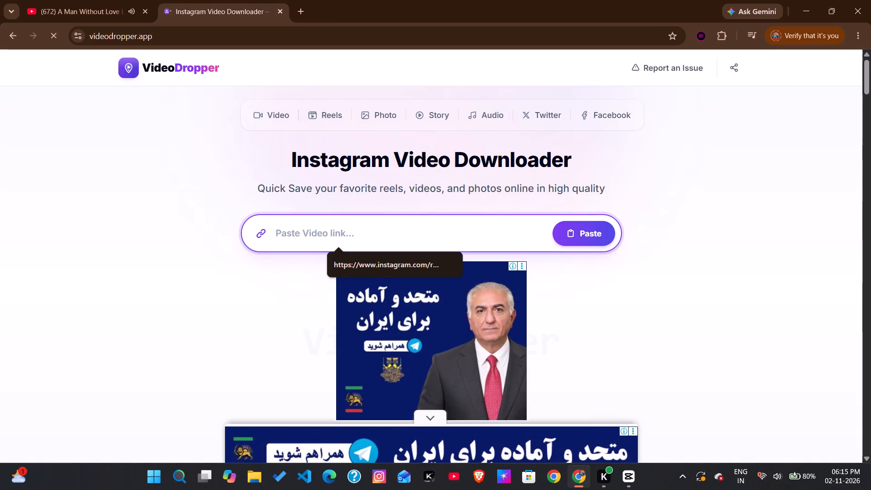
key(ctrl+v)
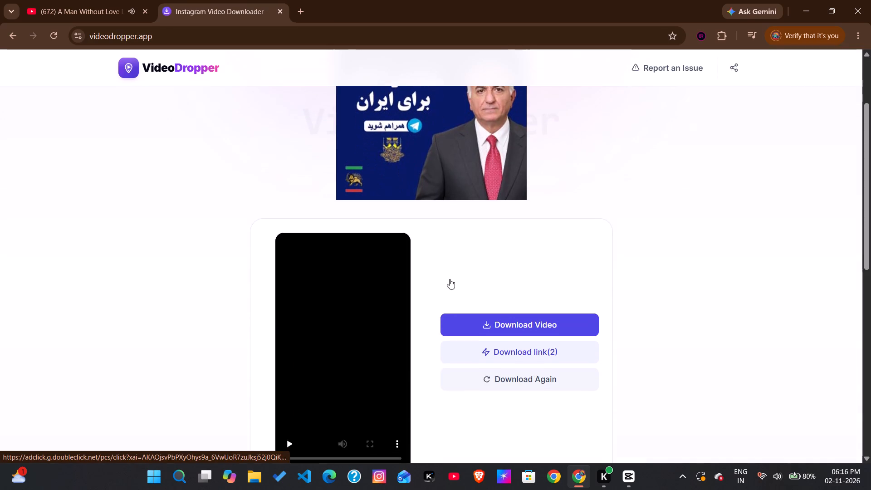
click(492, 328)
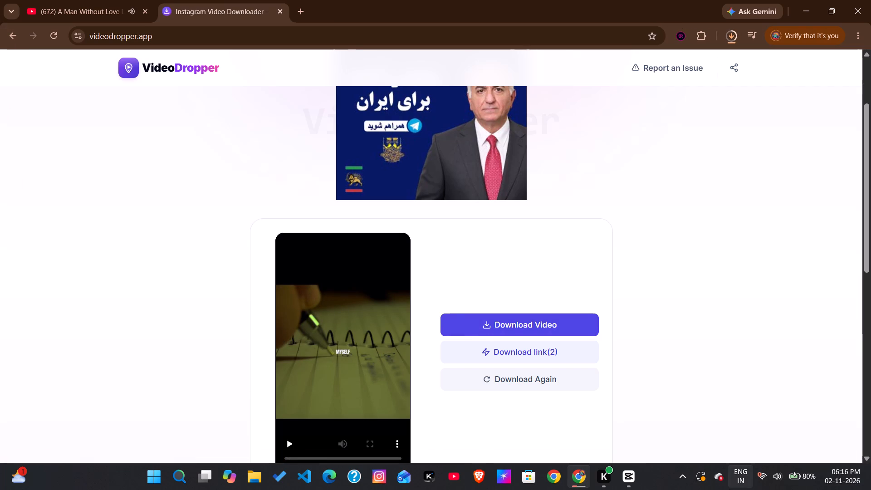
click(640, 471)
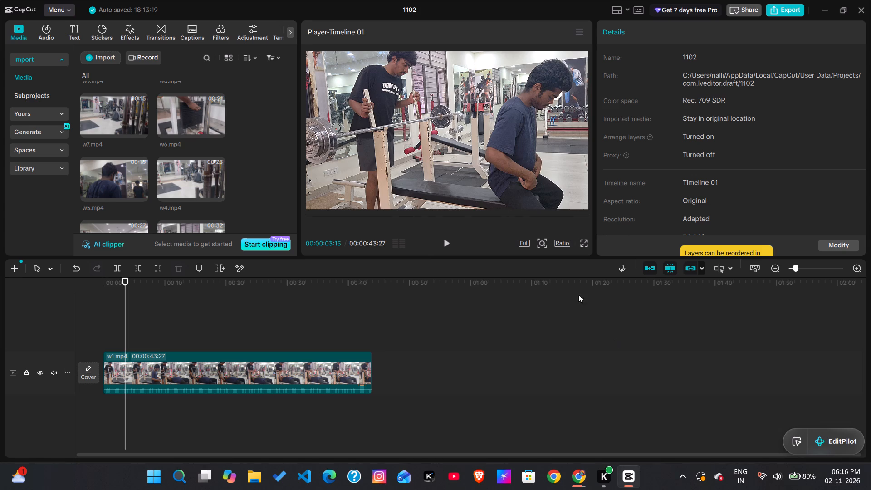
click(587, 480)
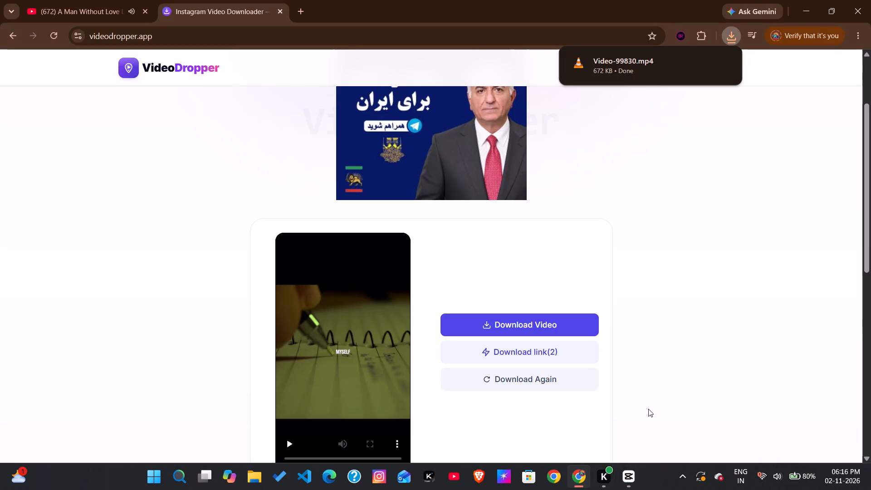
Switch to CapCut and look through the Transitions and the recommended Filters.
click(628, 483)
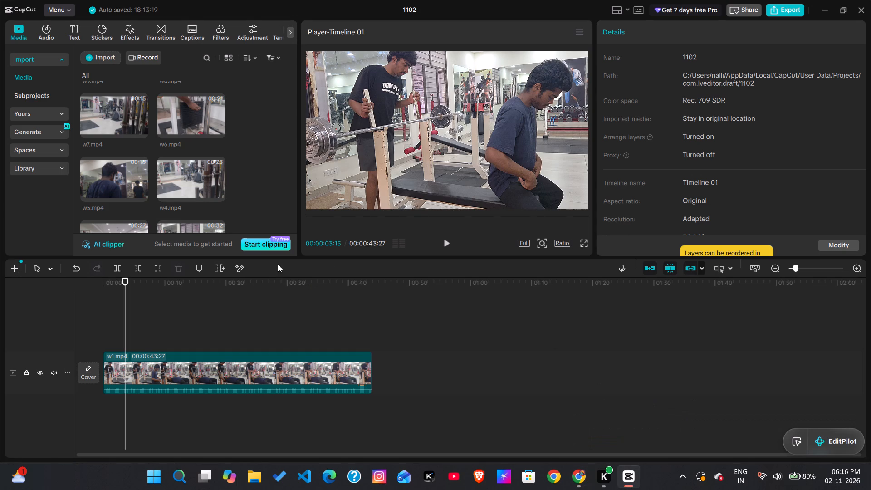
double_click(157, 21)
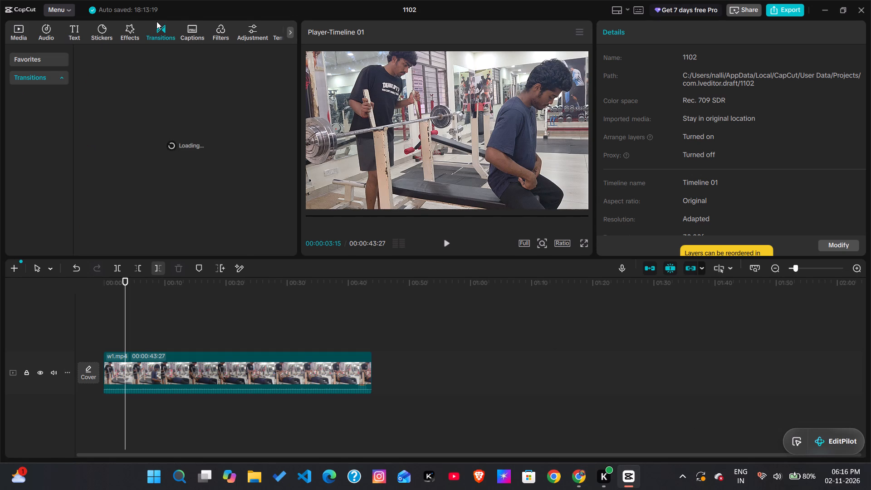
click(218, 37)
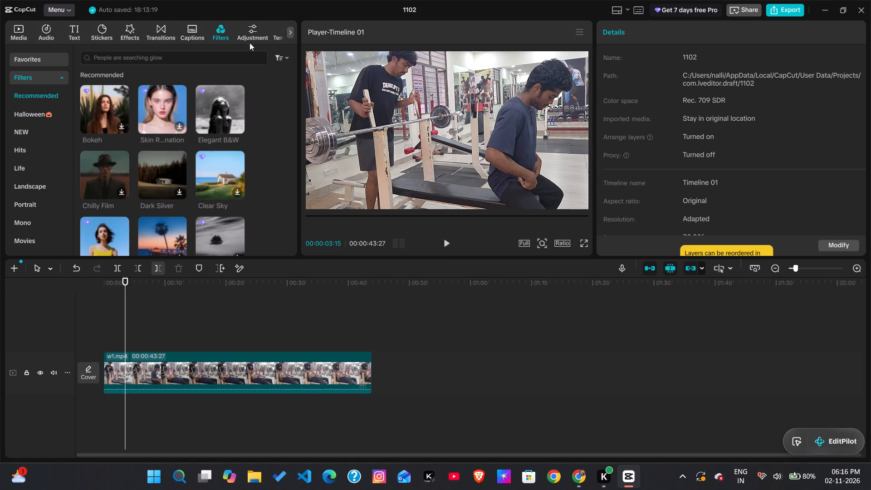
scroll(151, 189, down, 7)
scroll(151, 189, up, 16)
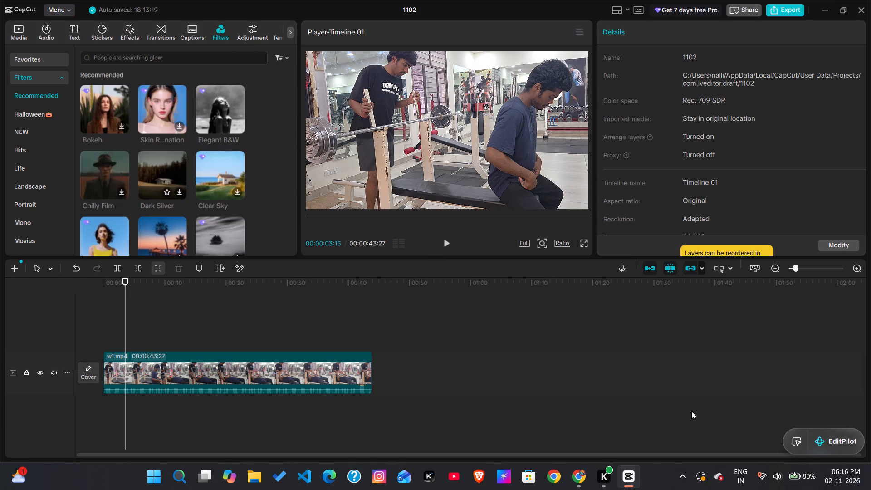
Open the Windows quick settings with the network and capcut connection controls.
click(768, 472)
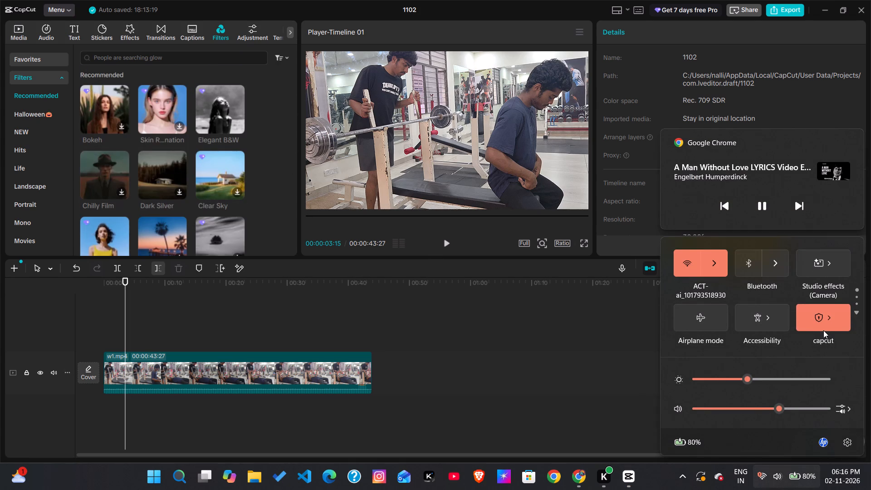
Disconnect the VPN connection named capcut in the system's VPN settings.
click(823, 330)
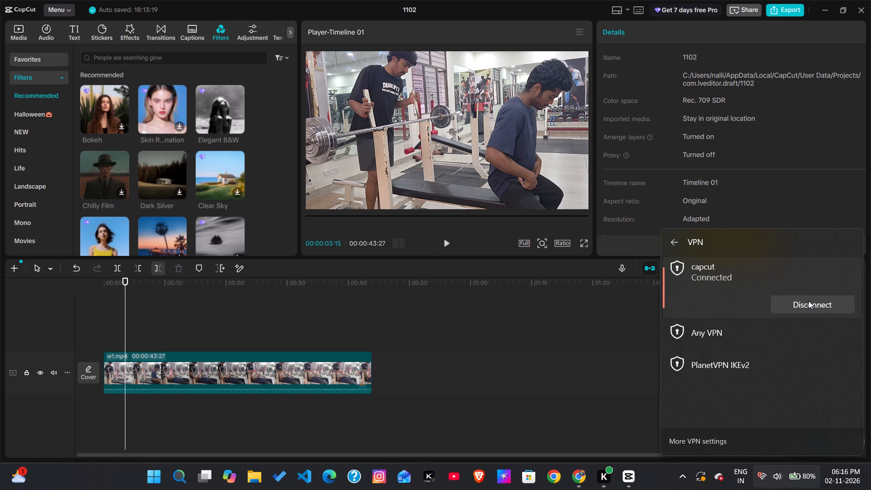
click(808, 301)
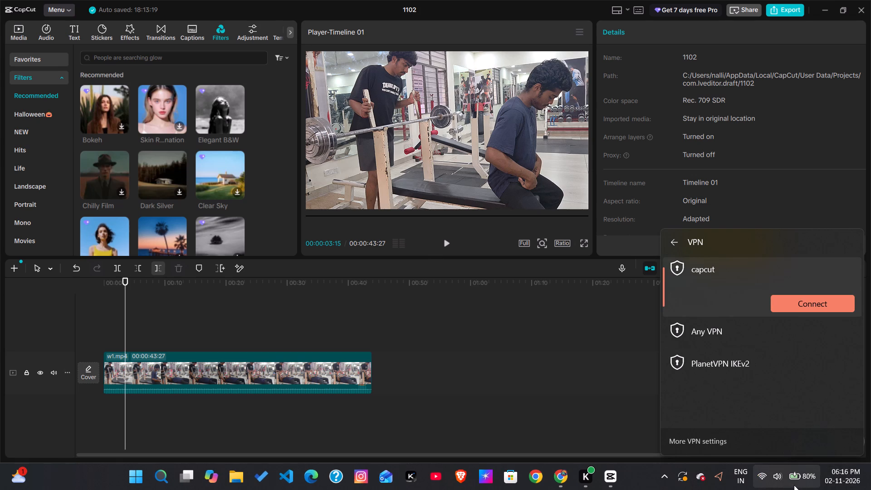
click(794, 481)
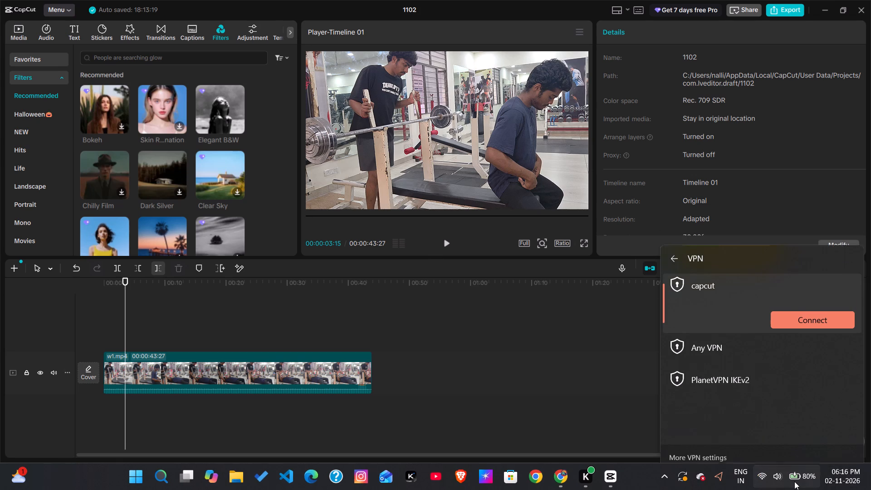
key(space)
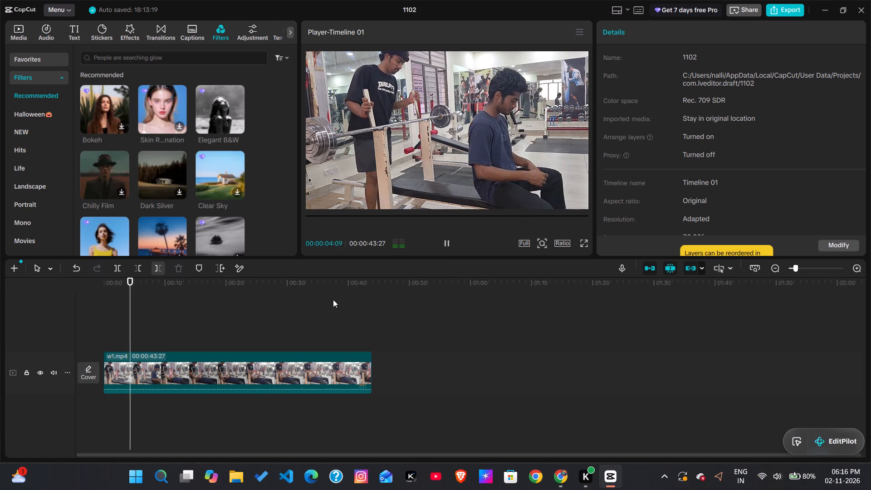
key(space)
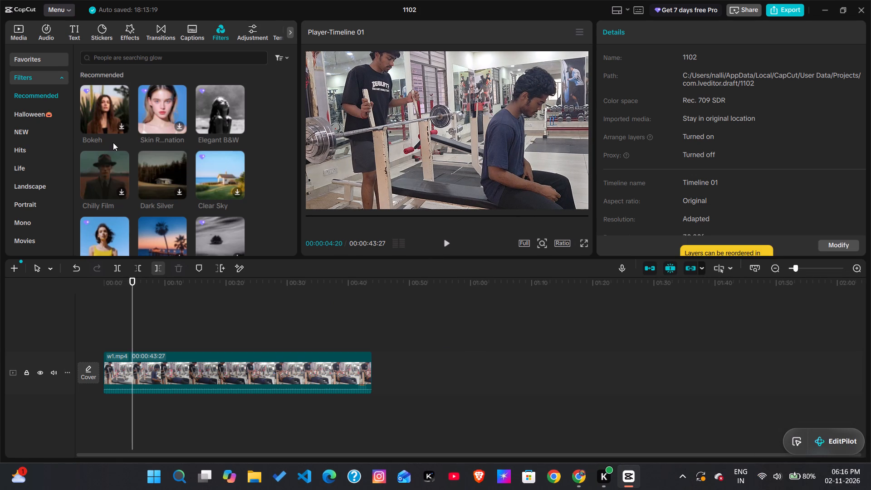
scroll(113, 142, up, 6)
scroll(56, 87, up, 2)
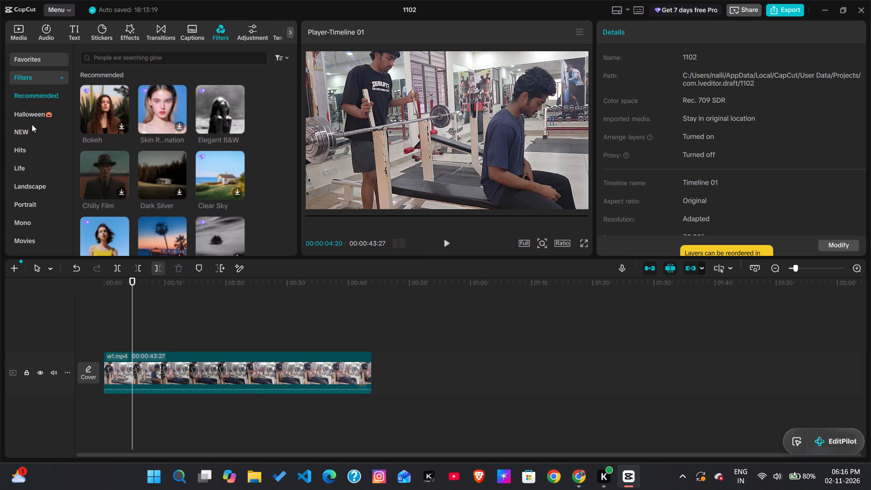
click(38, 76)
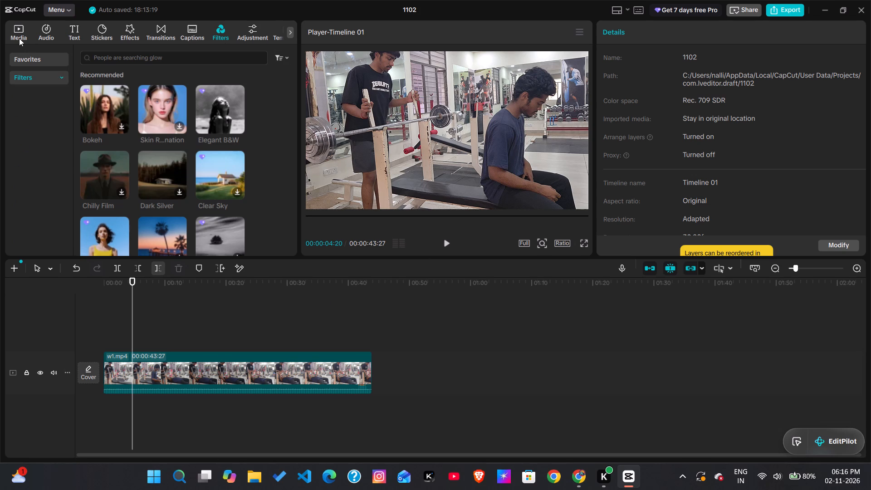
Add w7, w6, w5, w4, w3, w2 and w1 from the imported media, one by one, at the start of the timeline.
click(19, 38)
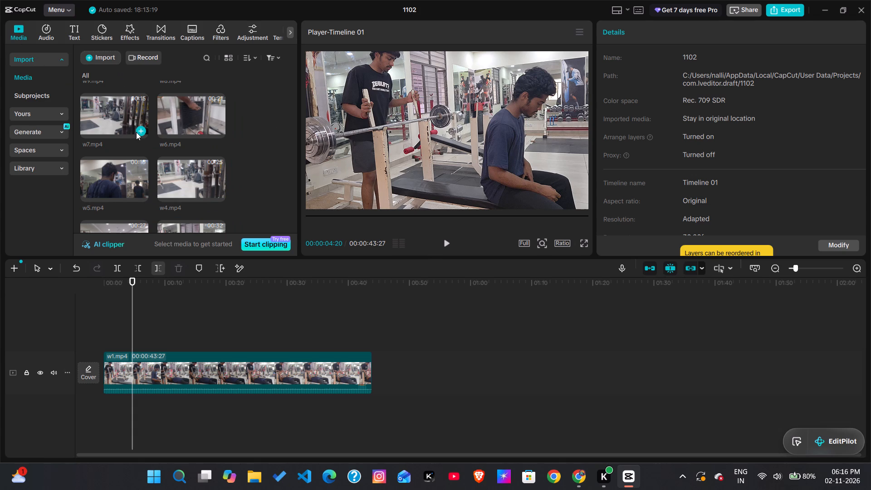
click(137, 132)
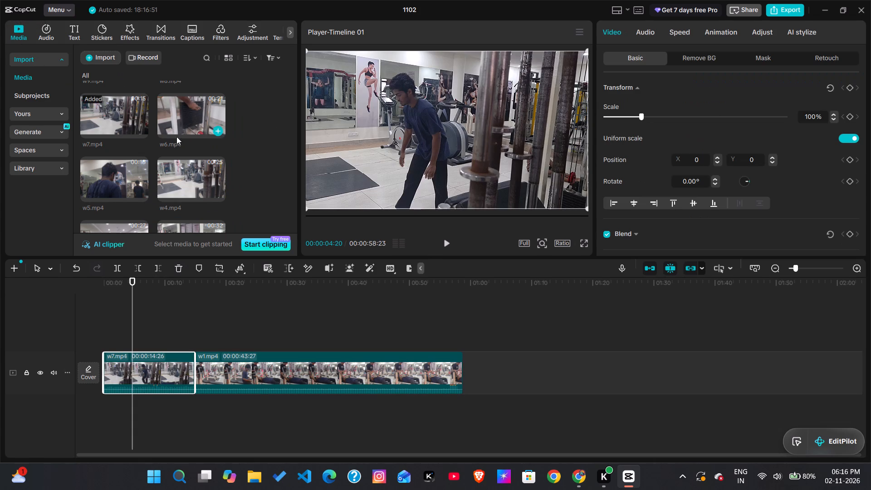
click(217, 130)
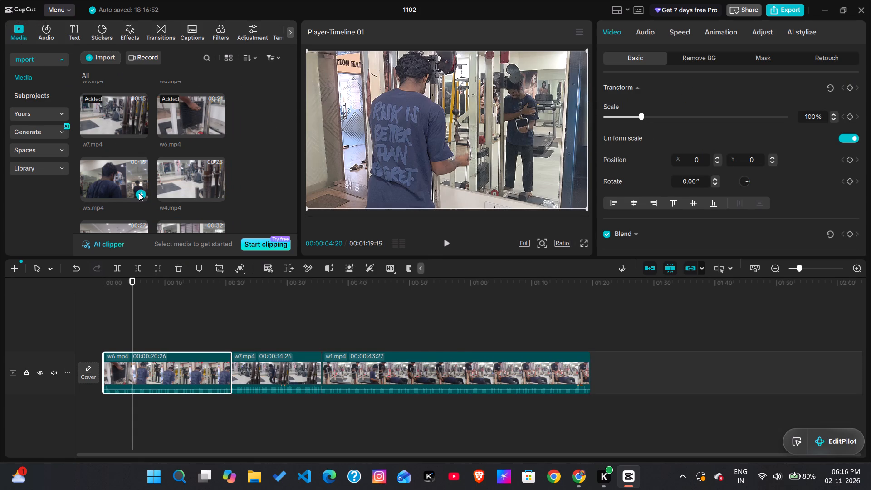
click(139, 193)
click(215, 193)
scroll(215, 193, down, 1)
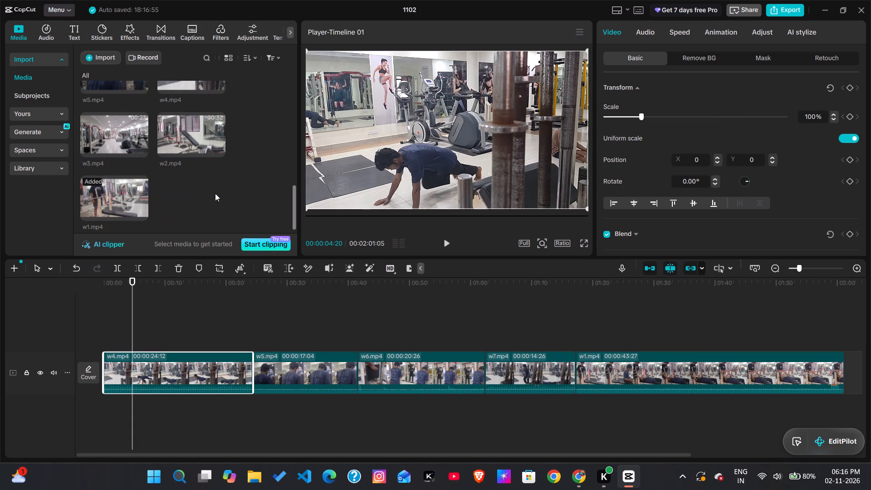
scroll(215, 193, down, 1)
click(143, 140)
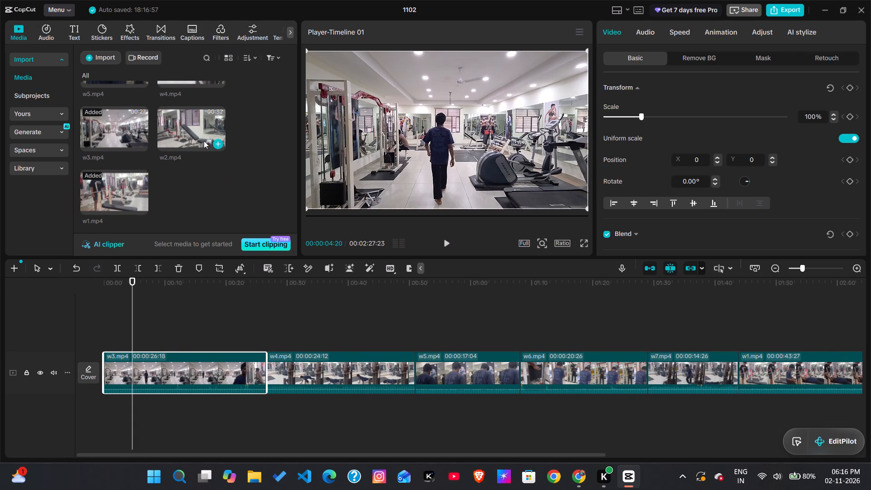
click(215, 141)
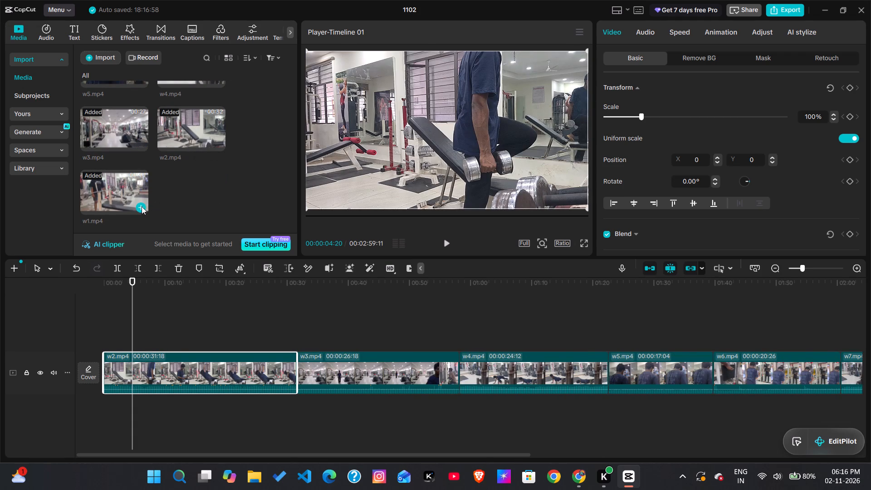
click(142, 206)
Add w9 at the start of the timeline, with w8, w10, w15 and w13 each inserted directly behind it.
scroll(181, 168, up, 7)
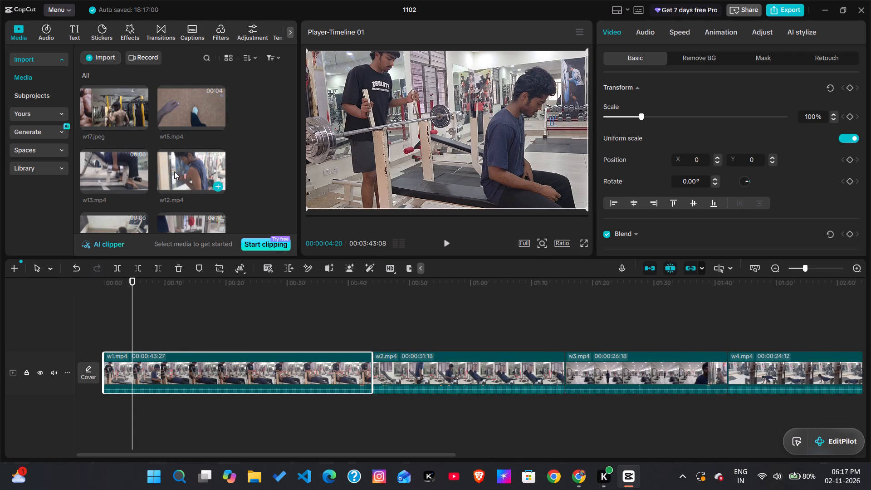
scroll(159, 169, down, 1)
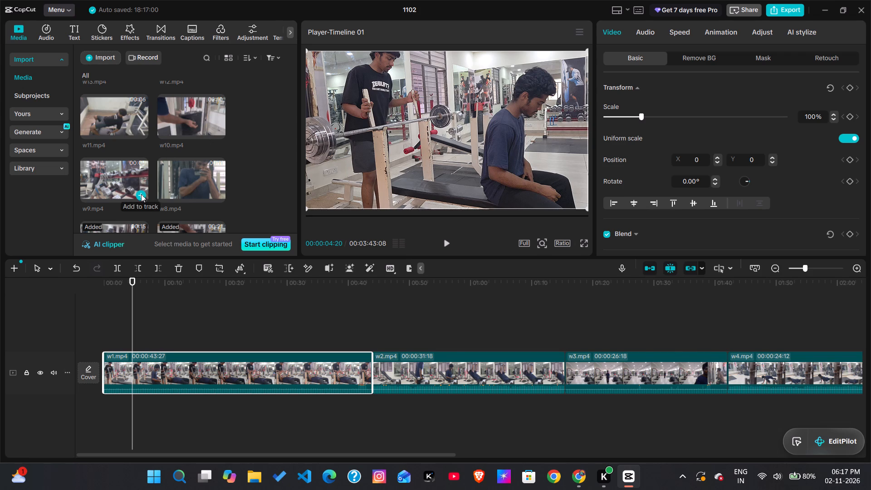
click(141, 194)
click(218, 192)
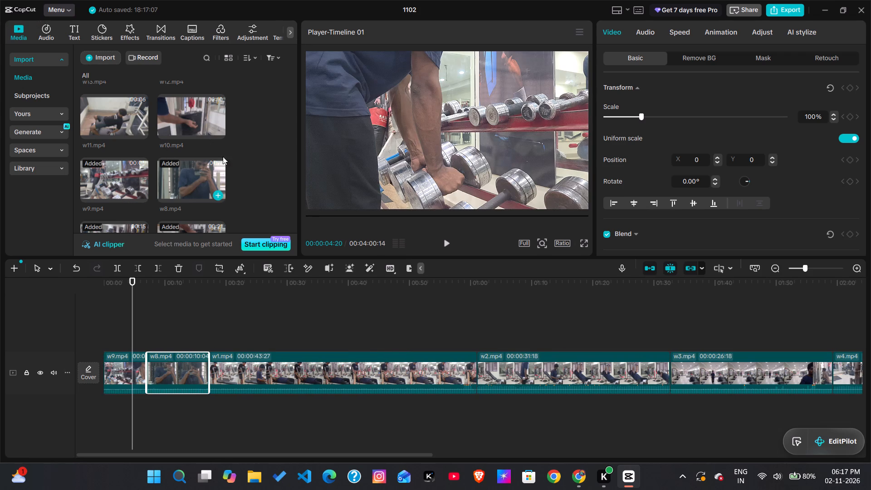
click(216, 132)
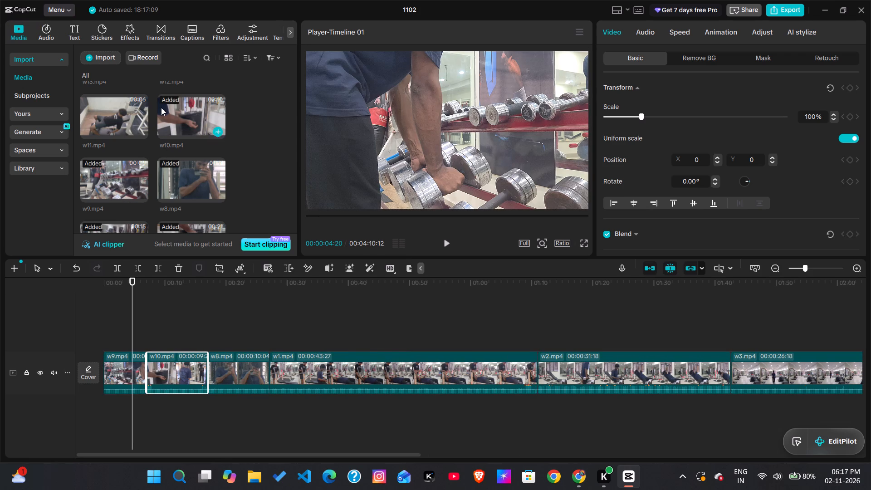
scroll(158, 108, up, 1)
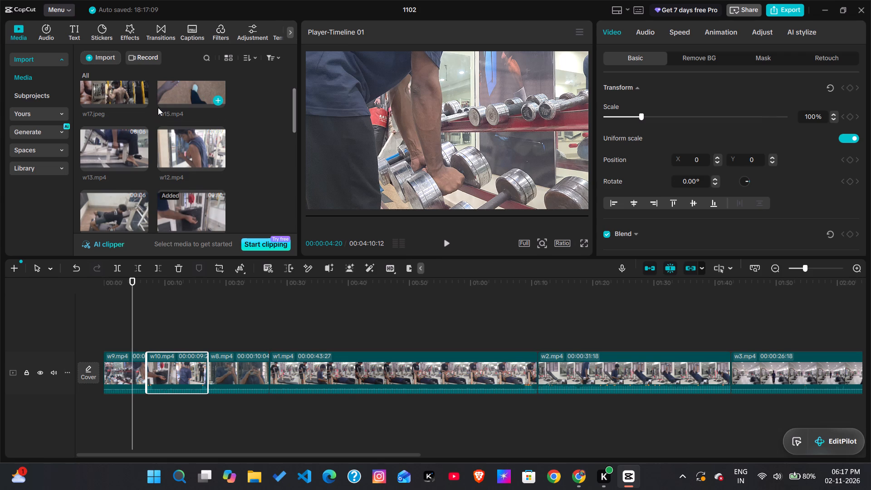
scroll(159, 116, up, 1)
click(216, 122)
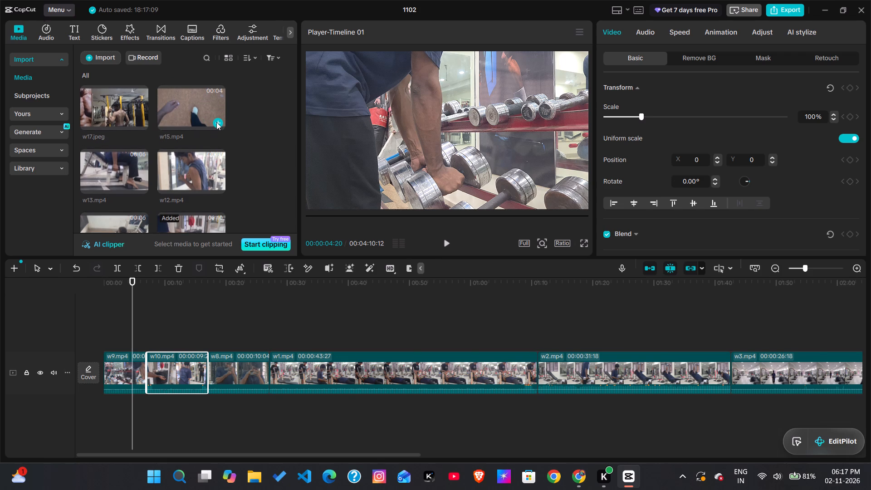
scroll(189, 161, down, 1)
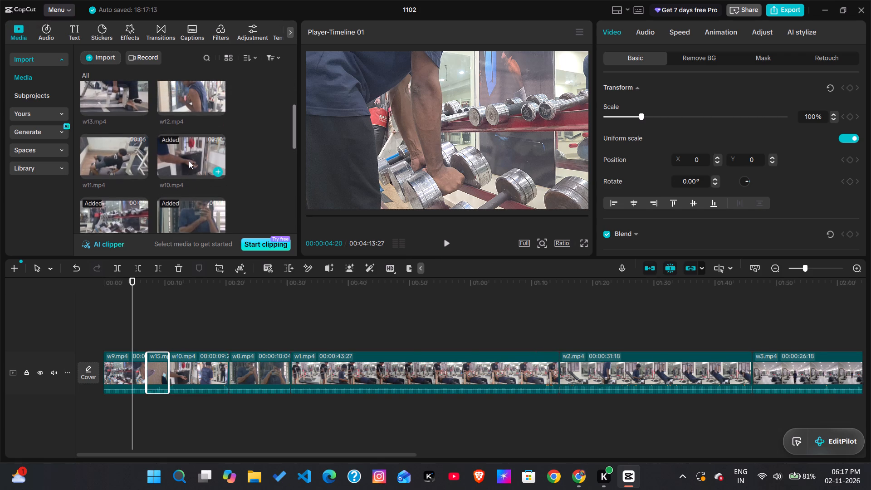
scroll(189, 161, down, 1)
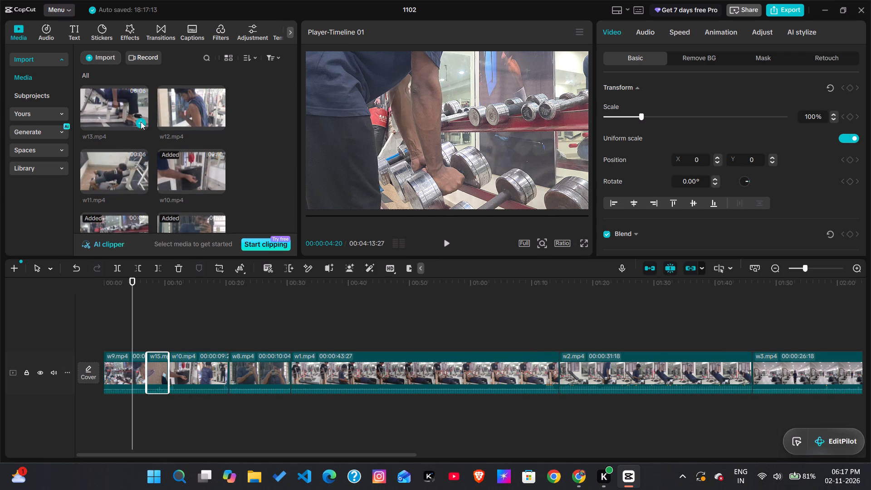
click(141, 122)
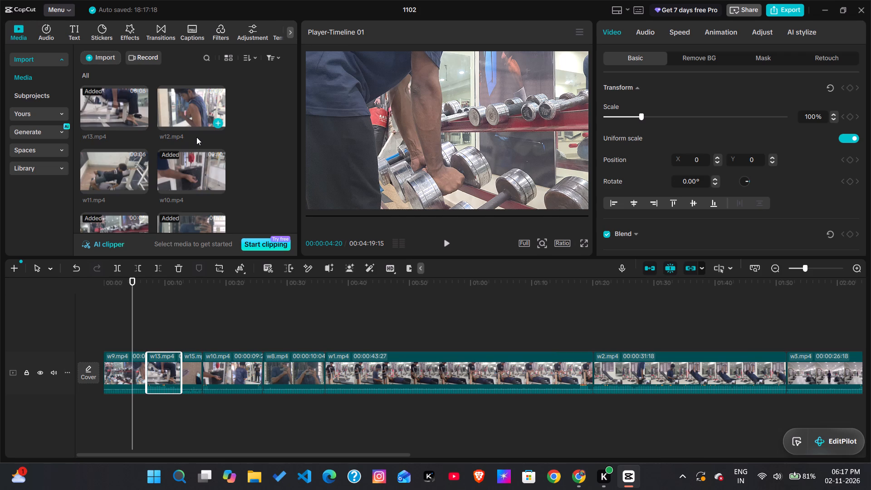
Import the video file Video-99830 from the Downloads folder into the project media.
scroll(196, 137, down, 8)
scroll(488, 289, left, 7)
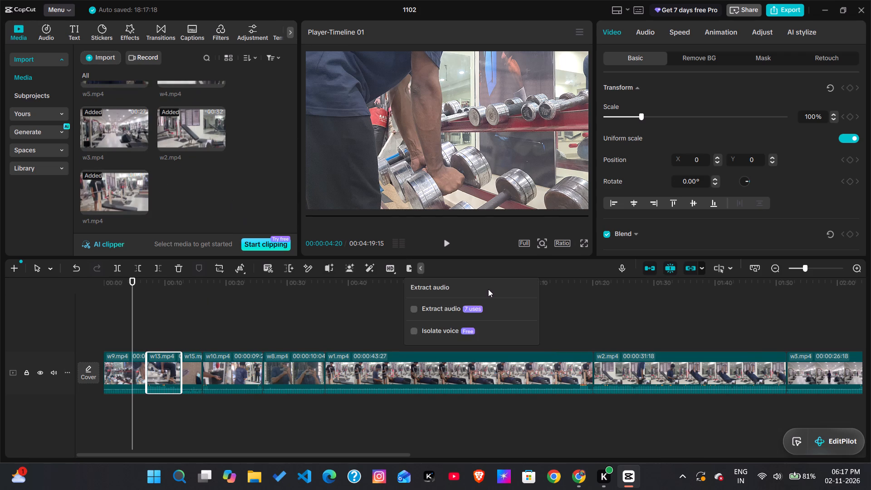
scroll(586, 390, left, 20)
click(667, 391)
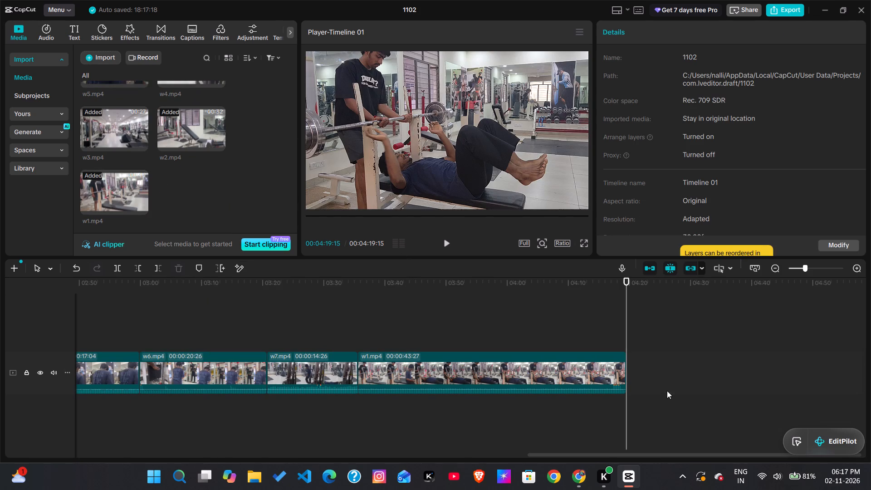
click(107, 59)
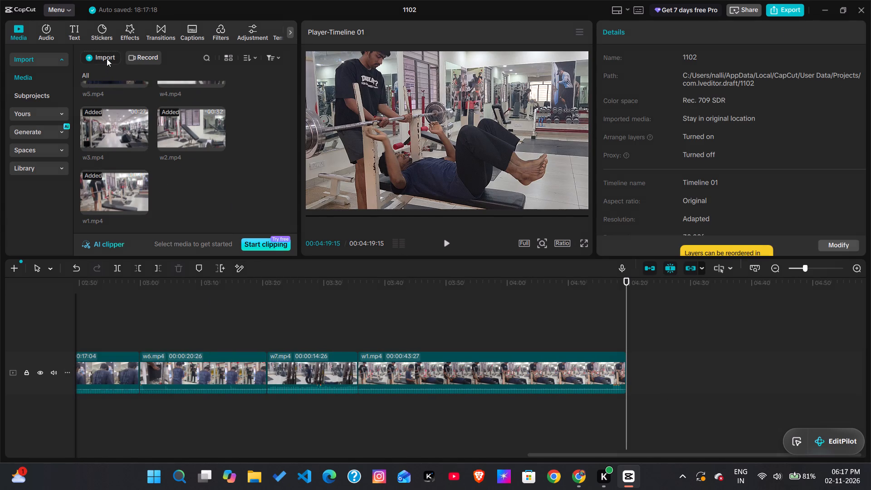
click(133, 76)
click(134, 100)
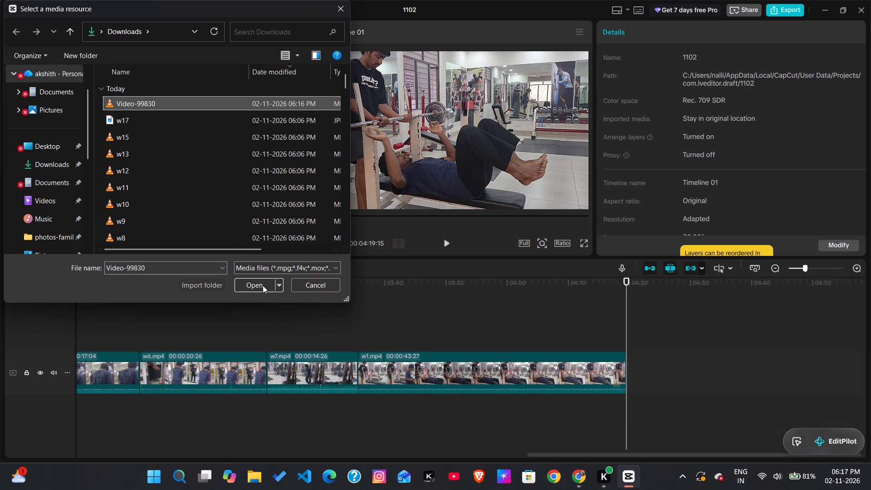
click(264, 288)
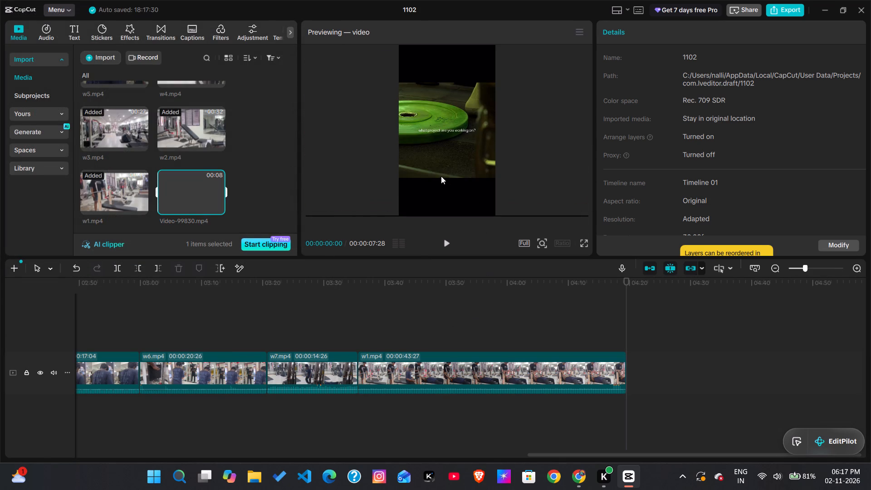
Place Video-99830.mp4 on the main track directly after the last w1.mp4 clip.
drag(188, 181, 657, 386)
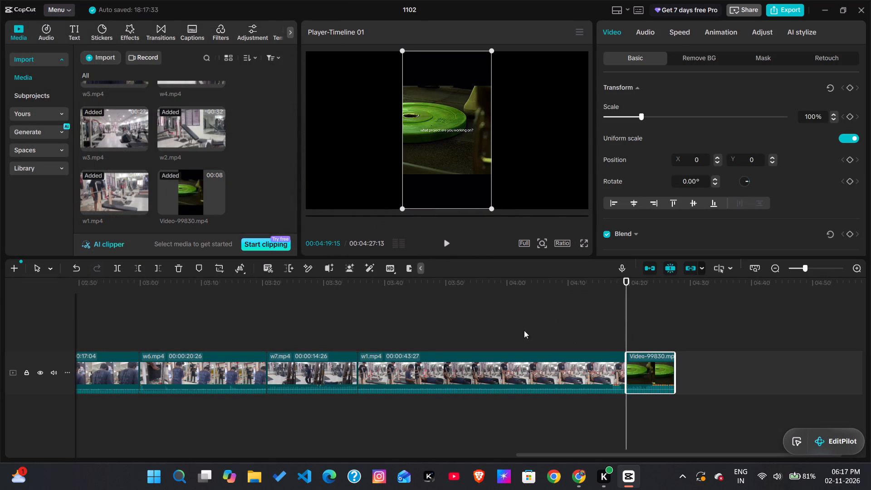
Play Video-99830.mp4 in an enlarged preview, pausing at intervals to examine its shots and on-screen text.
ctrl+scroll(489, 162, up, 4)
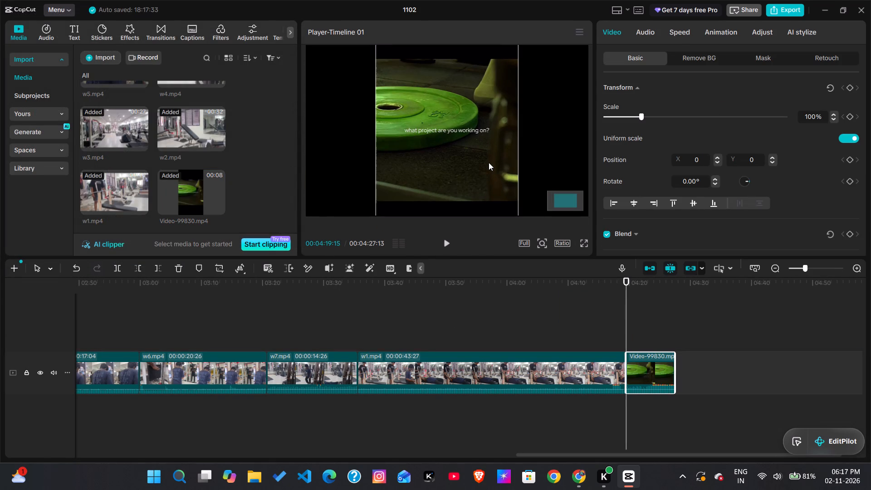
ctrl+scroll(489, 162, up, 1)
key(space)
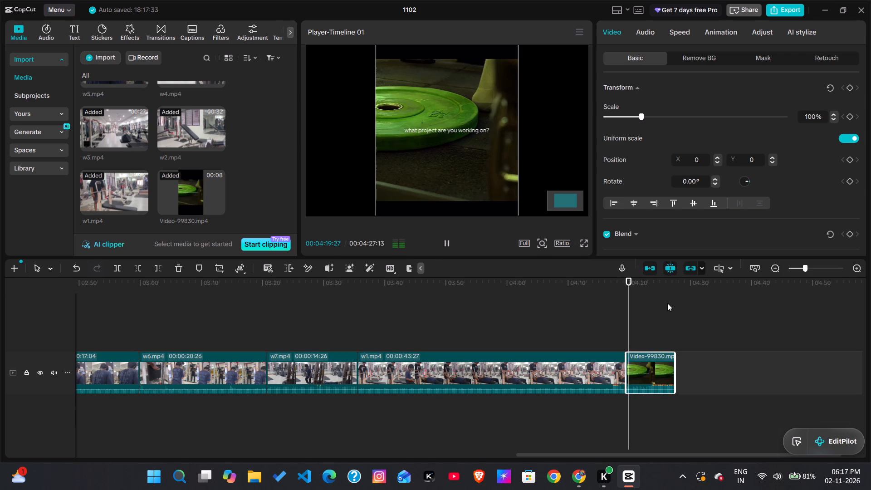
key(space)
key(space)
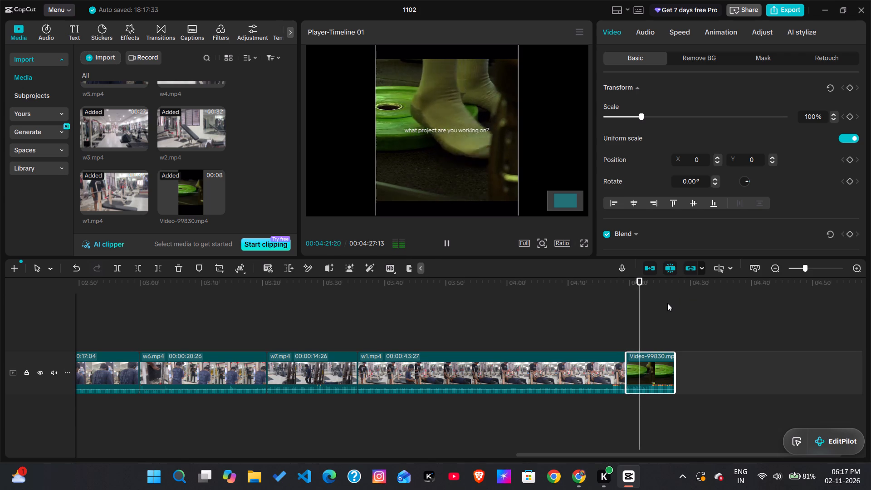
key(space)
key(space)
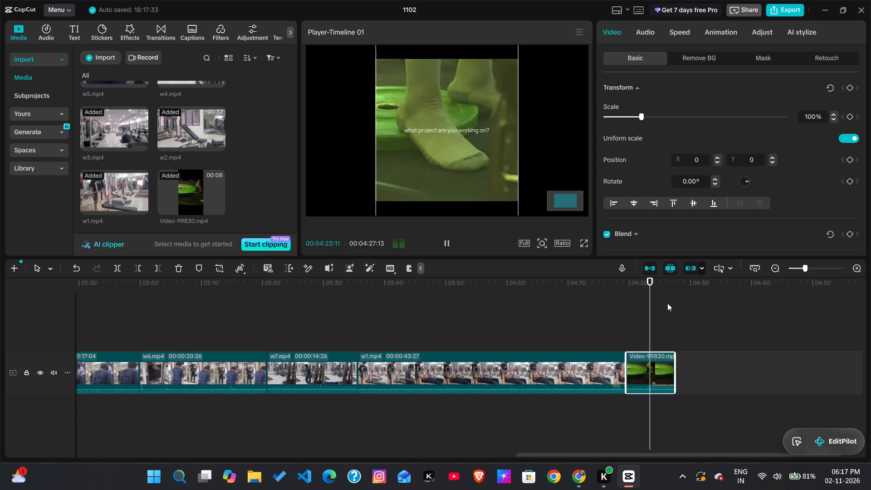
key(space)
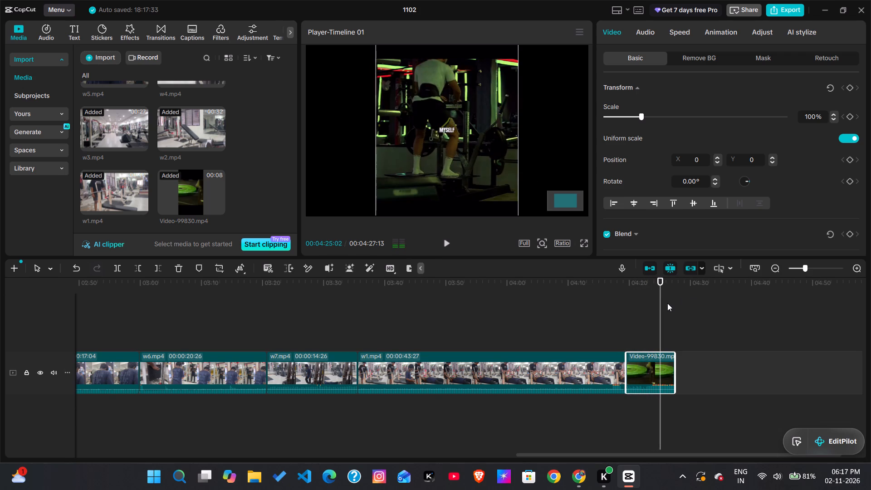
Replay the end and opening of Video-99830.mp4 on the timeline, pausing to examine its shots and on-screen text.
key(space)
key(space)
key(space)
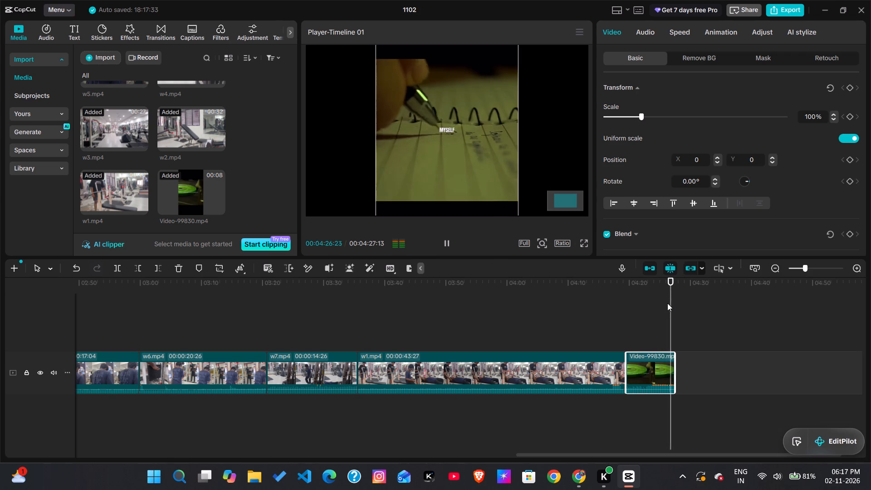
key(space)
drag(675, 365, 763, 375)
drag(674, 305, 585, 313)
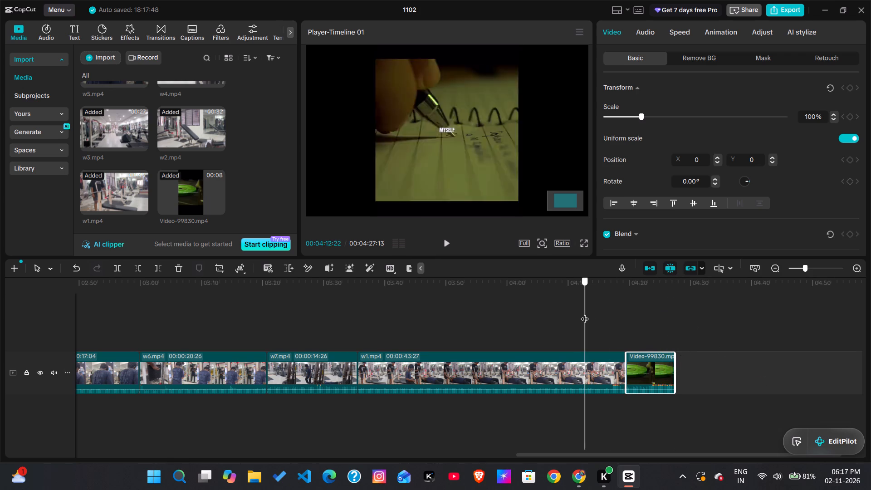
key(space)
drag(590, 313, 629, 318)
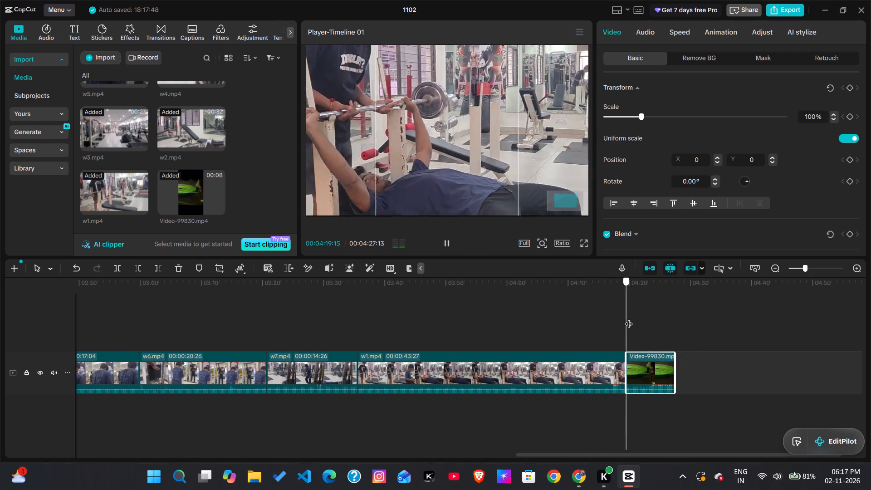
drag(629, 318, 629, 318)
key(space)
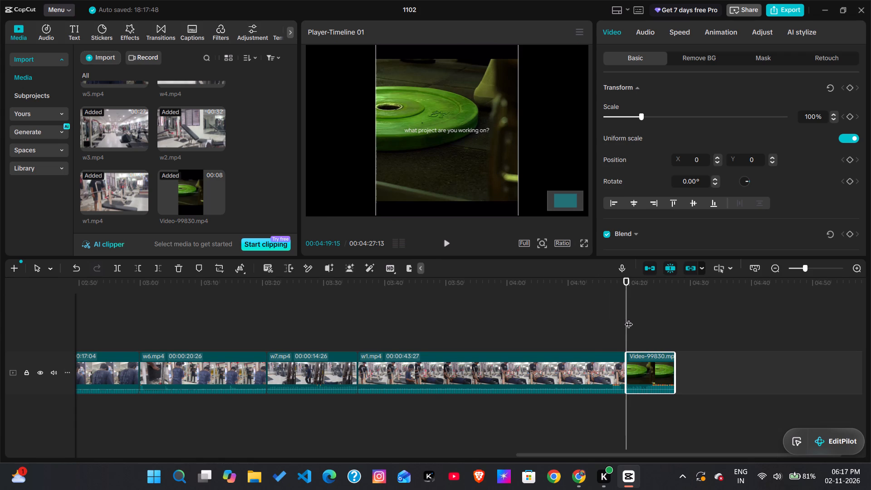
key(space)
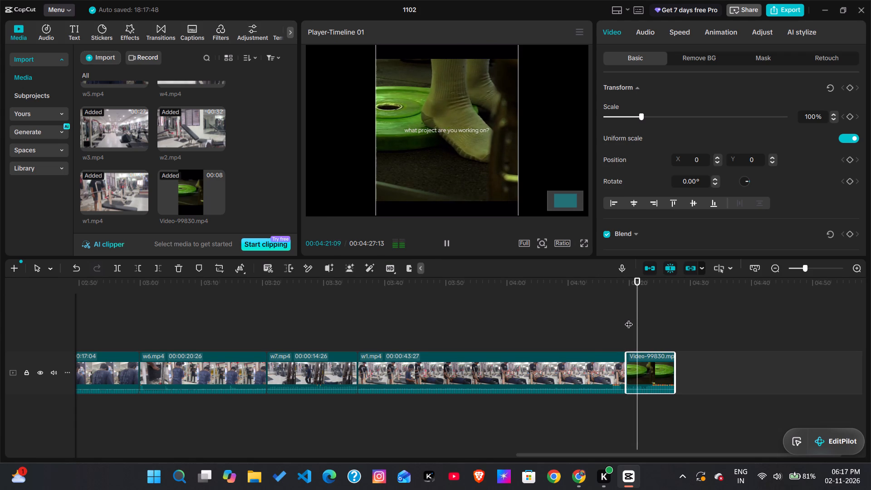
key(space)
Scrub backward through the gym clips to the start of the timeline to review the available footage.
drag(639, 312, 69, 446)
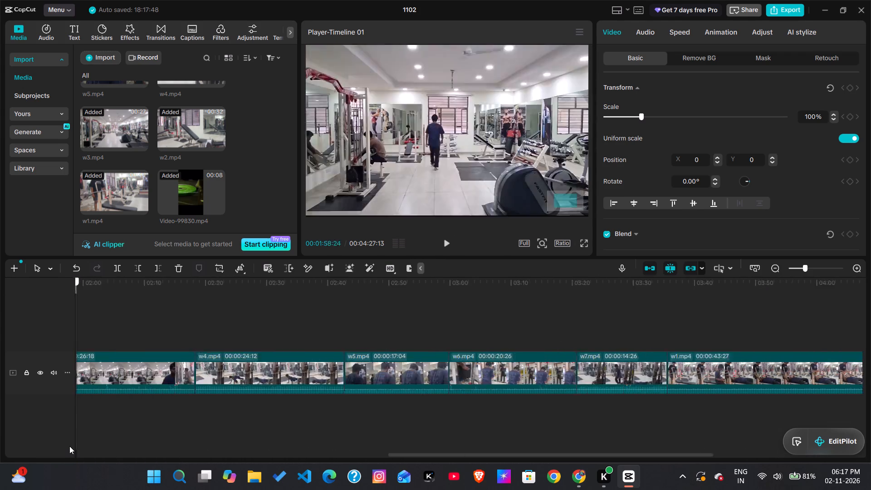
drag(69, 446, 364, 489)
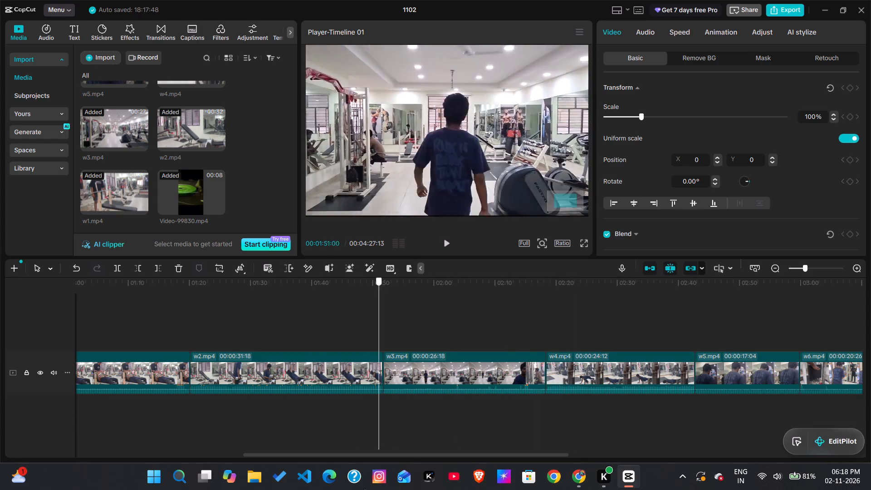
drag(364, 489, 166, 431)
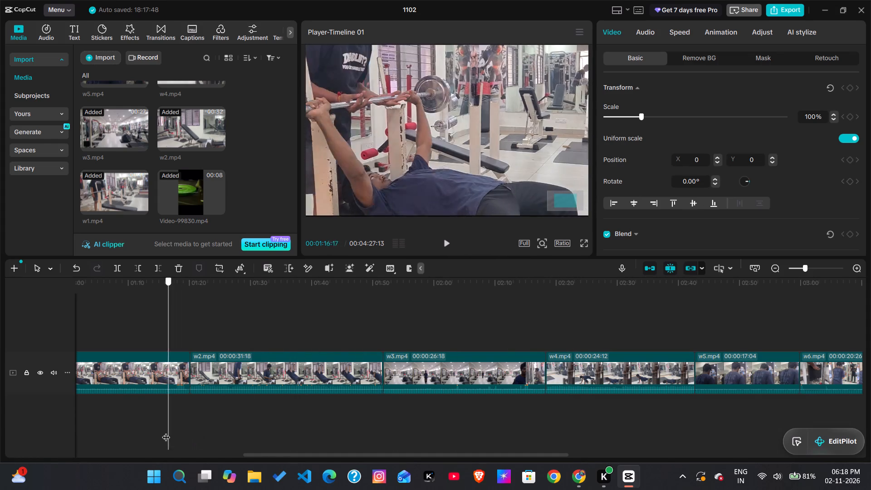
drag(166, 431, 420, 470)
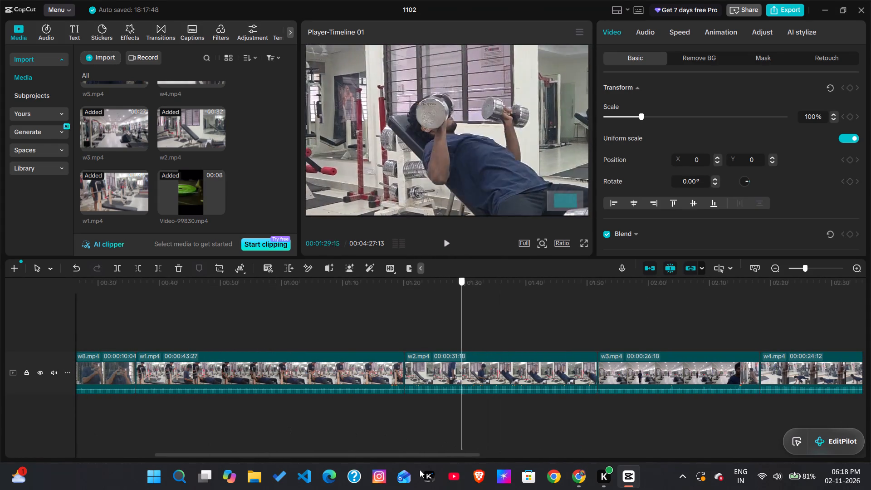
drag(420, 470, 349, 379)
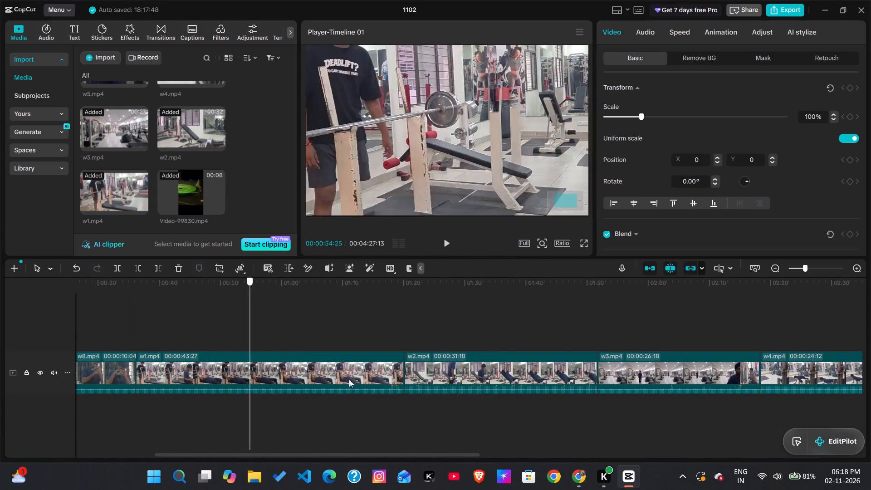
drag(349, 379, 51, 480)
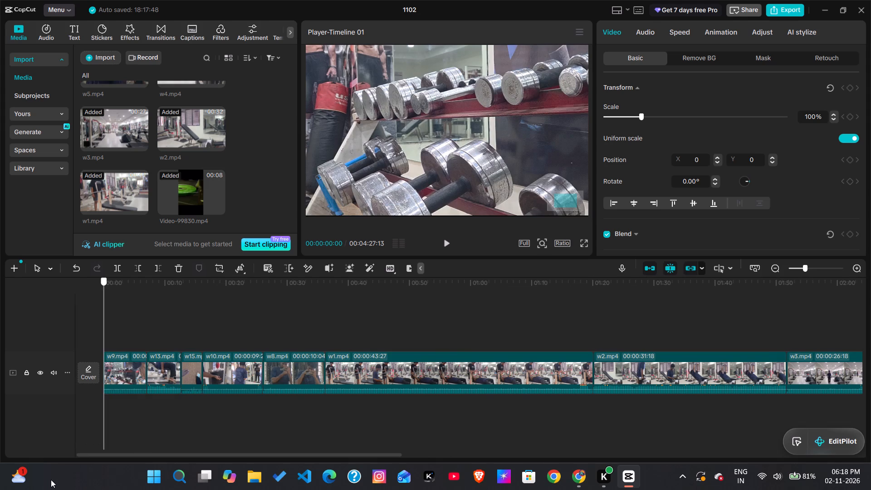
drag(51, 480, 121, 468)
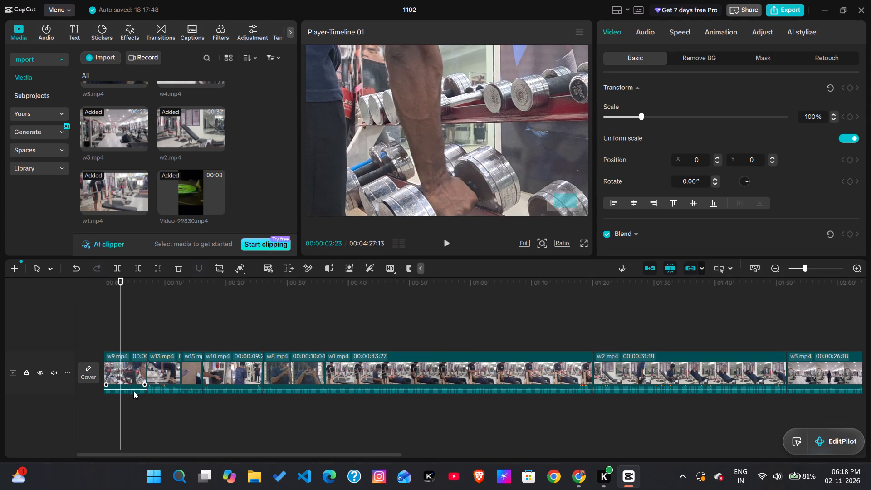
Delete the w13.mp4 clip that follows w9.mp4 on the main track.
click(133, 391)
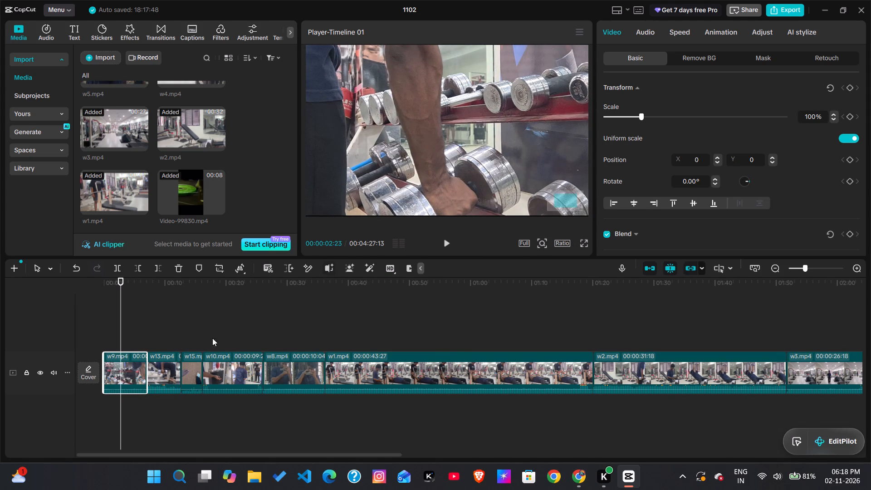
click(160, 364)
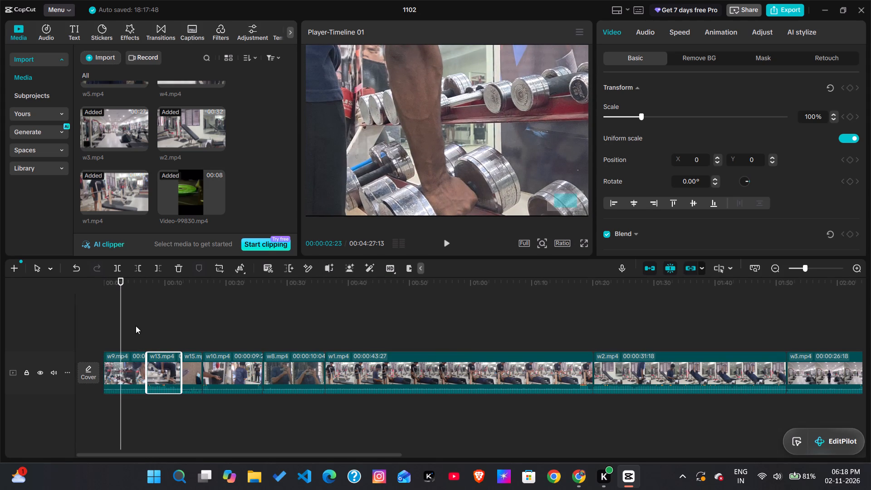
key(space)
key(BackSpace)
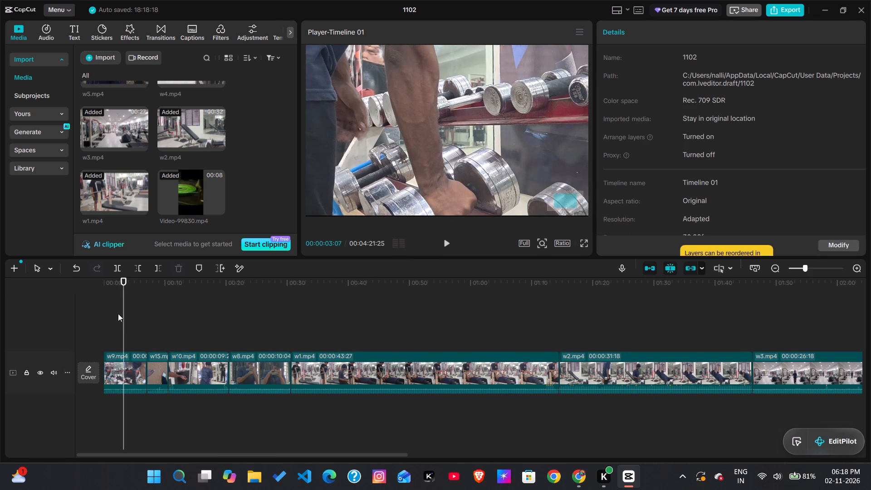
Scrub back through the w9.mp4 clip to about 00:00:00:21 to review its opening frames.
drag(127, 317, 113, 320)
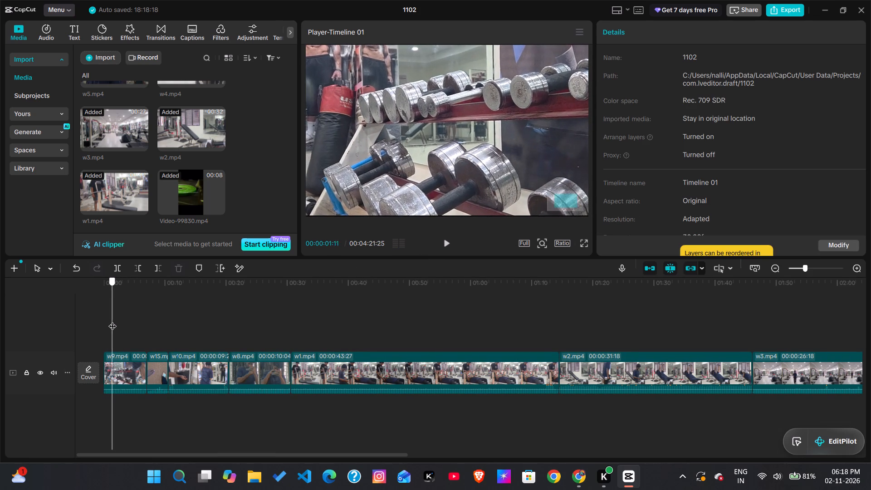
drag(113, 320, 108, 330)
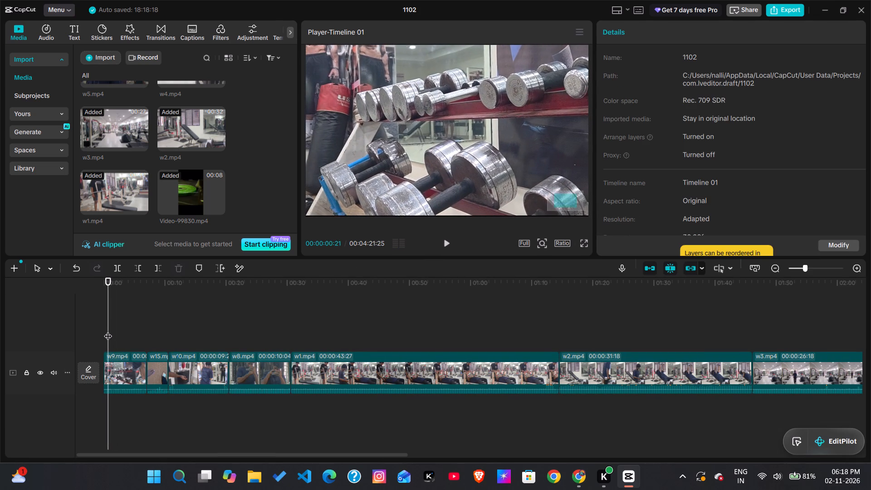
Switch to Google Chrome and close the window holding the YouTube and VideoDropper pages.
click(409, 170)
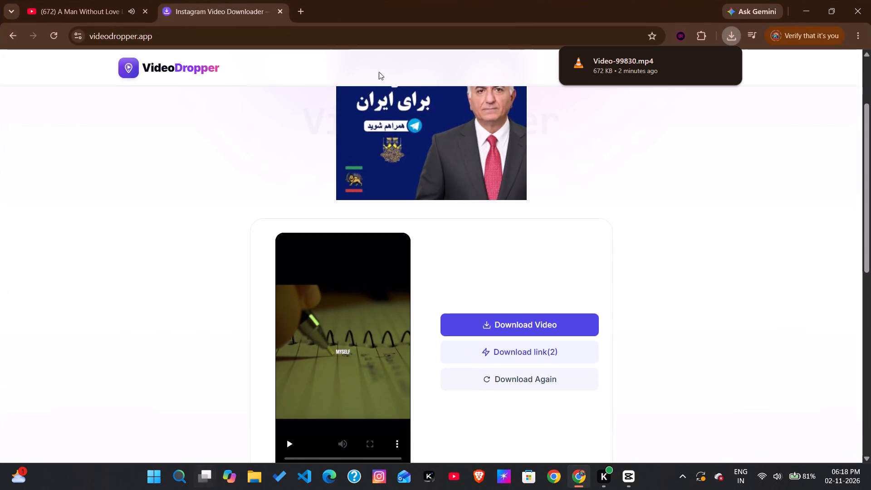
click(870, 0)
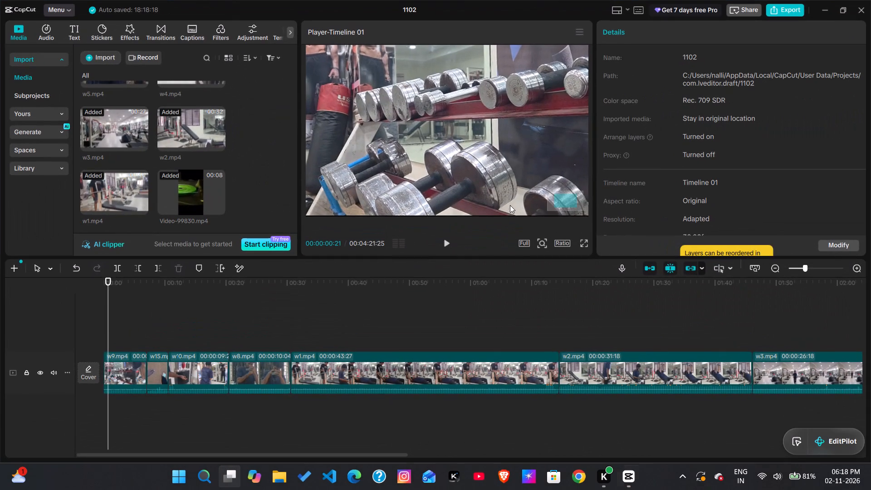
Play the opening of w9.mp4 in CapCut to check its picture and sound.
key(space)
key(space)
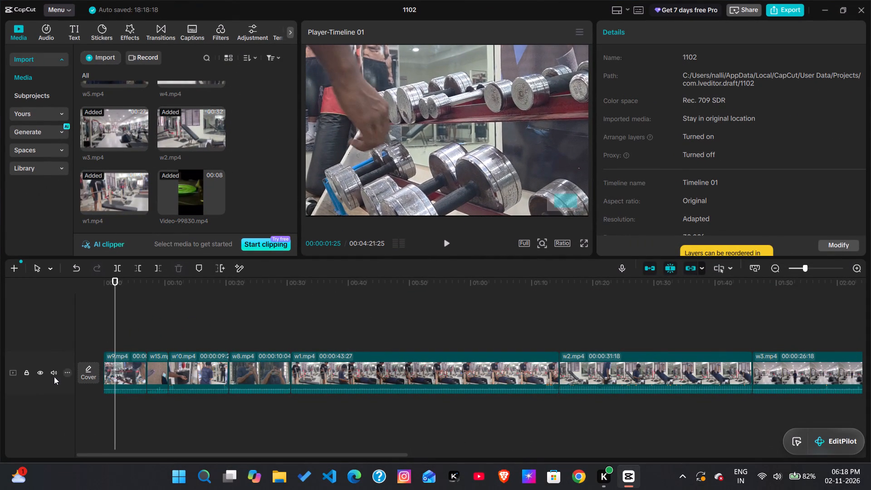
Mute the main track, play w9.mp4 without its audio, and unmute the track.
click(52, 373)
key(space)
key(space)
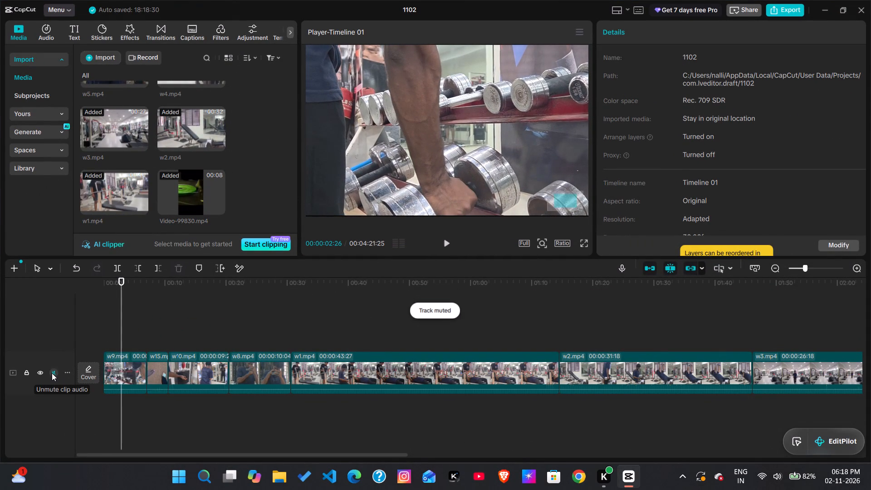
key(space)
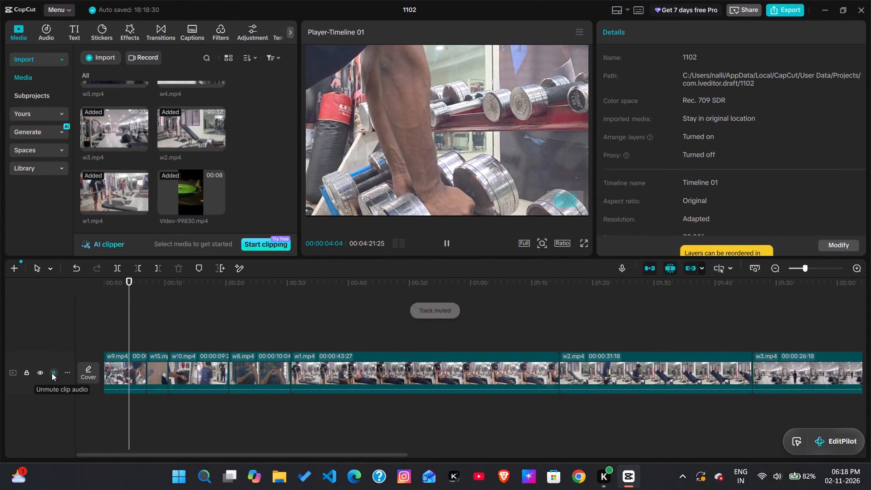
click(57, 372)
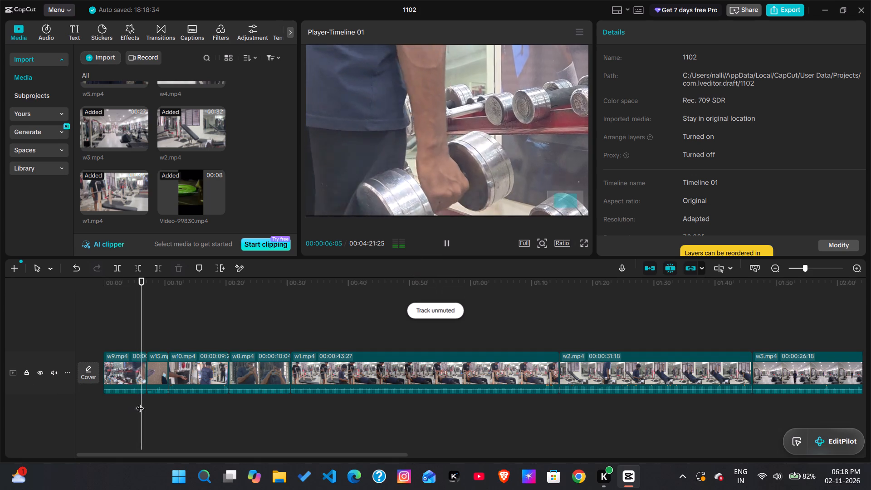
Play from the end of w9.mp4 through w15.mp4 into w10.mp4 to examine how the clips follow each other.
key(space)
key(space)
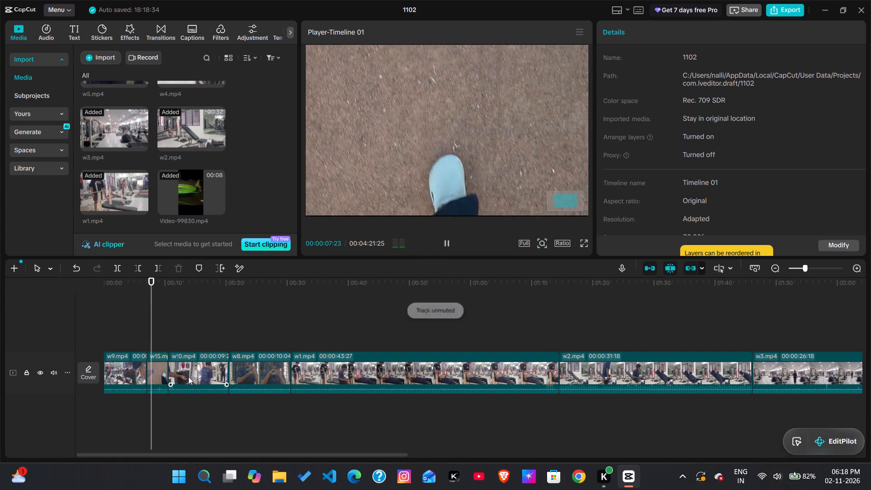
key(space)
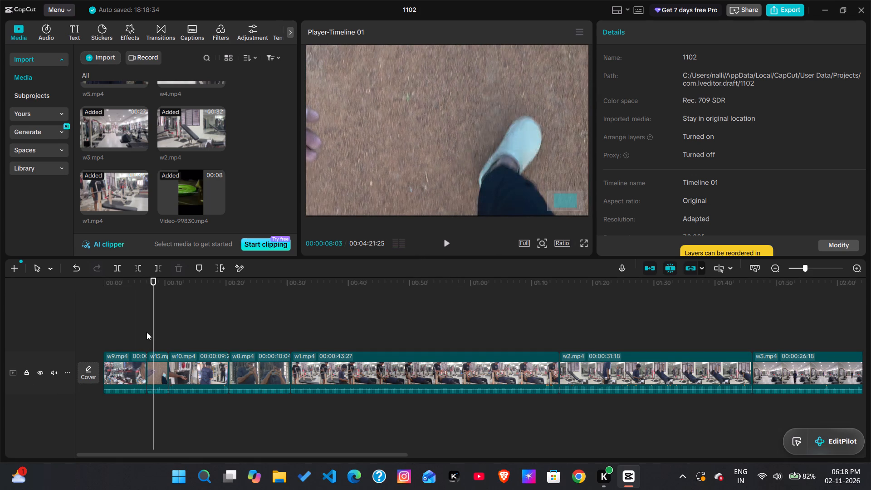
drag(150, 330, 140, 331)
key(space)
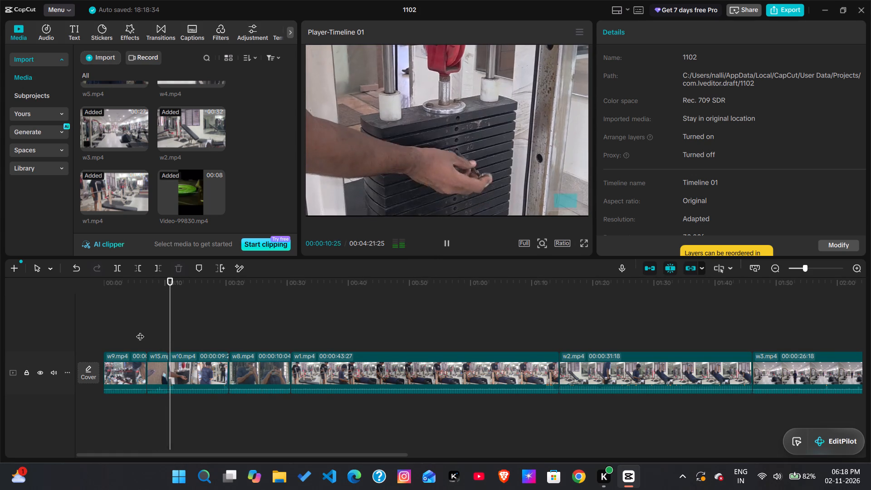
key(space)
Select the w15.mp4 clip between w9.mp4 and w10.mp4 on the main track.
click(149, 372)
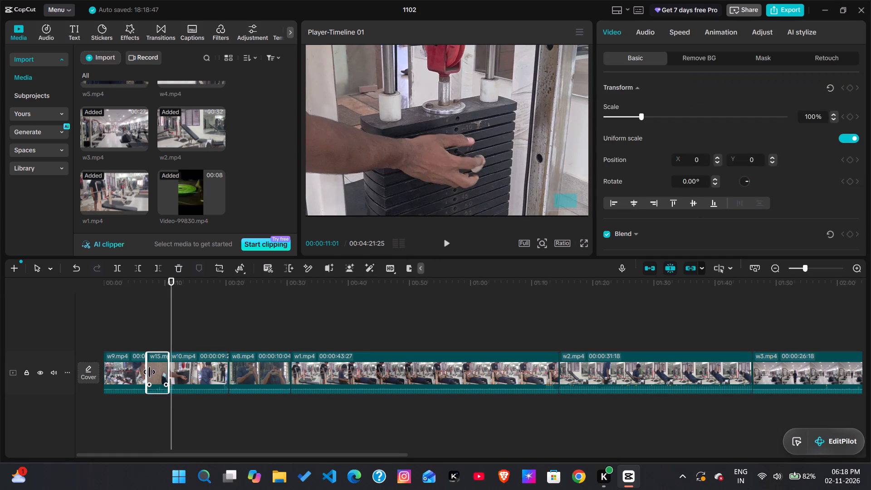
Delete the w15.mp4 clip between w9.mp4 and w10.mp4.
key(BackSpace)
Play the opening w9.mp4 clip from the timeline start and look over the w1, w2 and w8 clips.
drag(172, 312, 154, 315)
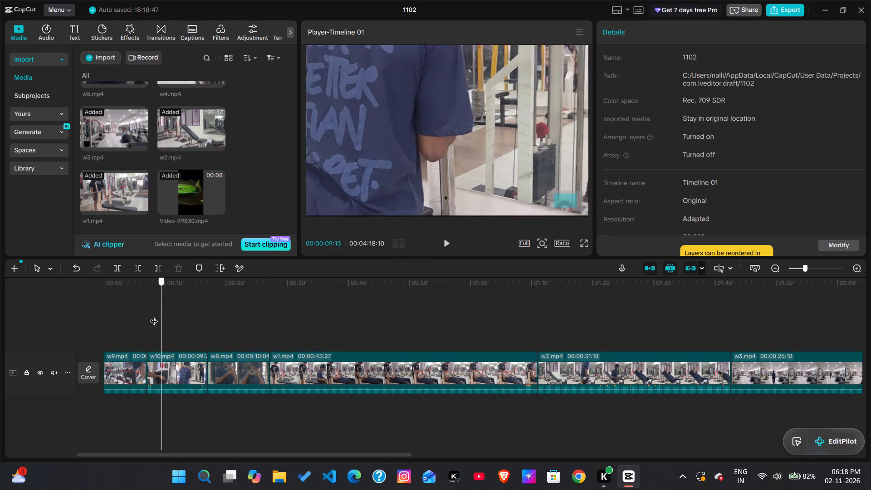
drag(154, 315, 86, 343)
key(space)
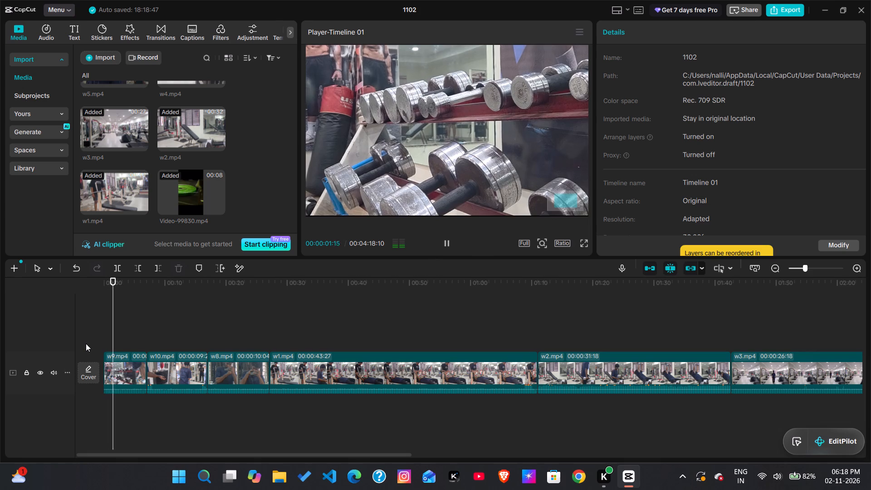
key(space)
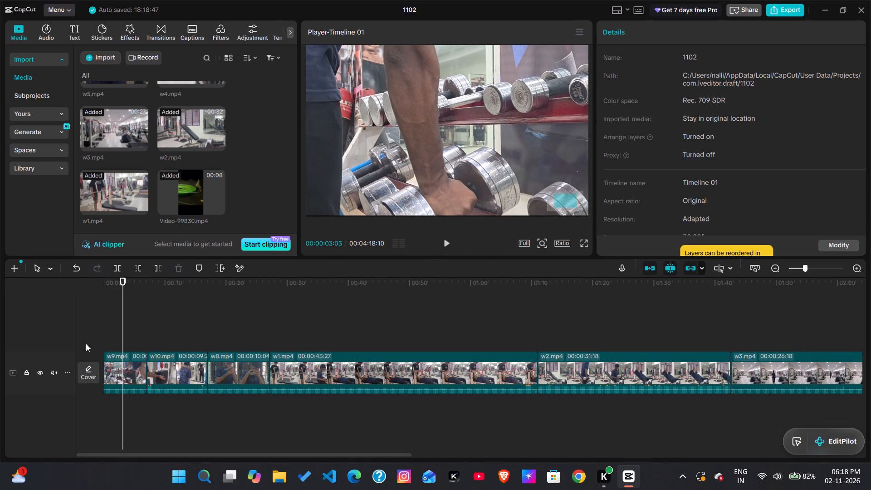
click(127, 376)
click(665, 372)
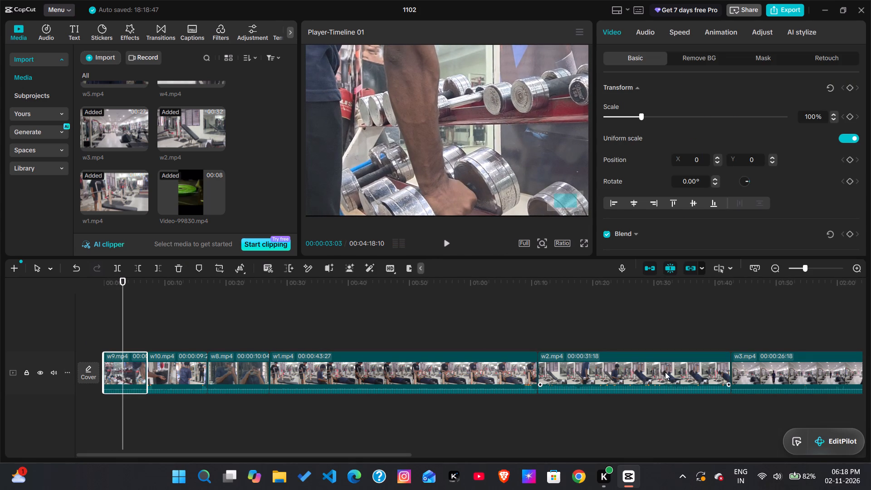
click(432, 369)
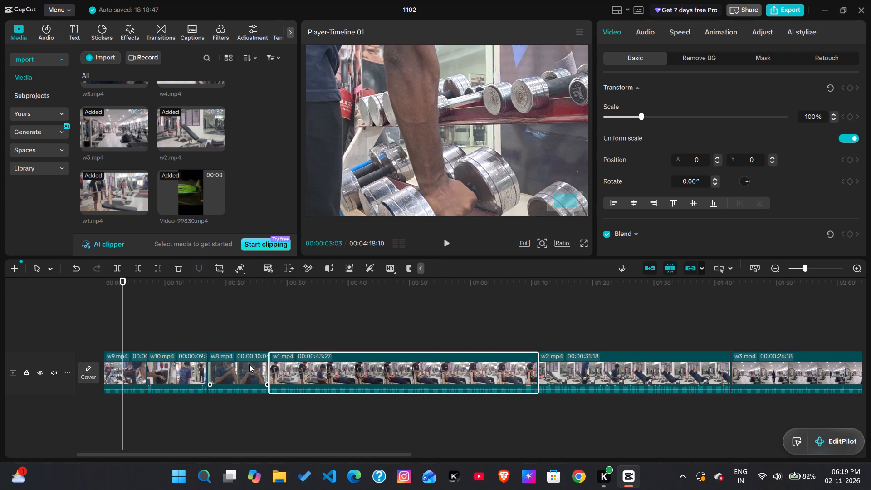
click(249, 364)
click(618, 333)
Play the opening shot of Video-99830.mp4 at the end of the timeline as a reference.
scroll(618, 333, left, 3)
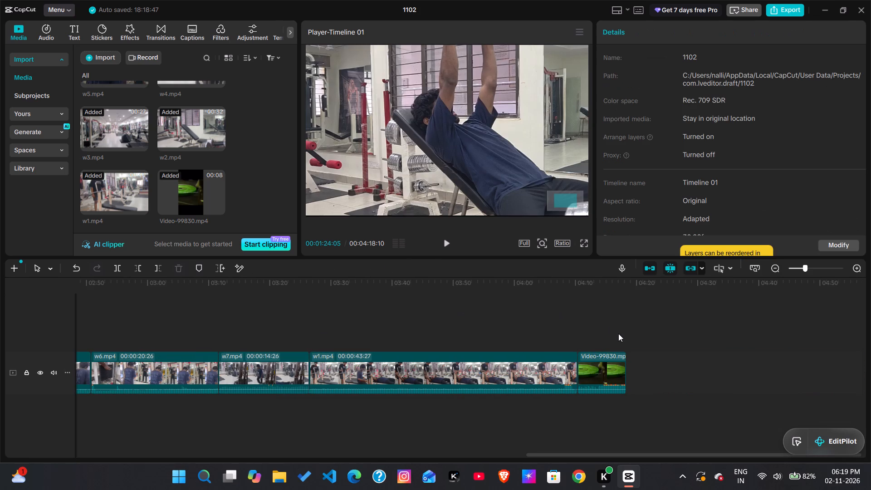
click(610, 360)
double_click(142, 316)
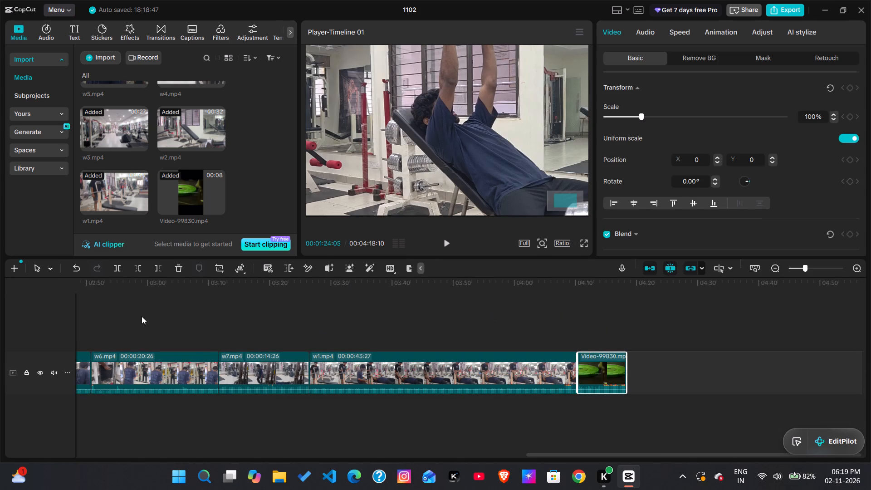
drag(142, 316, 562, 348)
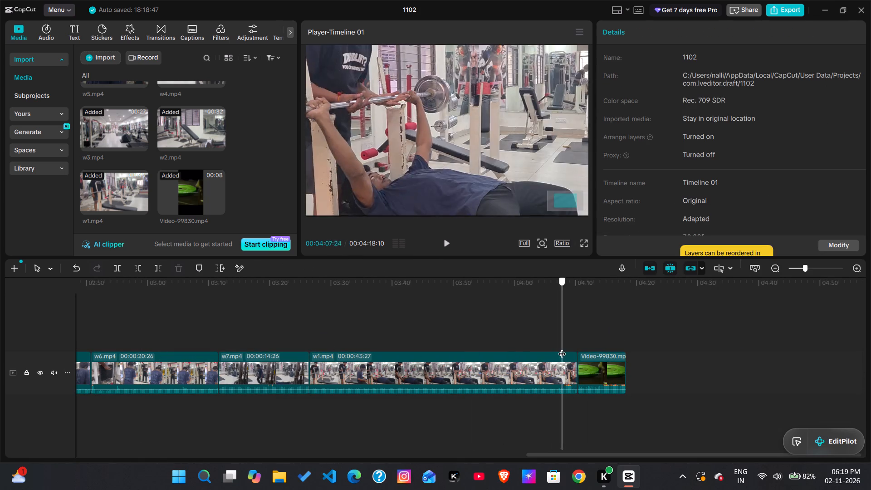
drag(562, 348, 577, 360)
key(space)
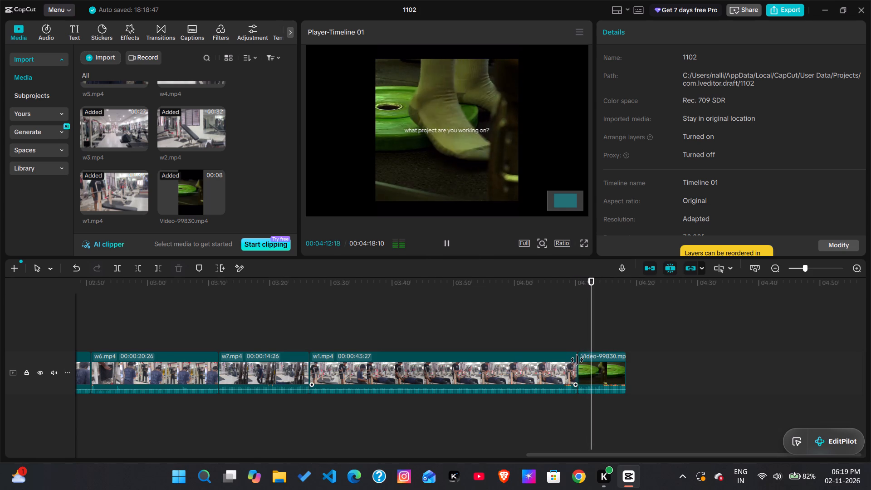
key(space)
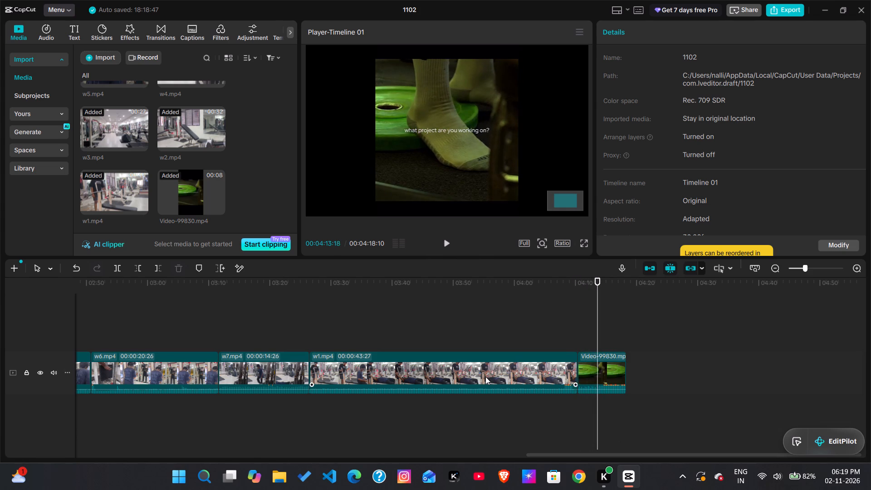
Split the last w1.mp4 clip at about 00:03:42, during the bench press.
click(484, 375)
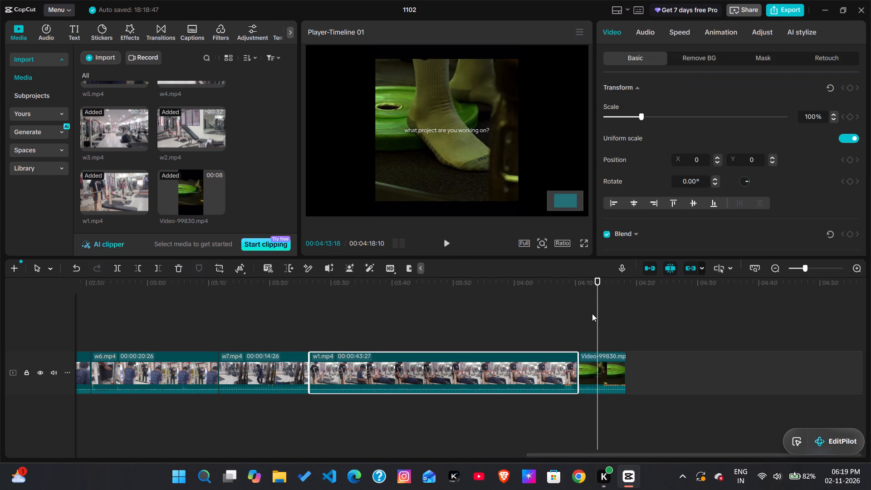
click(592, 314)
drag(592, 314, 597, 317)
drag(597, 317, 398, 372)
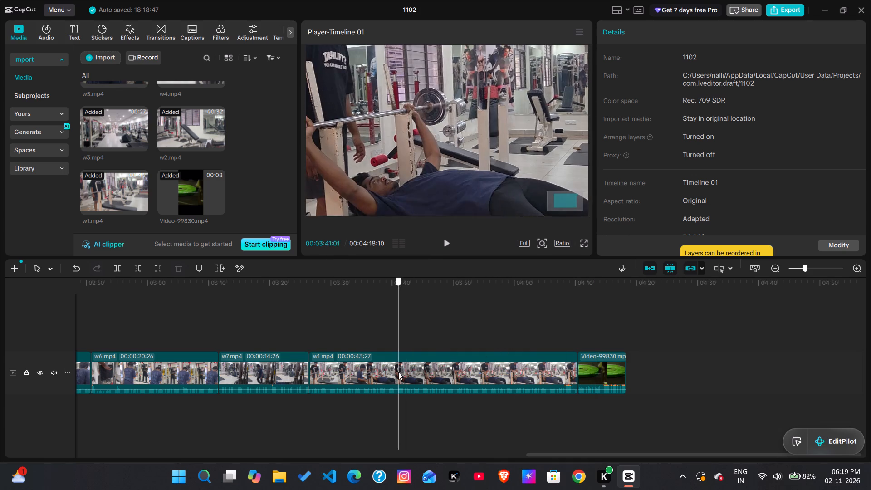
drag(398, 372, 465, 382)
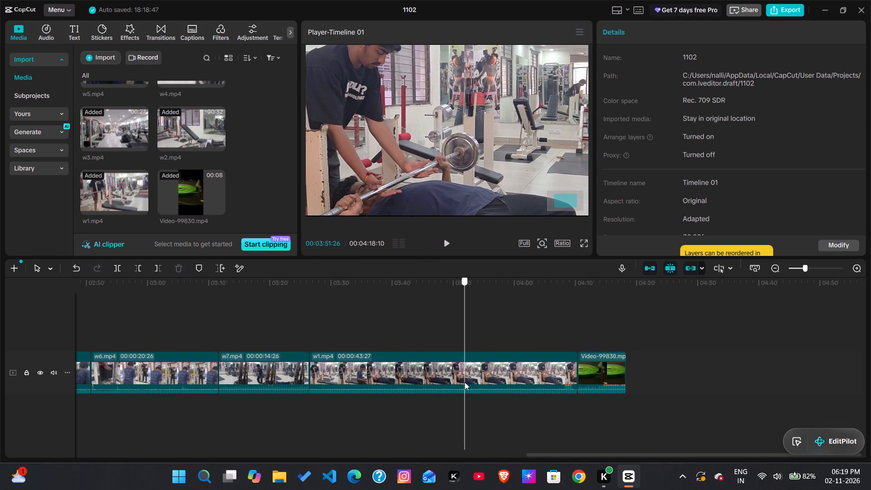
drag(465, 382, 483, 382)
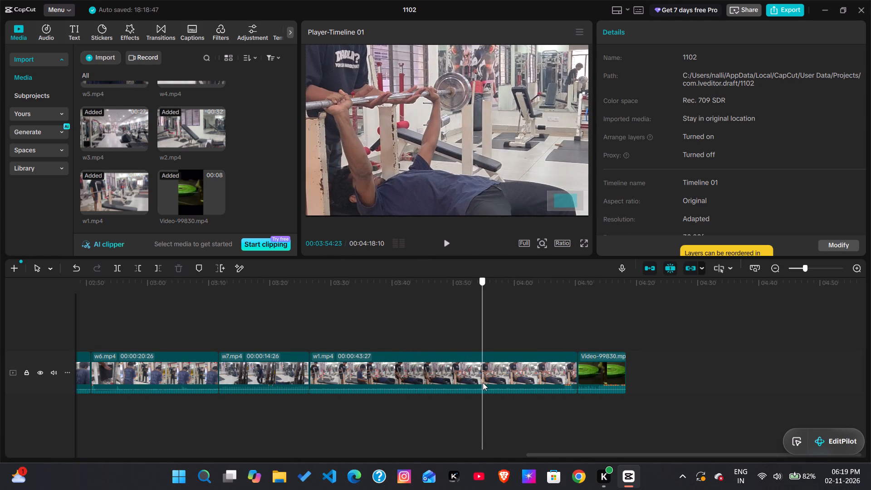
drag(483, 382, 408, 397)
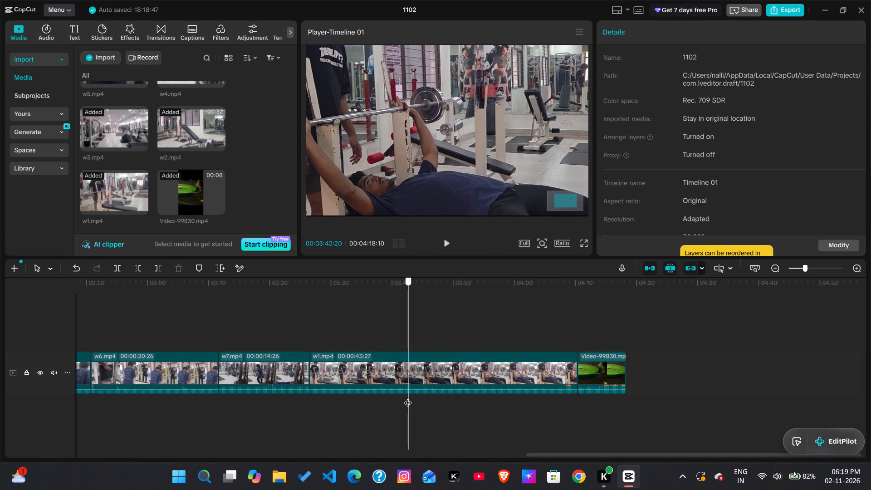
drag(408, 397, 407, 397)
key(ctrl+b)
Play on through the last w1.mp4 piece and split it at 00:03:54:09.
key(space)
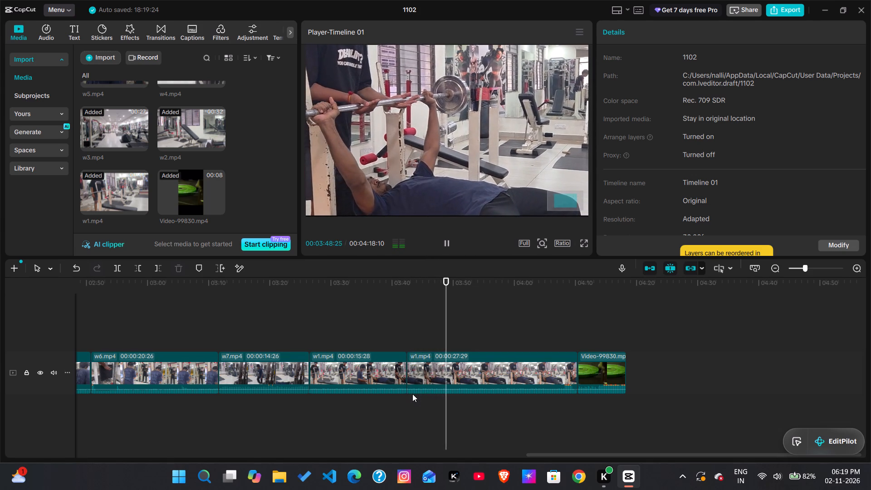
key(space)
key(space)
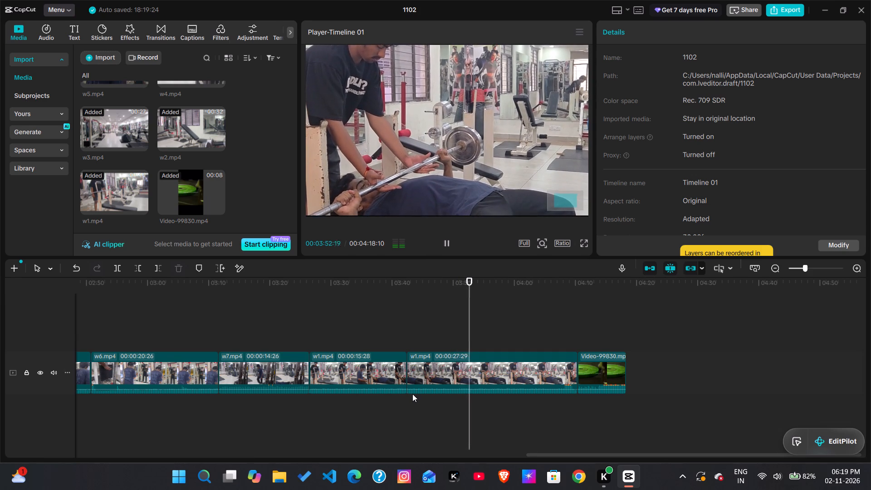
key(space)
key(space)
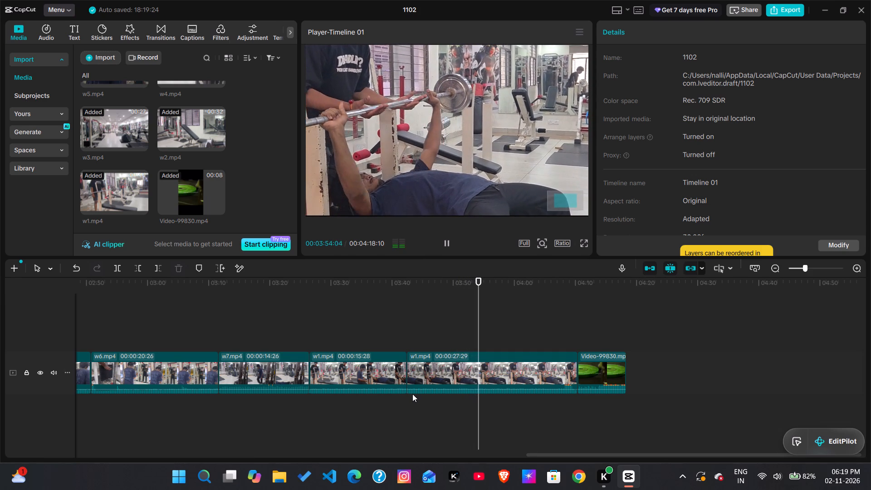
key(space)
key(ctrl+b)
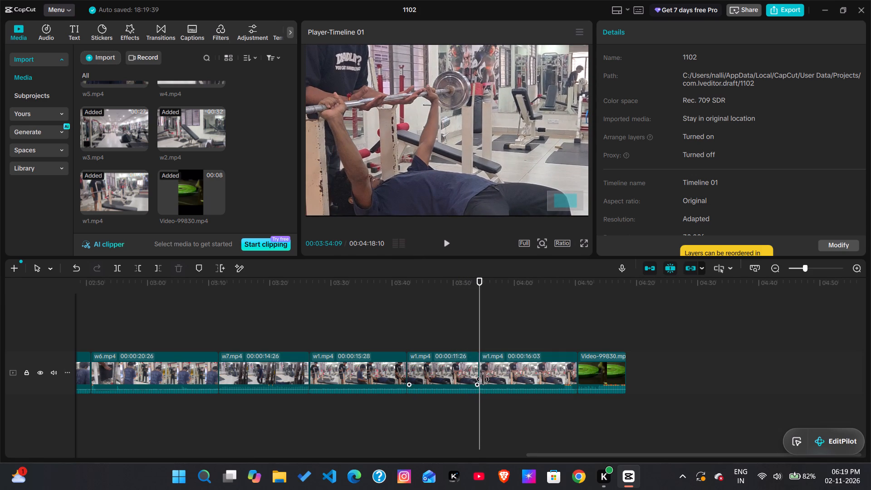
Delete the first w1.mp4 piece directly after w7.mp4, closing the gap before the remaining w1 pieces.
click(378, 356)
key(BackSpace)
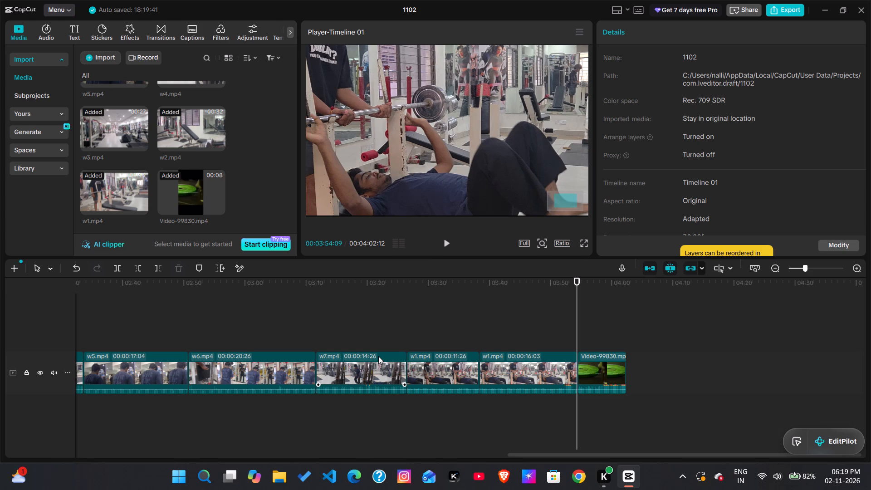
Compare the two w1.mp4 pieces after w7.mp4 and delete the first one, closing the gap before the remaining piece.
click(427, 349)
click(429, 360)
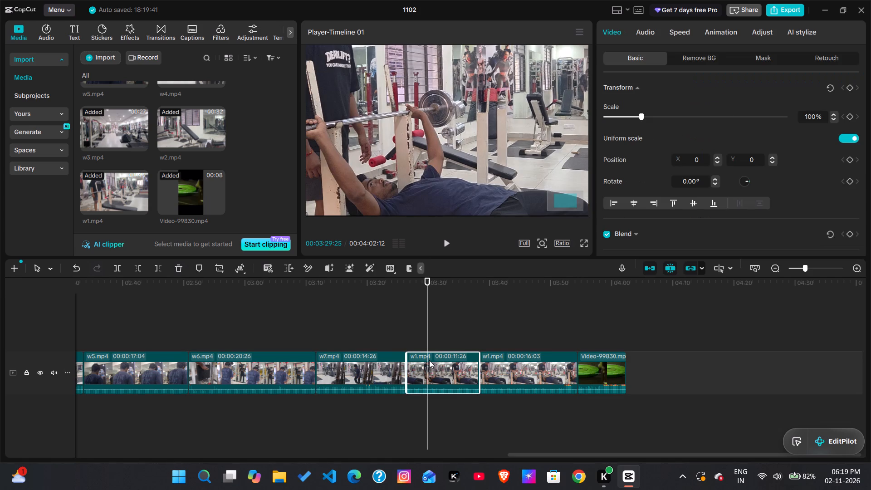
click(531, 377)
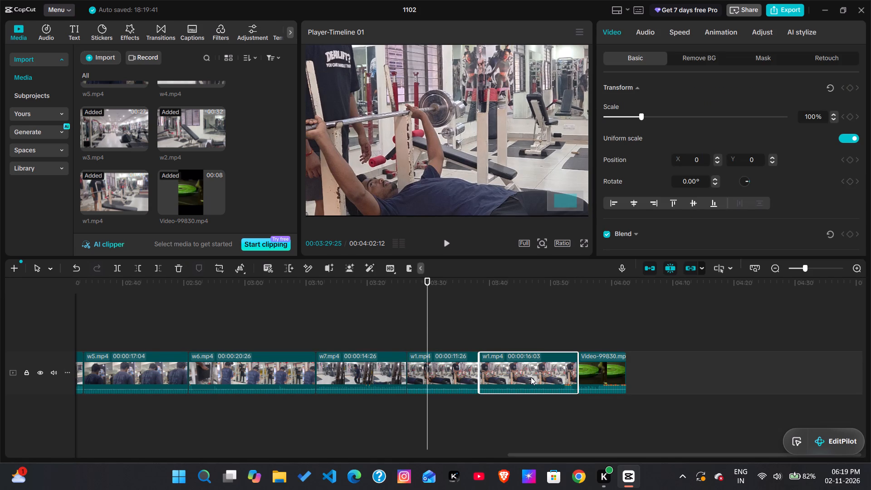
click(423, 310)
drag(423, 310, 498, 328)
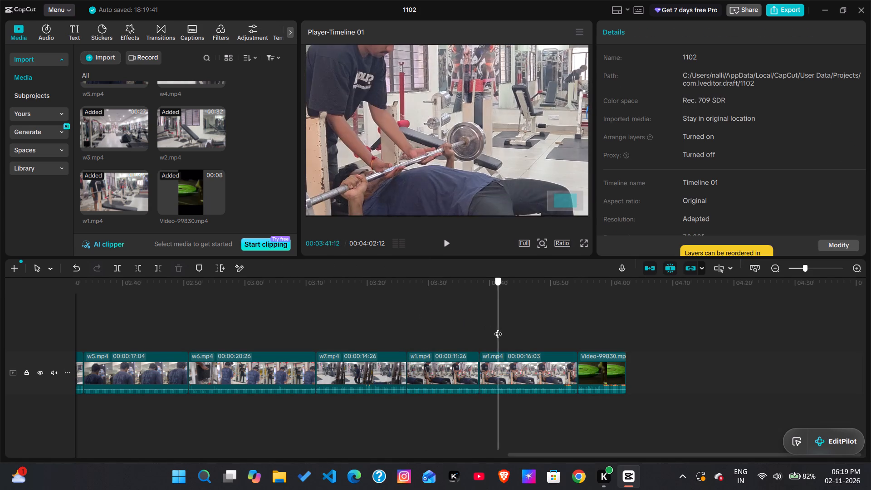
drag(498, 328, 498, 338)
key(space)
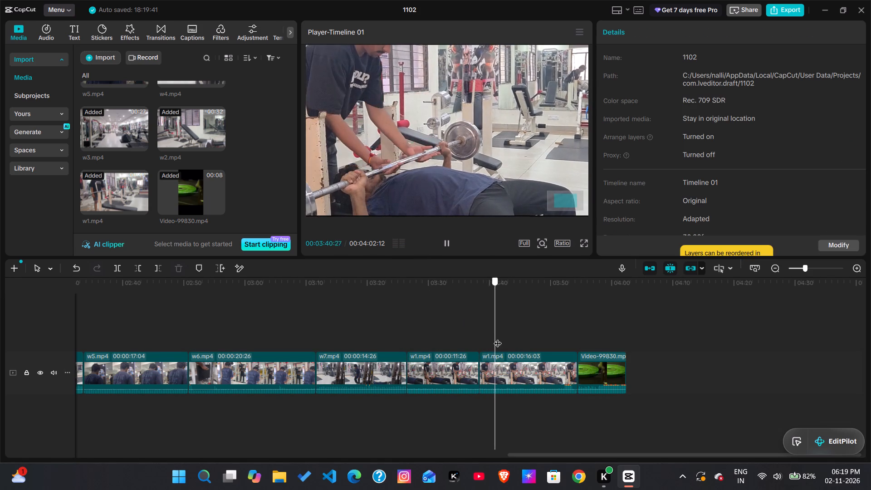
drag(498, 338, 521, 336)
click(461, 353)
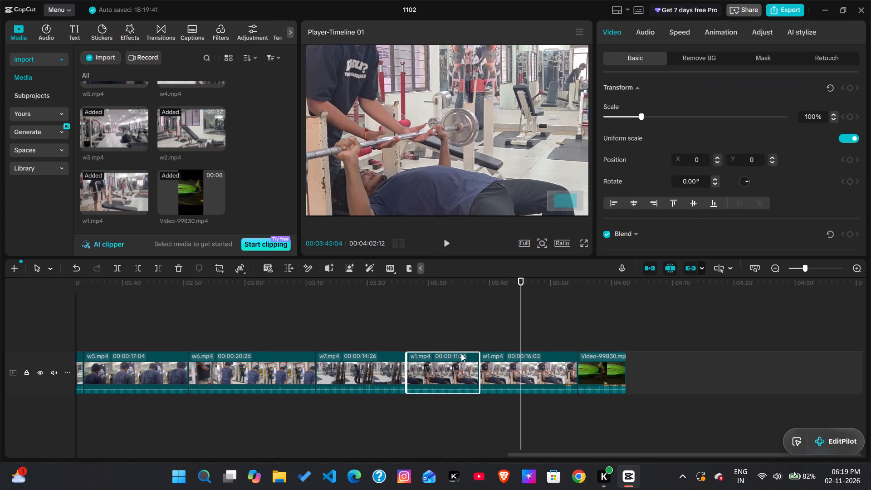
key(BackSpace)
Review the push-up footage in w7.mp4 and delete that clip, so w6.mp4 runs straight into the last w1.mp4 piece.
drag(601, 316, 594, 318)
click(594, 318)
drag(594, 318, 495, 350)
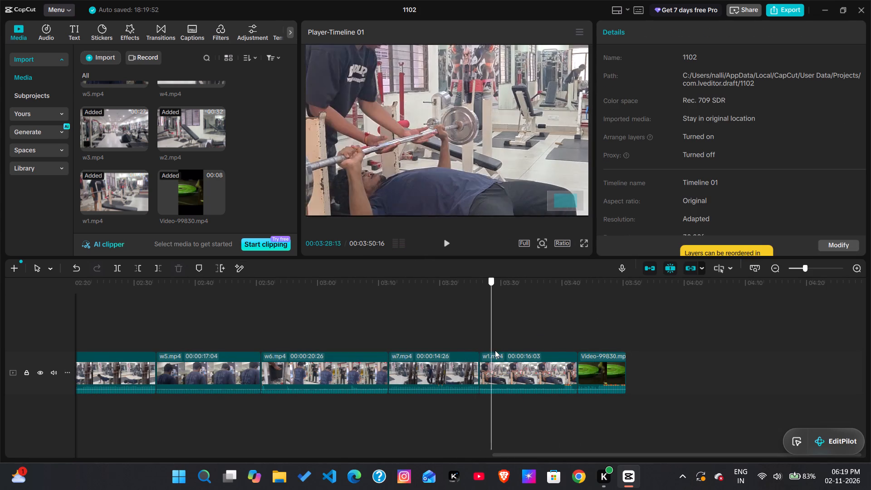
drag(495, 350, 470, 357)
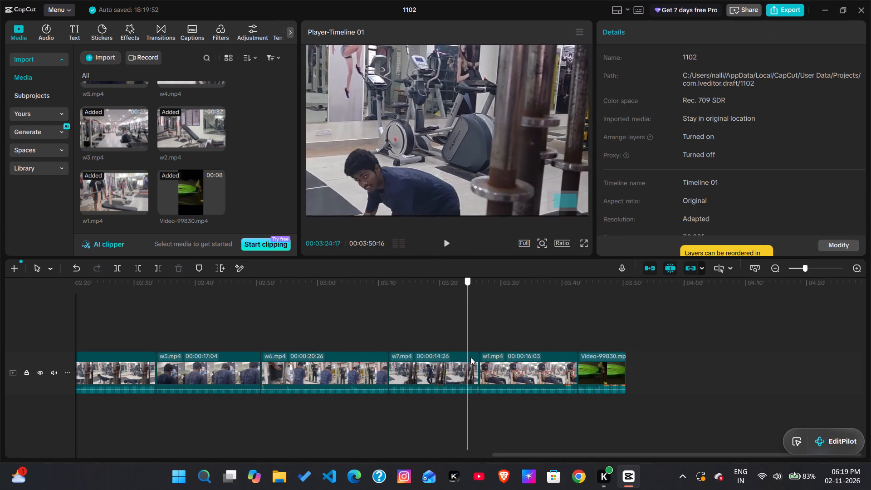
drag(470, 357, 439, 361)
key(space)
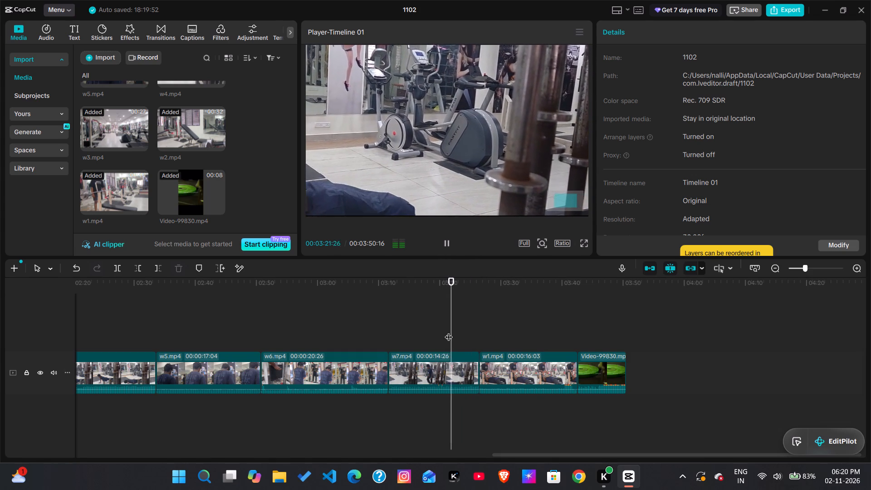
click(444, 356)
key(BackSpace)
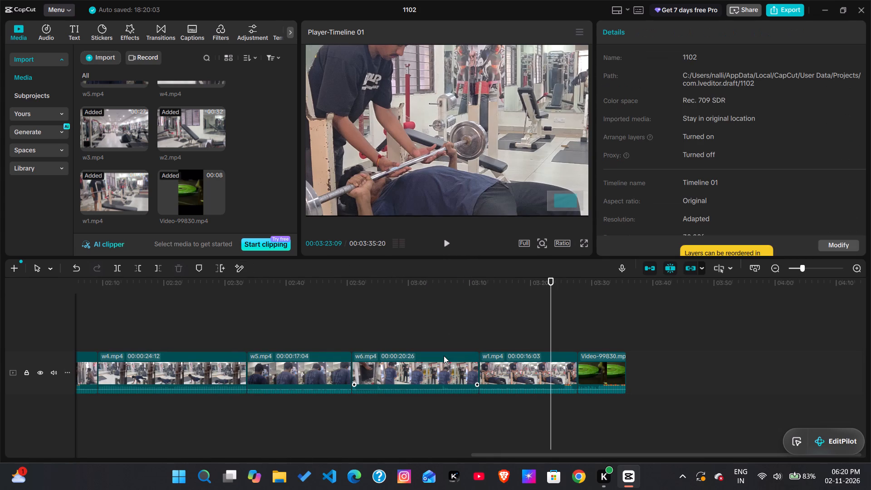
Skim through w6.mp4 and w5.mp4 and delete w5.mp4, closing the gap between w4.mp4 and w6.mp4.
drag(553, 308, 361, 343)
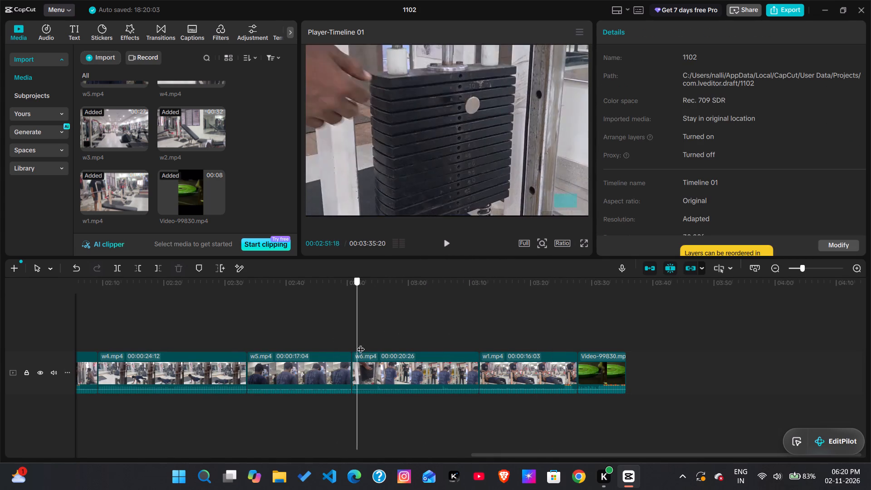
drag(361, 343, 408, 350)
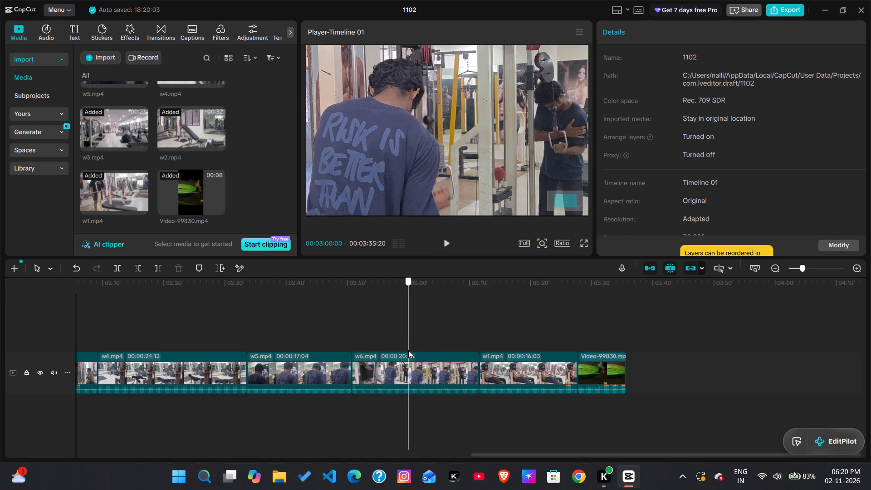
drag(408, 350, 443, 348)
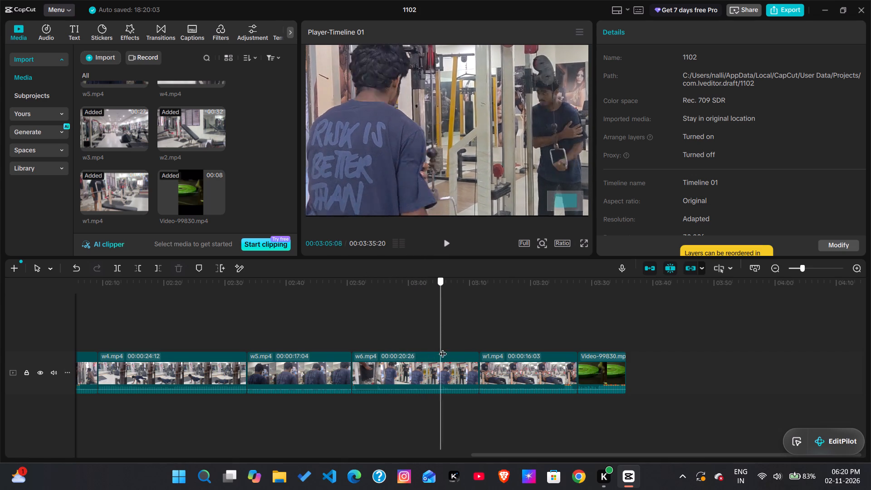
drag(443, 348, 463, 346)
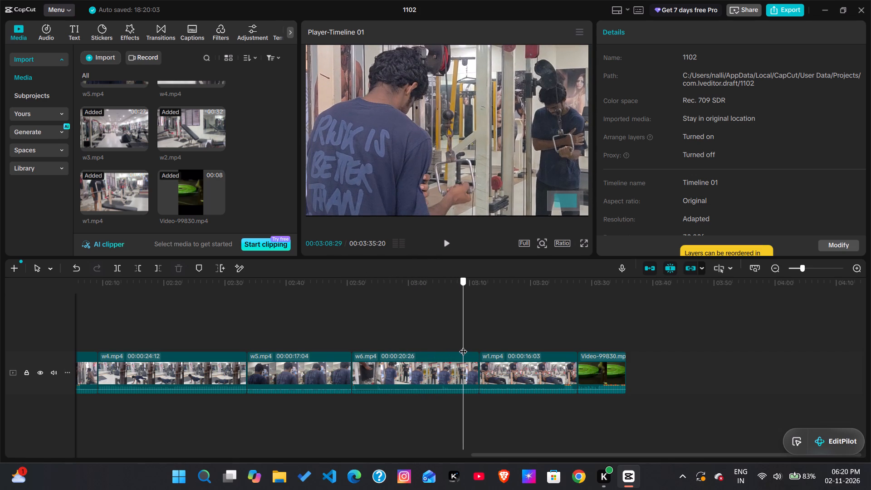
drag(463, 346, 313, 382)
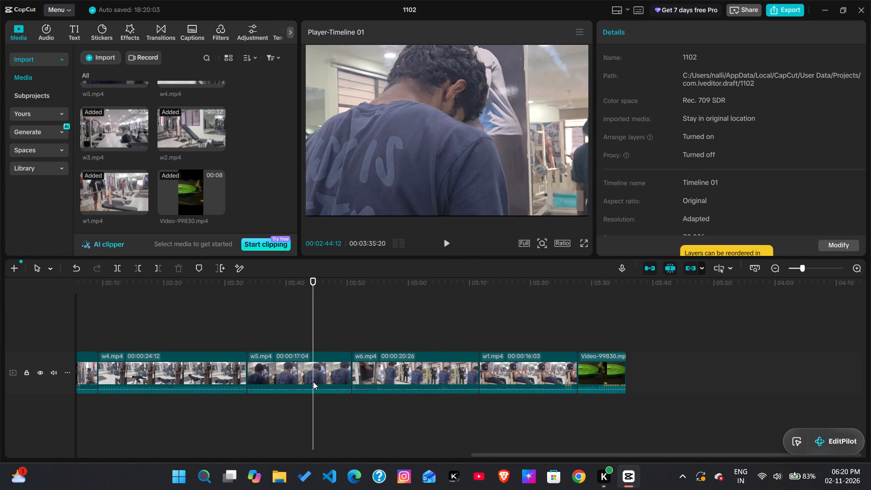
click(313, 382)
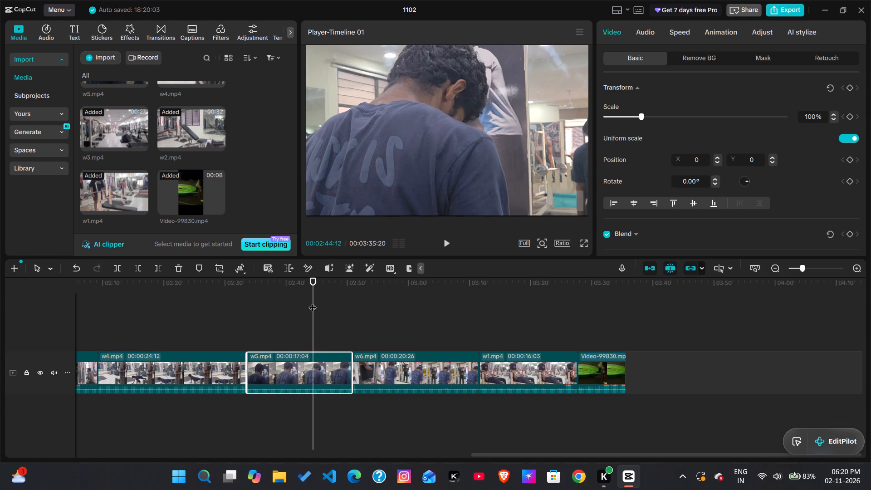
drag(311, 314, 234, 327)
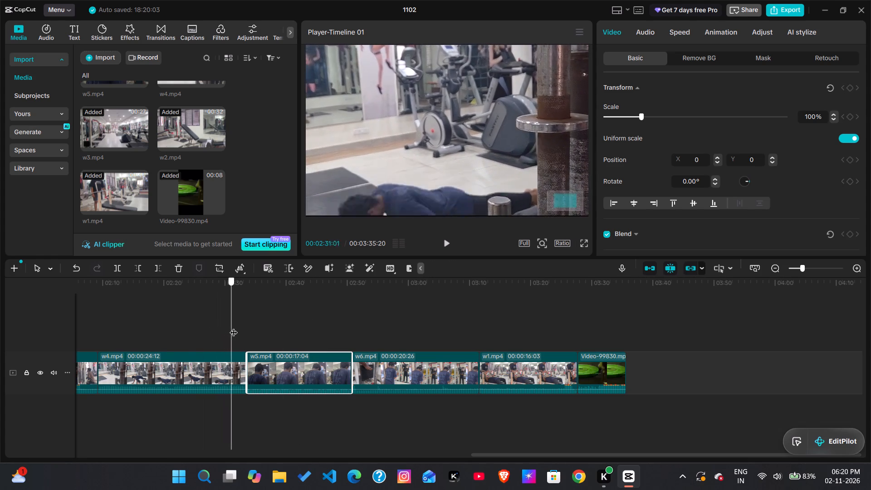
drag(234, 327, 294, 329)
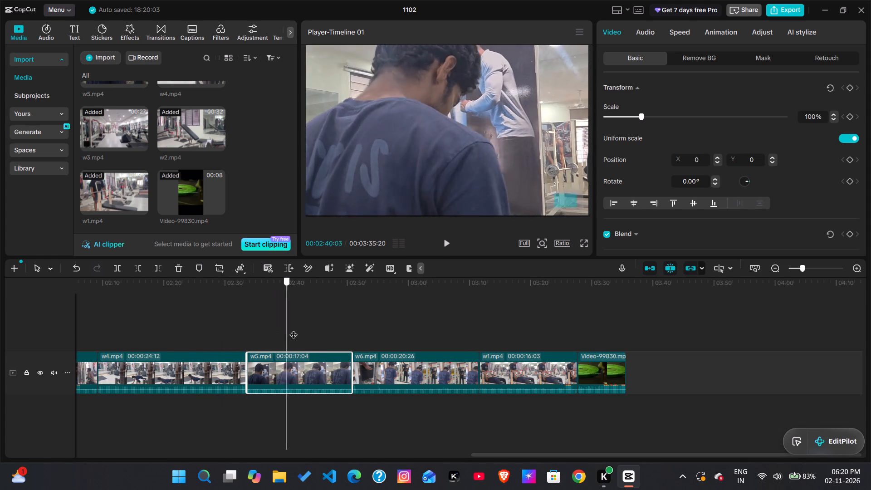
drag(294, 329, 344, 324)
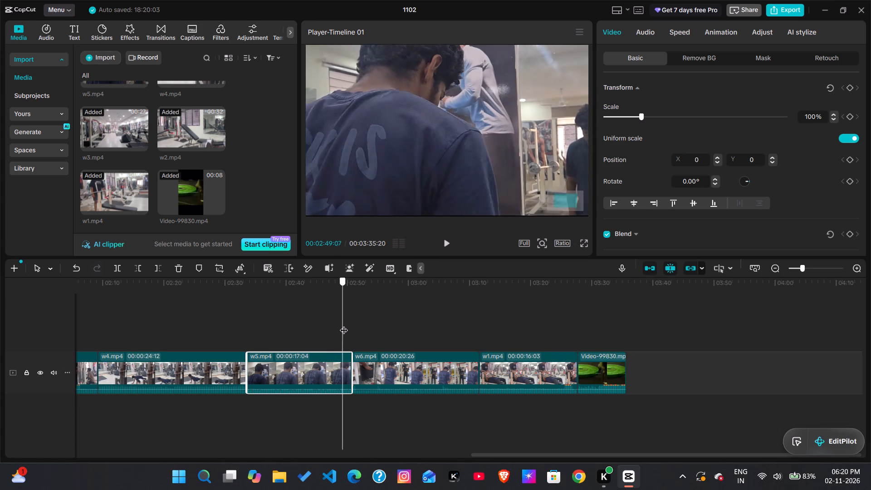
drag(344, 324, 343, 324)
key(BackSpace)
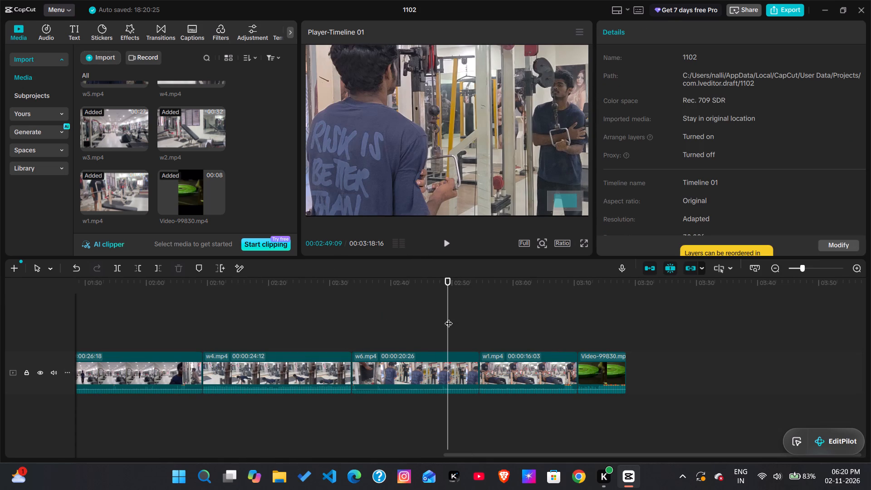
Review the push-up footage in w4.mp4, playing on from about 00:02:19, to judge which part is usable.
drag(449, 318, 225, 347)
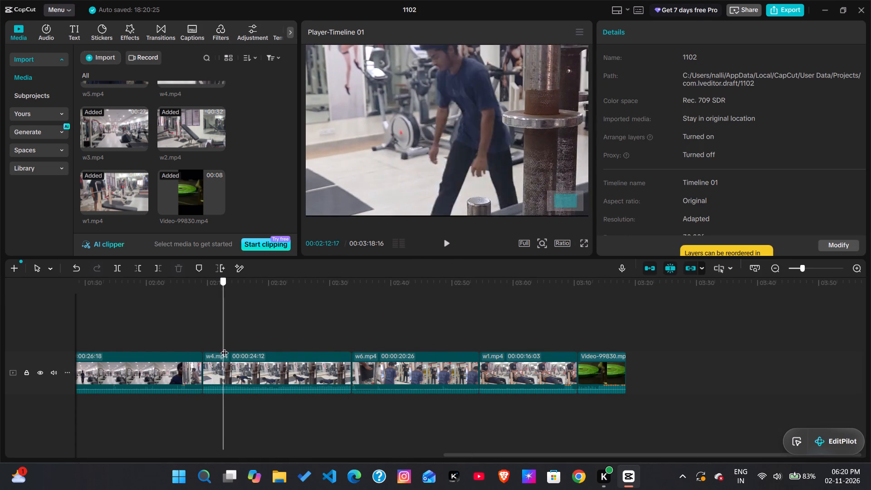
drag(225, 347, 259, 348)
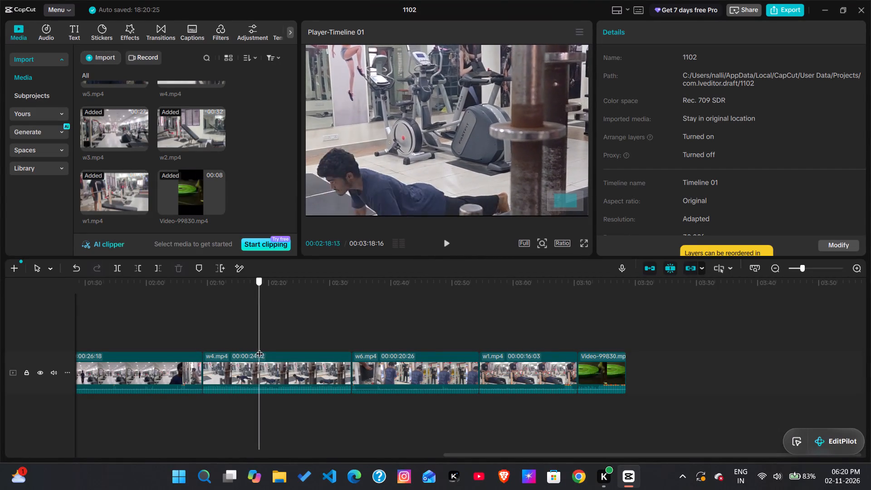
drag(259, 348, 266, 349)
click(254, 377)
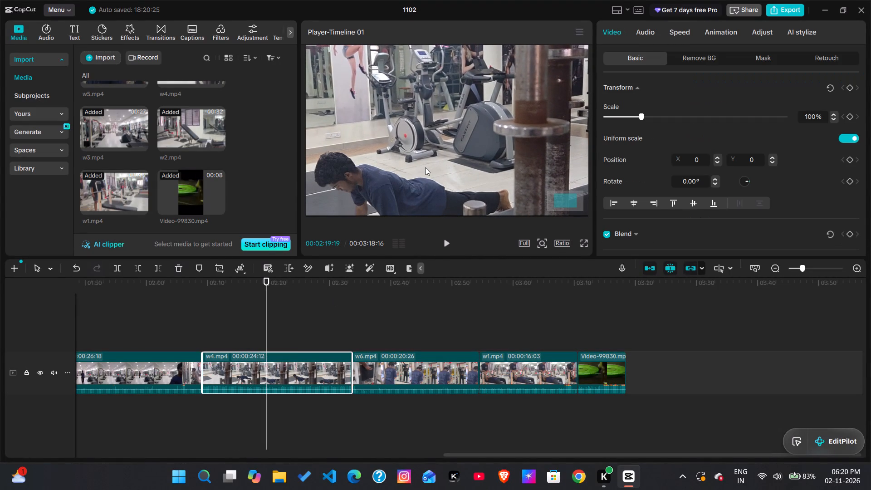
click(425, 167)
key(space)
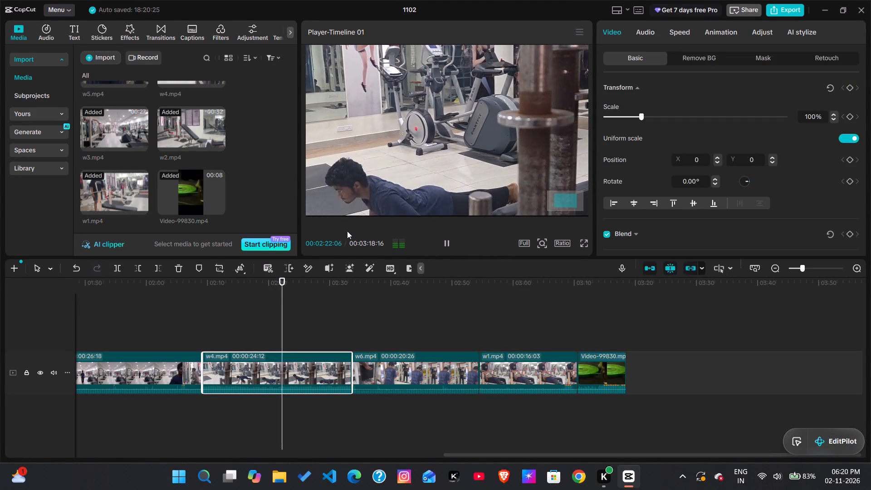
click(301, 307)
drag(301, 307, 217, 337)
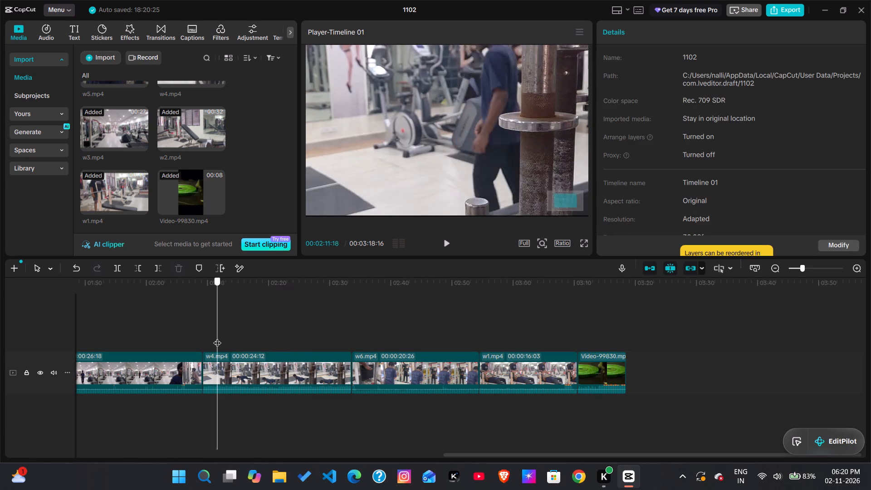
drag(217, 337, 262, 347)
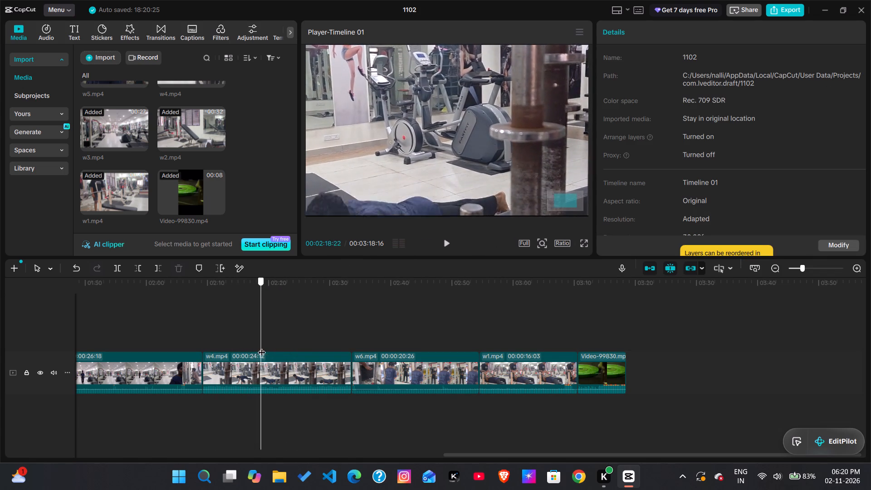
Skim w3.mp4 for the walk-in shot, split the clip at 00:01:50:12 and delete the part after the cut.
drag(262, 347, 163, 358)
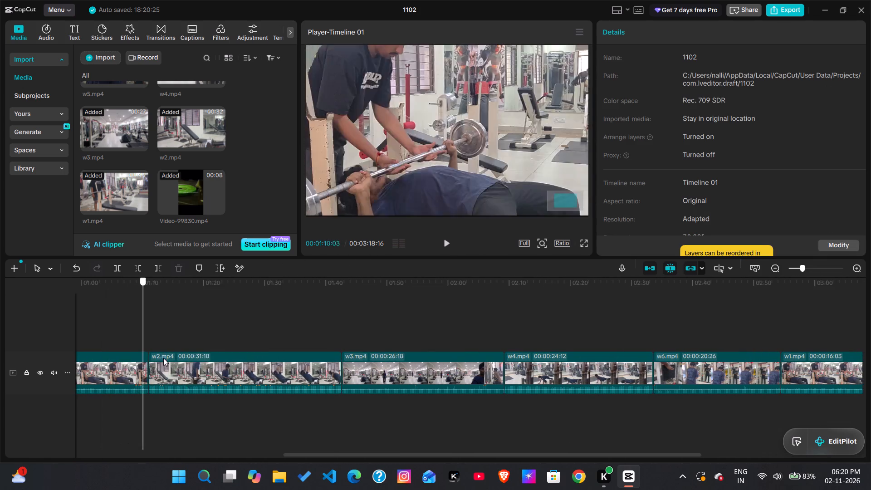
drag(163, 358, 418, 361)
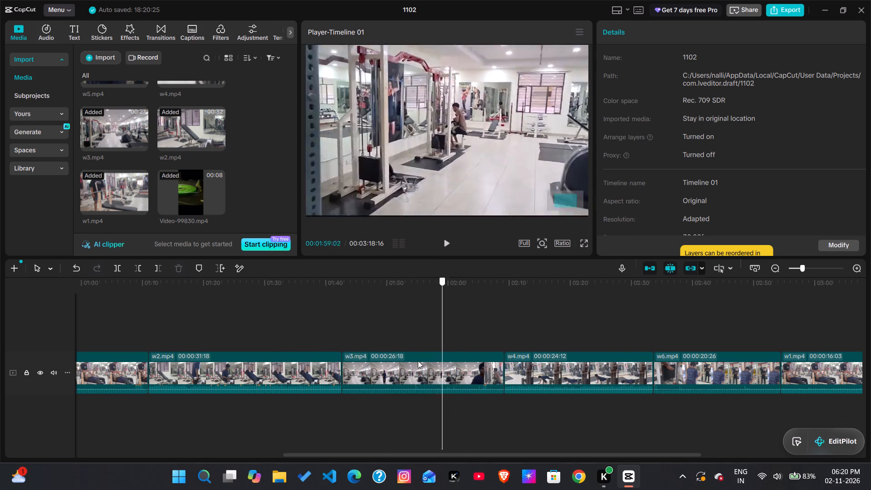
drag(418, 361, 369, 369)
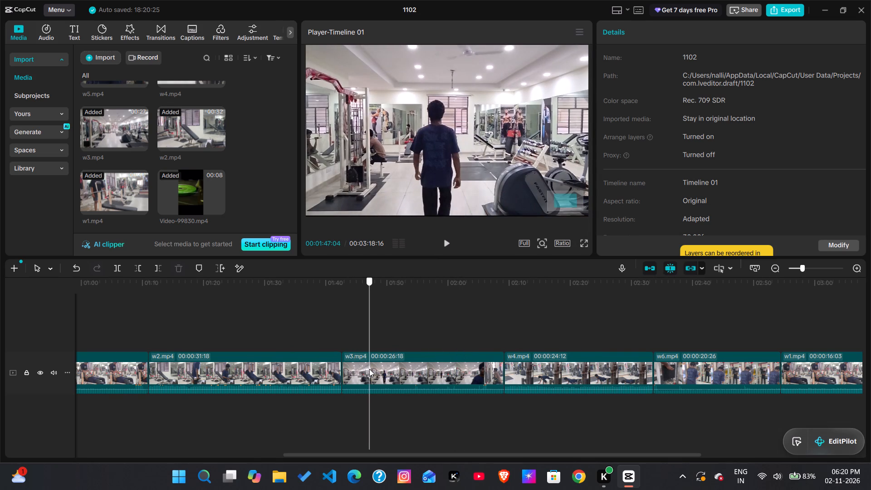
drag(369, 369, 369, 371)
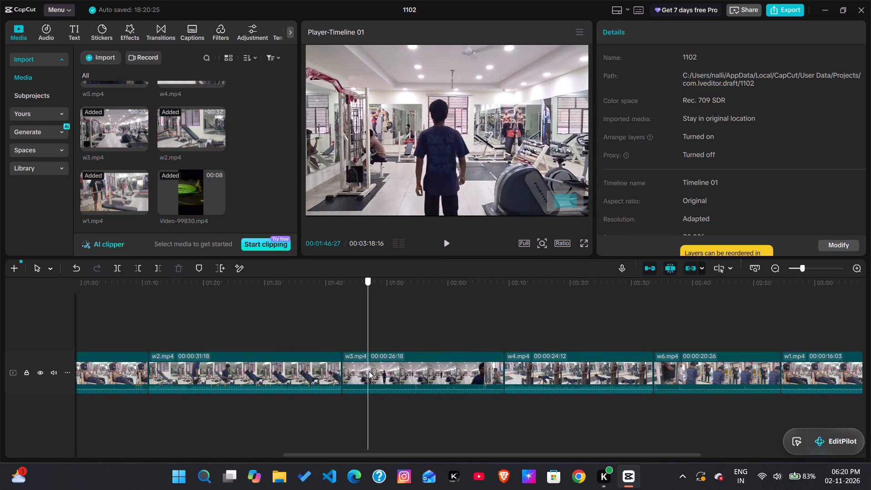
drag(369, 371, 379, 371)
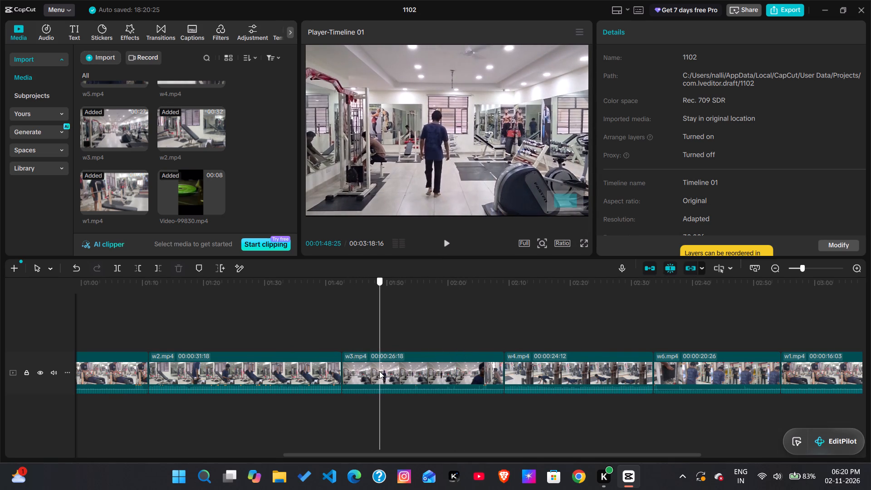
drag(379, 371, 360, 367)
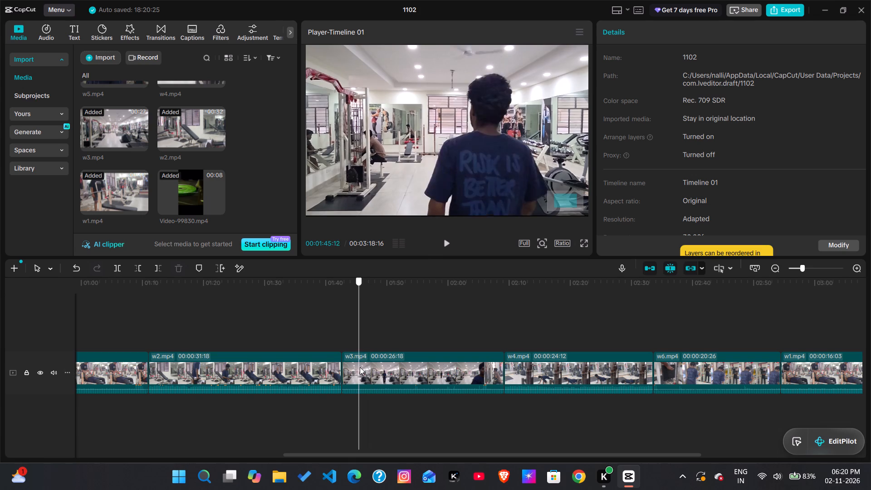
drag(360, 367, 409, 366)
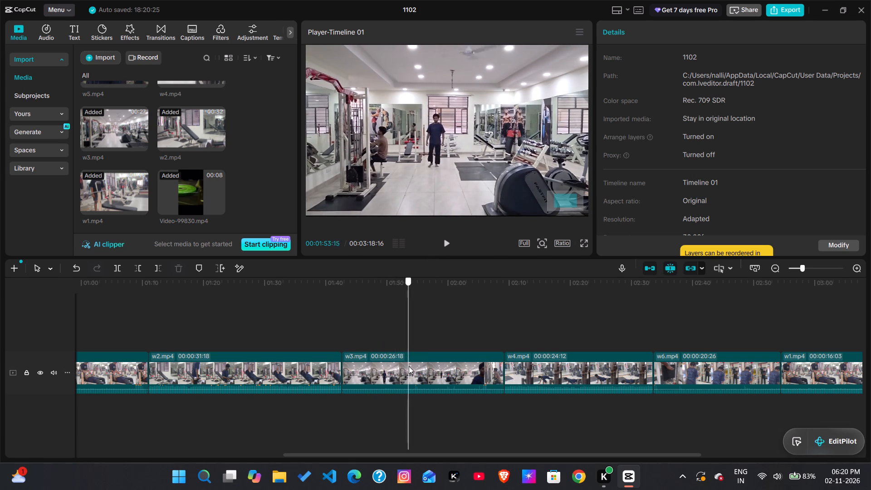
drag(409, 366, 442, 363)
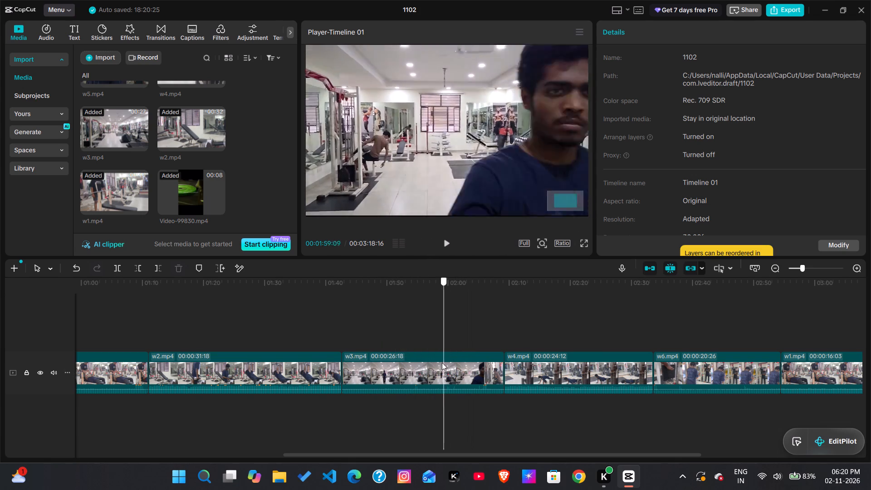
drag(442, 363, 369, 365)
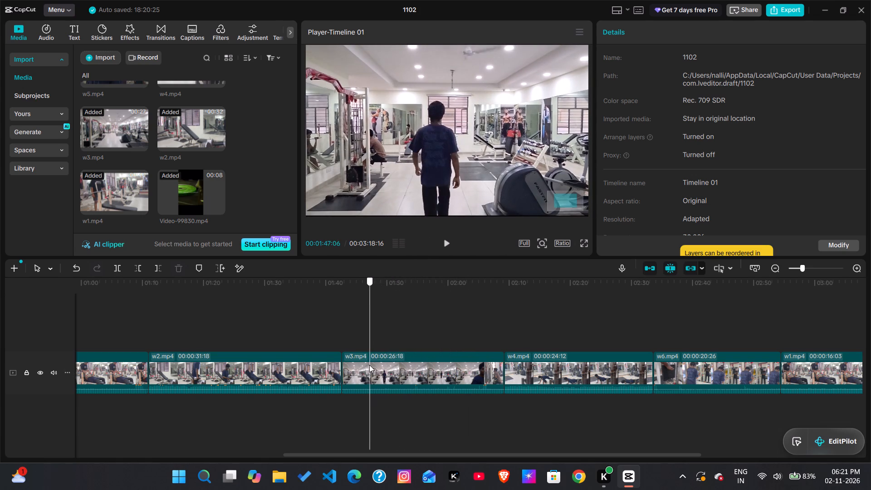
drag(369, 365, 384, 365)
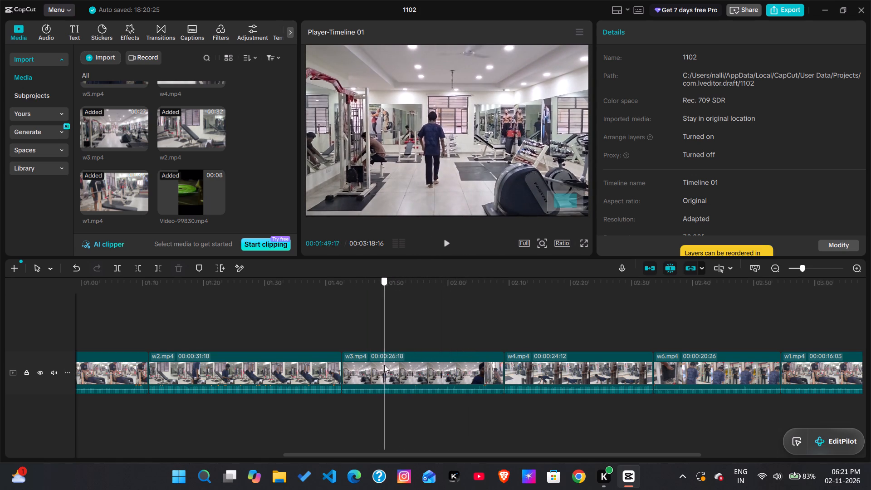
drag(384, 365, 389, 364)
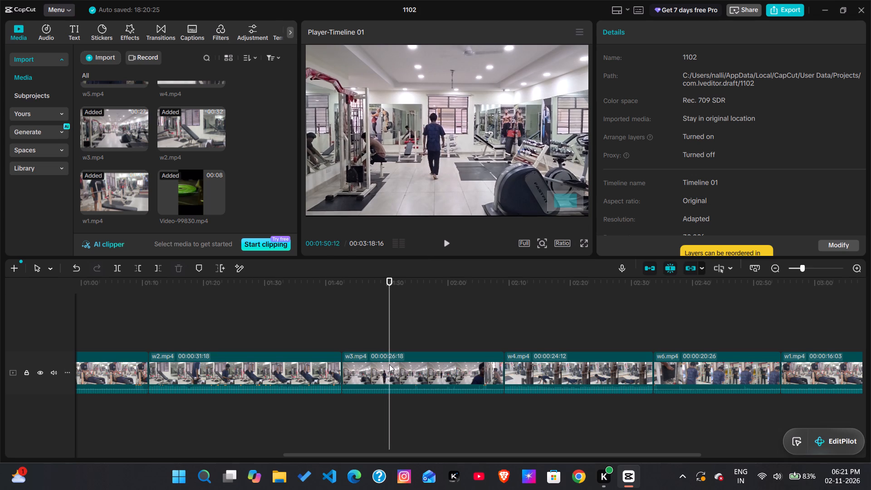
key(ctrl+b)
click(423, 376)
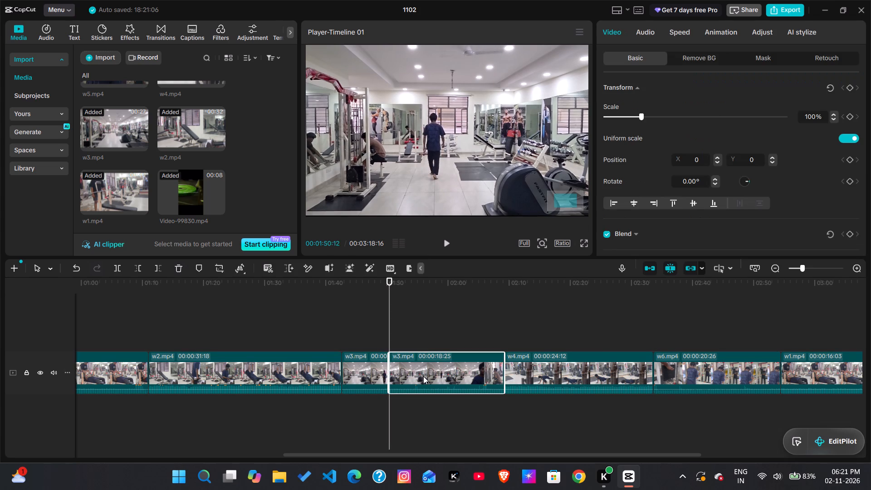
key(BackSpace)
Review the dumbbell press in w2.mp4, split the clip at 00:01:26:13 and delete the second piece.
drag(389, 325, 267, 324)
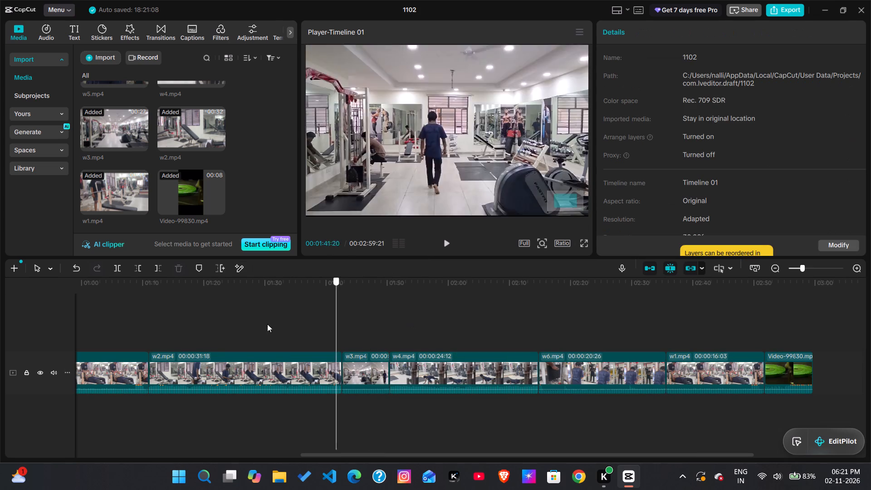
drag(267, 324, 156, 345)
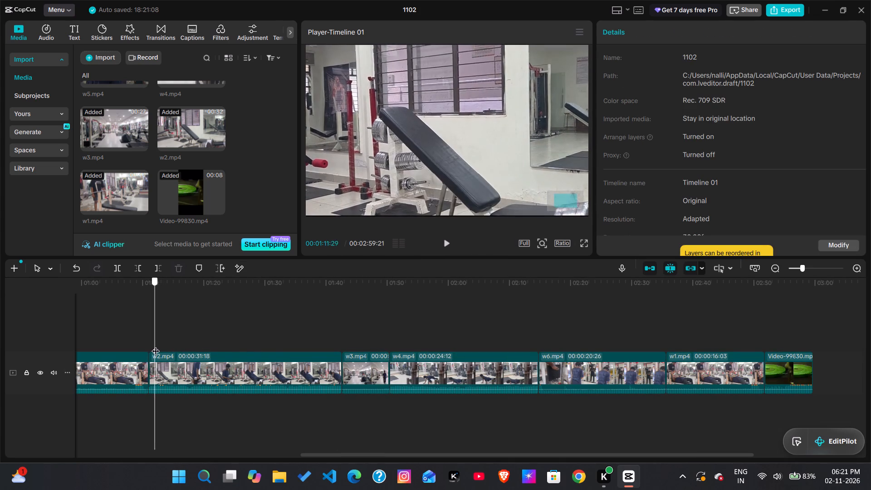
drag(156, 345, 197, 354)
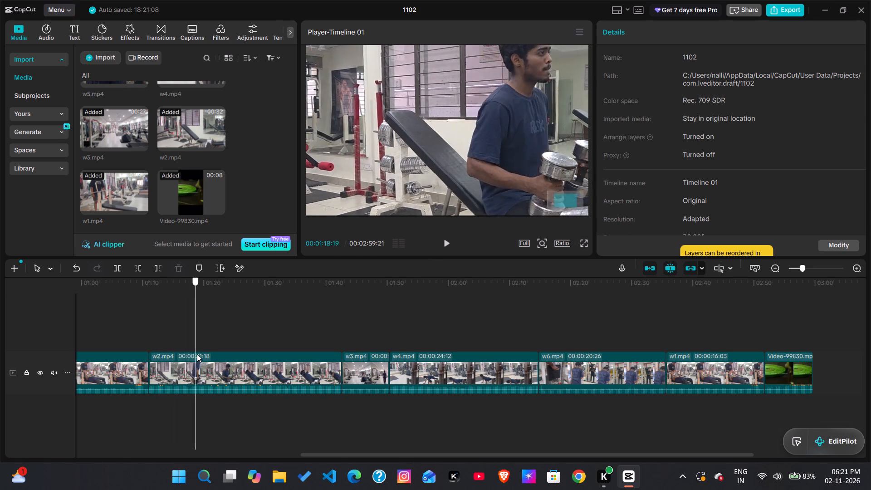
drag(197, 354, 222, 359)
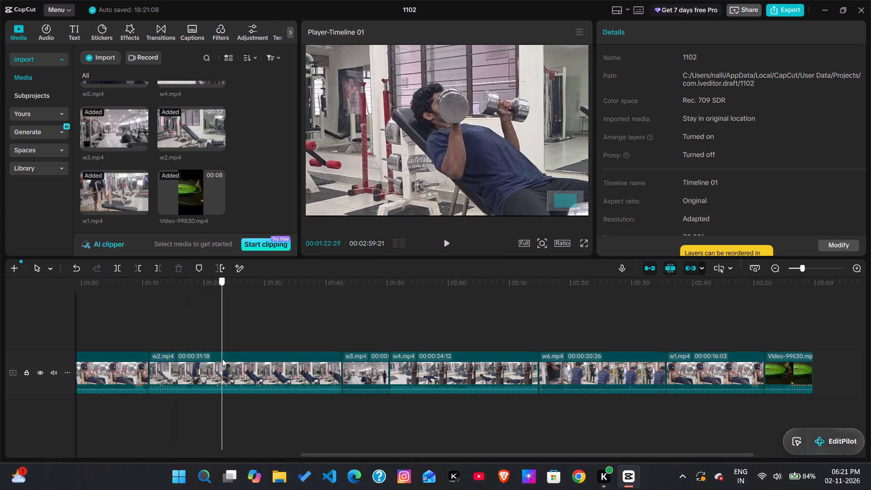
drag(222, 359, 250, 363)
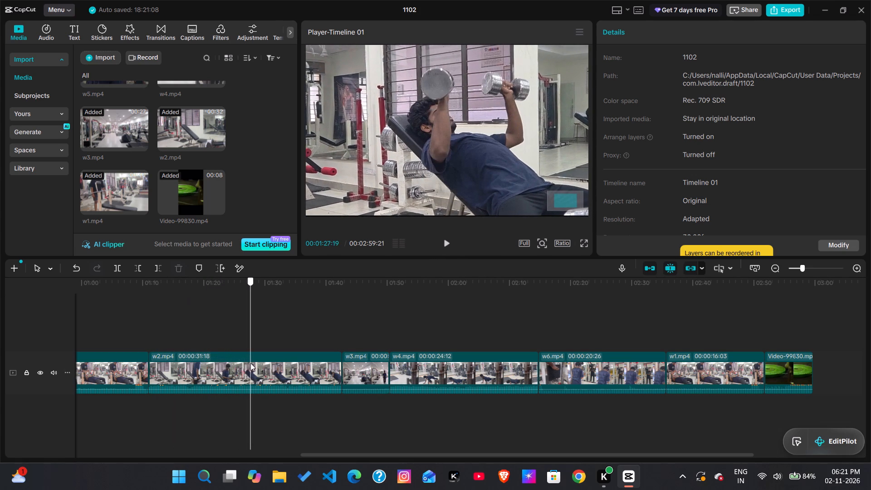
drag(250, 363, 248, 366)
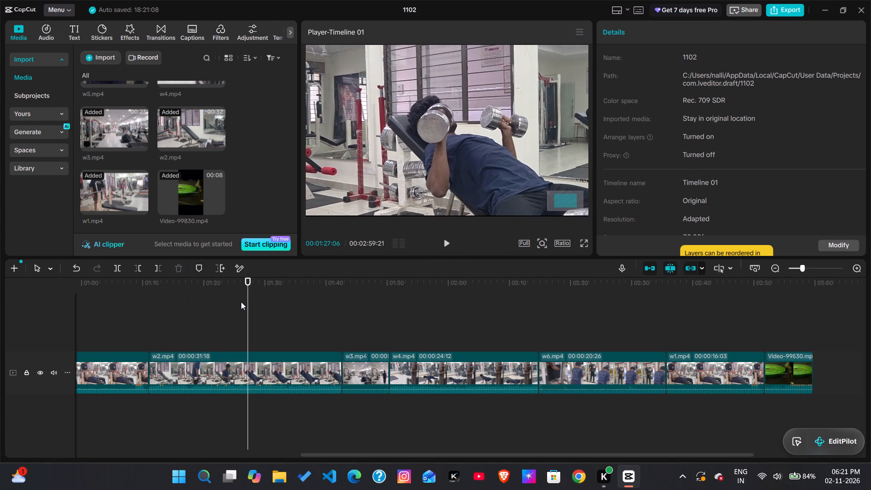
drag(250, 310, 183, 333)
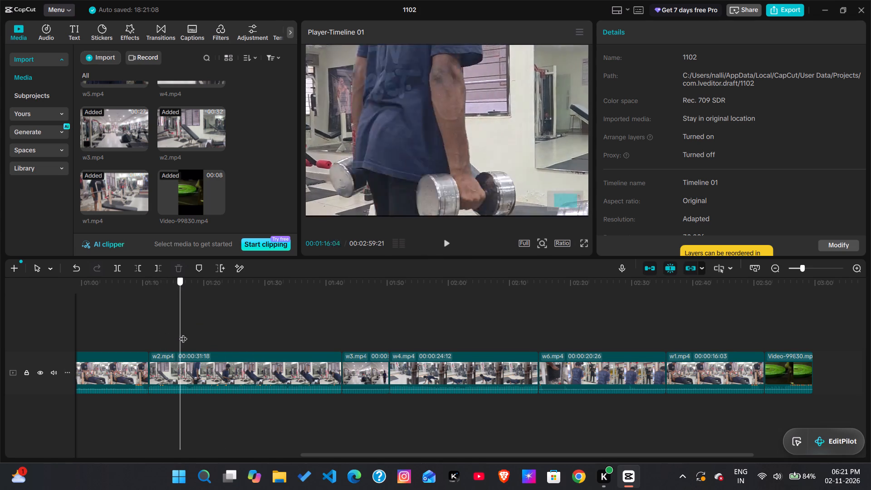
drag(183, 333, 230, 336)
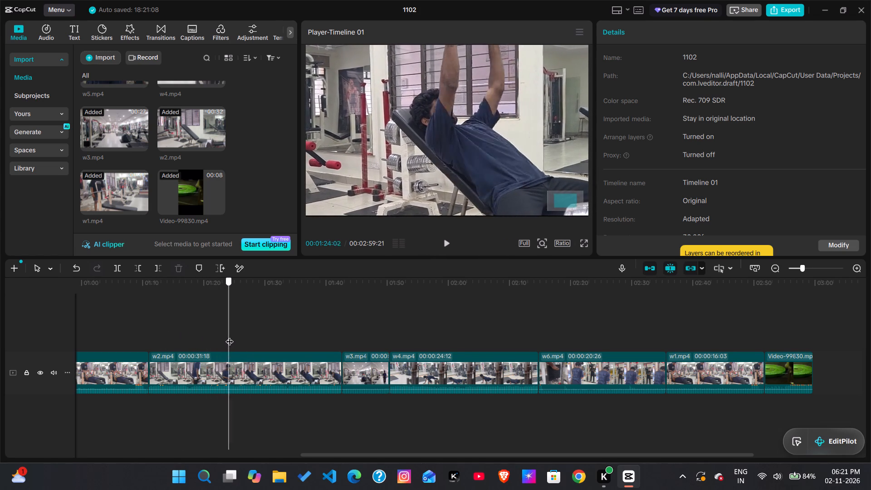
drag(230, 336, 243, 336)
key(ctrl+b)
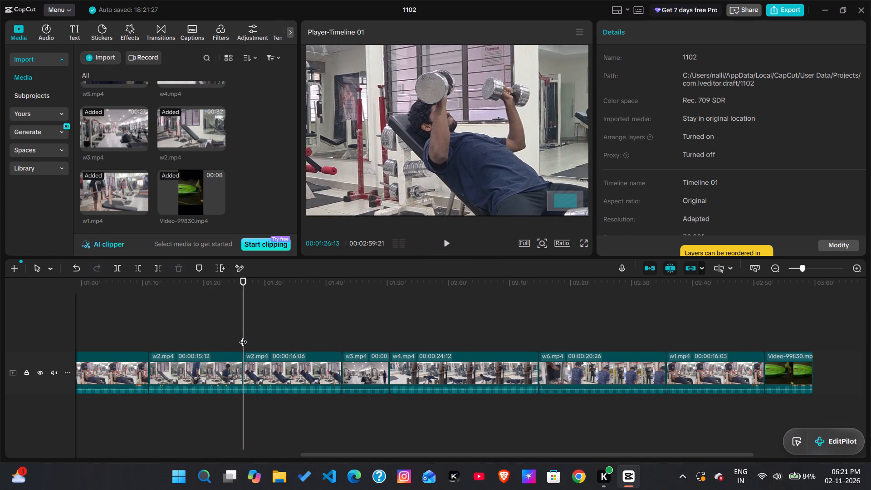
key(Right)
click(276, 366)
key(BackSpace)
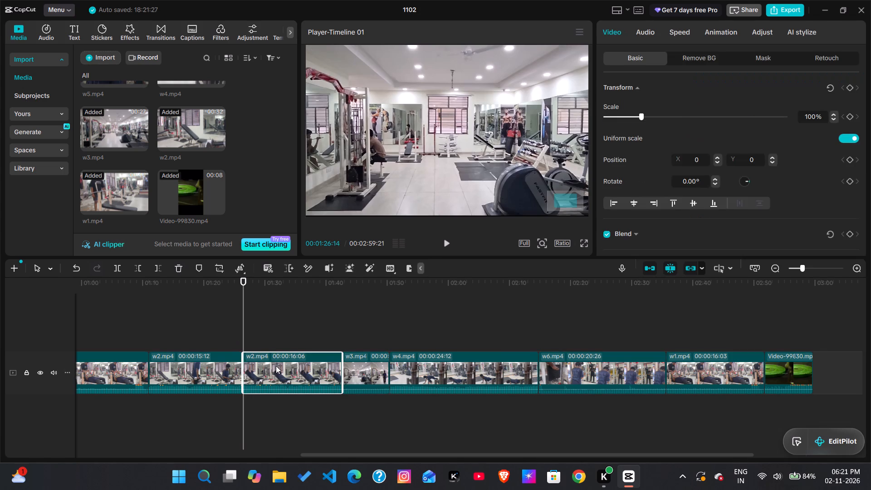
Skim the long bench-press clip w1.mp4 between w8.mp4 and w2.mp4 and delete it, closing the gap.
drag(240, 330, 166, 341)
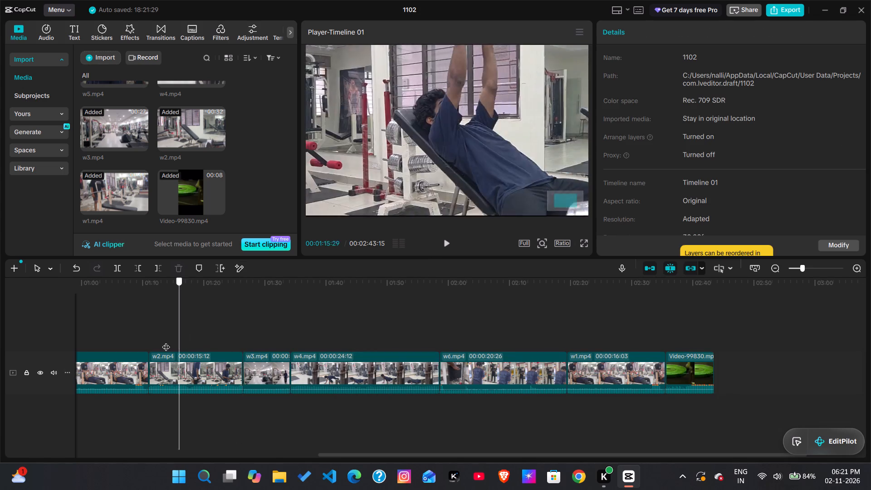
drag(166, 341, 397, 413)
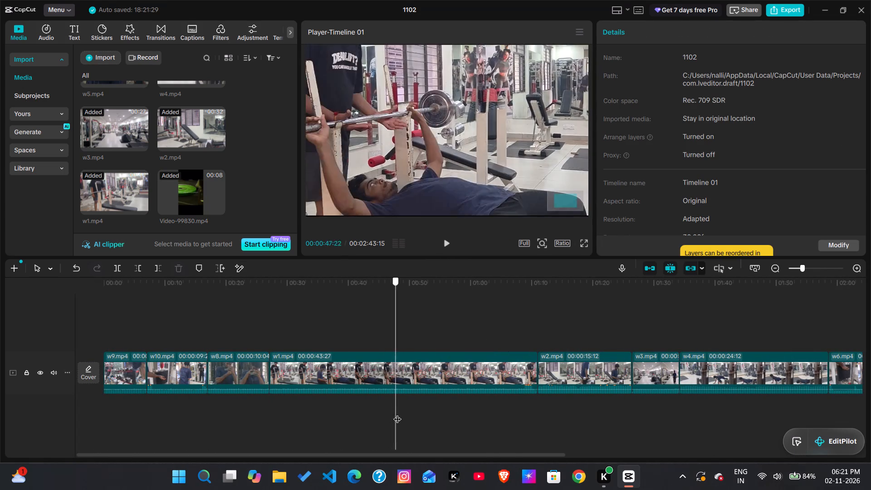
drag(397, 413, 493, 392)
click(448, 371)
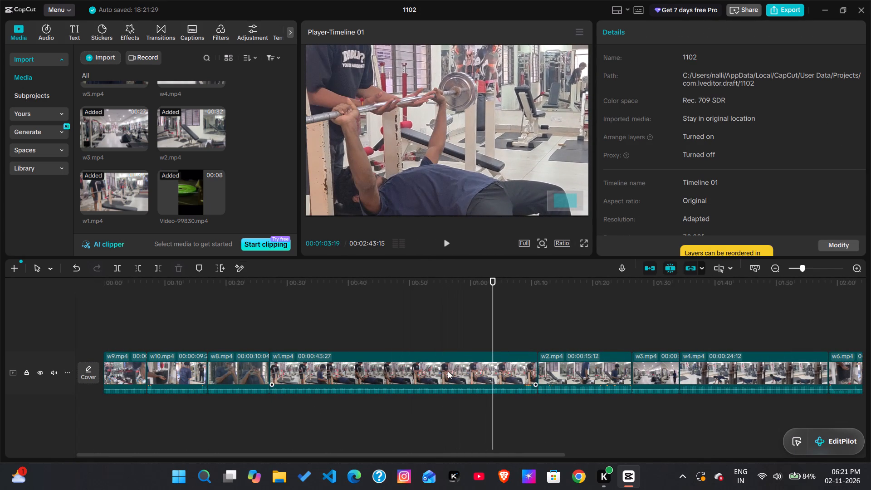
key(BackSpace)
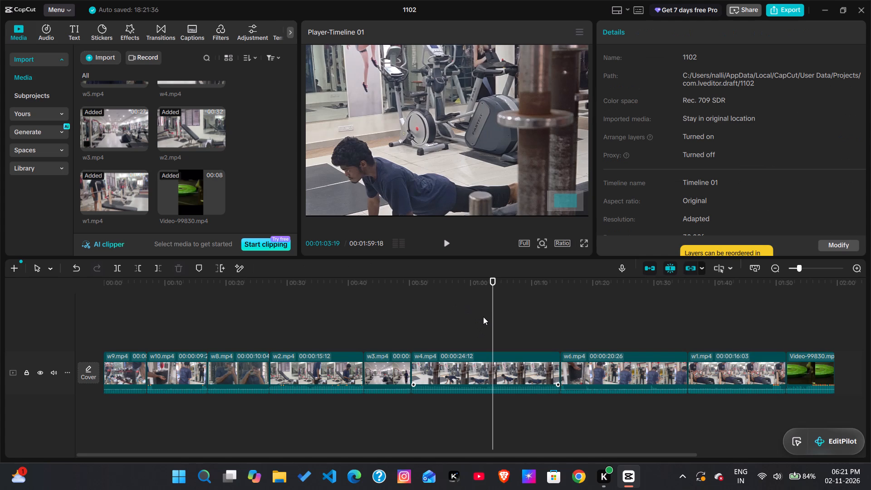
Play the opening clip w9.mp4, split it at 00:00:04:01 and delete the remainder after the cut.
drag(490, 320, 154, 381)
drag(154, 320, 114, 321)
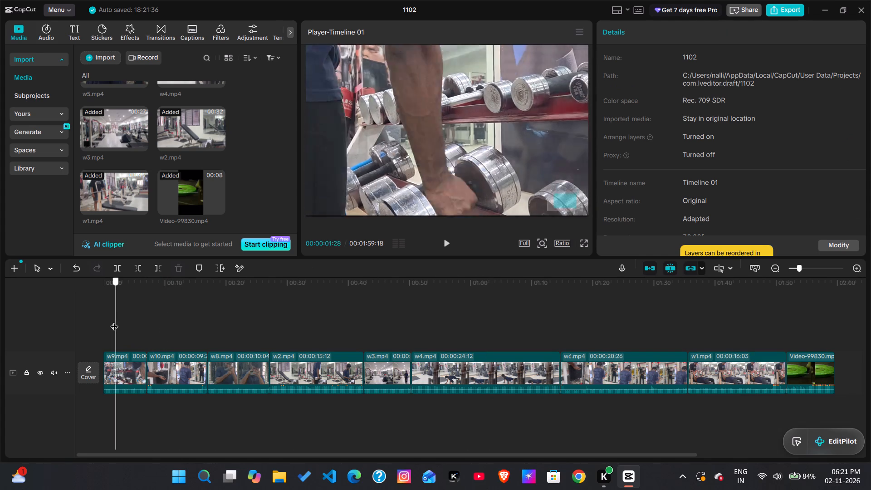
drag(114, 321, 111, 319)
key(space)
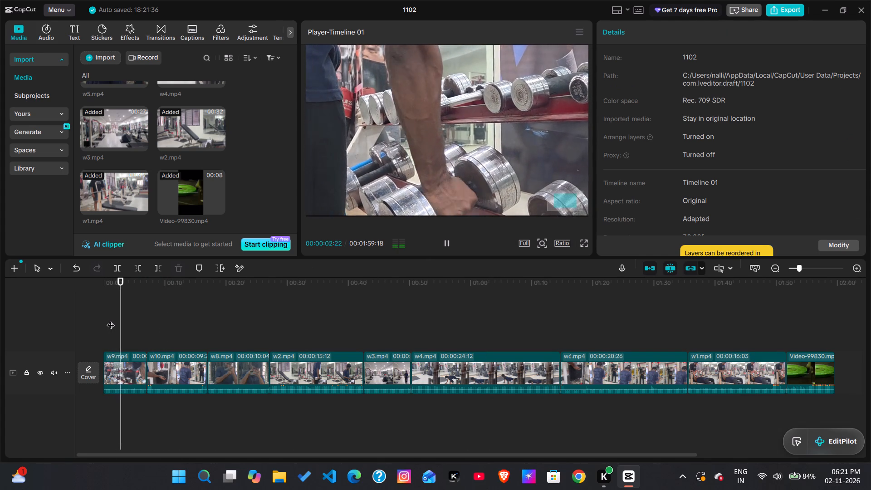
key(space)
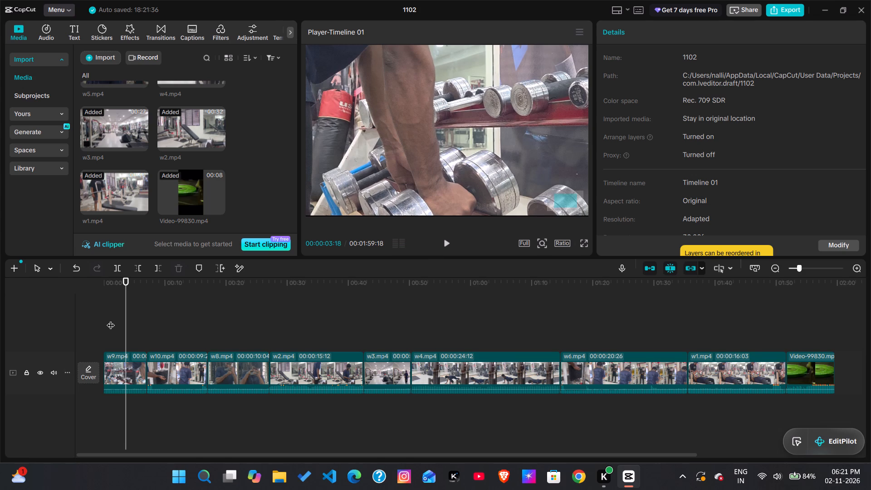
key(space)
key(space)
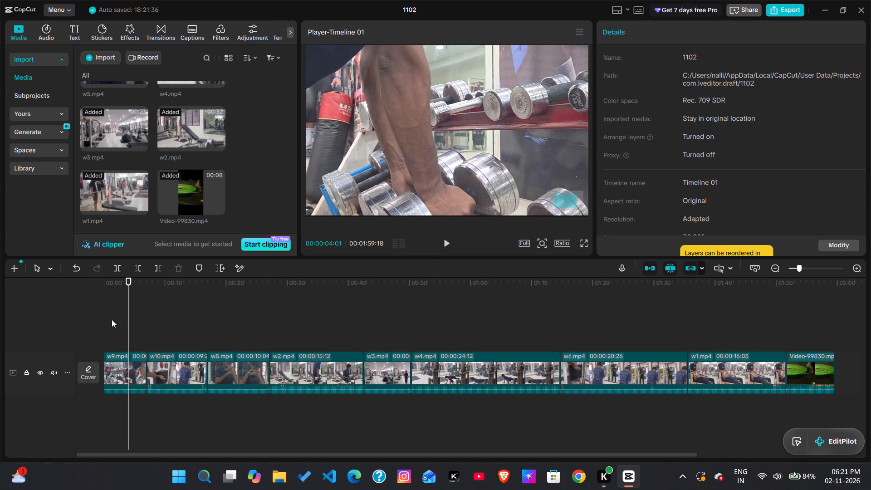
click(122, 368)
key(ctrl+b)
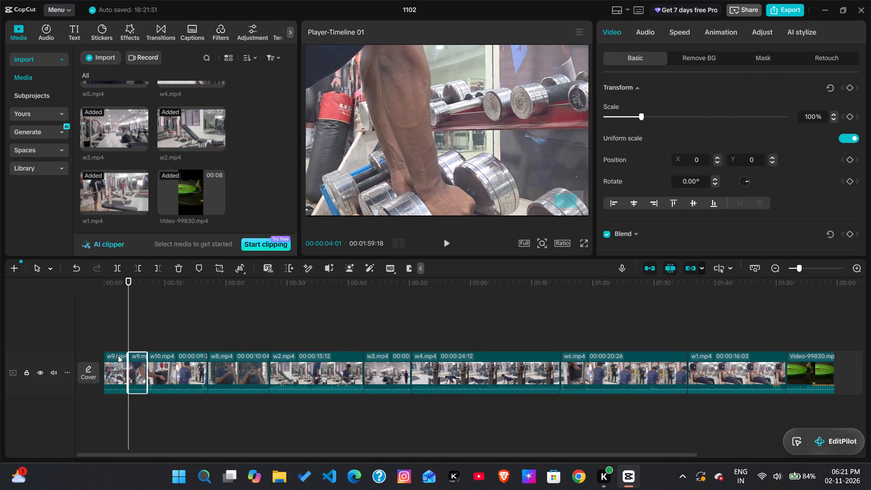
key(BackSpace)
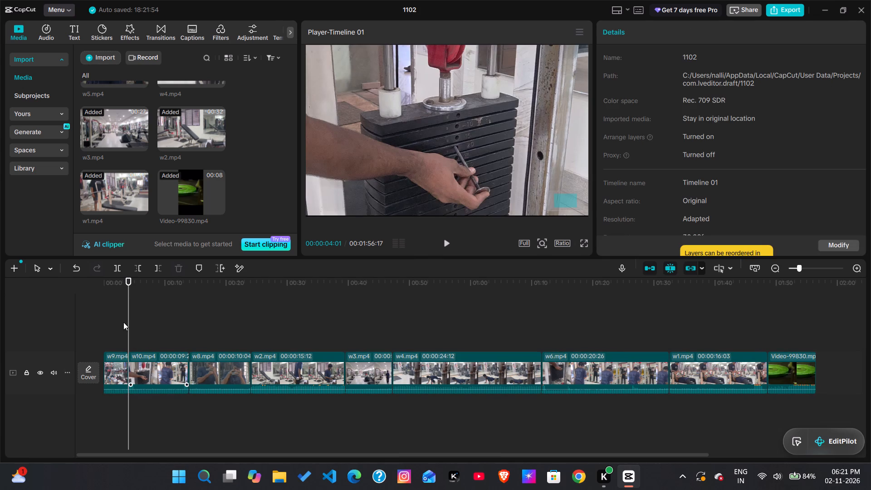
Play w10.mp4, split it at 00:00:06:17 and delete the part after the cut, closing the gap.
click(123, 322)
key(space)
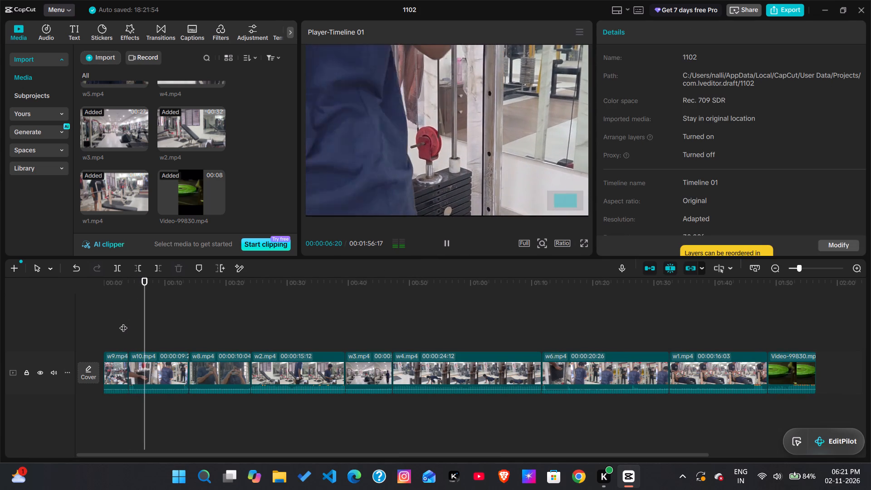
key(space)
key(Left)
key(Left)
key(Left)
key(Left)
key(Left)
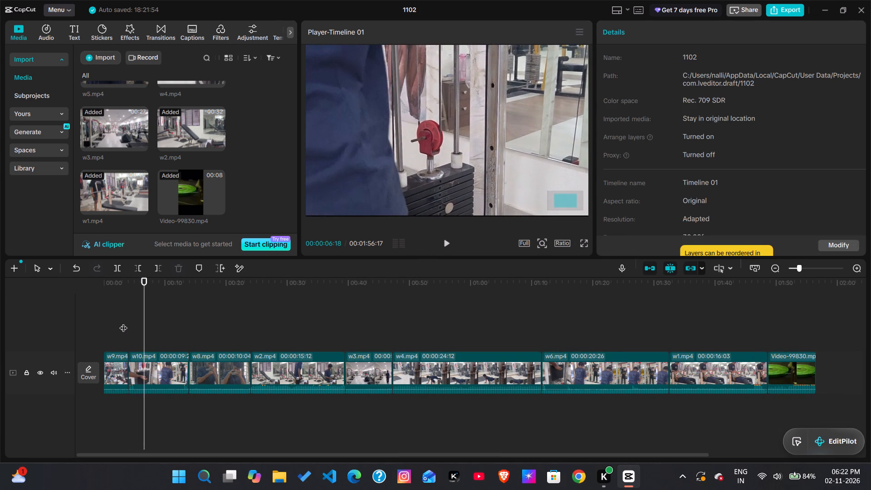
key(Left)
key(ctrl+b)
click(189, 381)
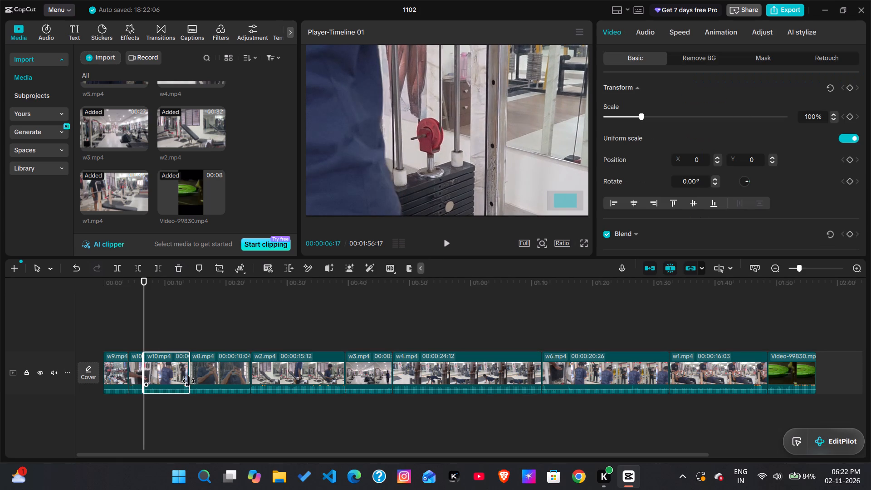
click(144, 312)
drag(144, 312, 162, 314)
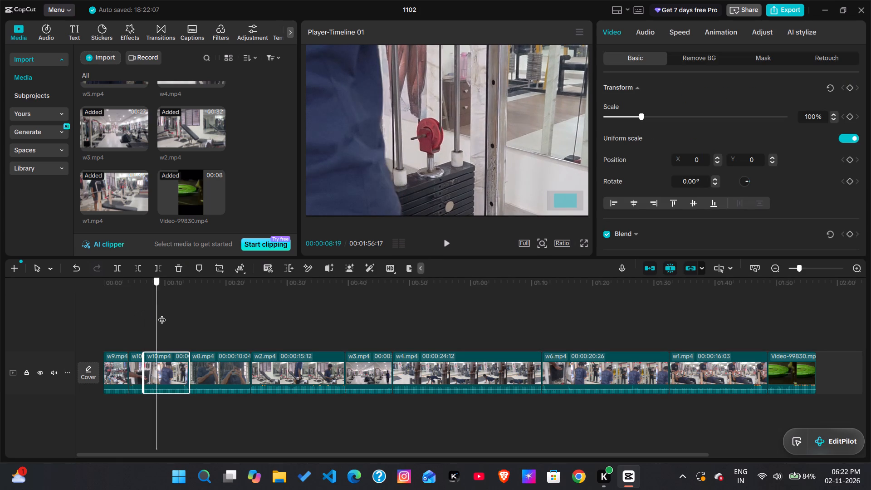
drag(162, 314, 248, 327)
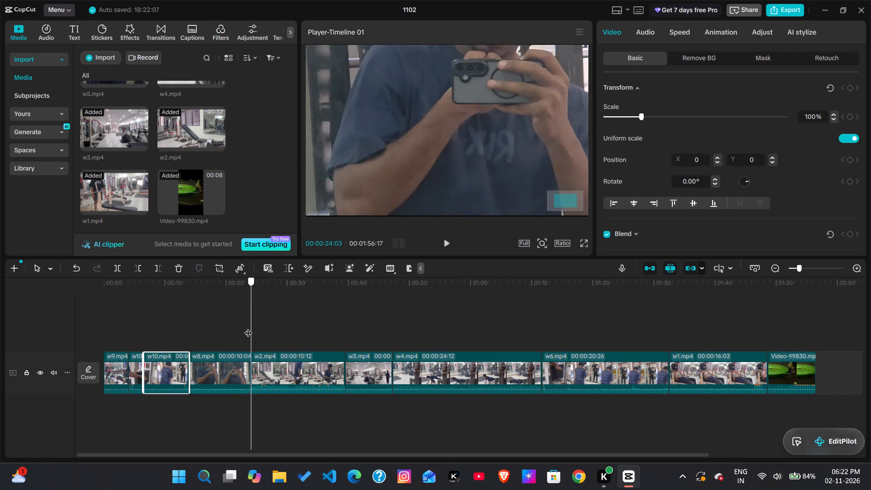
drag(248, 327, 239, 307)
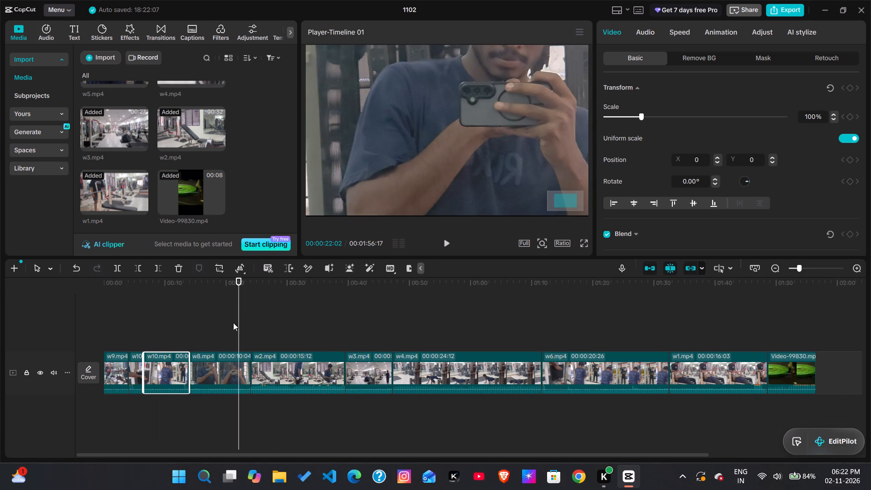
key(BackSpace)
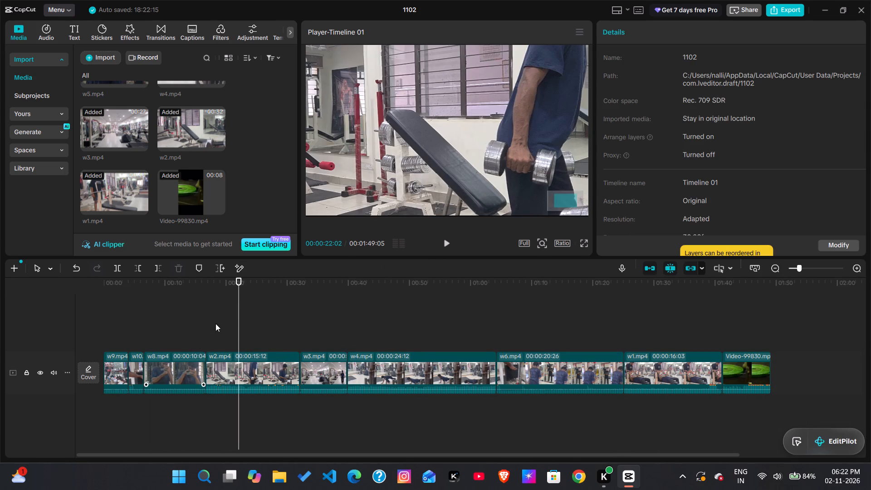
Skim from w8.mp4 to w3.mp4 and delete the mirror selfie clip w8.mp4, closing the gap.
click(243, 334)
drag(241, 332, 164, 363)
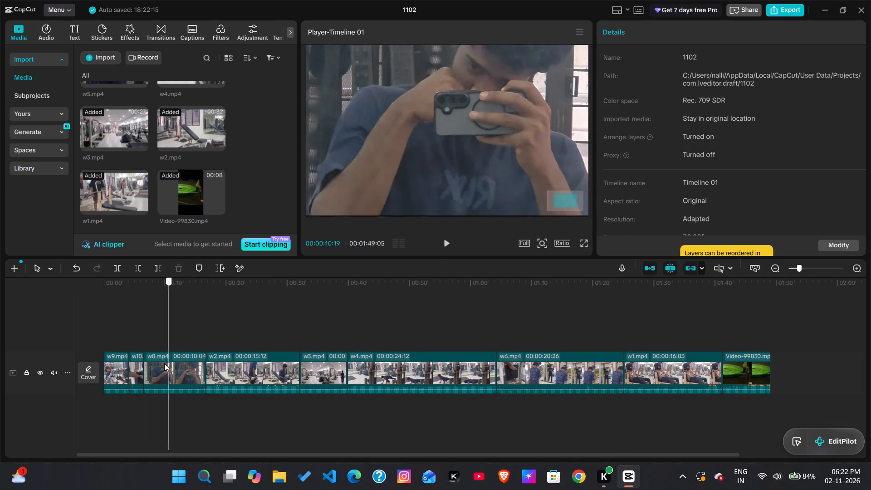
drag(164, 363, 232, 373)
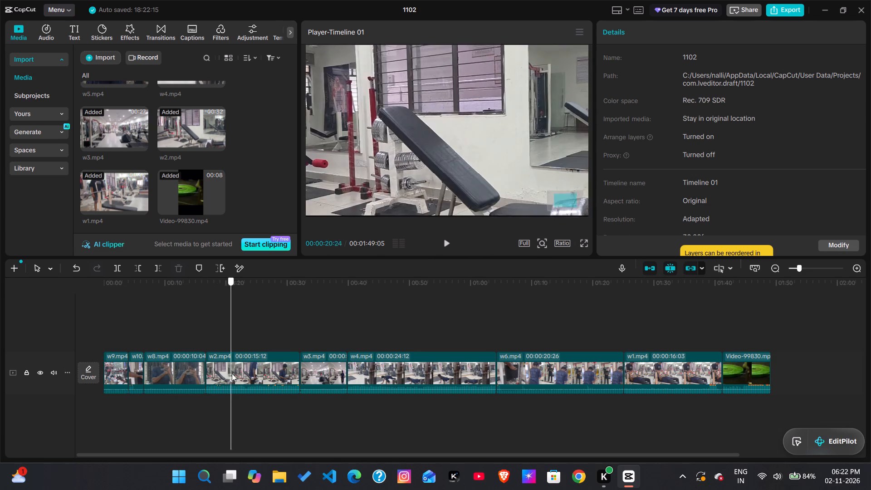
drag(232, 373, 316, 379)
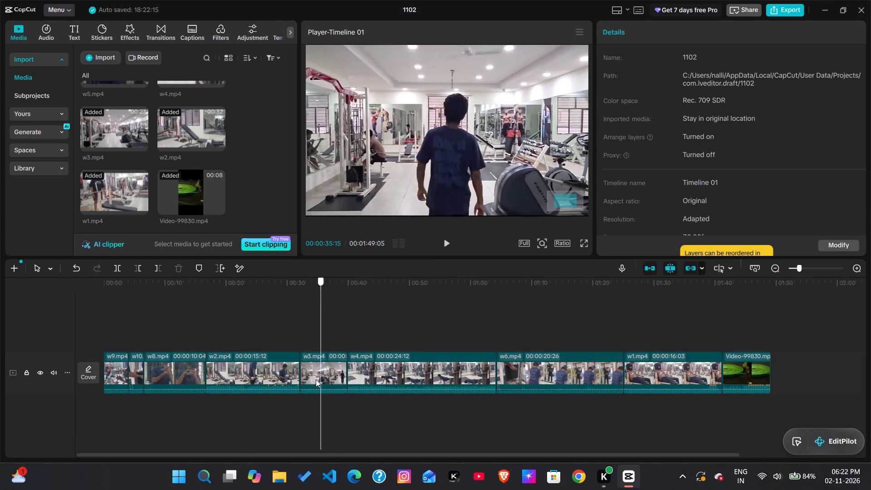
drag(316, 379, 191, 378)
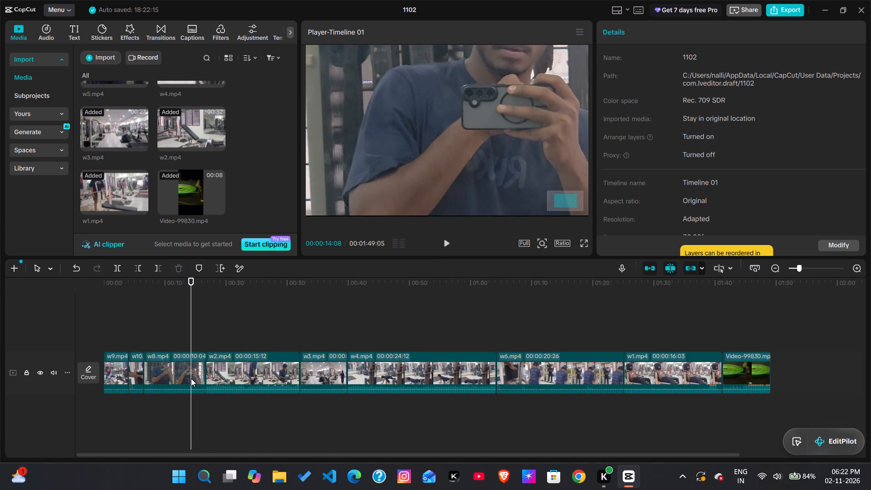
click(179, 380)
key(BackSpace)
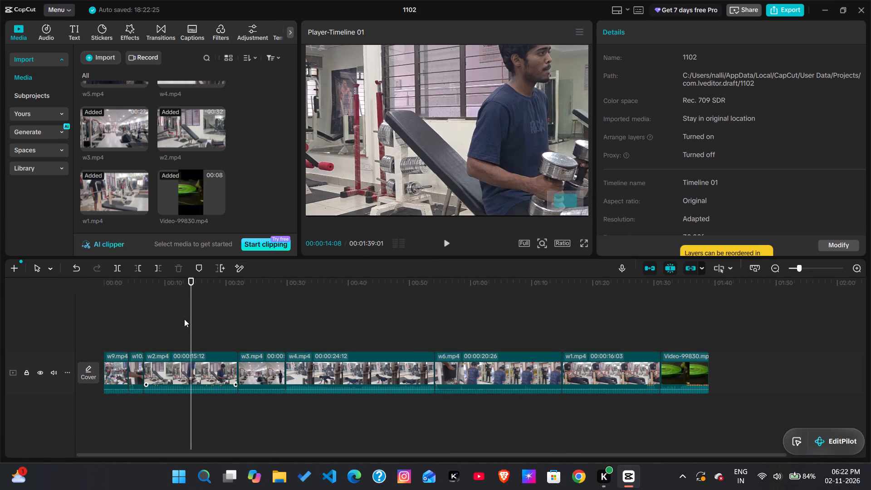
Skim the dumbbell clip w2.mp4 and its neighbours, and trim both ends of w2.mp4 to leave about 4 seconds.
click(186, 316)
click(190, 318)
drag(190, 318, 177, 320)
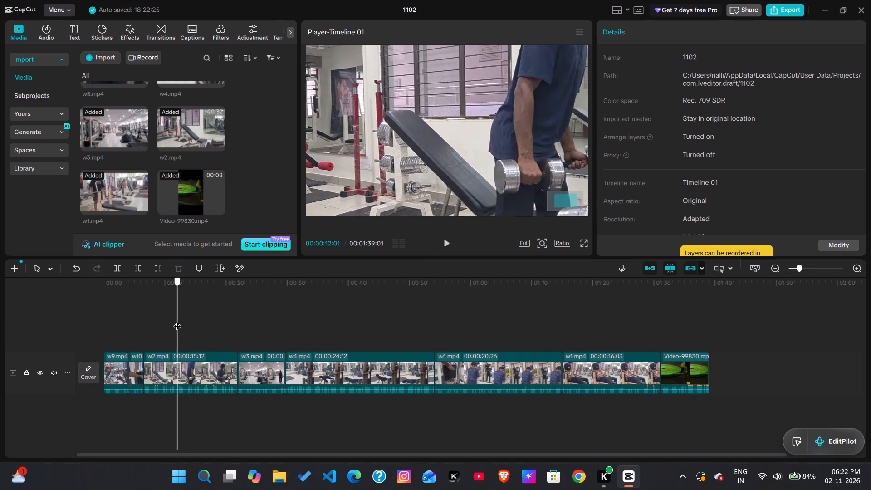
drag(177, 320, 210, 327)
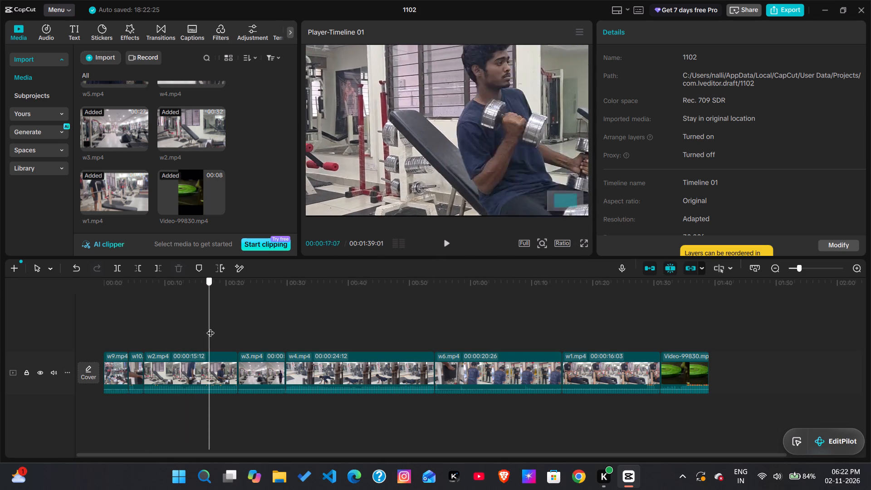
drag(210, 327, 266, 322)
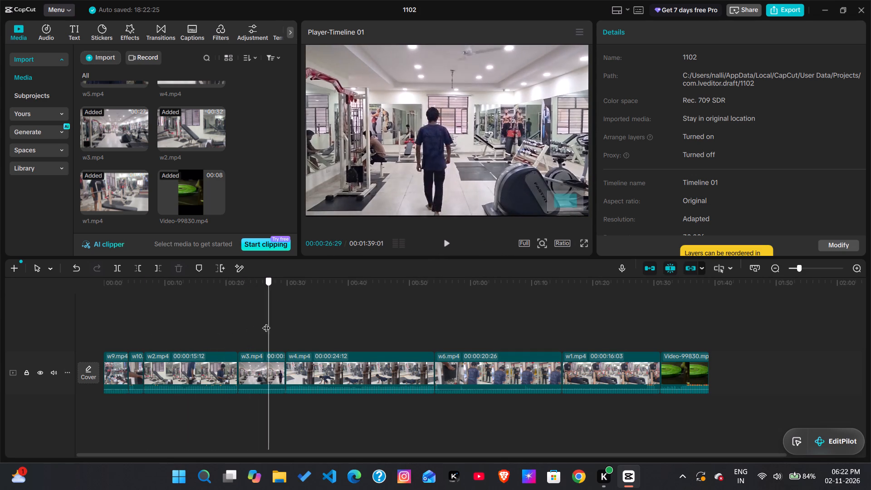
drag(266, 322, 238, 338)
click(216, 362)
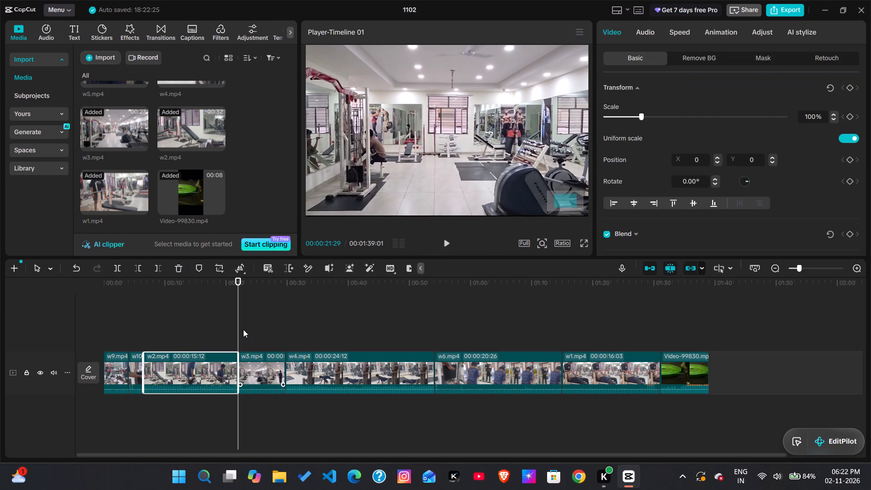
drag(240, 328, 167, 336)
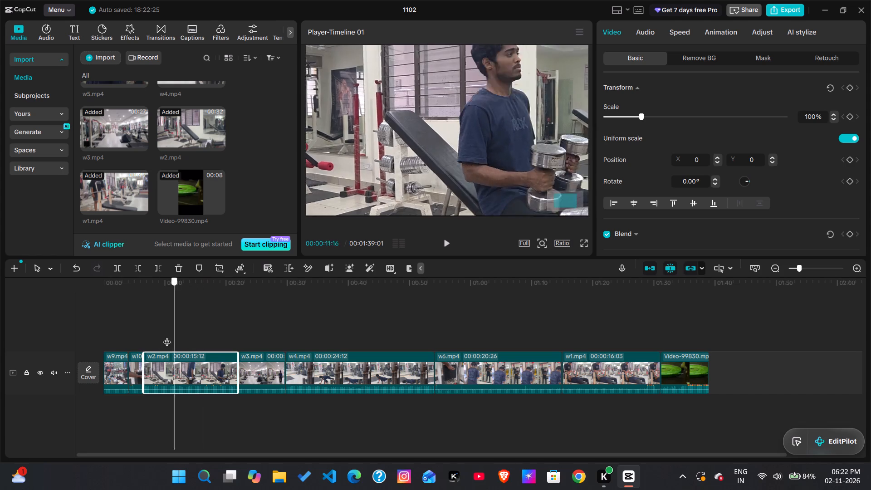
drag(167, 336, 197, 338)
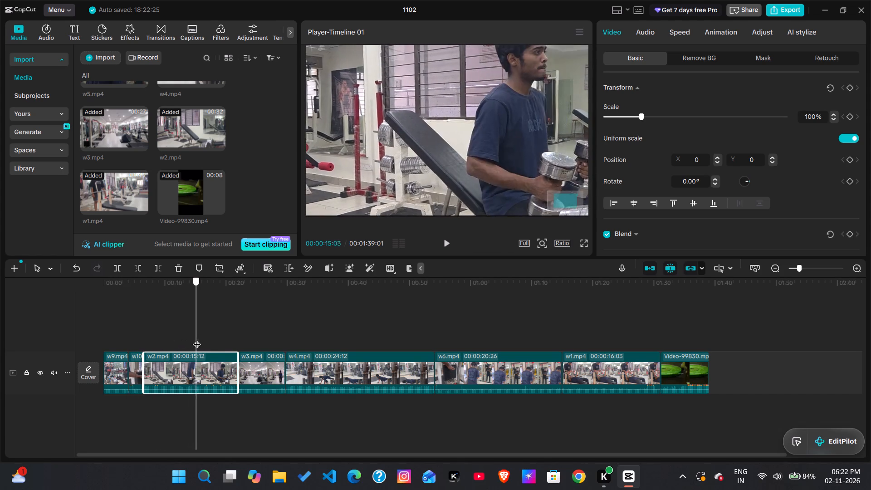
drag(197, 338, 282, 346)
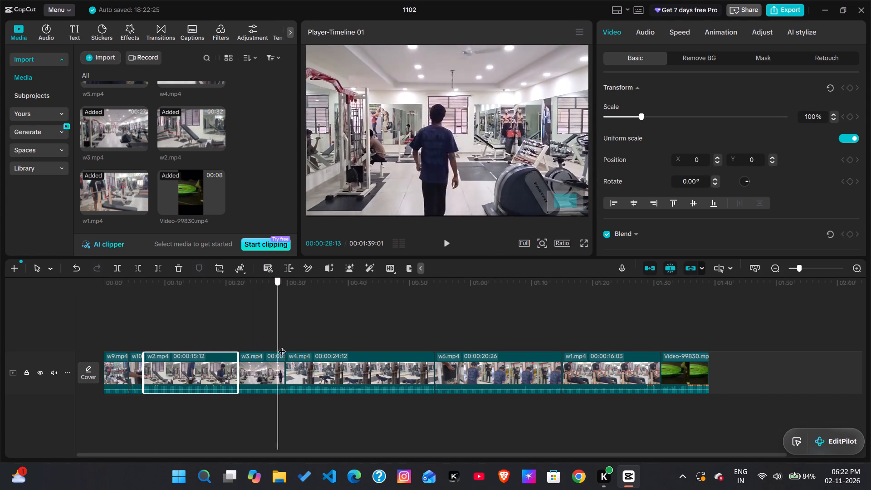
drag(282, 346, 294, 349)
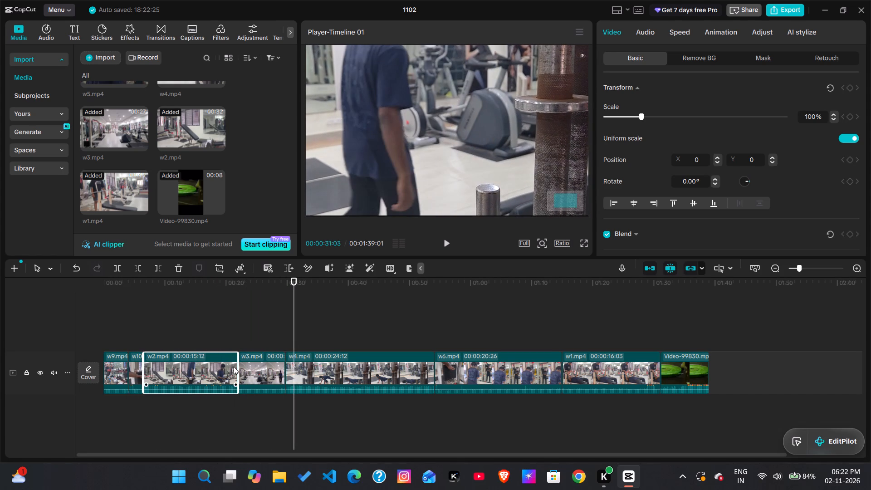
drag(236, 367, 176, 379)
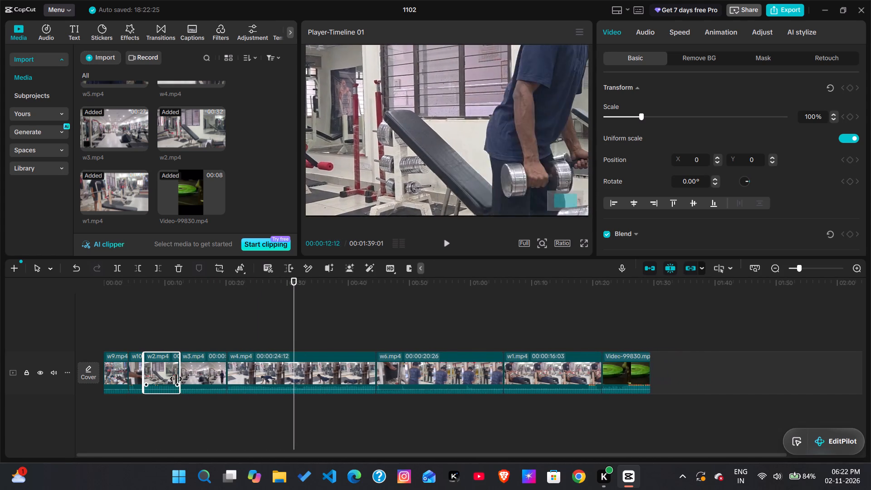
drag(176, 379, 174, 382)
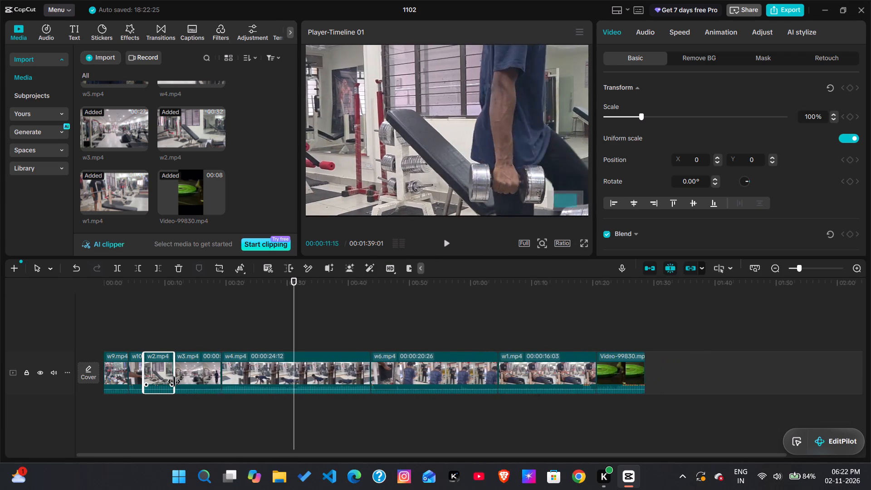
drag(174, 382, 182, 382)
drag(142, 376, 157, 378)
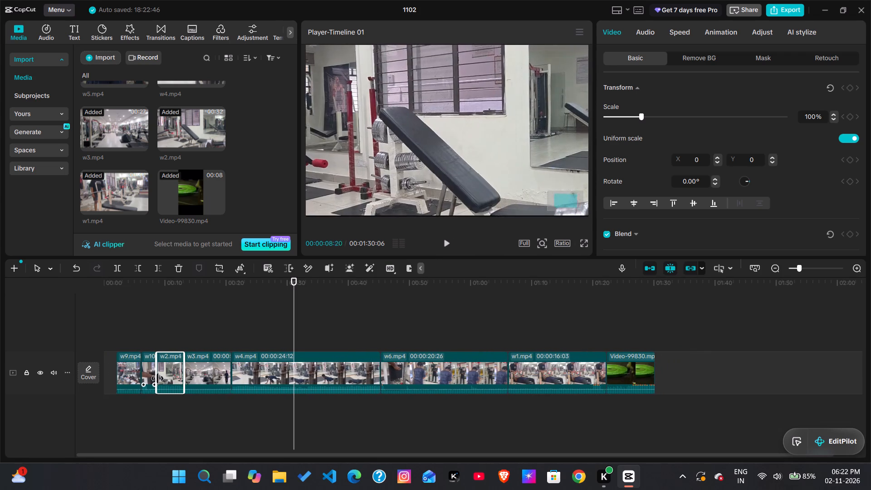
drag(157, 378, 161, 379)
Skim the push-up clip w4.mp4, split it at 00:00:22:04 and delete the piece before the cut.
drag(294, 309, 138, 349)
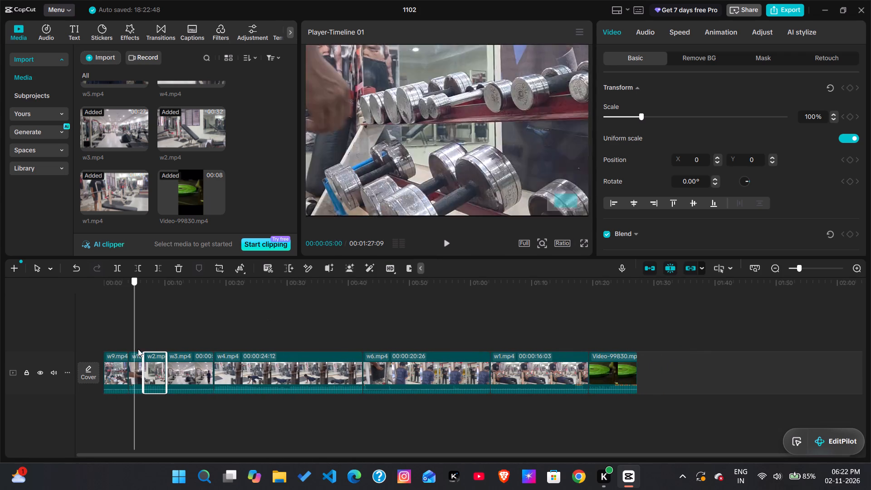
drag(138, 349, 257, 369)
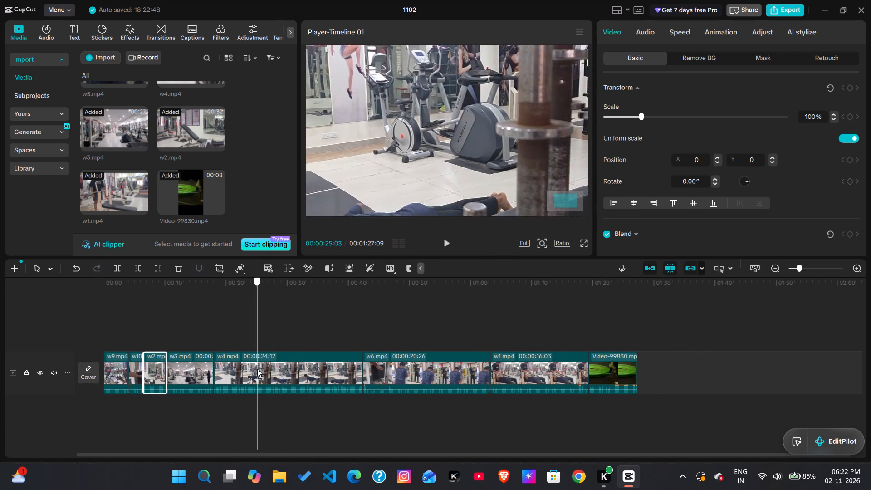
drag(257, 369, 302, 379)
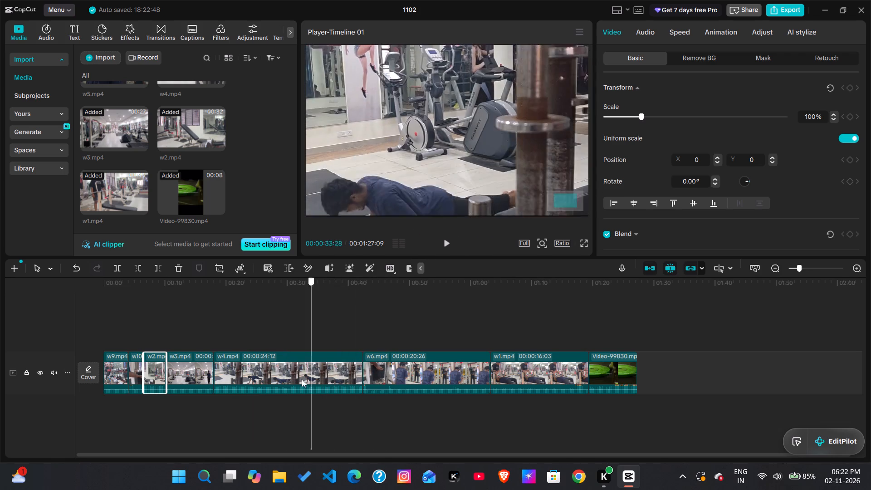
drag(302, 379, 250, 376)
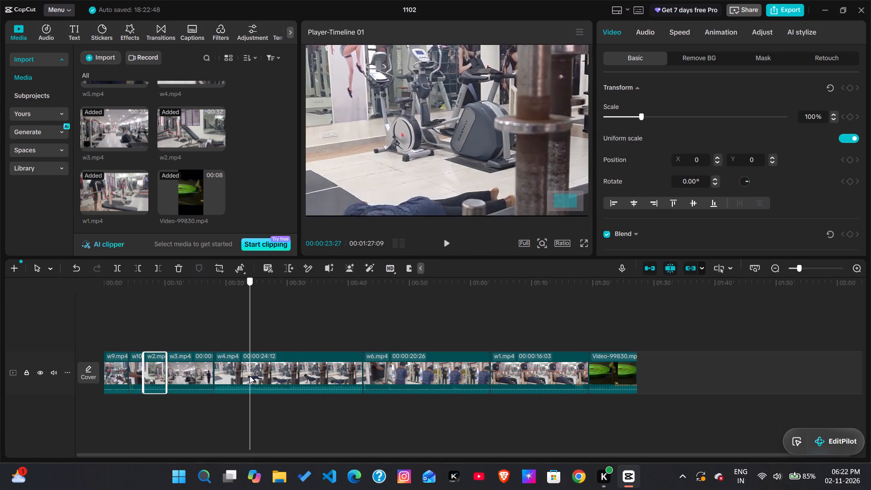
drag(250, 376, 239, 374)
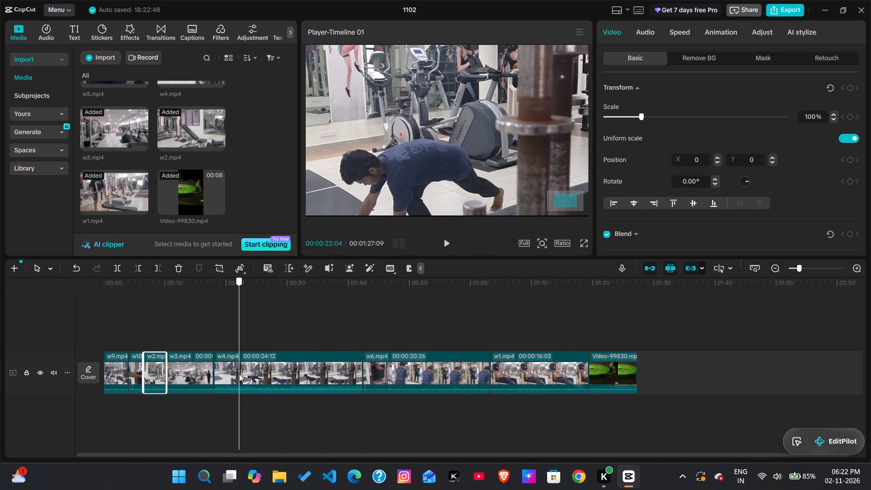
drag(239, 374, 239, 373)
key(ctrl+b)
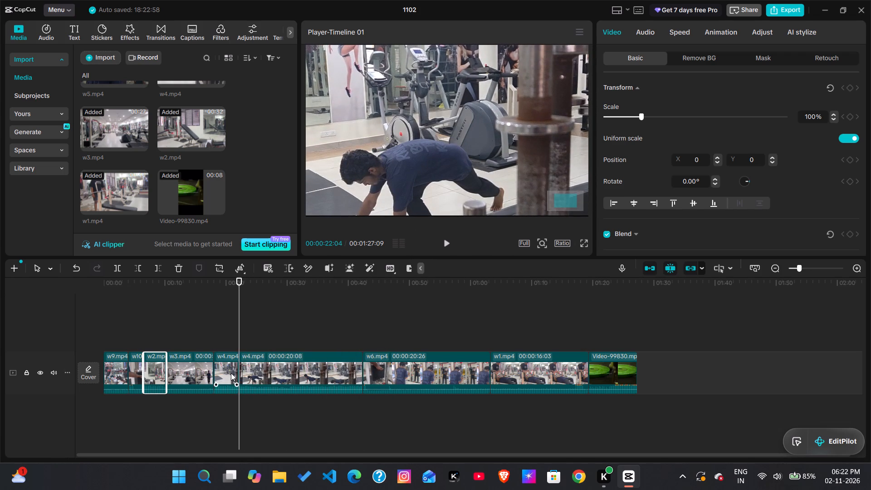
click(231, 373)
key(BackSpace)
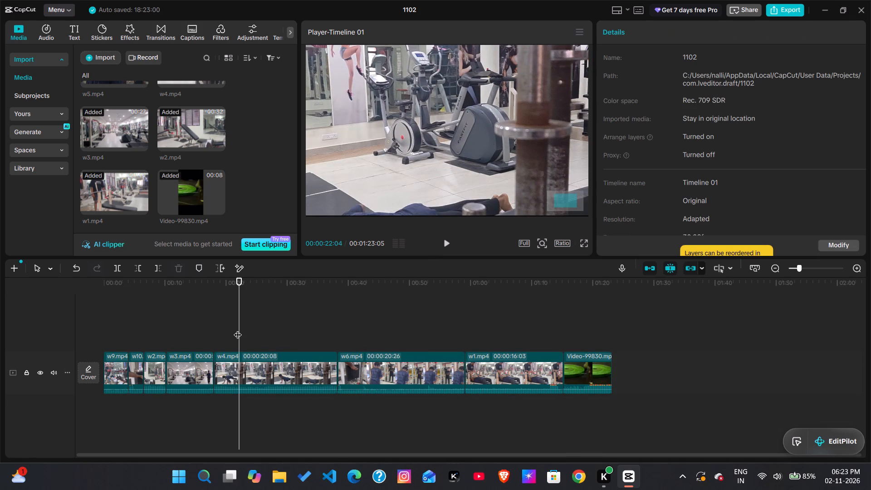
Skim the push-up clip w4.mp4, split it at 00:00:25:08 and delete the part after the cut, closing the gap.
click(235, 325)
drag(235, 325, 210, 325)
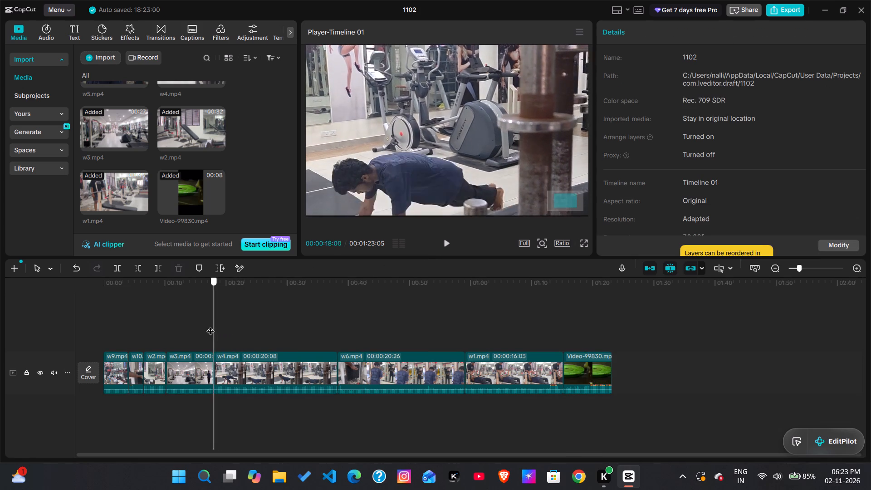
drag(210, 325, 245, 331)
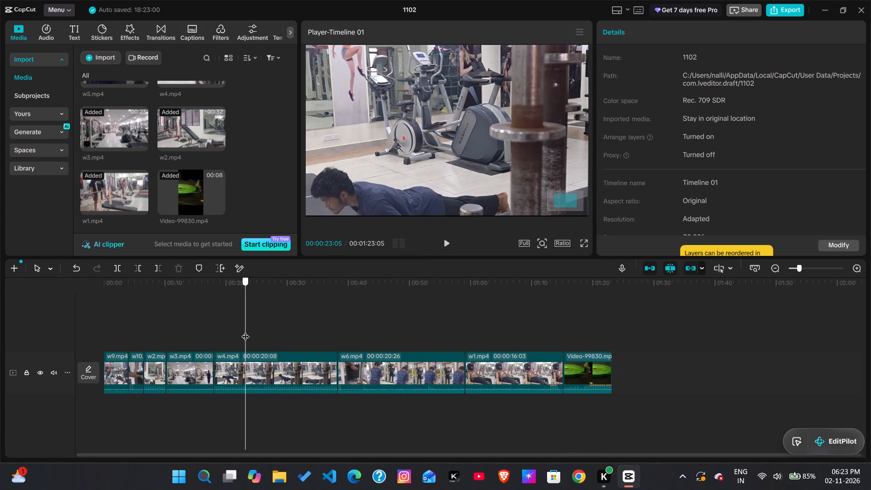
drag(245, 331, 268, 338)
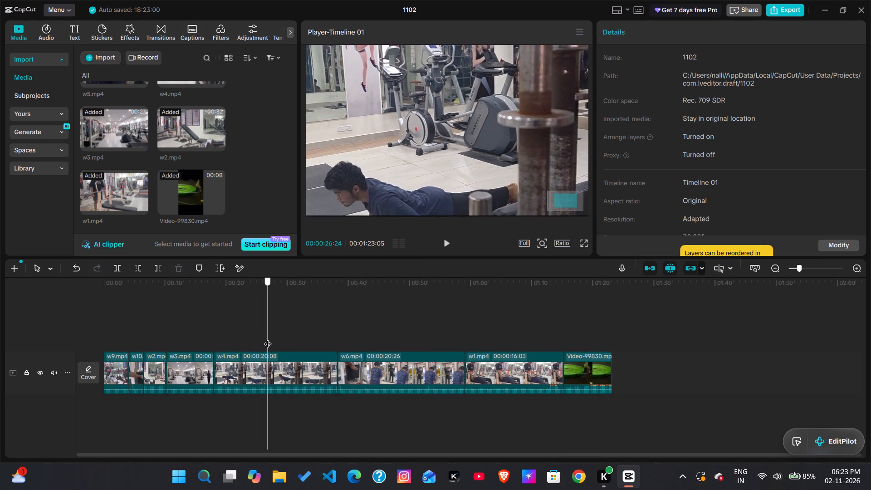
drag(268, 338, 258, 349)
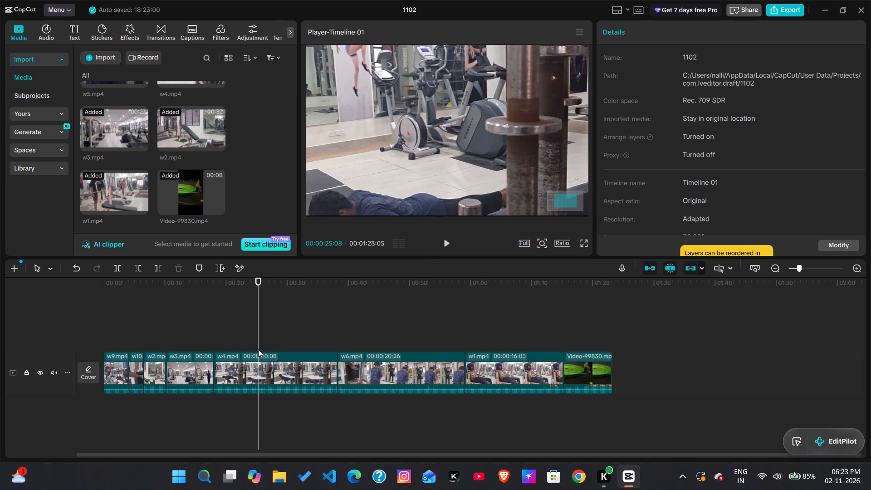
key(ctrl+b)
click(272, 365)
key(BackSpace)
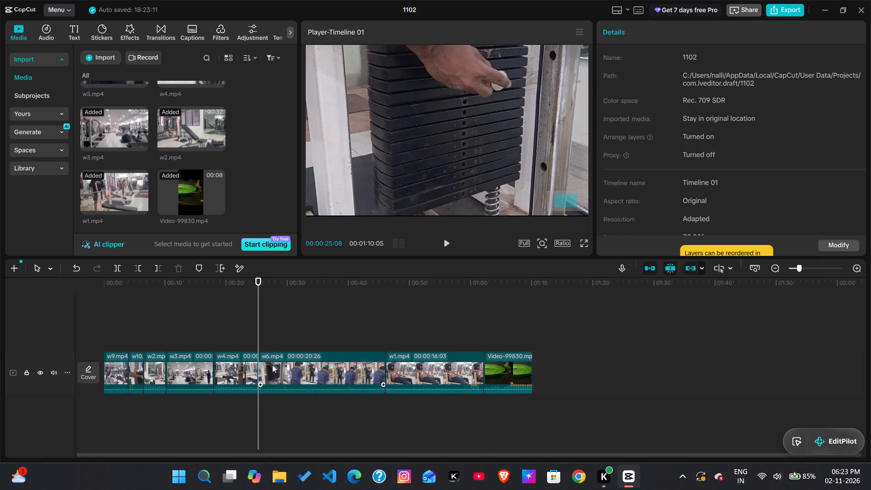
Skim and play the cable machine clip w6.mp4, split it at 00:00:31:26 and delete the piece before the cut.
drag(260, 325, 323, 355)
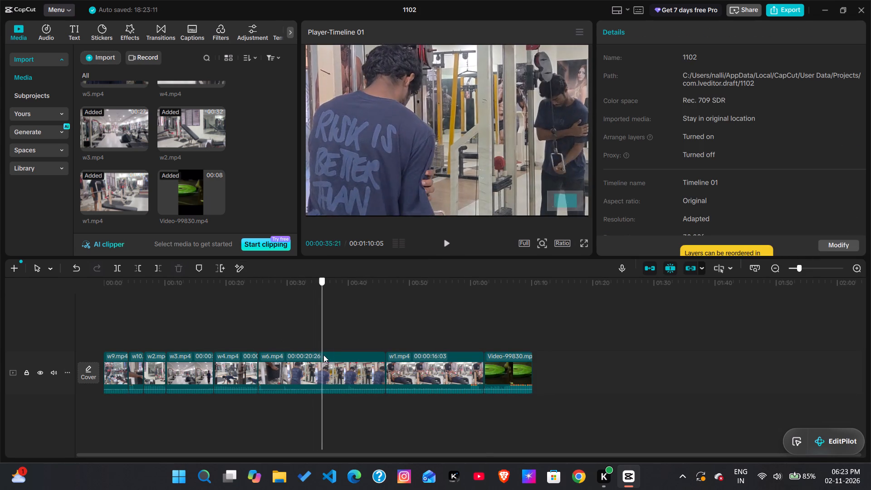
drag(323, 355, 256, 377)
key(space)
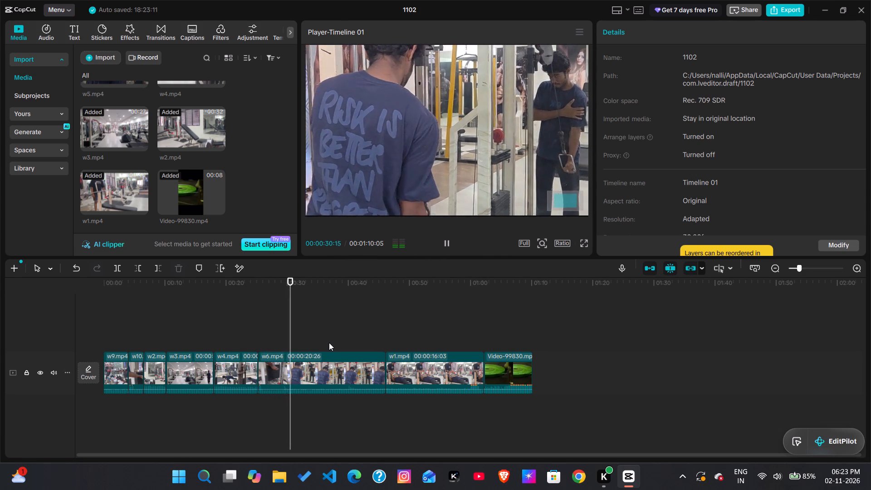
key(space)
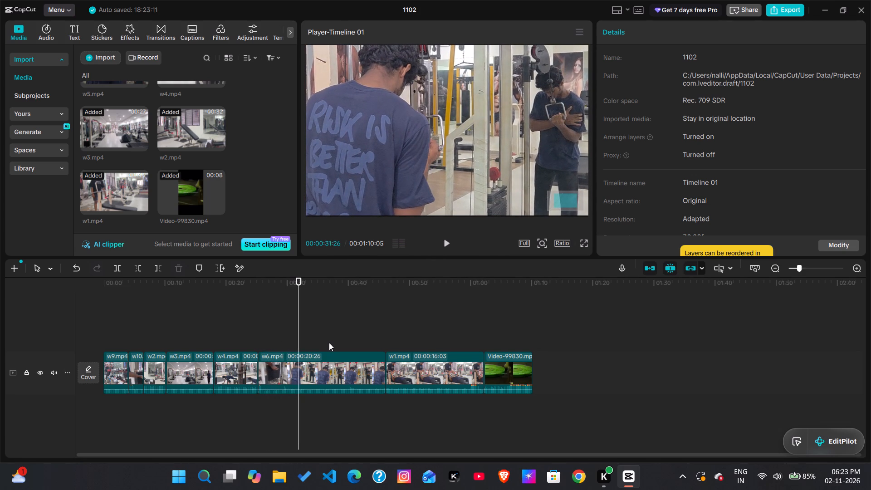
key(ctrl+b)
key(ctrl+b)
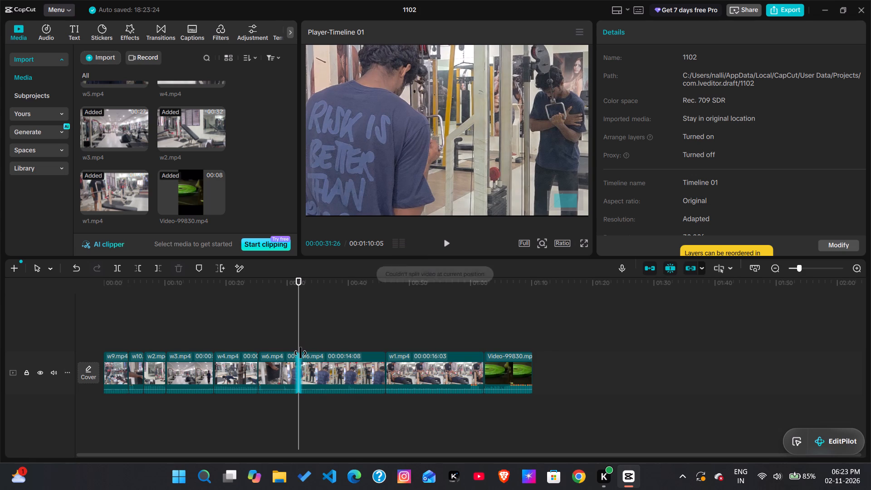
click(284, 370)
key(BackSpace)
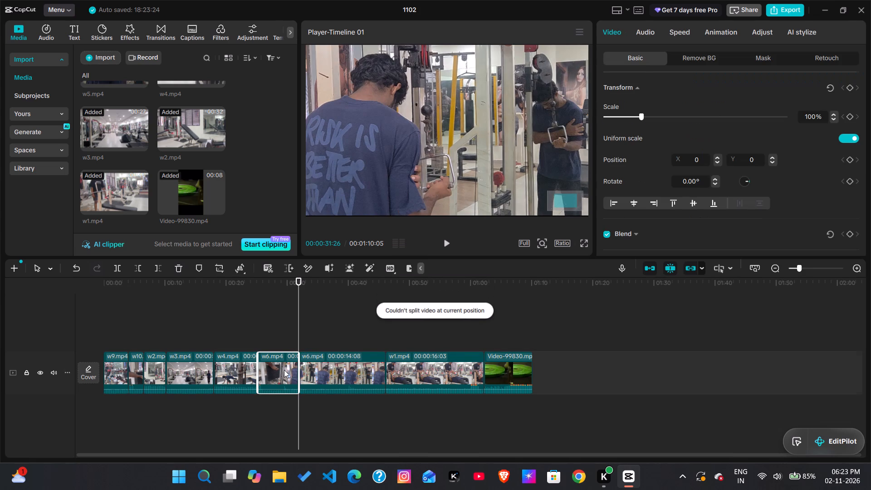
Play the remaining w6.mp4 from its start, split it at 00:00:30:06 and delete the part after the cut.
drag(296, 323, 263, 324)
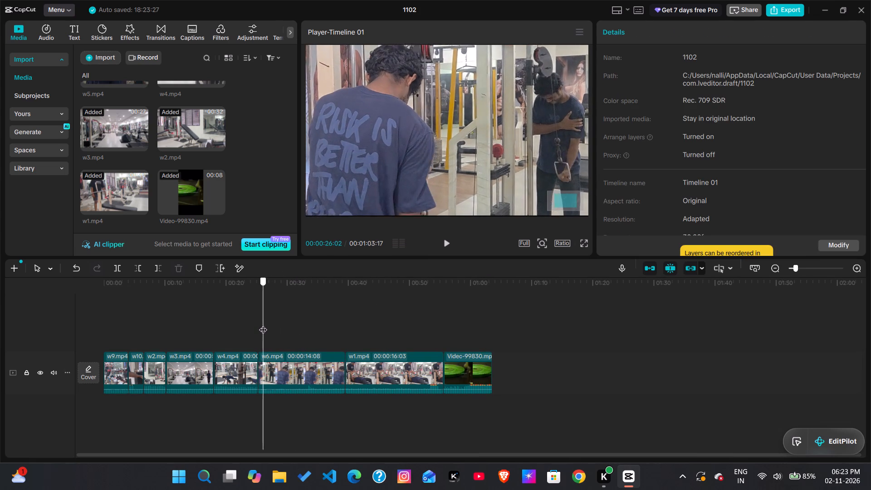
drag(263, 324, 260, 324)
key(space)
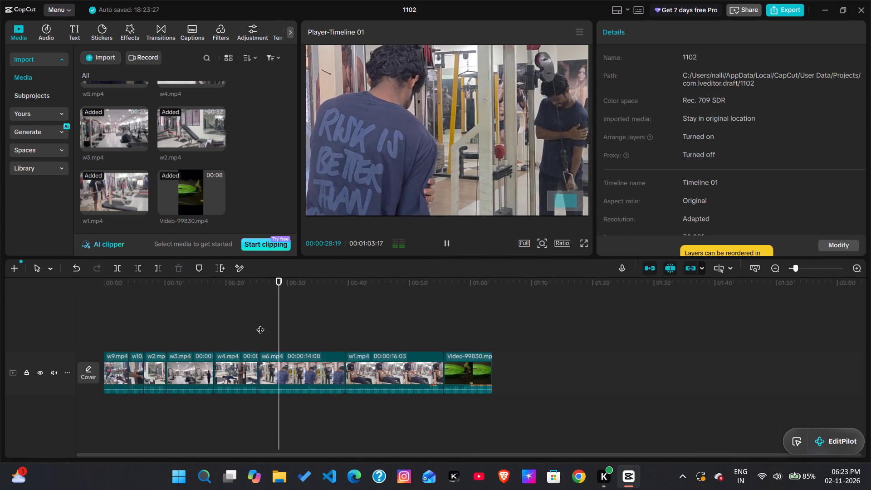
key(space)
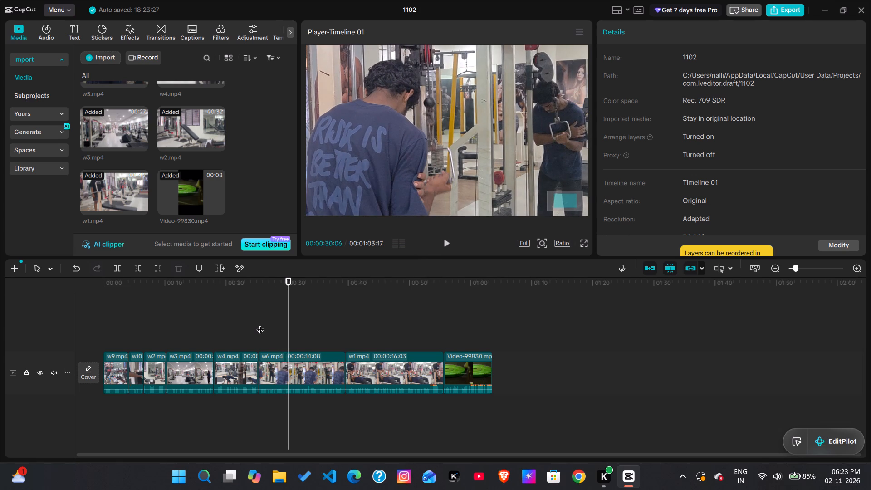
key(ctrl+b)
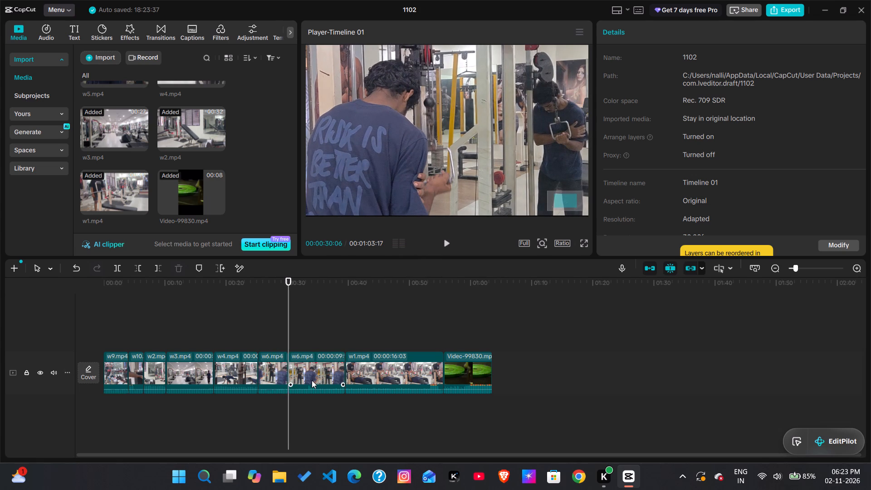
click(312, 380)
key(BackSpace)
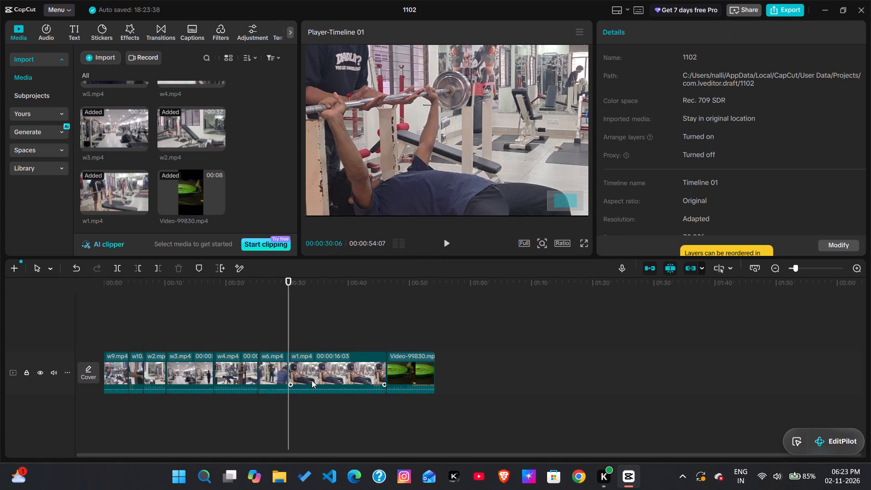
Play and skim the bench press clip w1.mp4, split it at 00:00:35:10 and delete the part after the cut.
key(space)
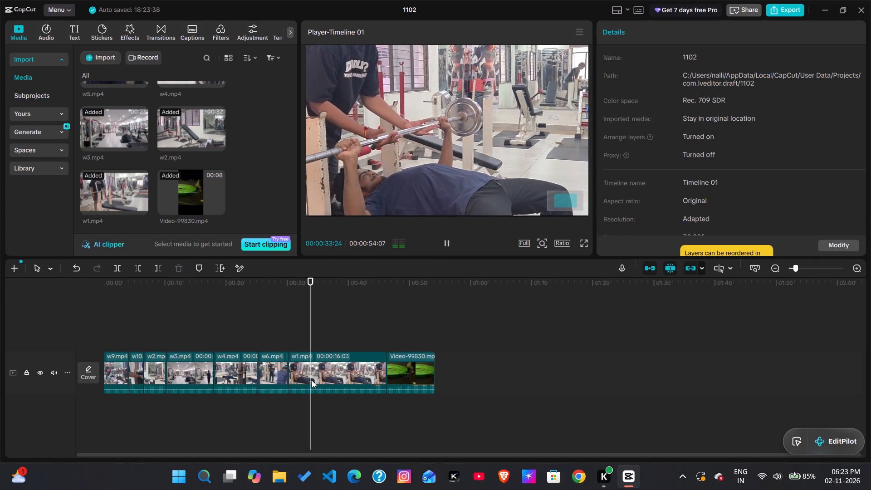
key(space)
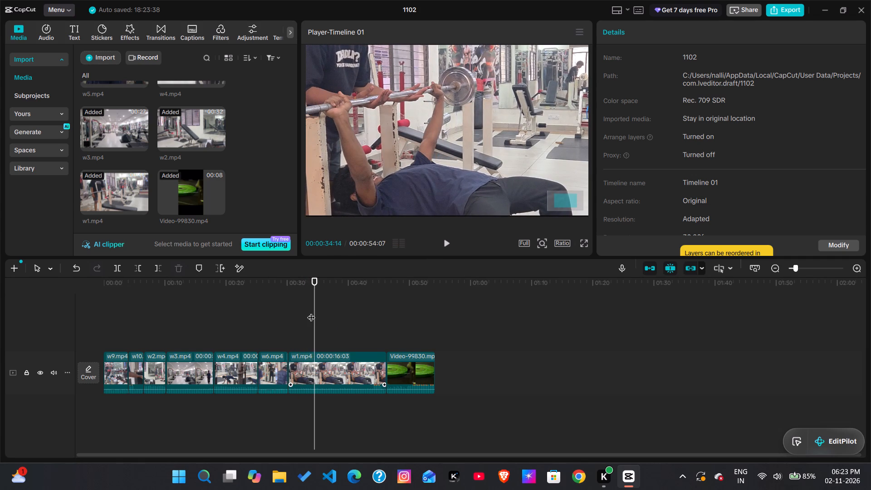
drag(311, 312, 352, 334)
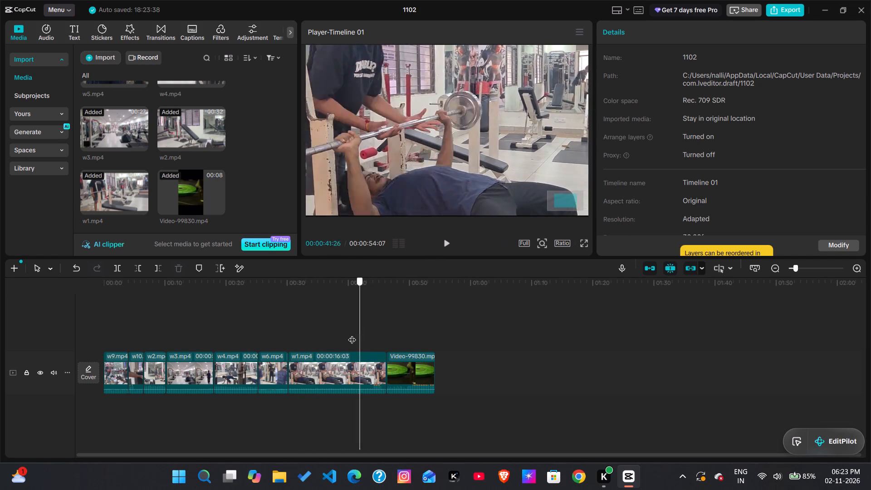
drag(352, 334, 313, 329)
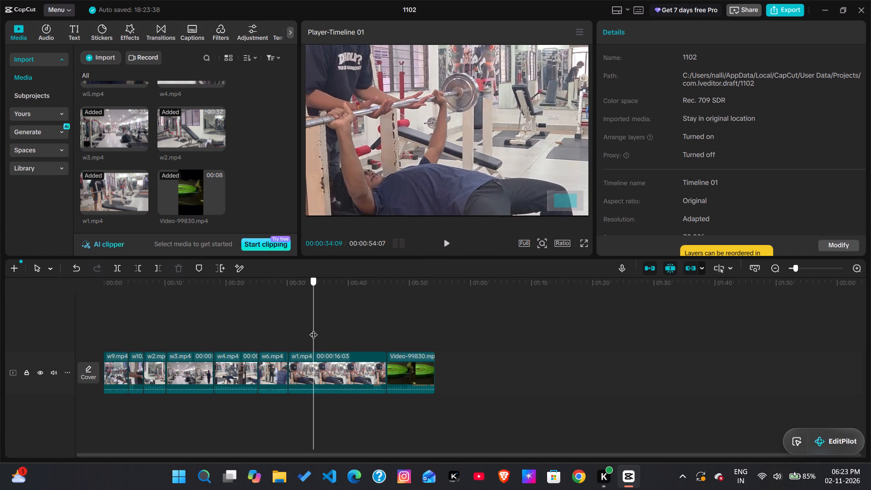
drag(313, 329, 320, 327)
ctrl+click(320, 327)
key(ctrl+b)
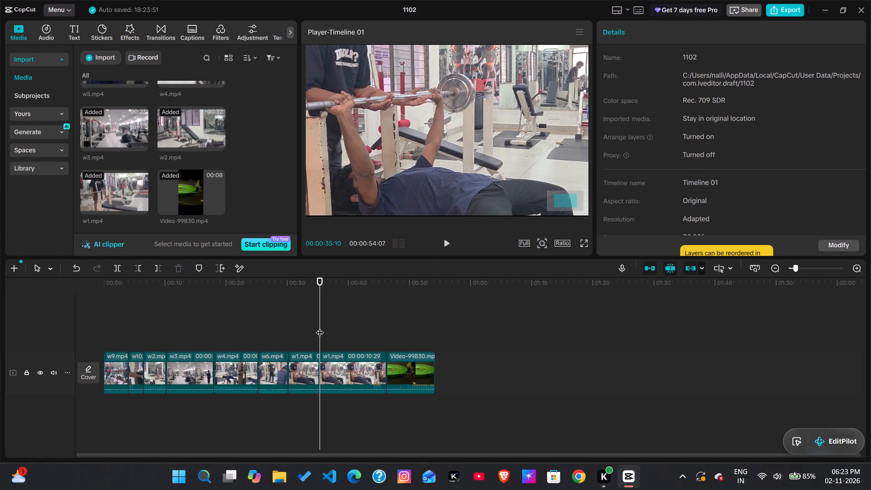
key(BackSpace)
click(363, 383)
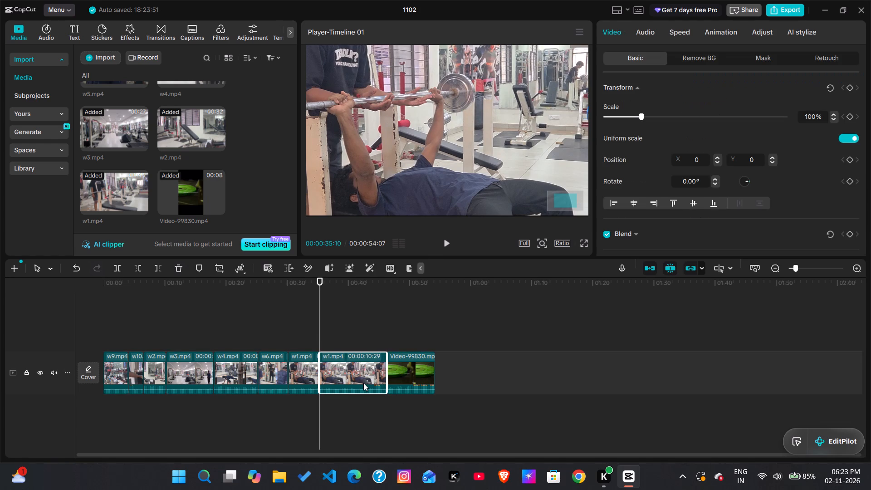
key(backslash)
key(BackSpace)
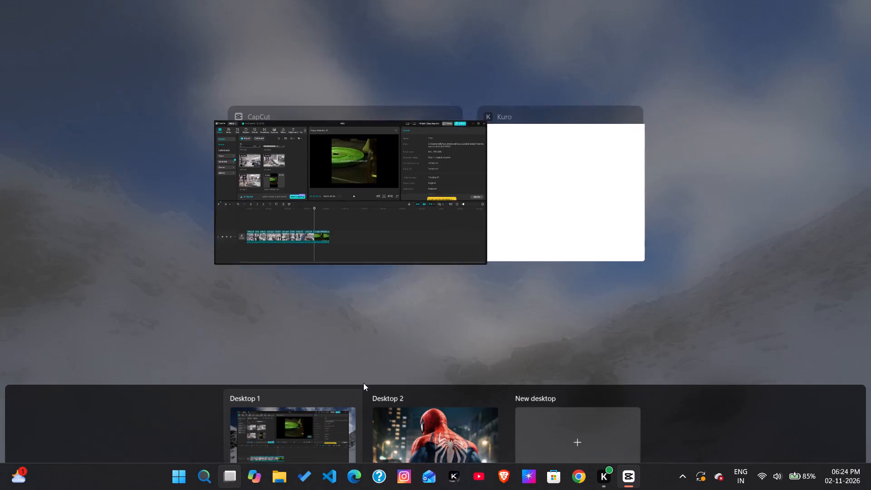
Return to the CapCut project and look through the imported gym clips in the media library.
click(333, 245)
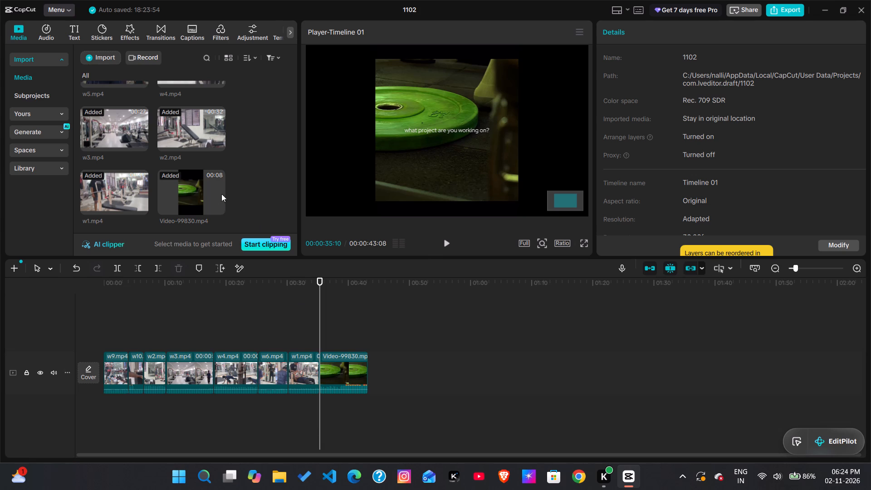
scroll(186, 183, up, 6)
scroll(186, 183, down, 1)
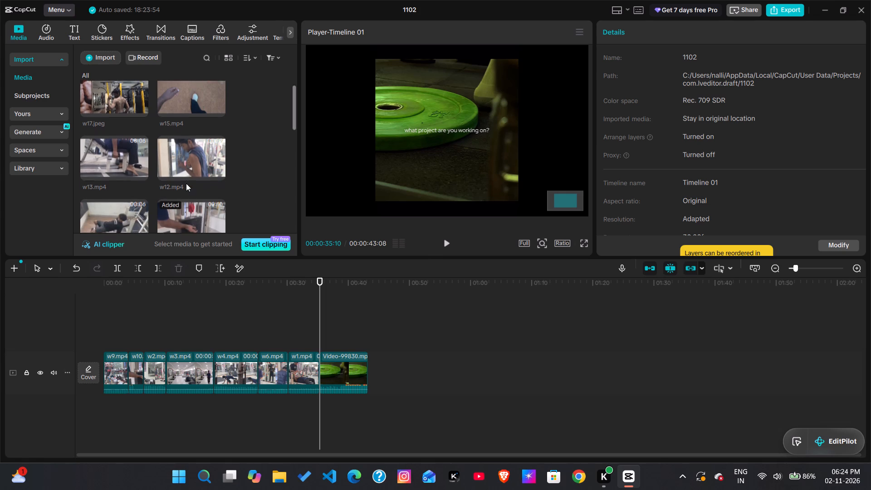
scroll(186, 183, down, 1)
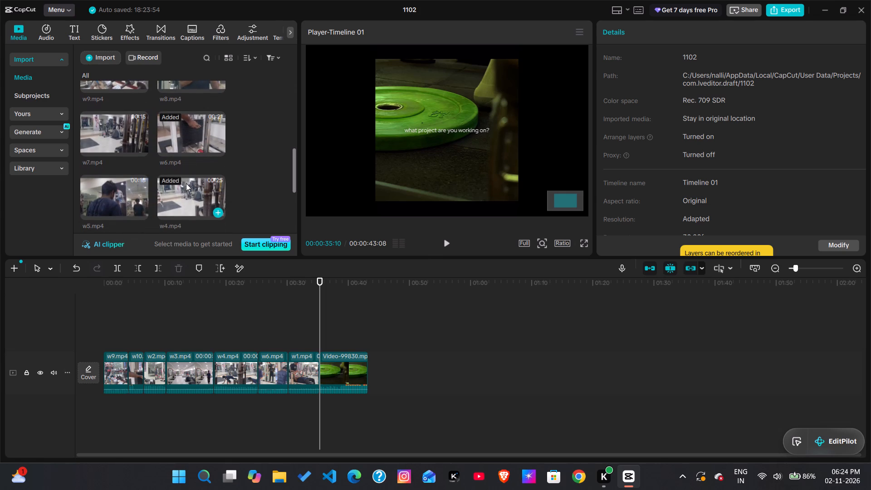
scroll(186, 183, down, 1)
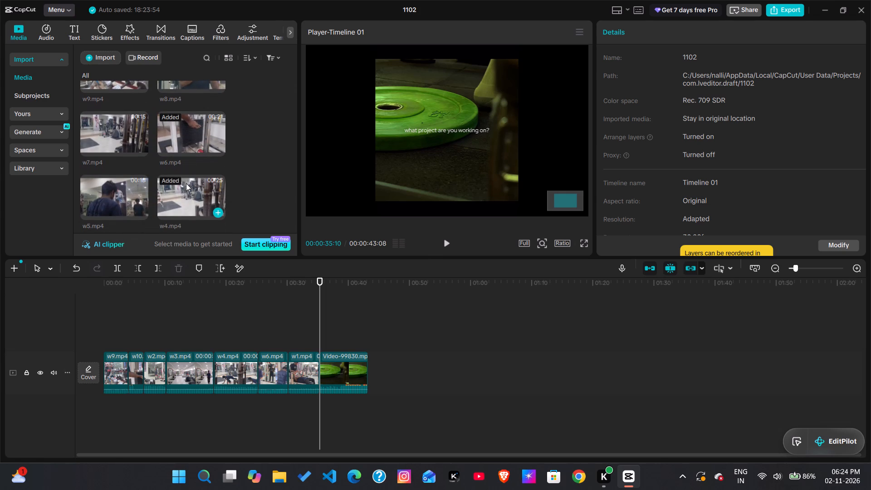
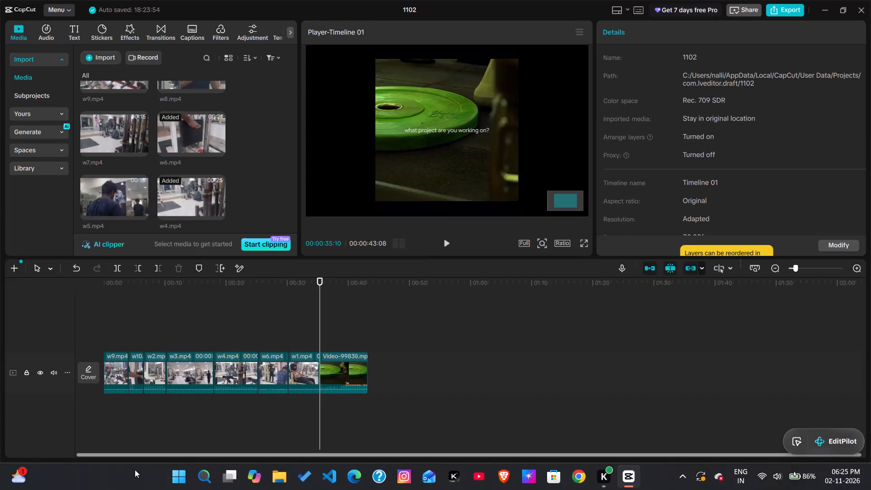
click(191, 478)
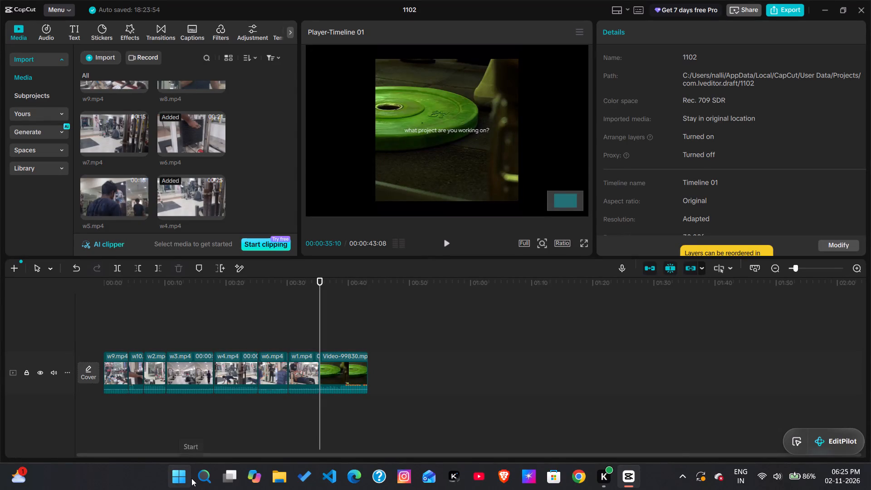
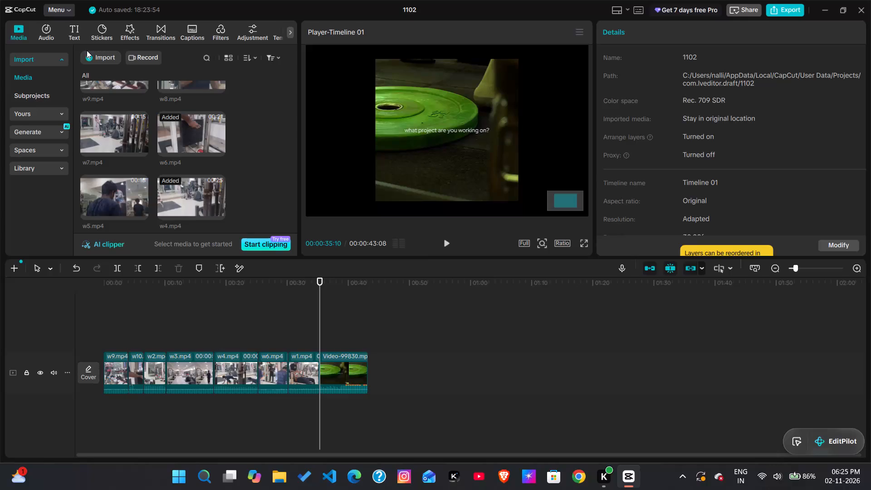
Import the TRI FLEX video from the Downloads folder on the device into the project's media.
drag(87, 50, 90, 55)
click(90, 55)
click(105, 77)
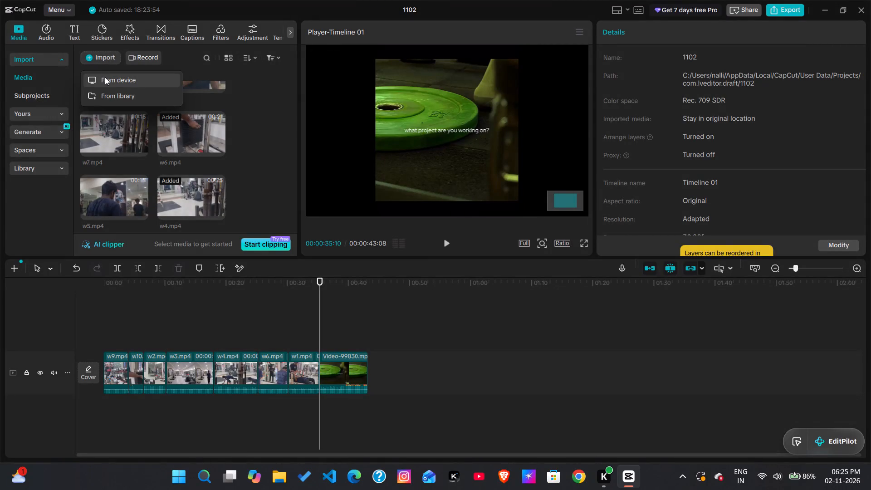
click(195, 107)
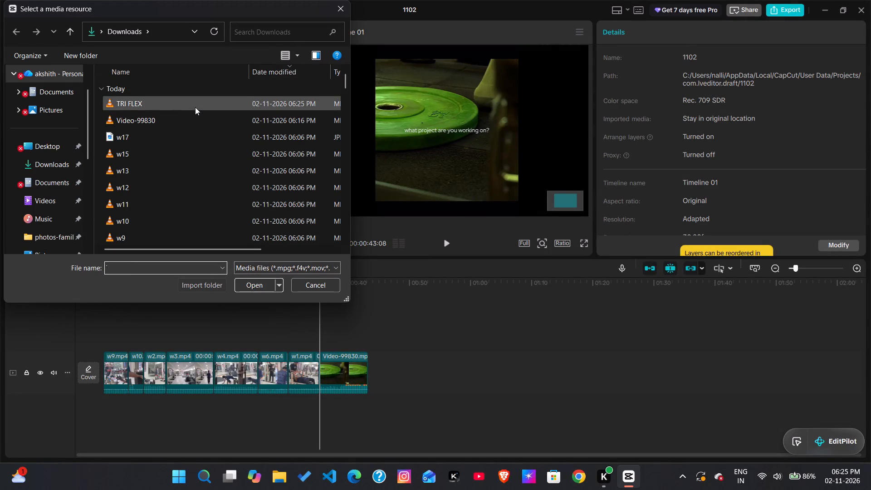
click(250, 284)
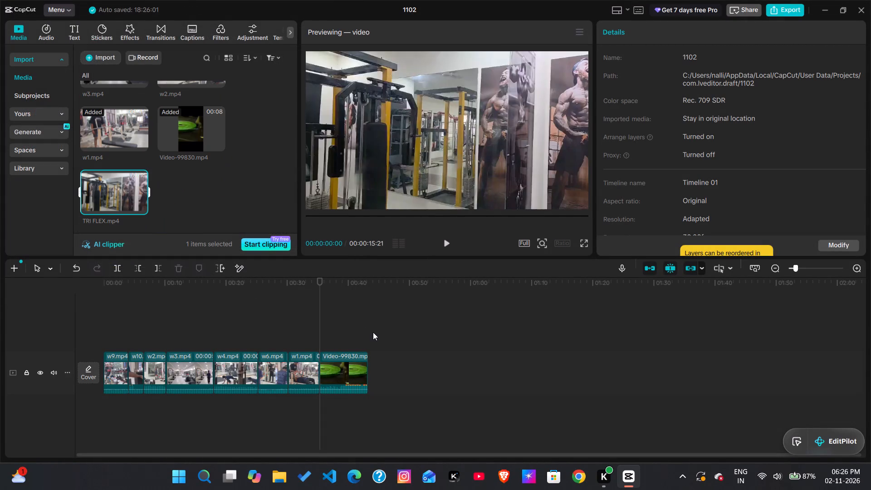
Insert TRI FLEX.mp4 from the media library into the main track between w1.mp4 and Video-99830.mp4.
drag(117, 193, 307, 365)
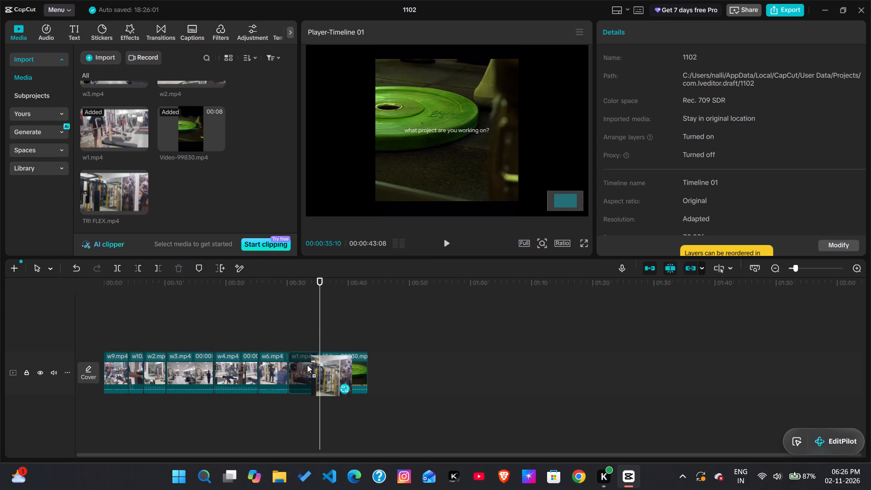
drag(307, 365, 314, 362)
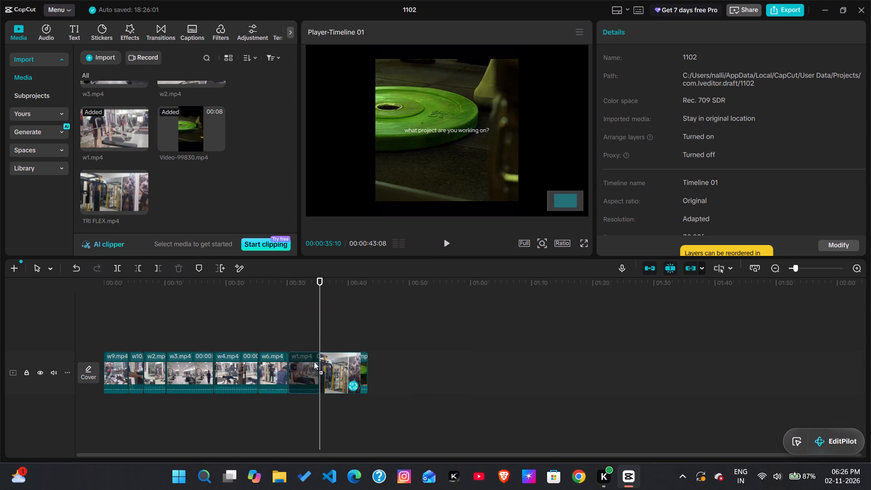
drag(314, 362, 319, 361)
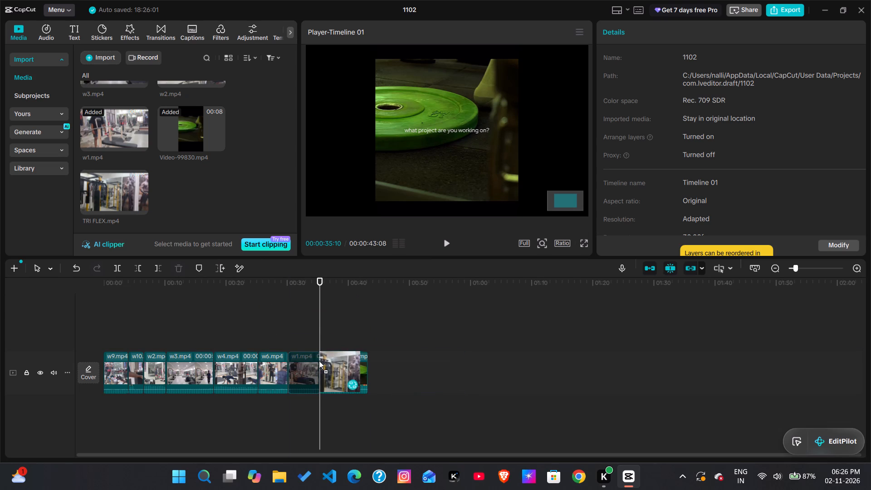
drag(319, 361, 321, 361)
Play and skim the inserted TRI FLEX.mp4 clip to check its framing in the preview.
key(space)
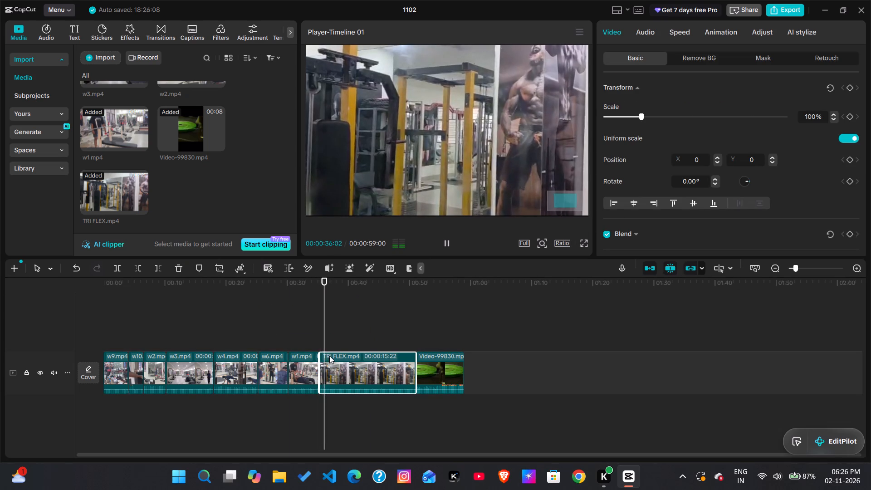
click(343, 328)
drag(343, 328, 352, 317)
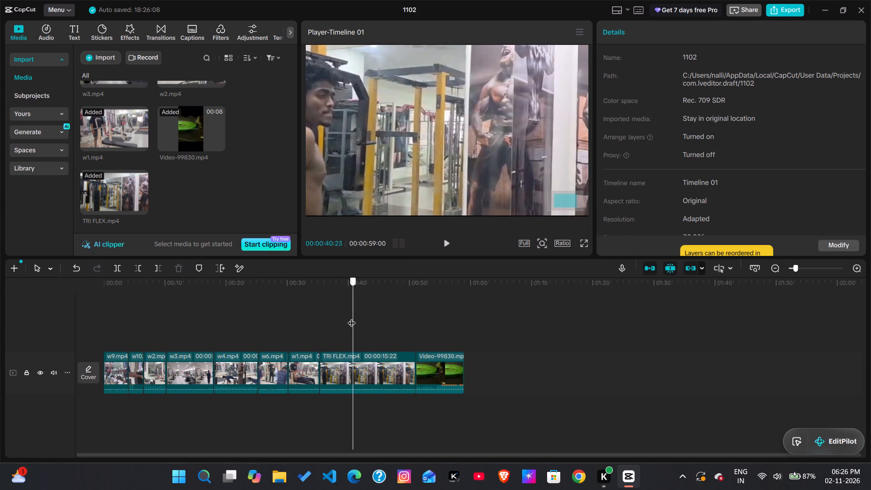
drag(352, 317, 348, 318)
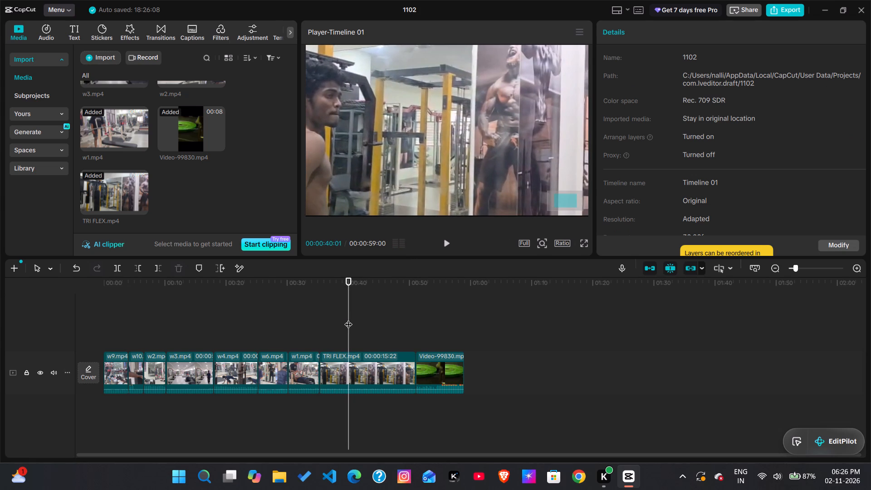
click(367, 355)
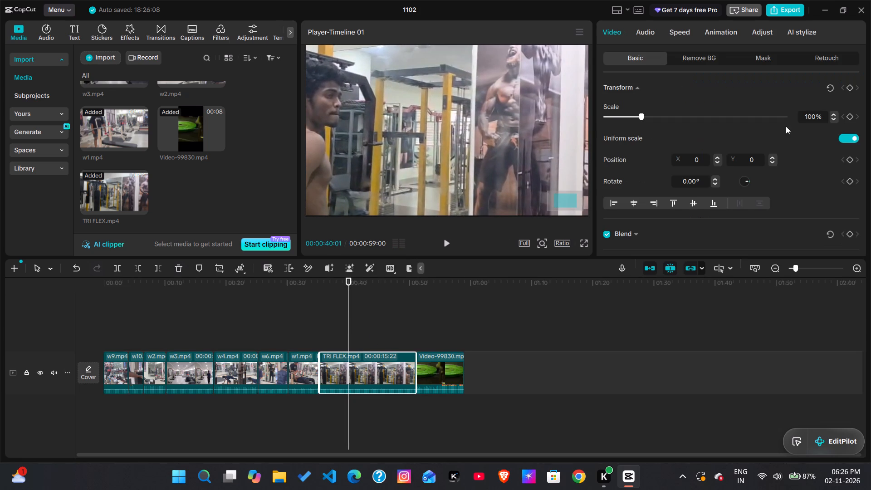
key(space)
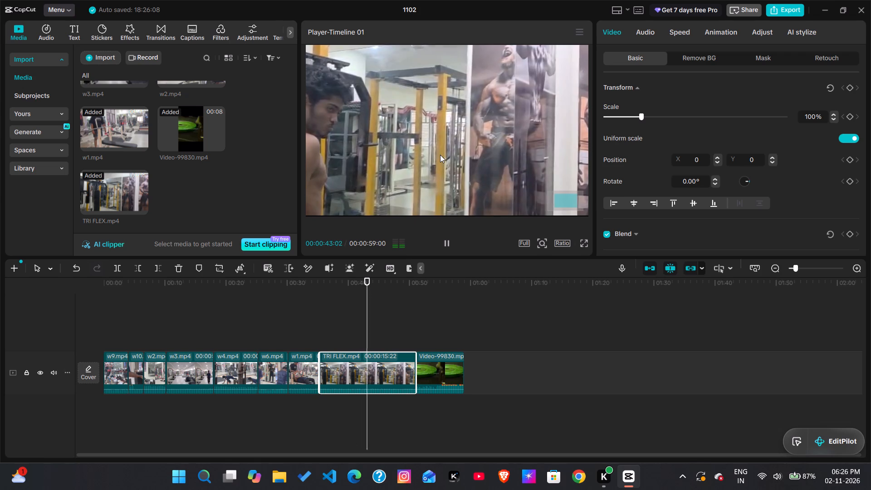
ctrl+scroll(435, 147, down, 4)
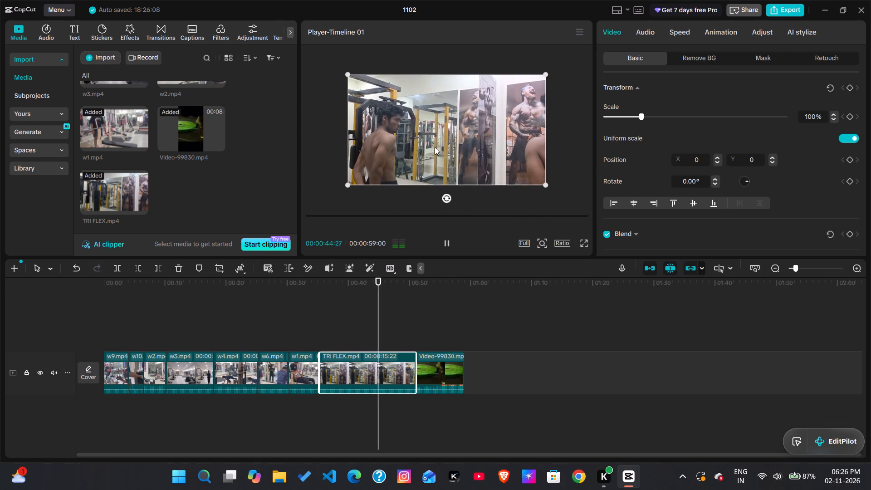
ctrl+scroll(435, 147, up, 1)
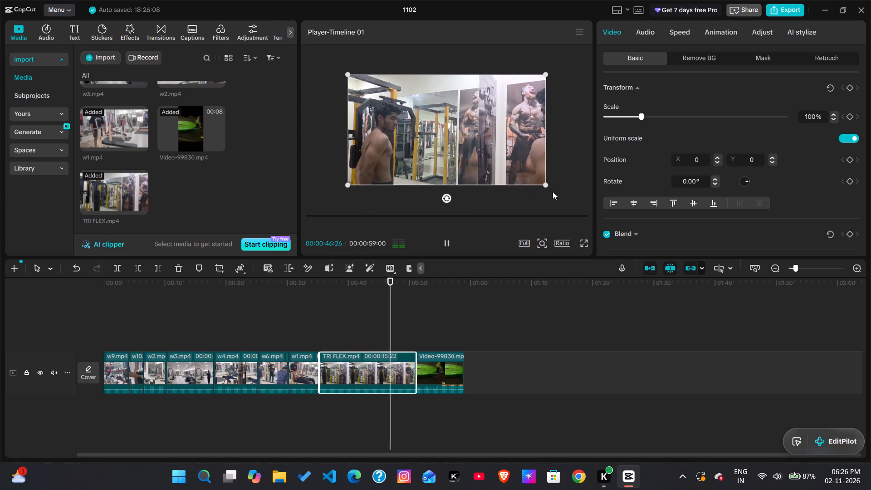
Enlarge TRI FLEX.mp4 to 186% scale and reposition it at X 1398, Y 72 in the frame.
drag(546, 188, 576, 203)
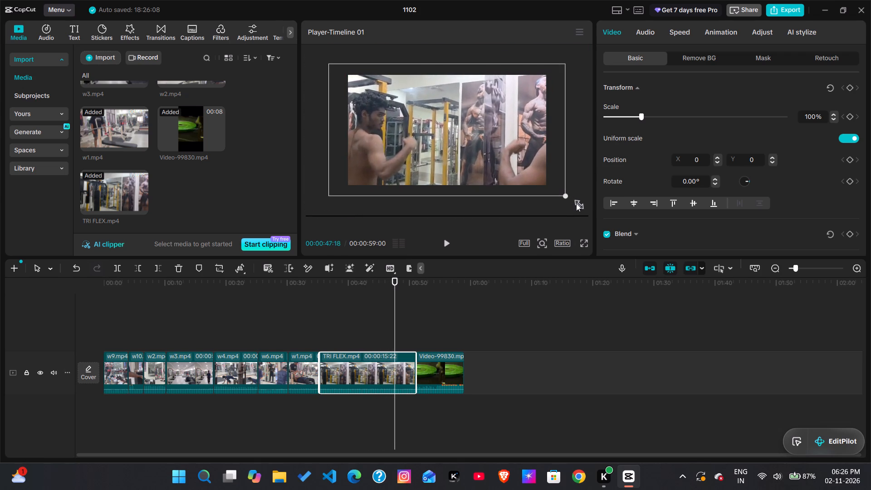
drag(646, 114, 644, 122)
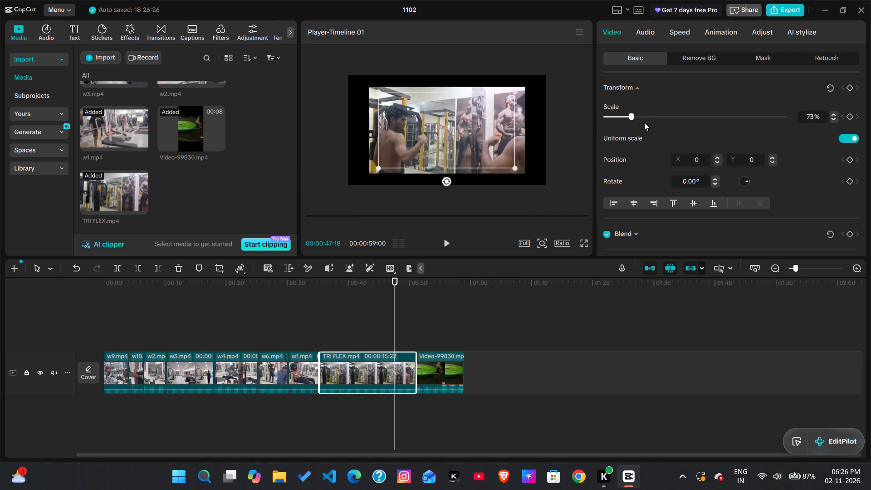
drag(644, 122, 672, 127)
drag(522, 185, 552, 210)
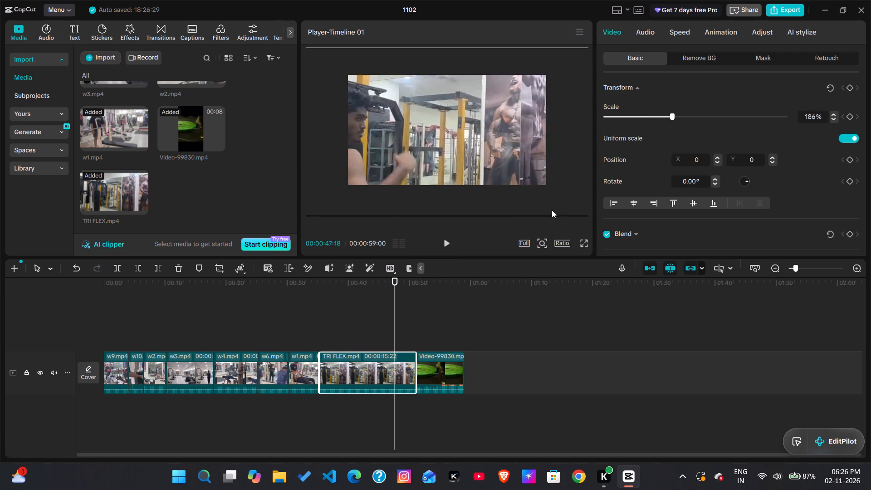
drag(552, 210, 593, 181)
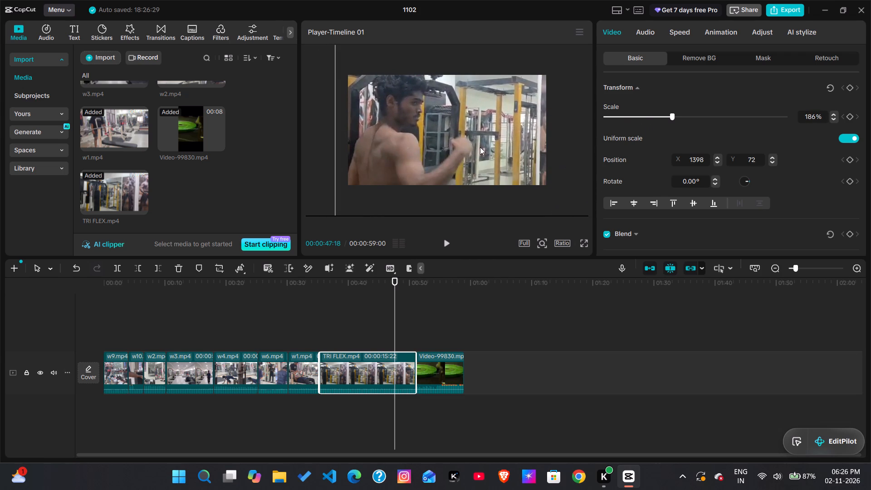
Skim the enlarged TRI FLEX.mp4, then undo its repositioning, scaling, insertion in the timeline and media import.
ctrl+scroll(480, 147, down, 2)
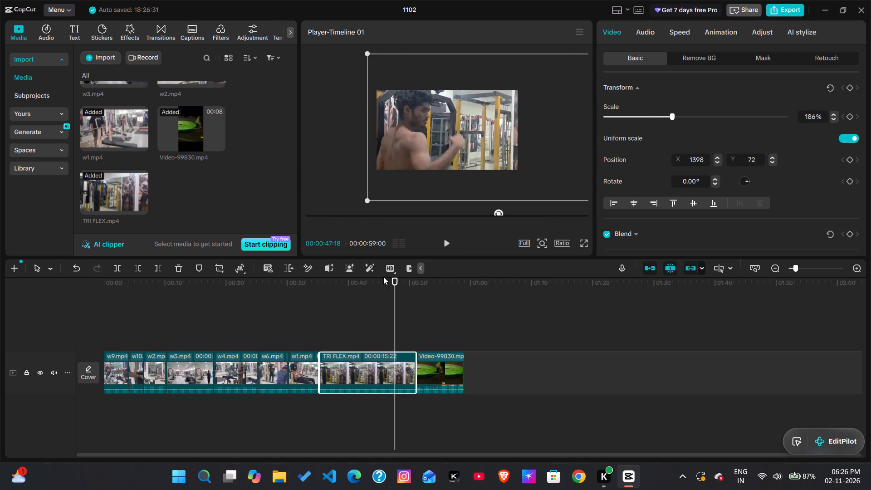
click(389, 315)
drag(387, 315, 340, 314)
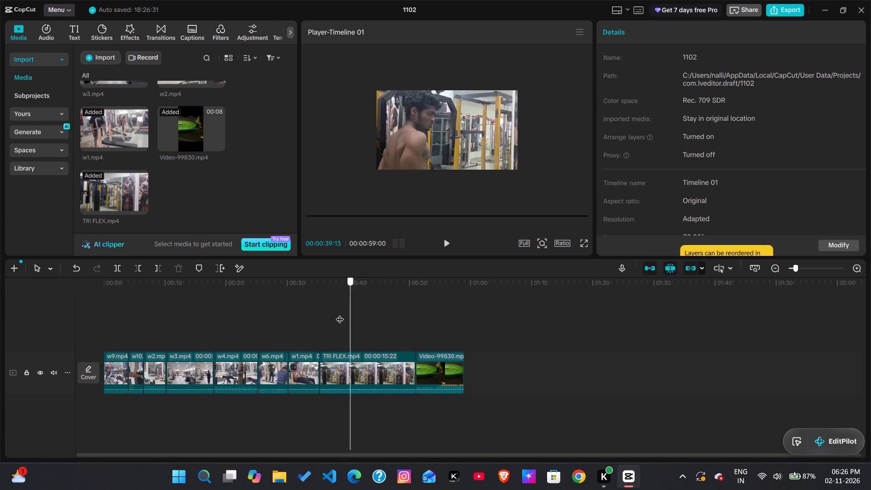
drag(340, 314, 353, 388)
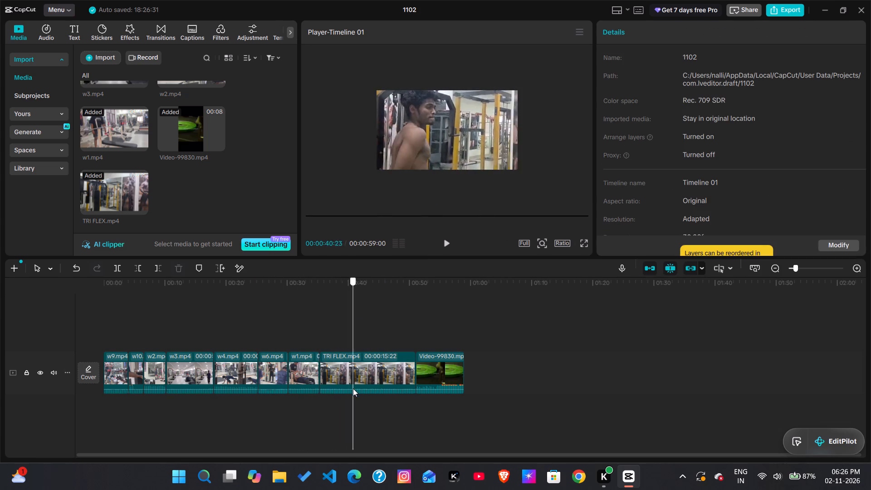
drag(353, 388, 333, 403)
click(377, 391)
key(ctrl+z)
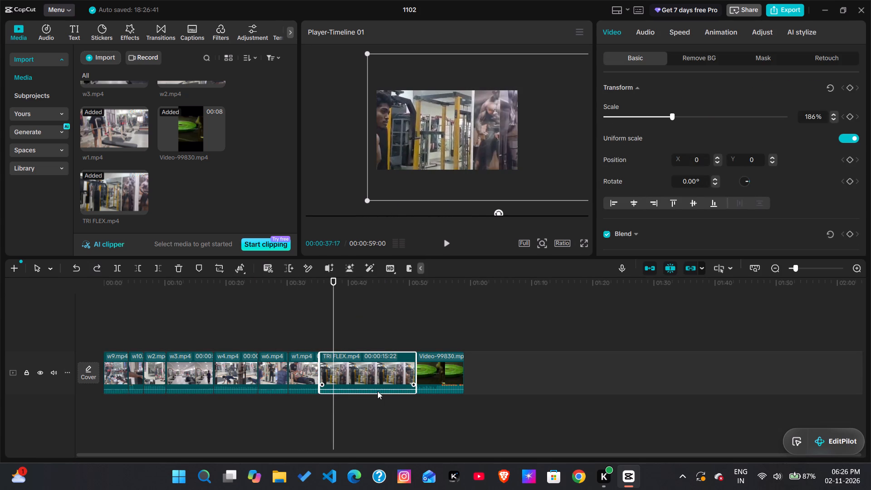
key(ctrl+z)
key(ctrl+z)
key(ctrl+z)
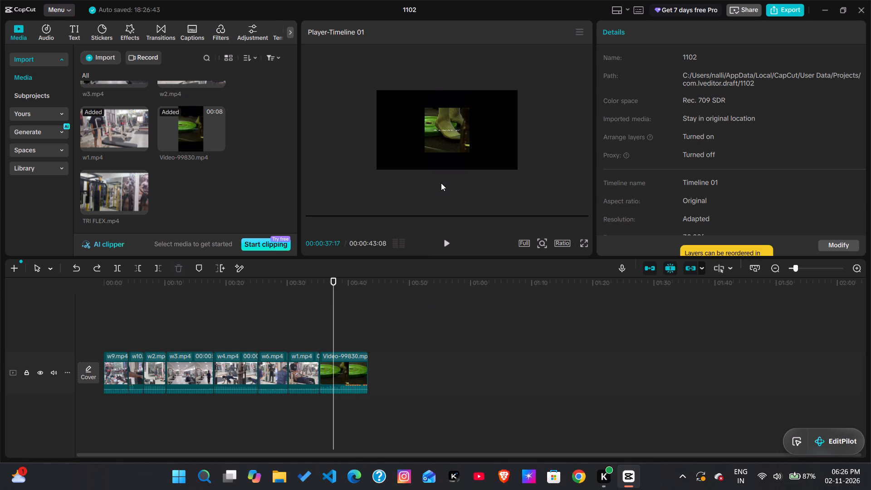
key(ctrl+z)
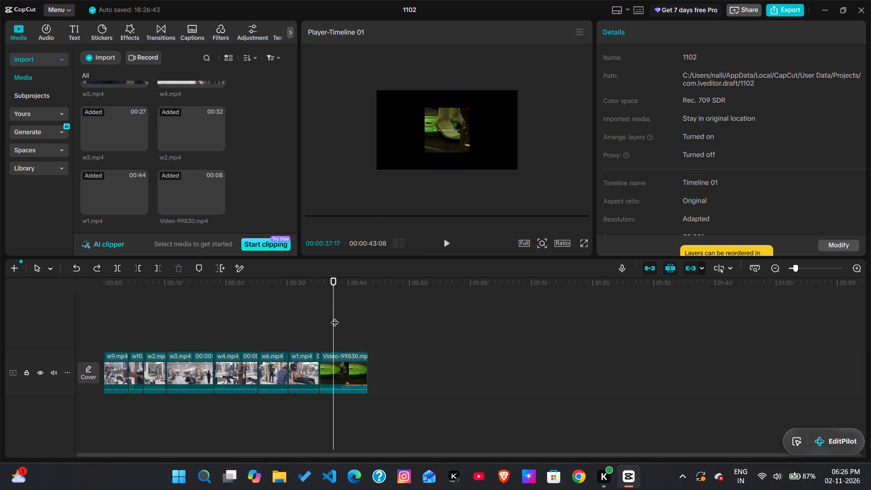
Skim the Video-99830.mp4 clip at the end of the timeline and examine its framing in the preview.
drag(335, 316, 370, 294)
click(437, 94)
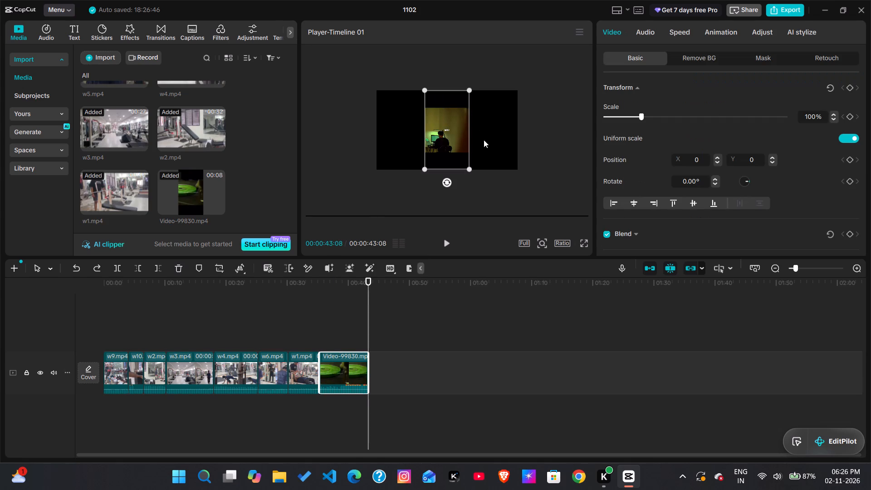
click(516, 151)
click(506, 151)
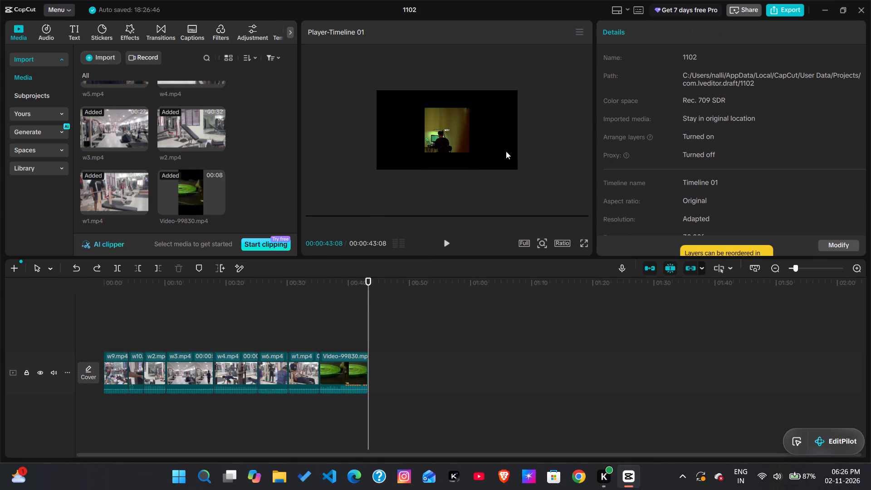
ctrl+scroll(506, 151, up, 4)
click(483, 149)
click(367, 293)
drag(367, 293, 337, 295)
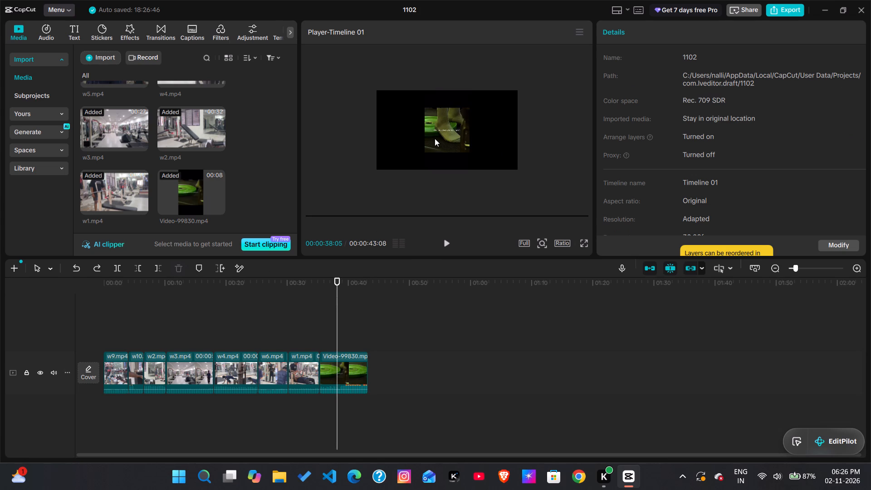
ctrl+scroll(435, 138, up, 6)
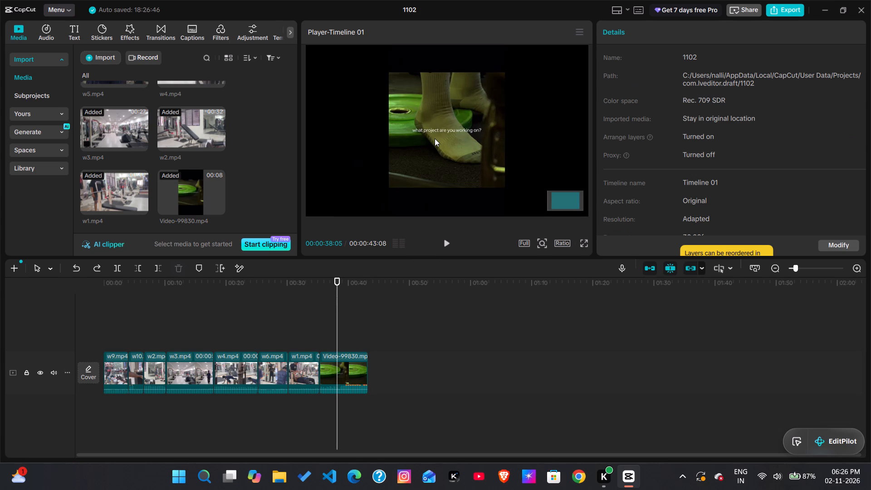
ctrl+scroll(435, 138, up, 3)
drag(337, 301, 341, 325)
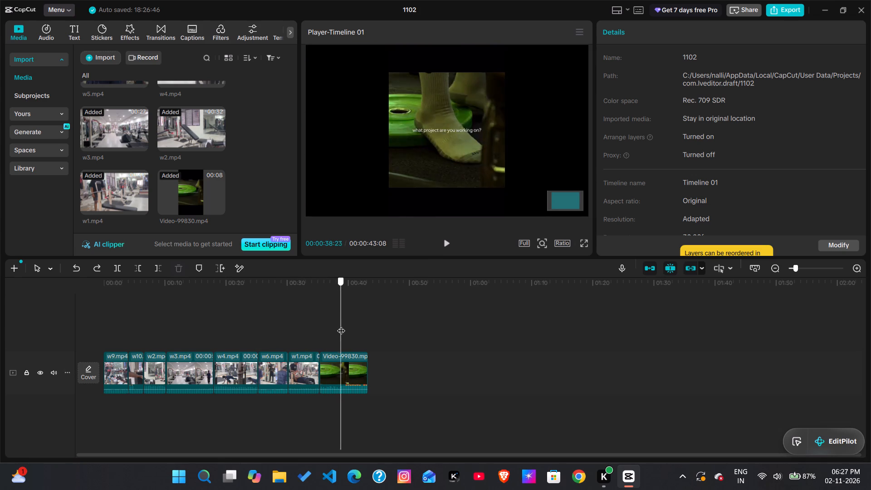
drag(341, 325, 344, 324)
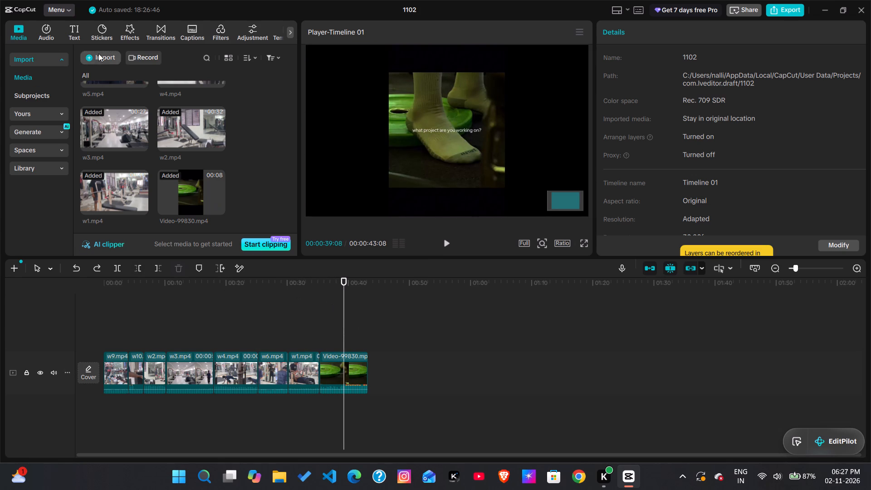
Import the TRI FLEX video from the Downloads folder into the project media.
click(98, 55)
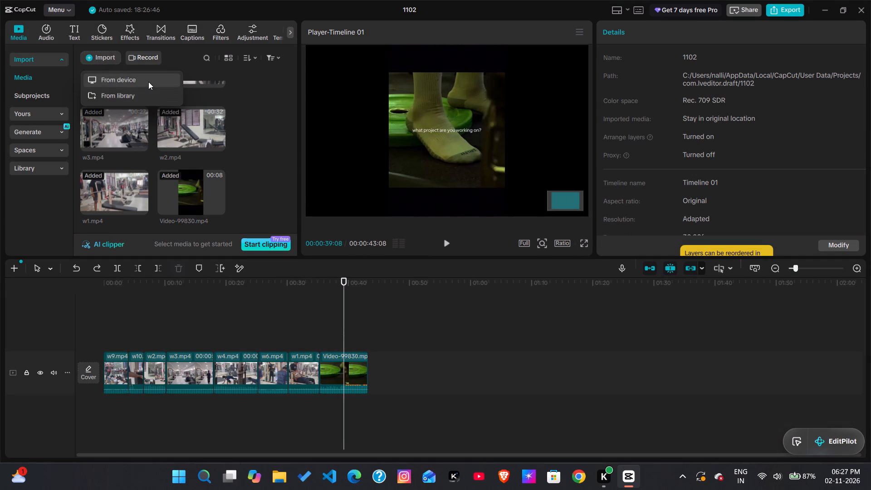
click(148, 82)
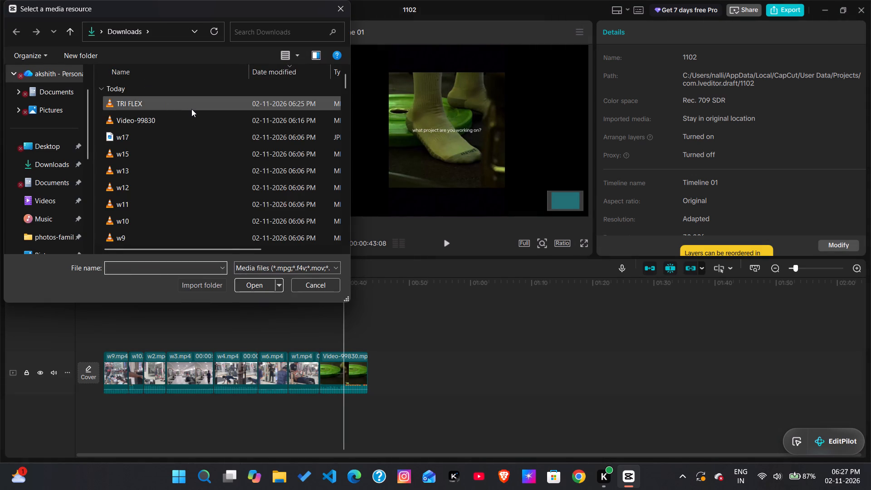
click(191, 109)
click(252, 279)
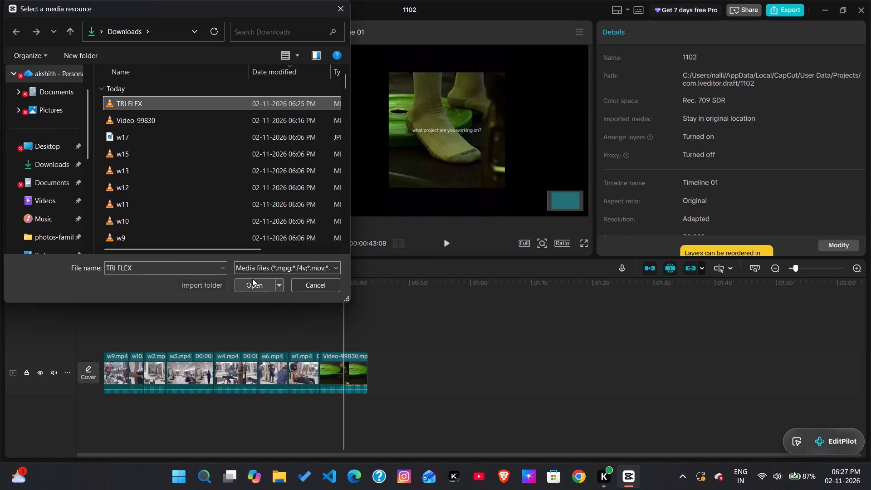
Place TRI FLEX.mp4 on the main track directly after Video-99830.mp4.
drag(103, 190, 183, 215)
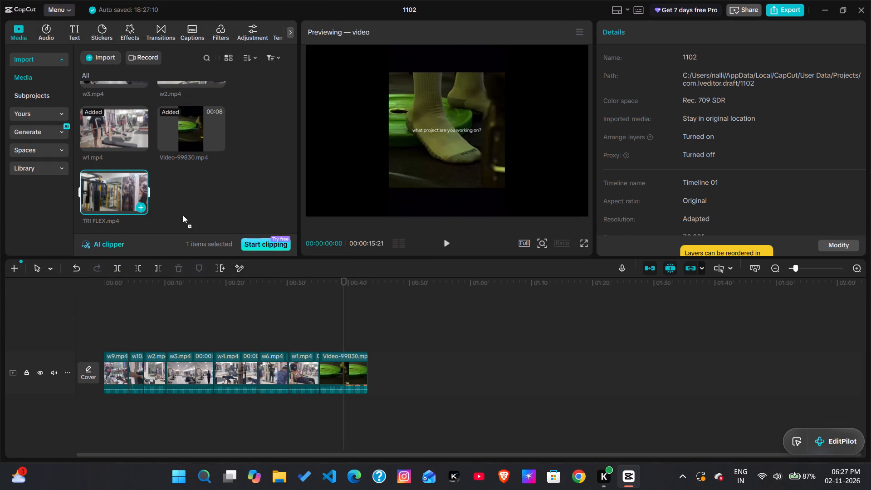
drag(183, 215, 369, 410)
drag(392, 339, 404, 369)
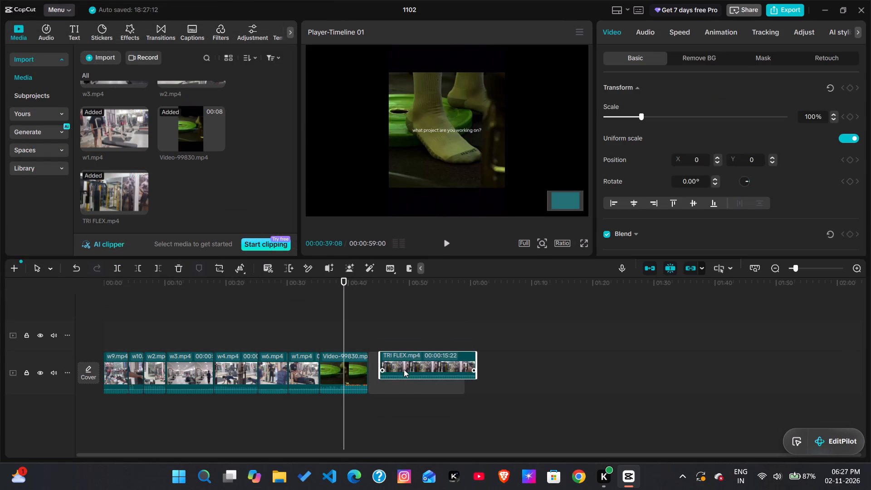
drag(404, 369, 404, 370)
Skim TRI FLEX.mp4 to 00:00:51:00 and reduce the clip's scale to 71%.
key(space)
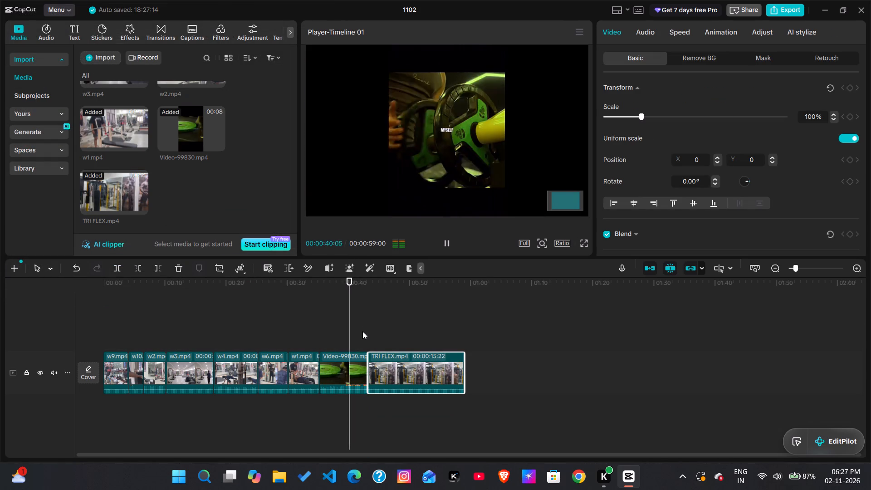
drag(354, 323, 380, 340)
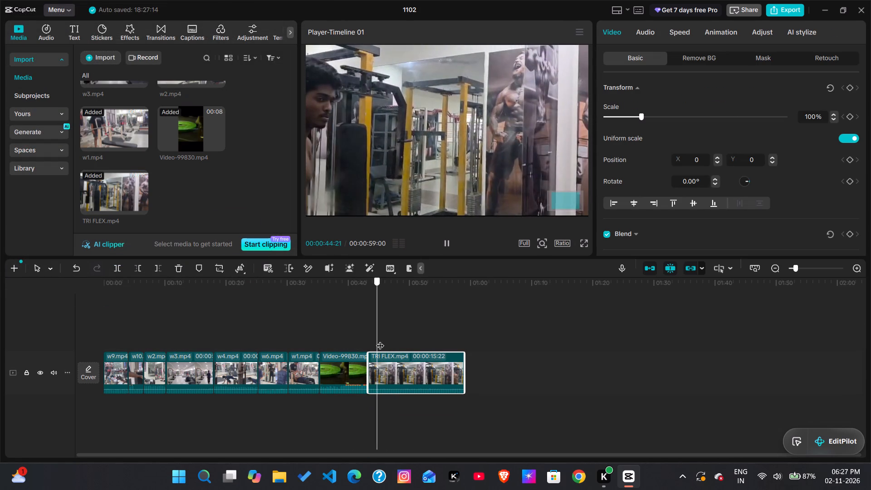
drag(380, 340, 416, 343)
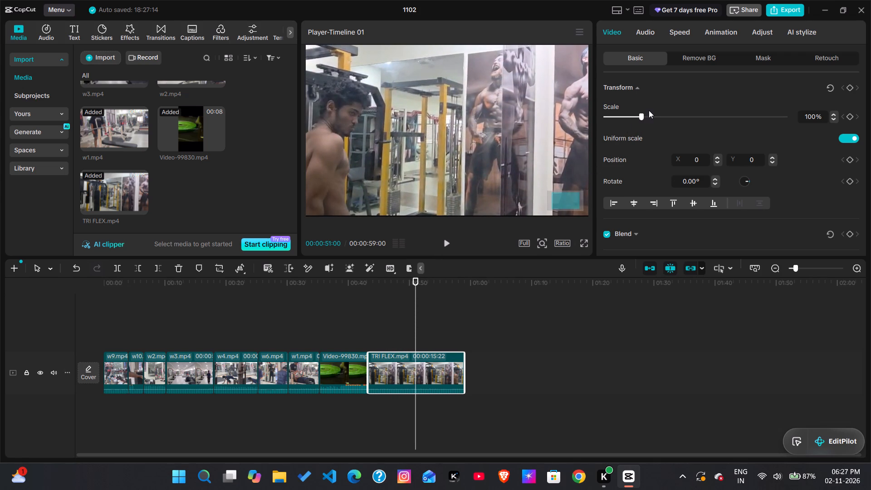
drag(642, 115, 628, 119)
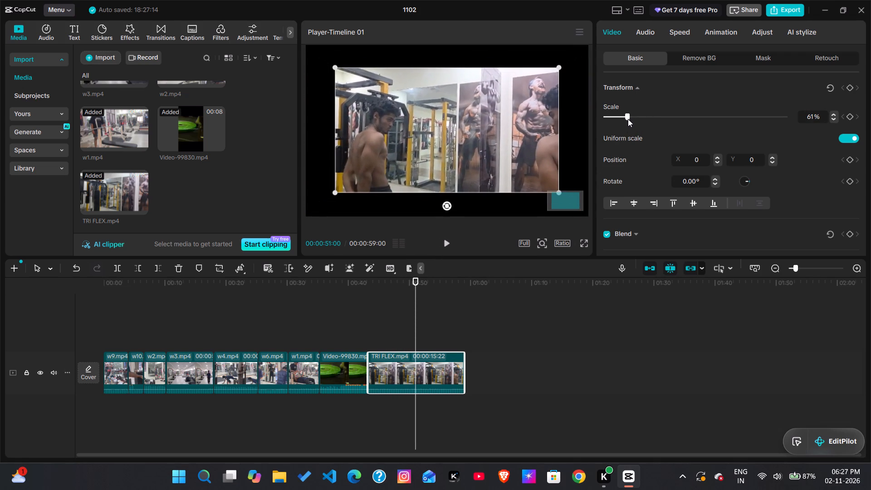
drag(628, 119, 631, 116)
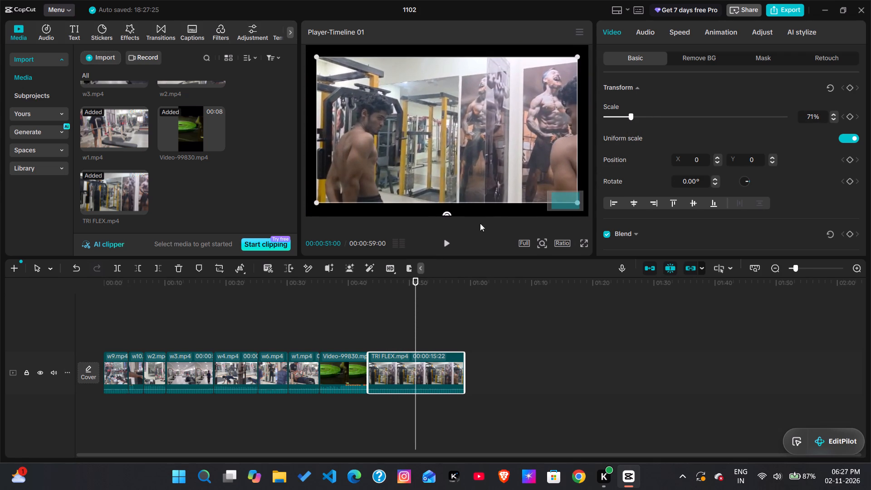
Skim back and forth through TRI FLEX.mp4 on the timeline to examine its footage, stopping at 00:00:52:10.
drag(414, 315, 383, 317)
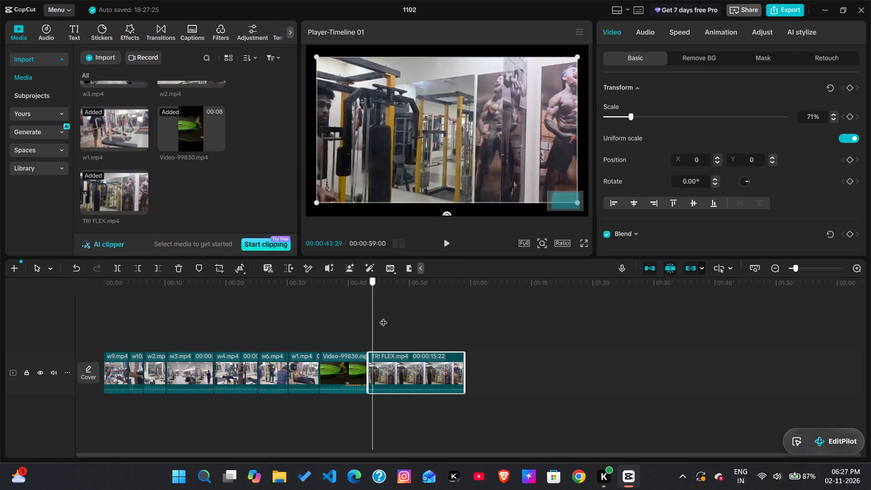
drag(383, 317, 424, 318)
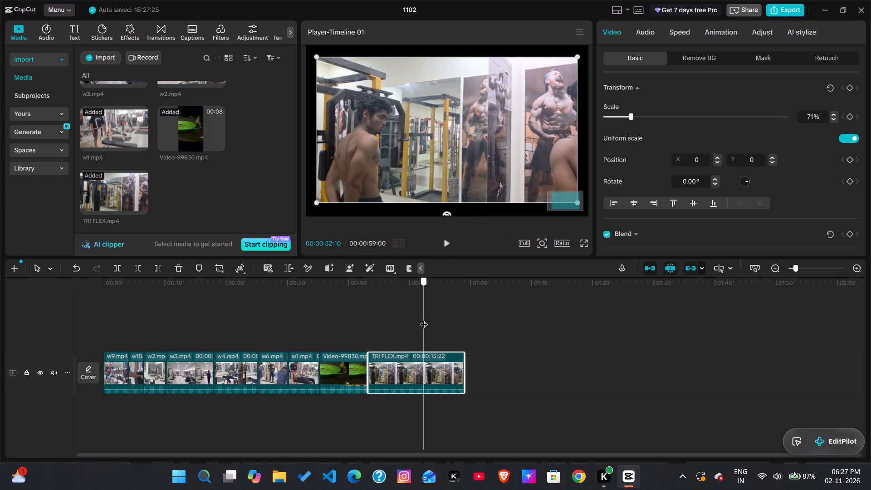
drag(424, 318, 447, 317)
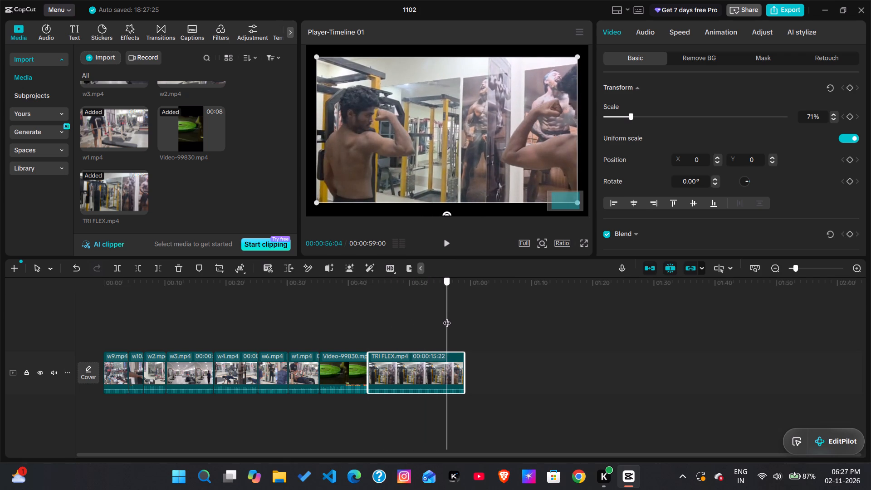
drag(447, 317, 462, 315)
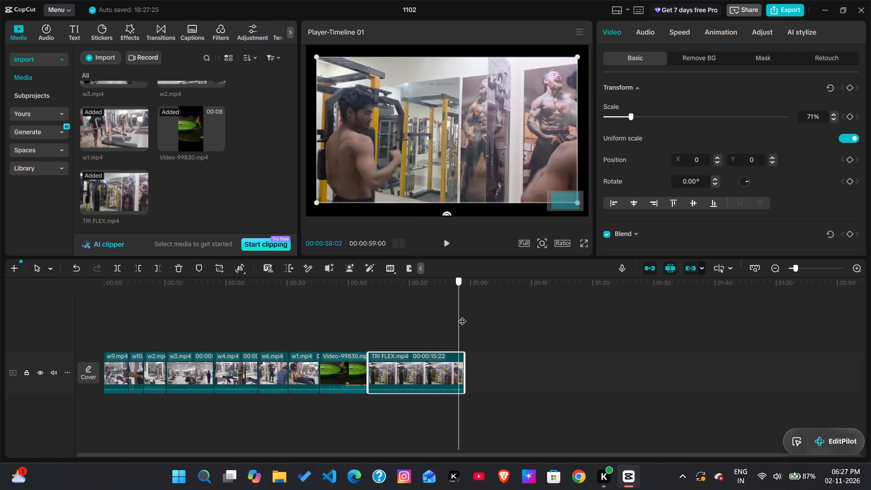
drag(462, 315, 406, 314)
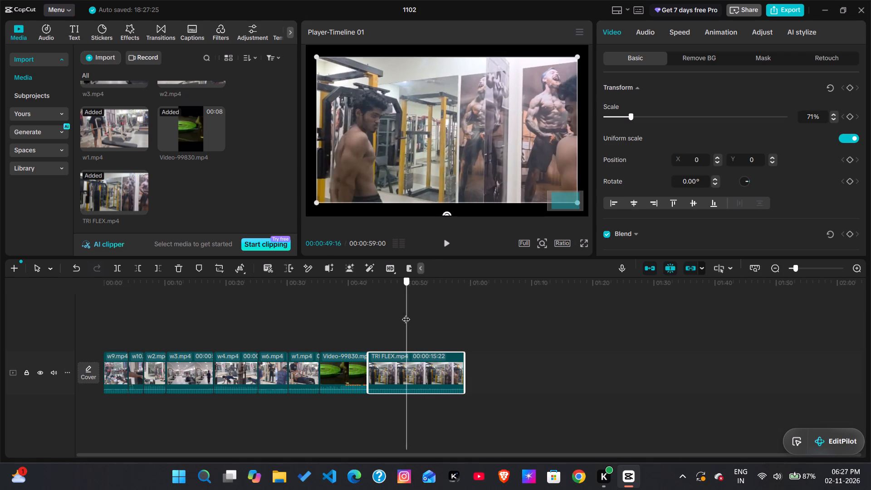
drag(406, 314, 424, 314)
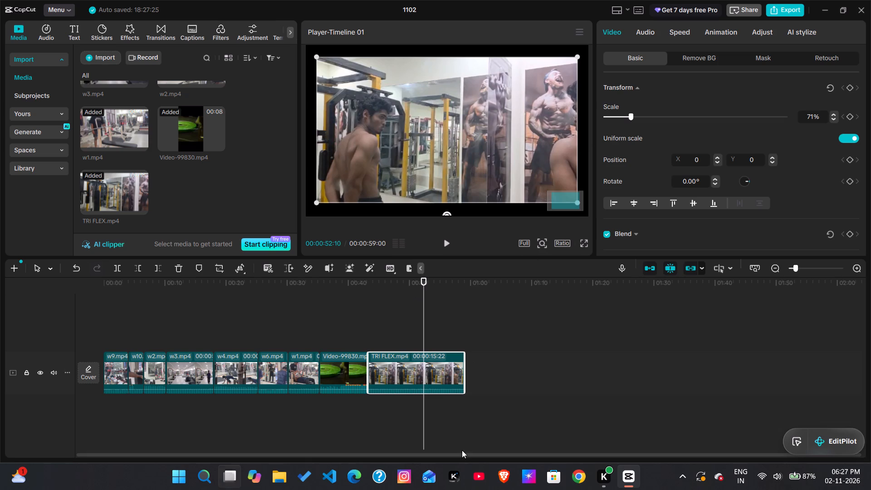
Open Windows search.
click(201, 471)
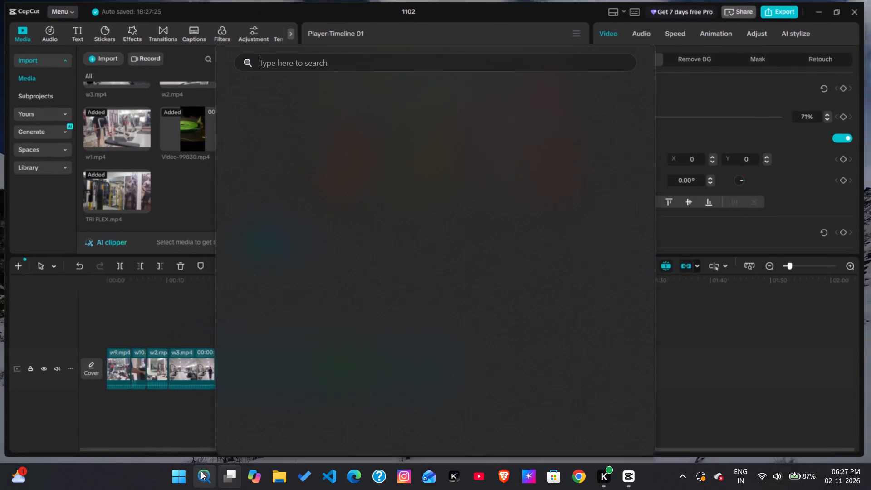
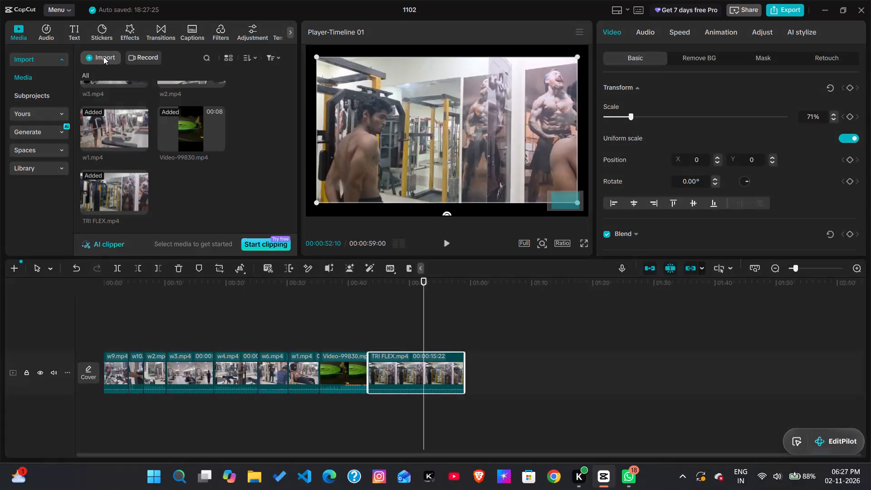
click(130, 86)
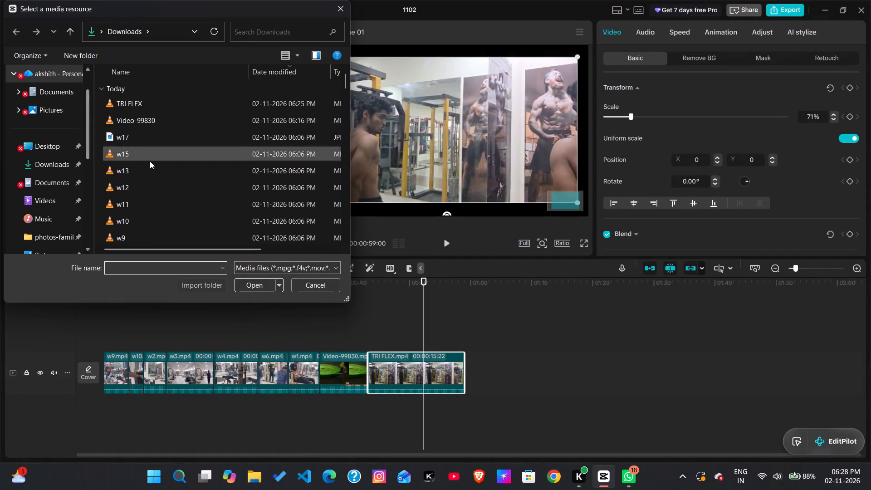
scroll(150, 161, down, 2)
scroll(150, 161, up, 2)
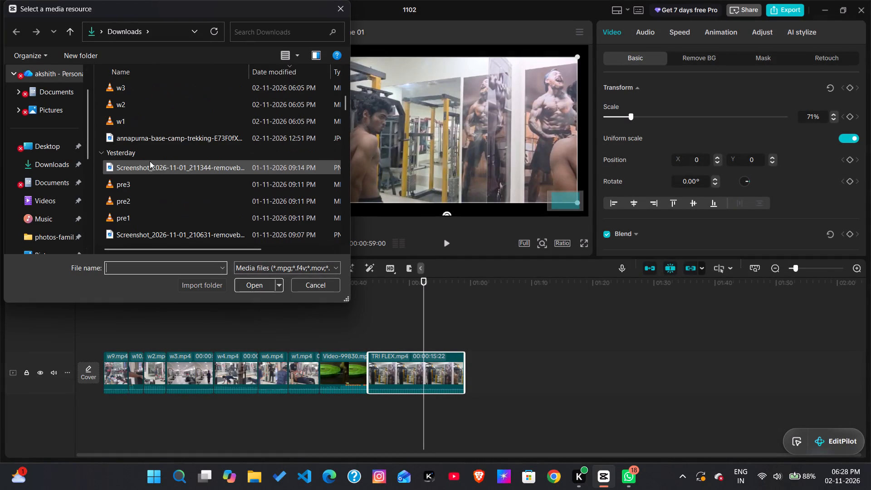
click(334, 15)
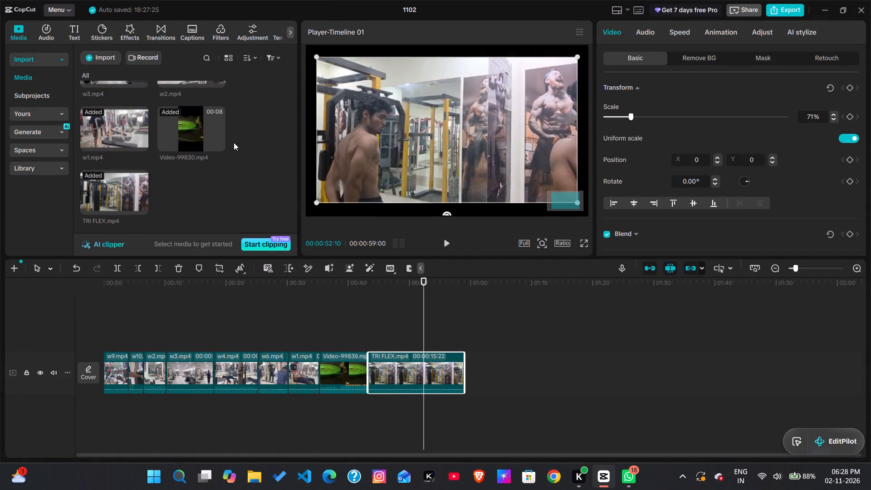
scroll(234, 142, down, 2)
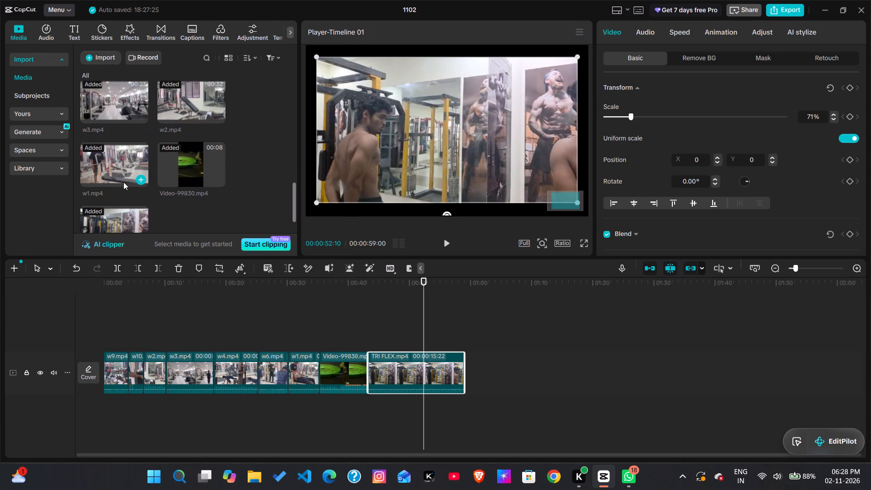
Look through the imported project media from w1.mp4 back to w17.jpeg for further gym clips to use.
scroll(123, 182, up, 1)
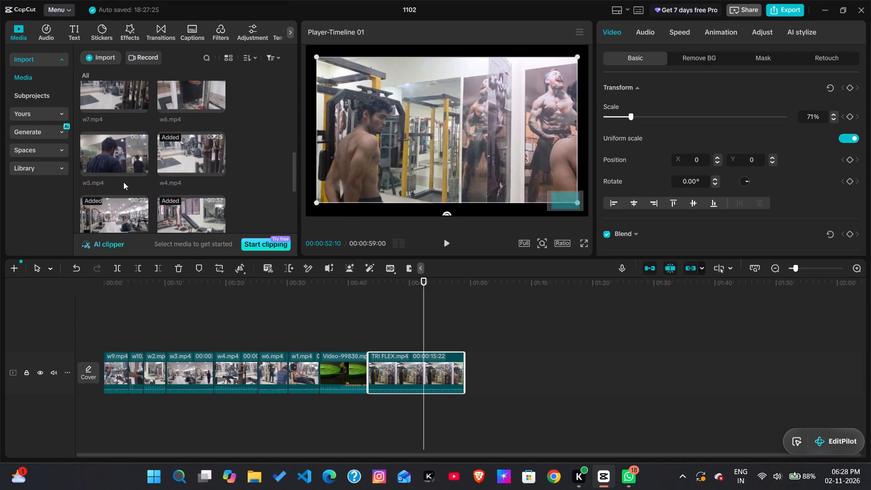
scroll(117, 188, up, 1)
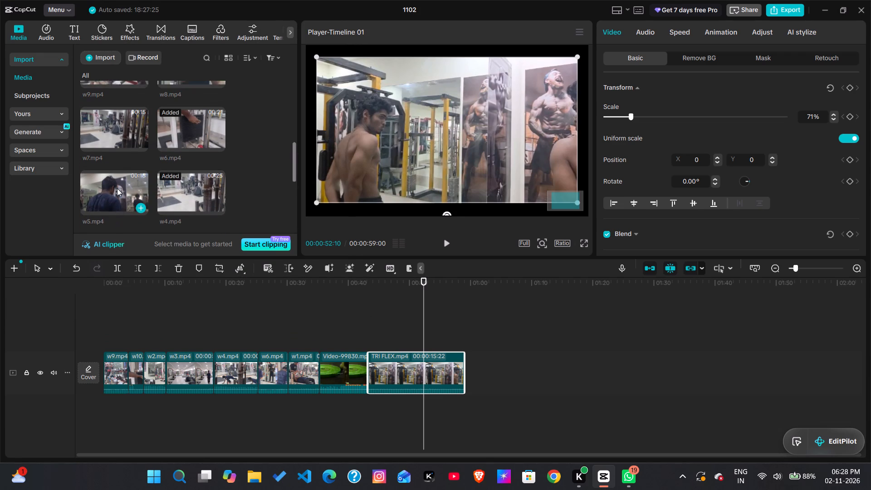
scroll(117, 188, up, 3)
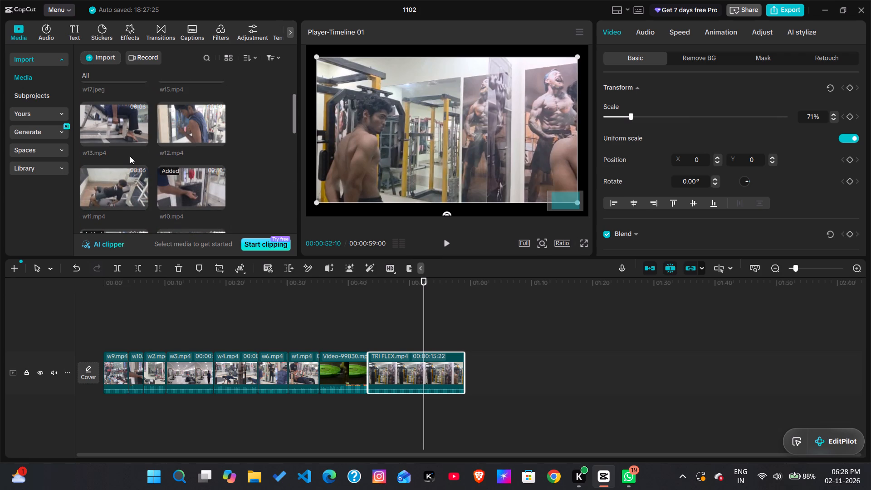
scroll(130, 156, up, 2)
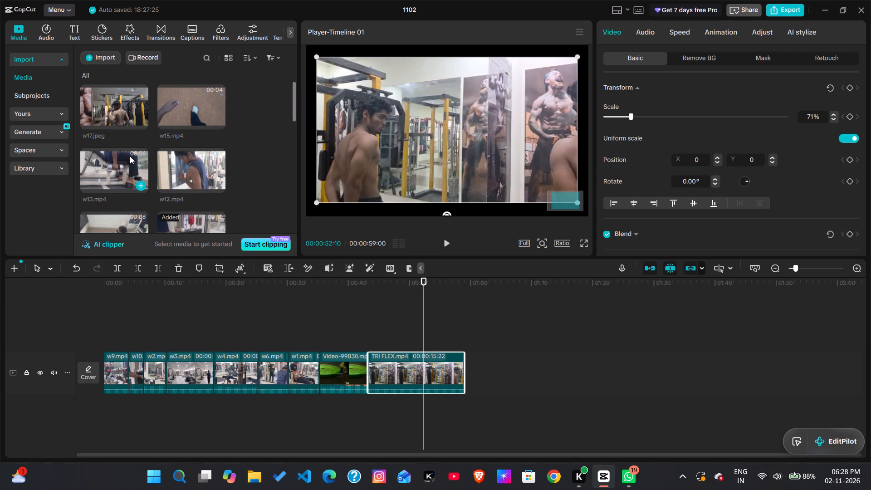
scroll(130, 156, up, 2)
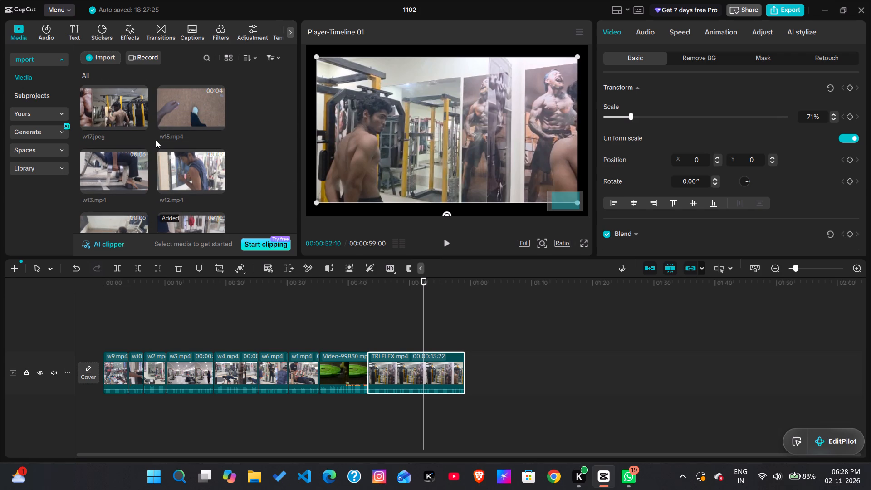
scroll(156, 140, up, 1)
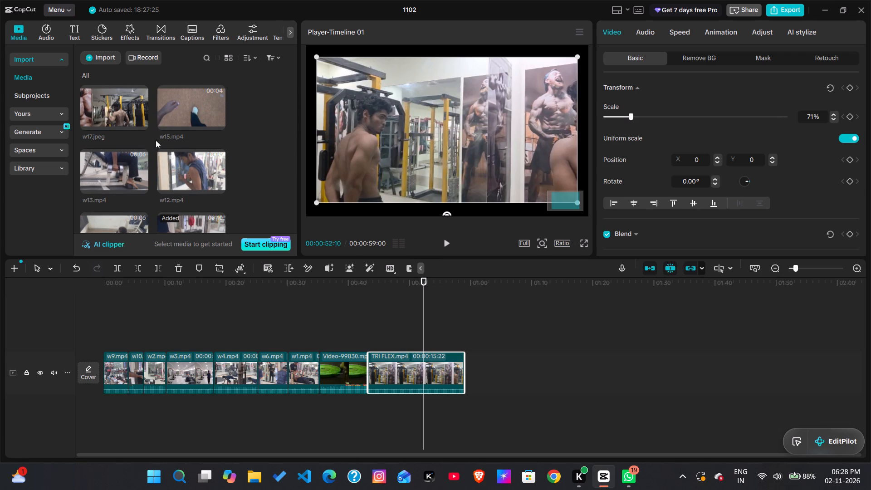
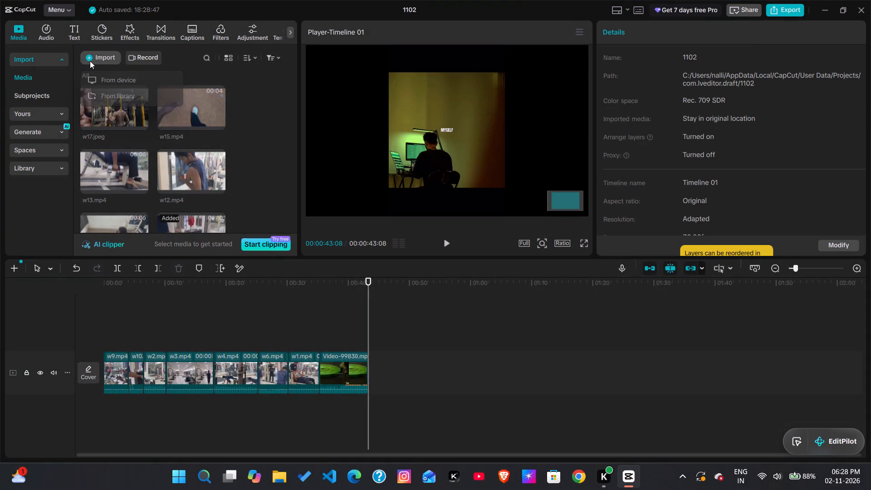
click(119, 81)
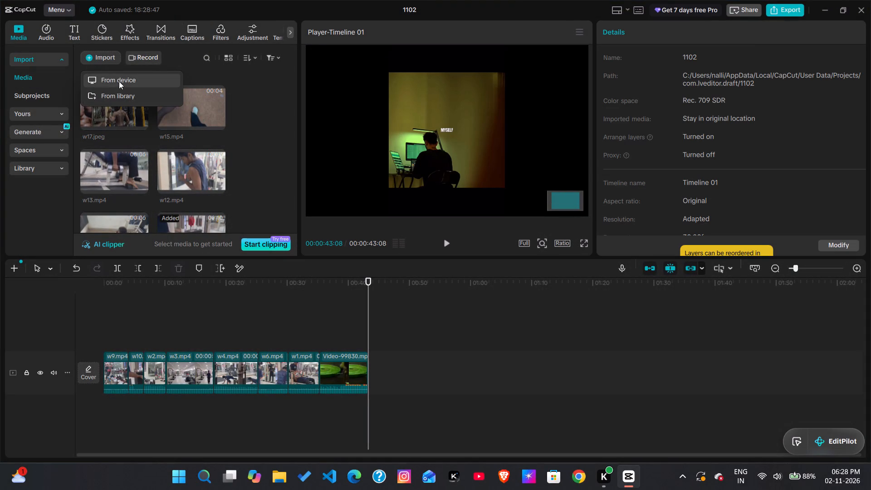
click(137, 110)
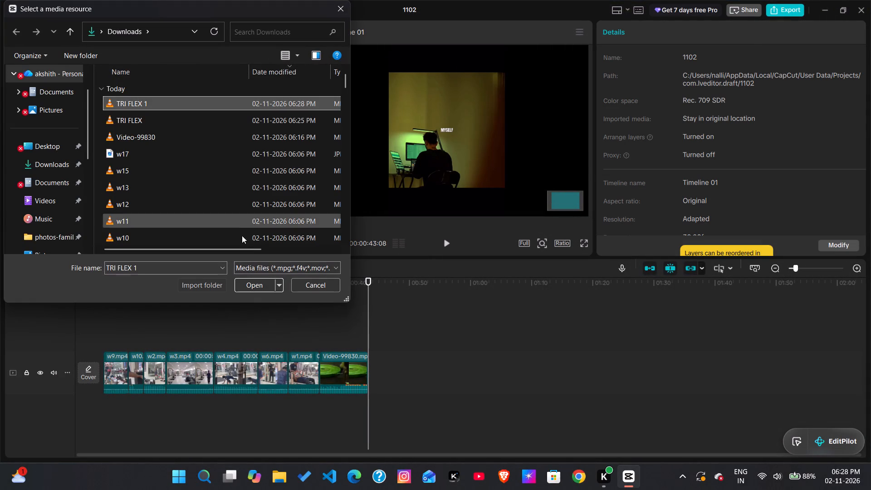
click(256, 287)
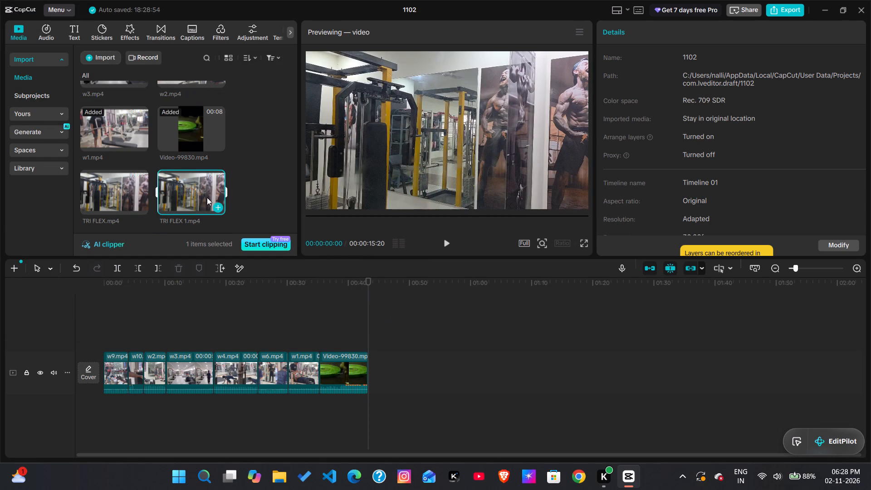
Add TRI FLEX 1.mp4 to the end of the main track, directly after Video-99830.mp4.
drag(206, 197, 371, 358)
Scale the TRI FLEX 1.mp4 clip down to 79% while previewing the frame with the man visible.
key(space)
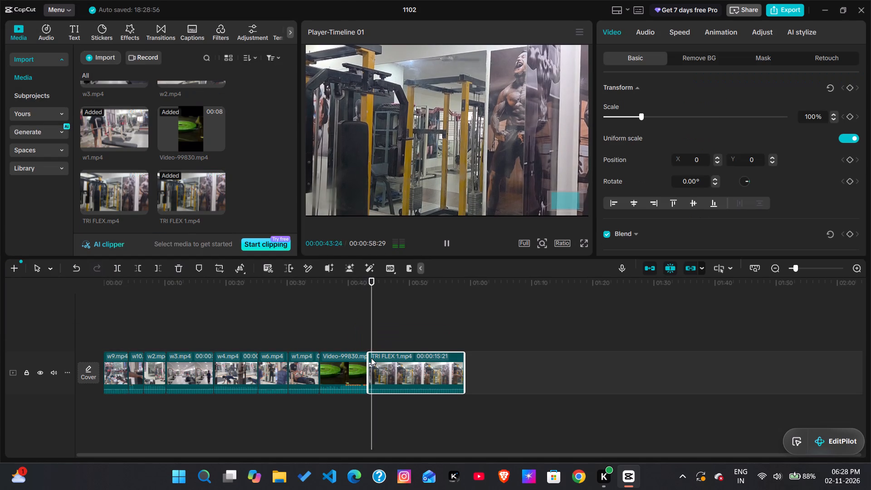
drag(373, 336, 413, 338)
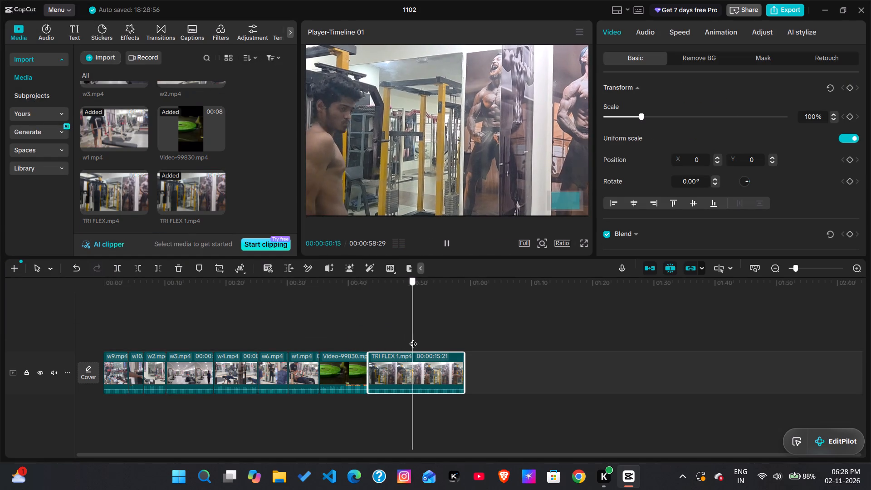
drag(413, 338, 431, 338)
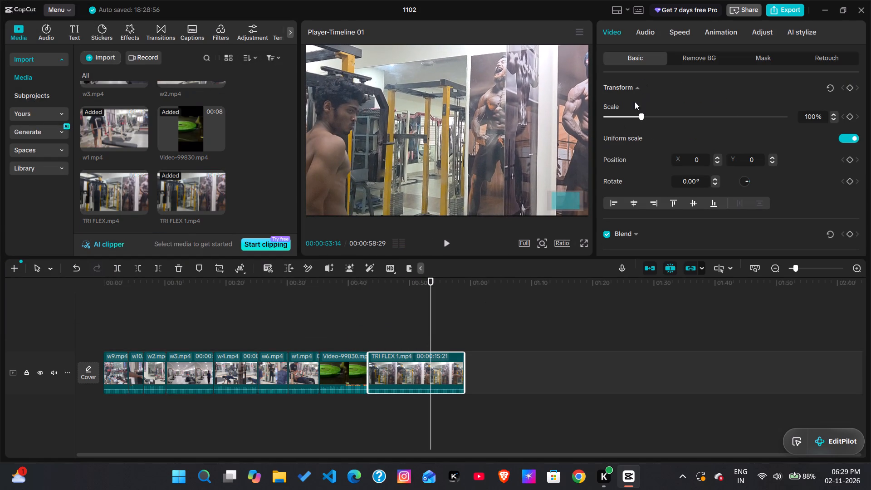
click(628, 116)
click(634, 117)
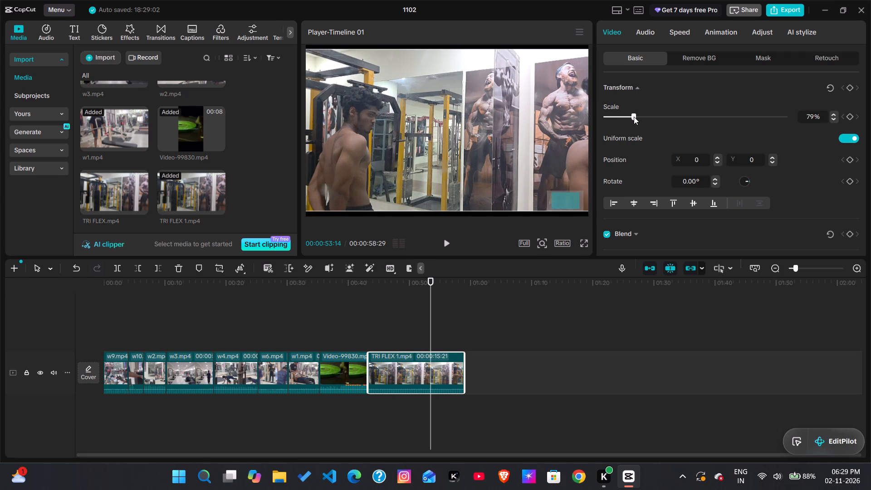
Examine the posing footage in TRI FLEX 1.mp4 to choose which part to cut out.
key(space)
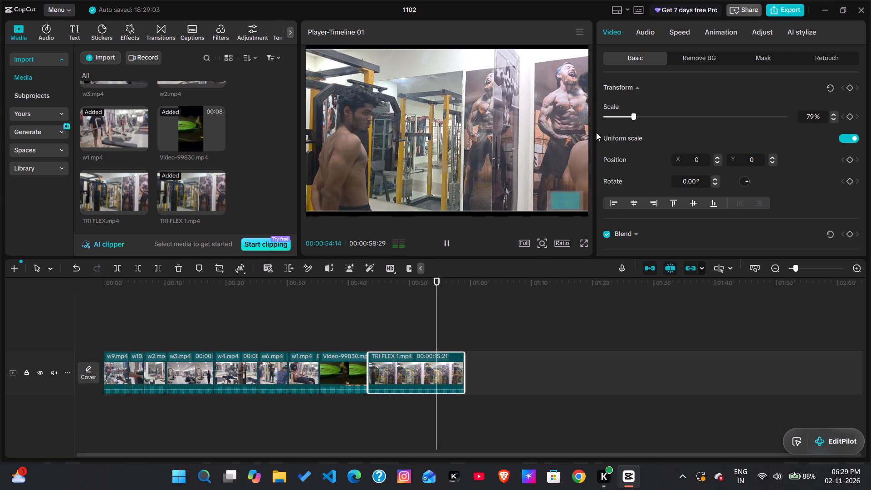
key(space)
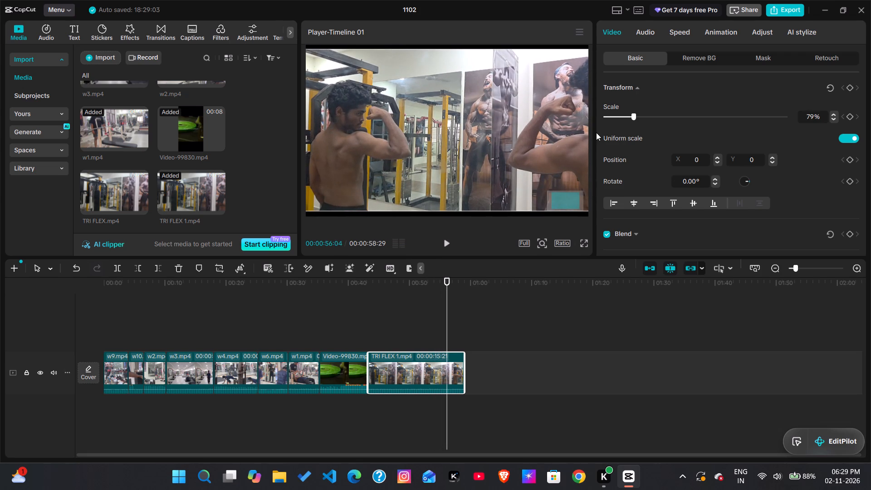
ctrl+scroll(367, 125, up, 2)
drag(446, 294, 426, 298)
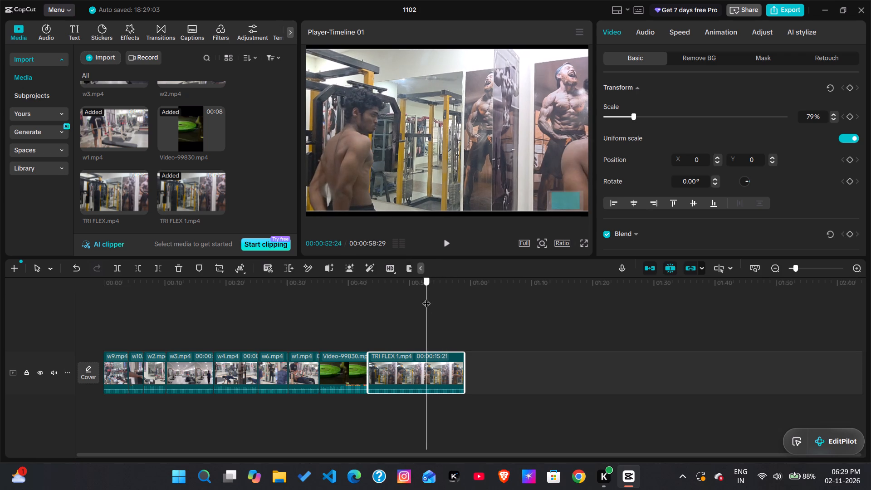
drag(426, 298, 440, 299)
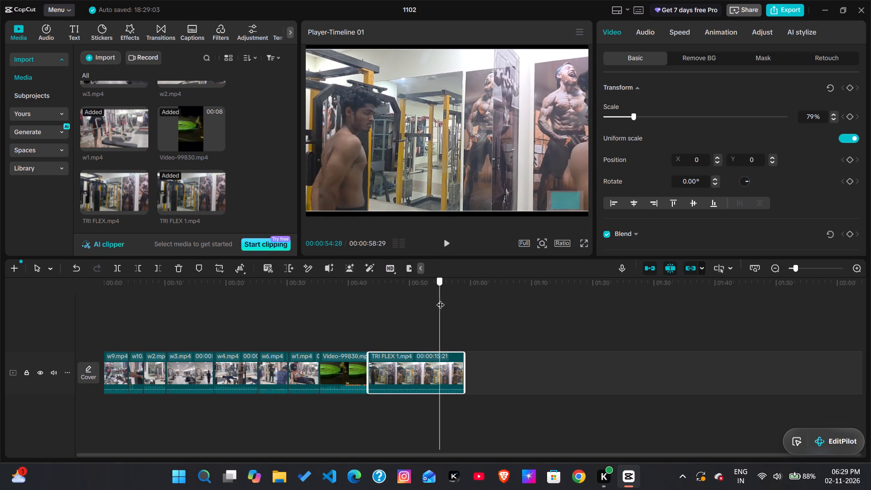
drag(440, 299, 437, 299)
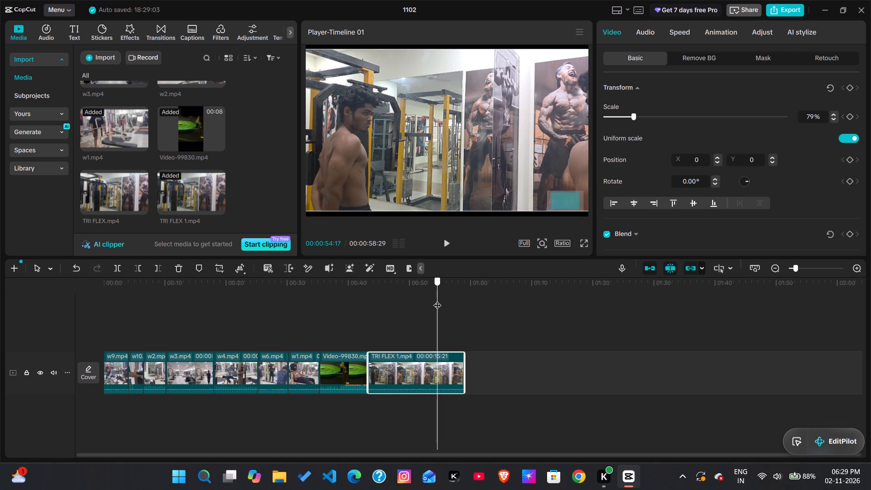
drag(437, 299, 418, 297)
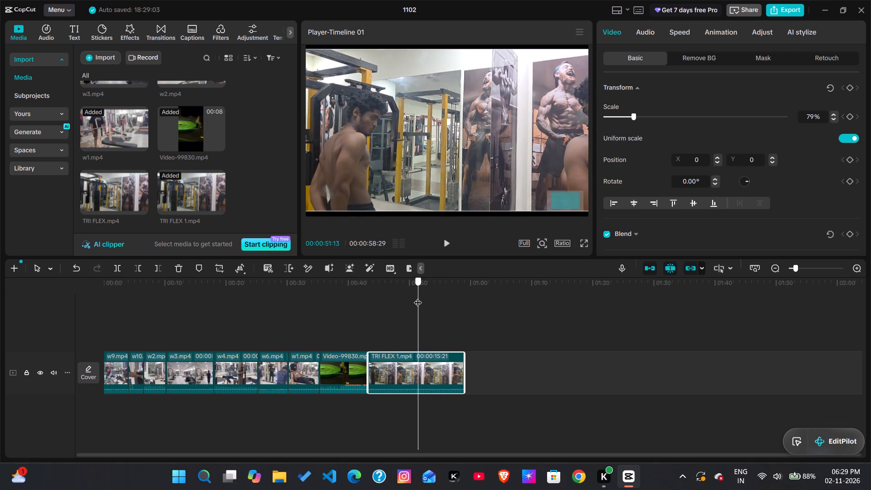
drag(418, 297, 414, 294)
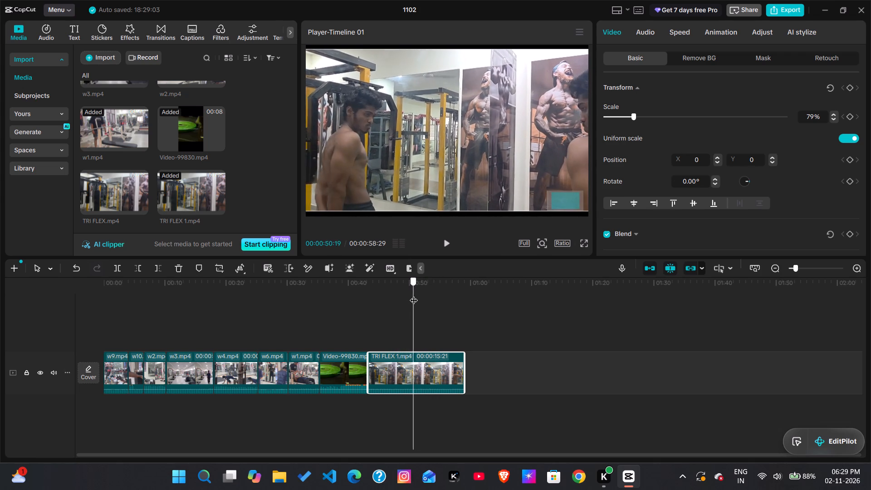
drag(414, 294, 432, 295)
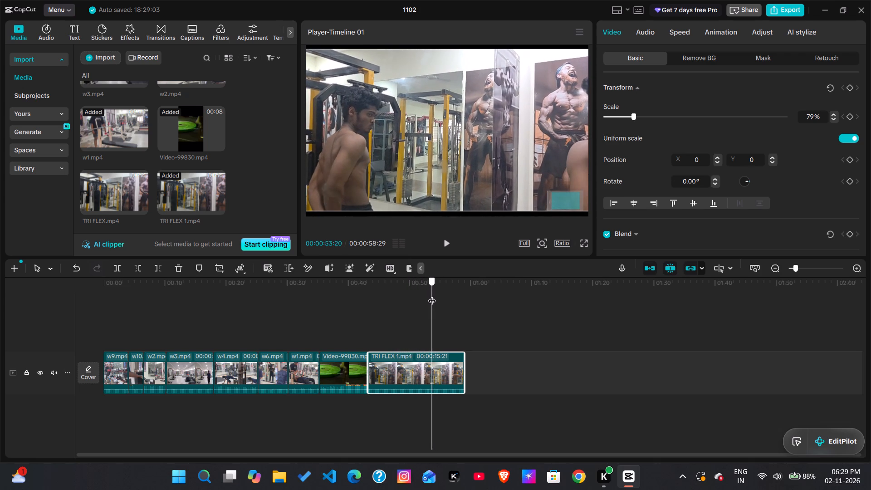
drag(432, 295, 431, 292)
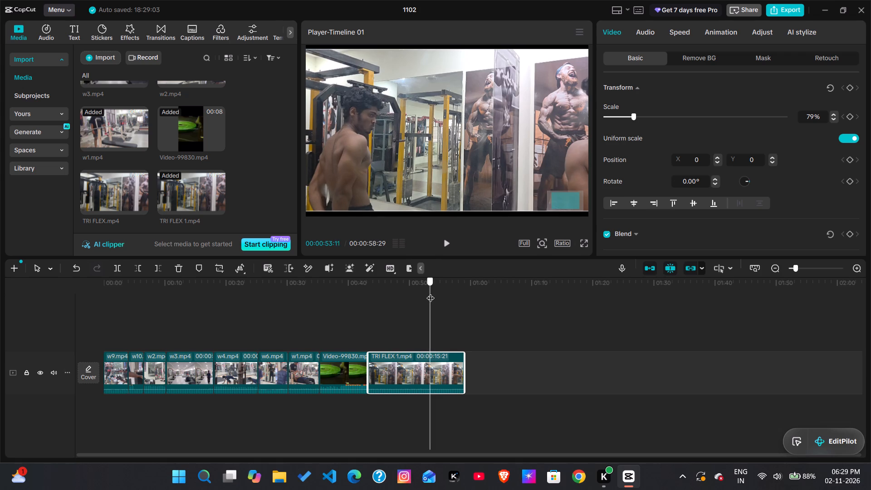
drag(431, 292, 431, 291)
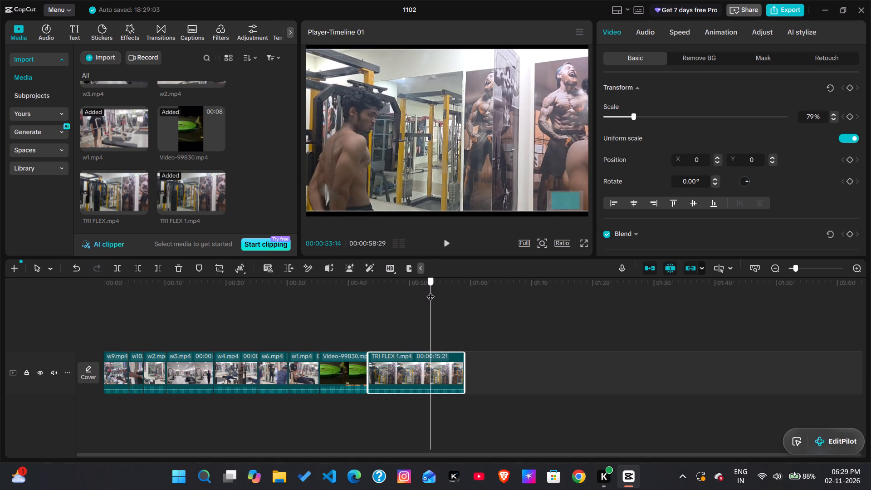
drag(431, 291, 426, 292)
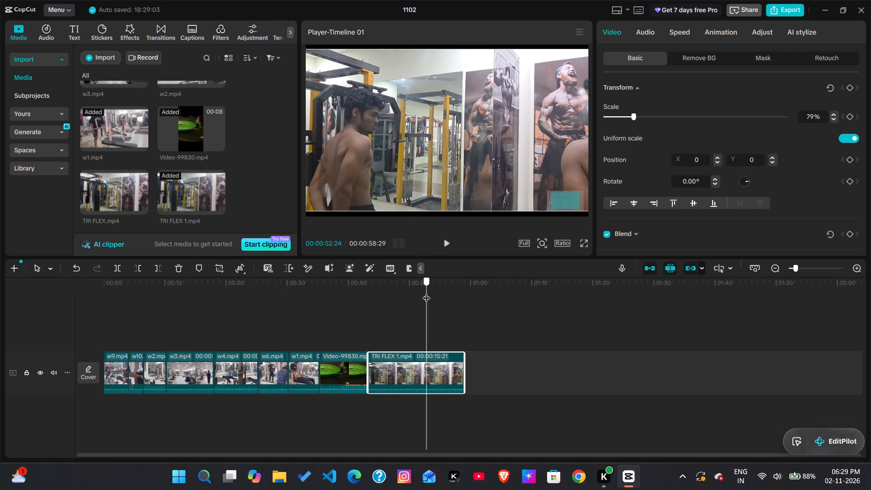
Split TRI FLEX 1.mp4 at 00:00:47:04 and 00:00:56:08 and delete the section between the cuts.
drag(426, 292, 392, 293)
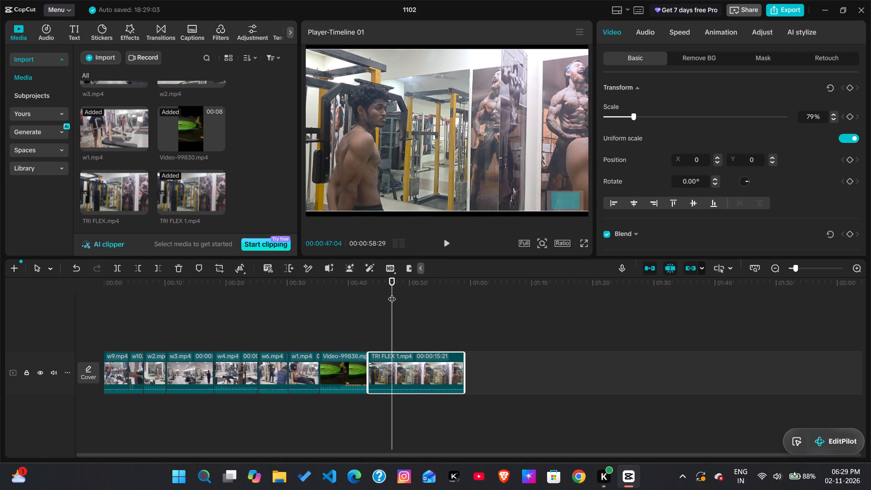
key(ctrl+b)
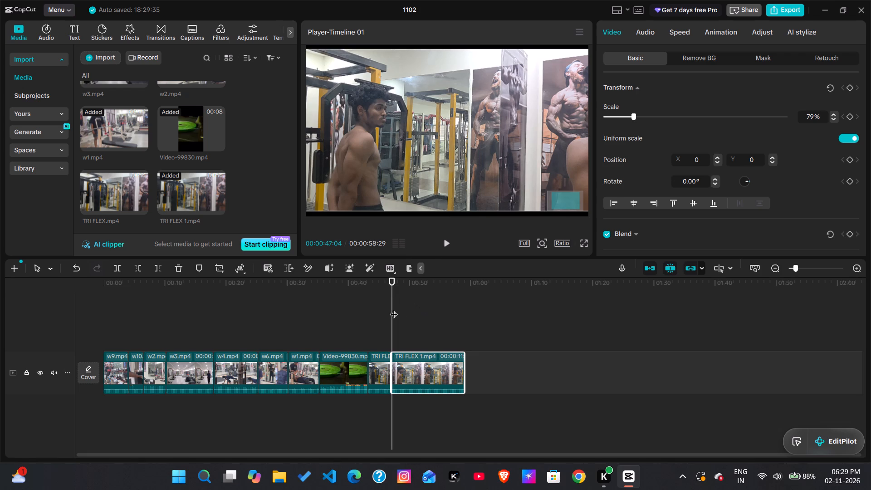
drag(391, 309, 448, 332)
key(ctrl+b)
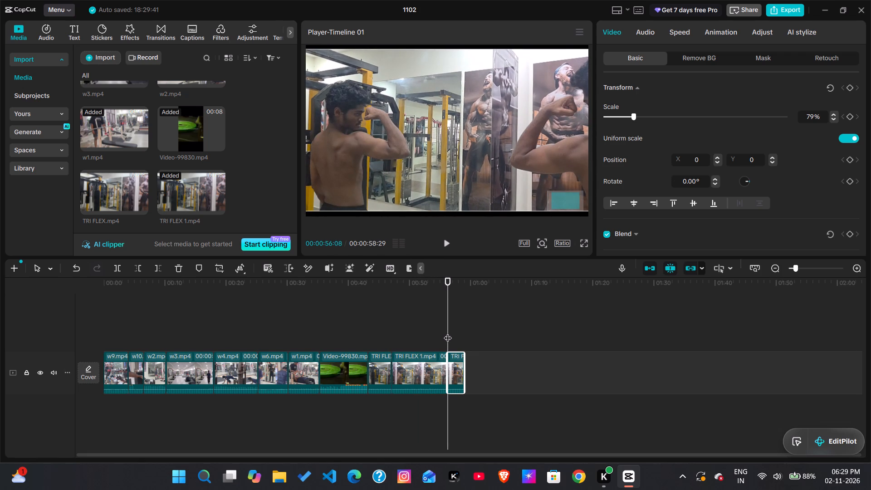
click(427, 369)
key(BackSpace)
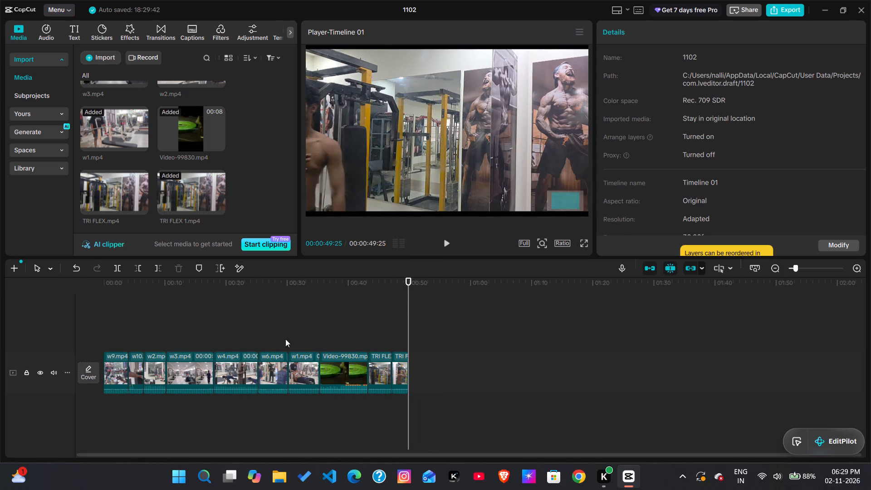
Move Video-99830.mp4 onto a new track above the main clips, near the beginning of the timeline.
click(335, 370)
drag(335, 370, 307, 320)
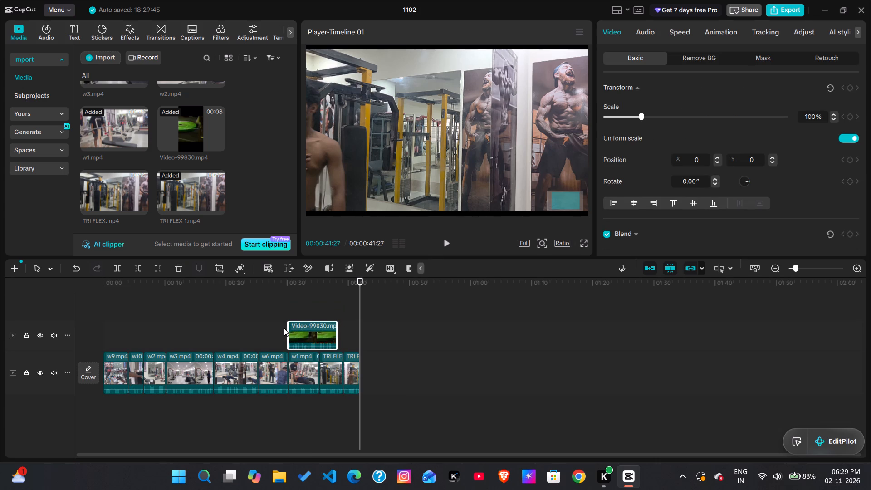
drag(304, 334, 127, 337)
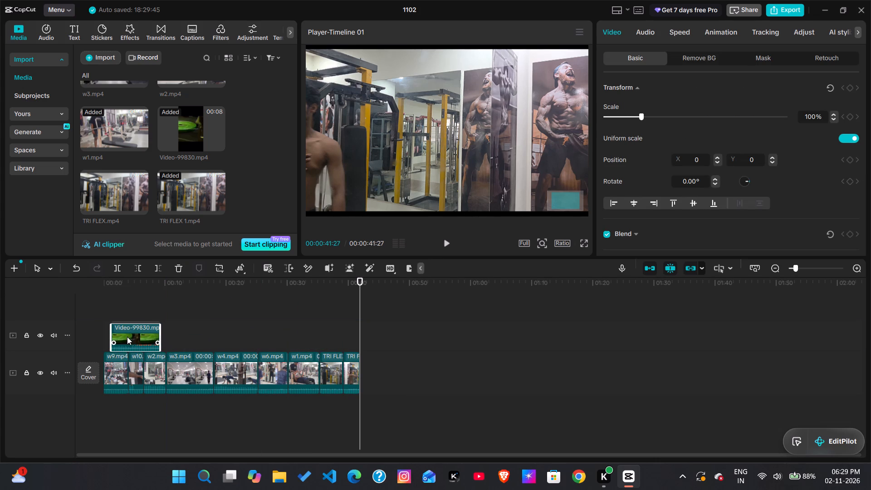
drag(127, 337, 124, 334)
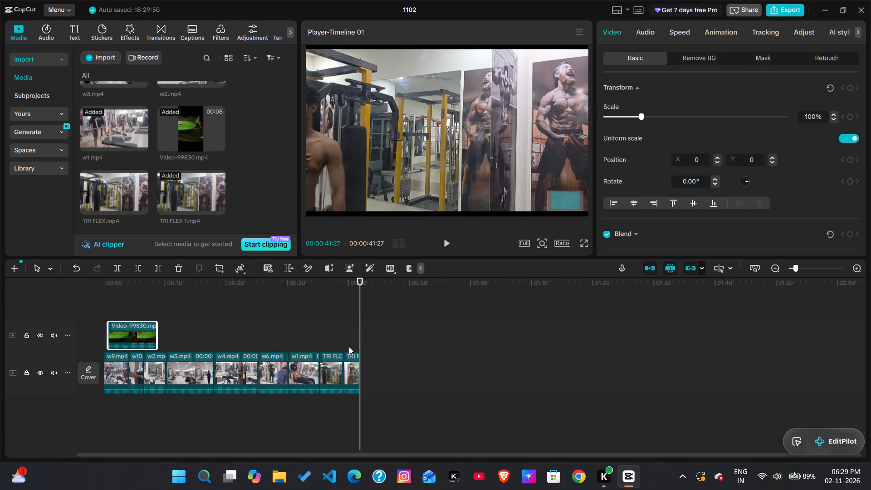
Mute the main track holding the gym clips while playing the timeline from the start.
click(352, 372)
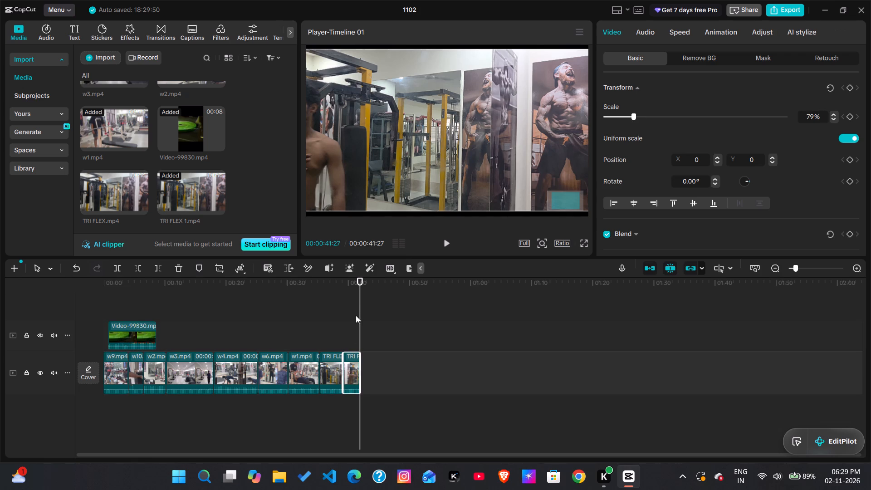
drag(358, 316, 82, 373)
key(space)
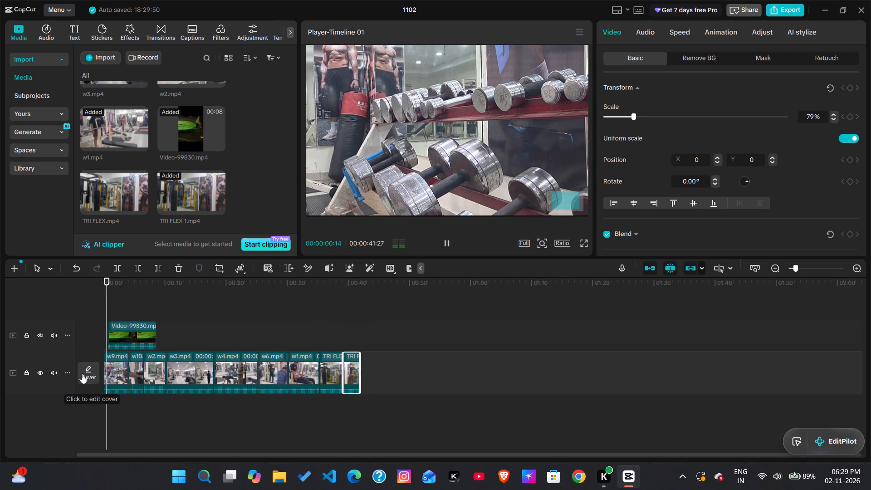
click(51, 372)
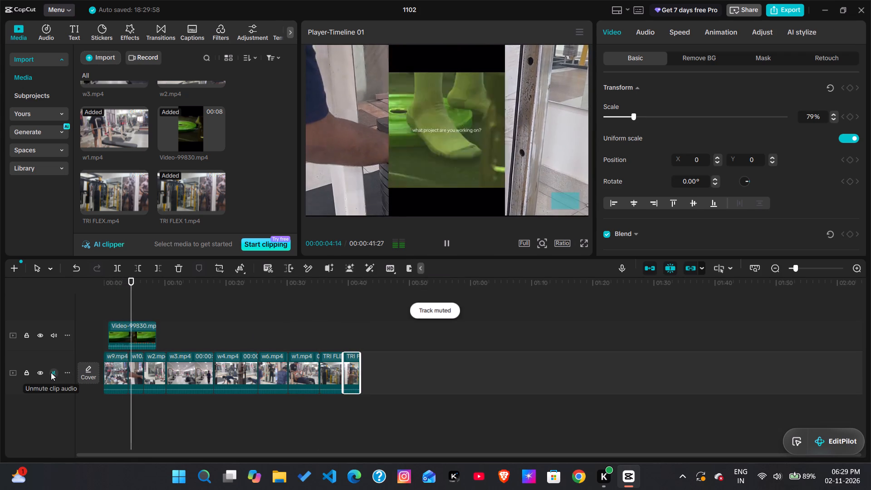
key(space)
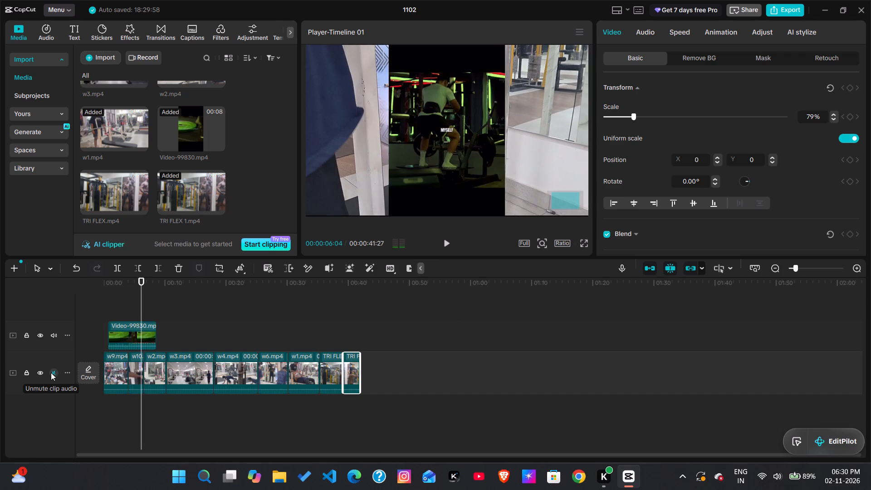
Shift the Video-99830.mp4 overlay so it begins at the very start of the timeline.
click(141, 324)
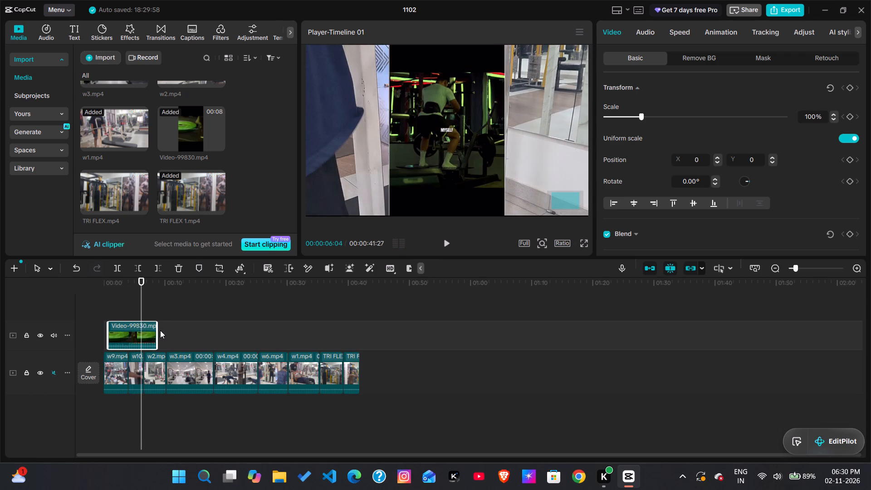
drag(156, 334, 172, 337)
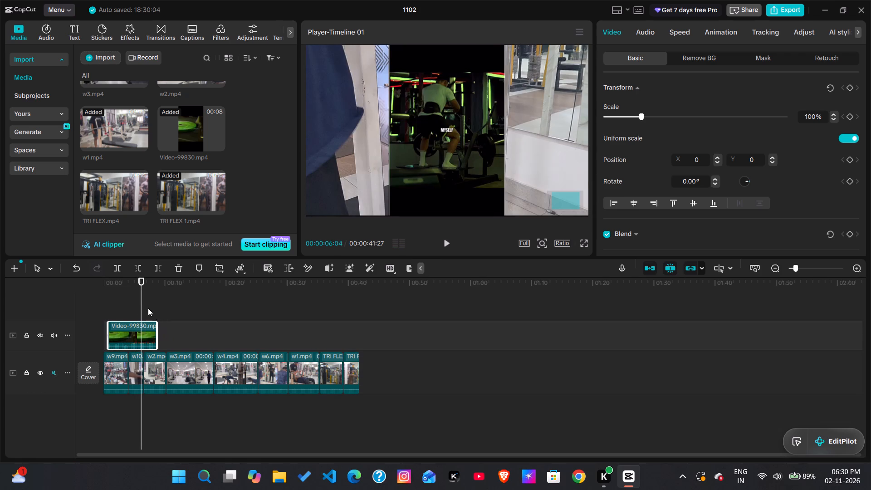
click(138, 307)
click(133, 321)
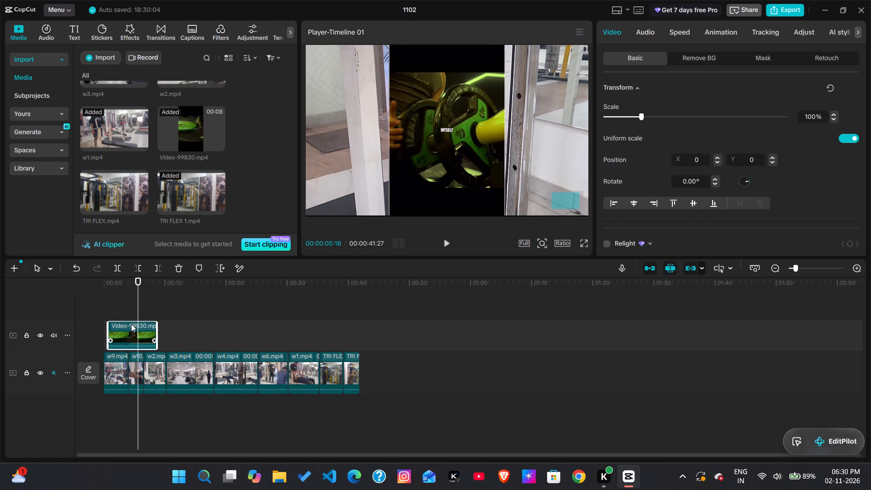
drag(131, 324, 125, 324)
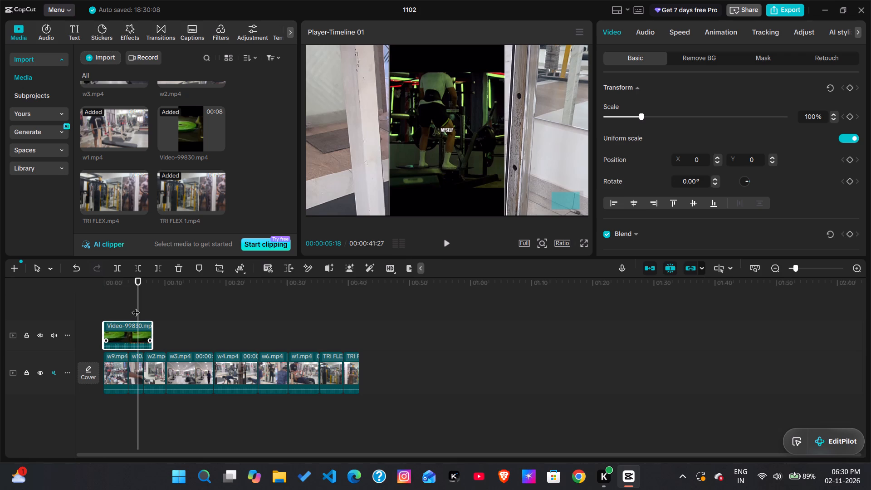
Play the opening seconds from 00:00:00:00 to check how Video-99830.mp4 runs over the gym clips.
drag(137, 306, 74, 312)
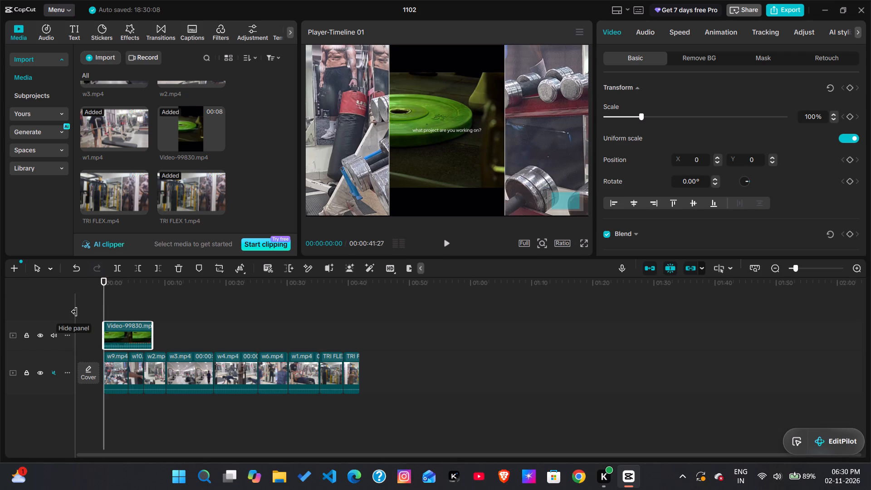
key(space)
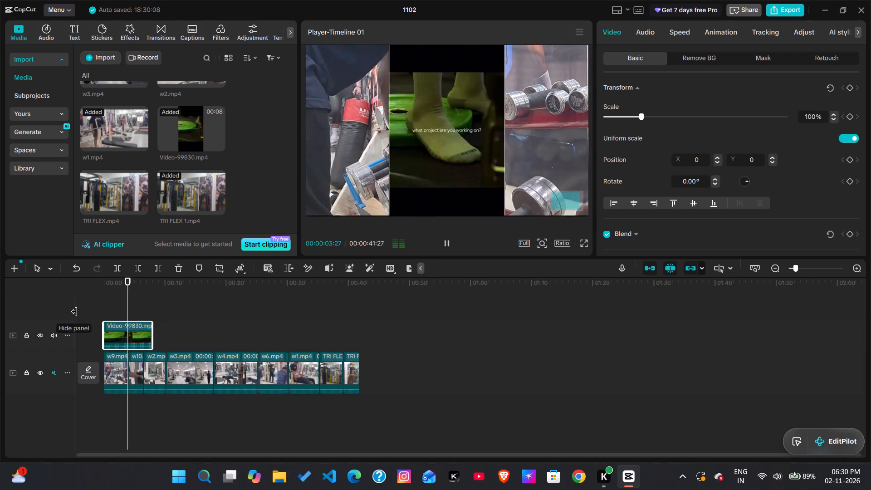
key(space)
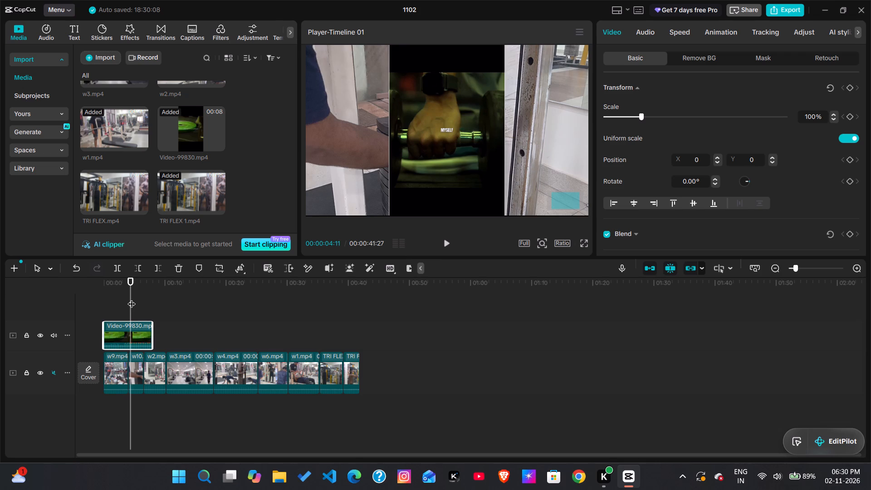
drag(132, 298, 99, 291)
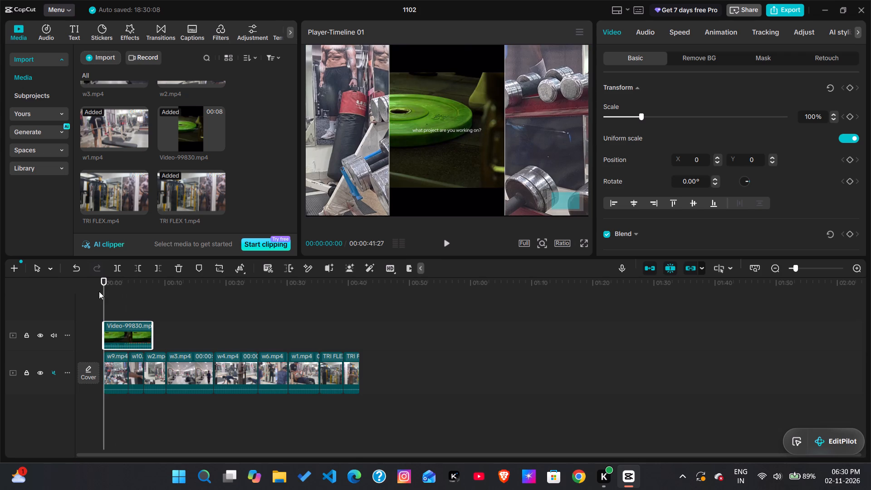
Play the opening eight seconds from 00:00:00:00 twice to review Video-99830.mp4 over the gym clips.
key(space)
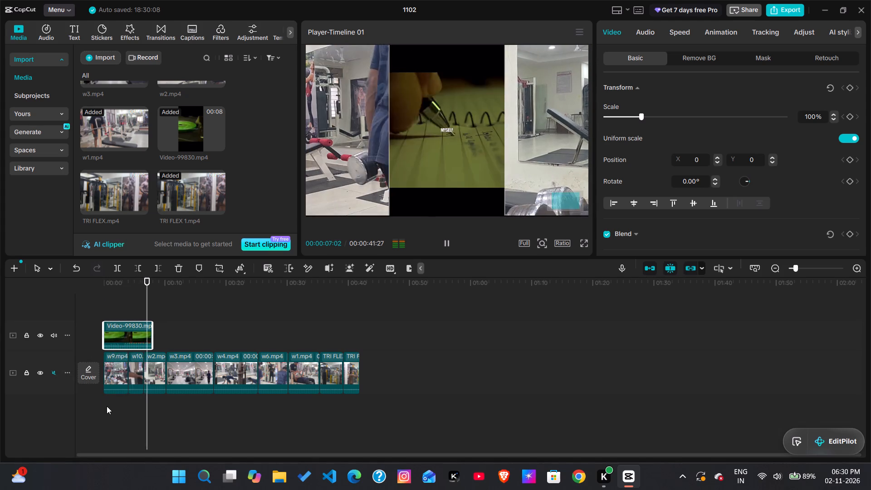
key(space)
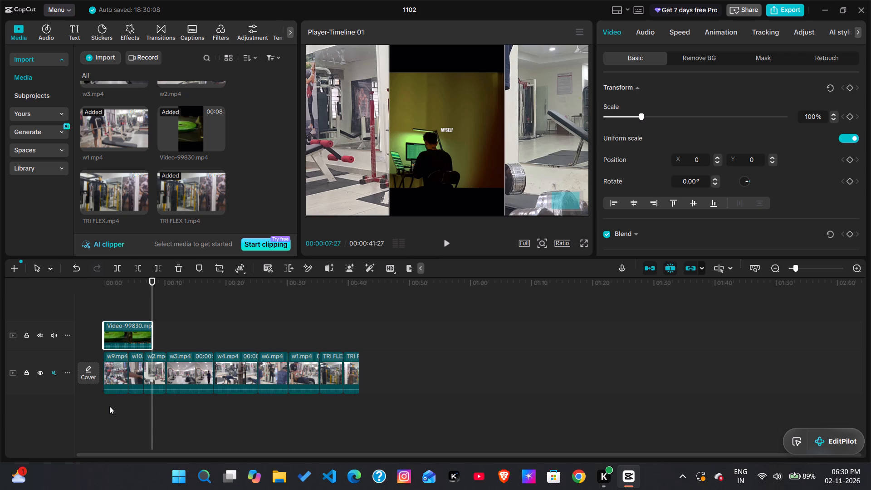
double_click(156, 298)
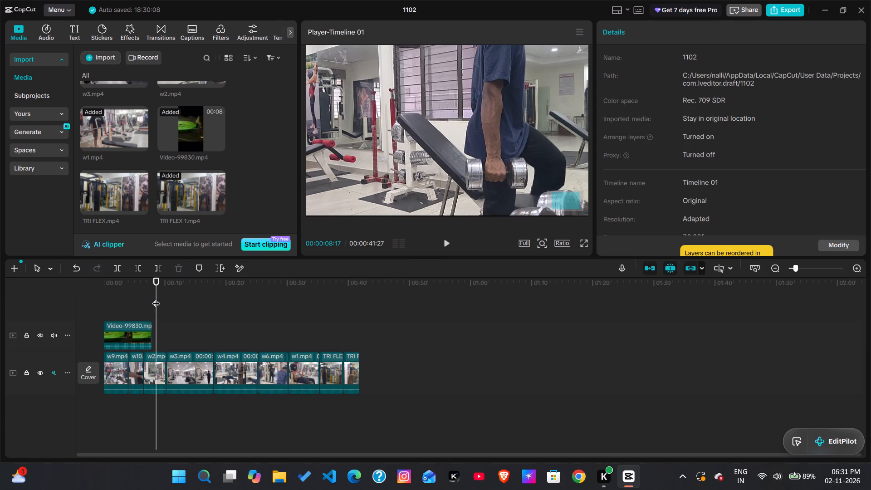
drag(156, 298, 74, 299)
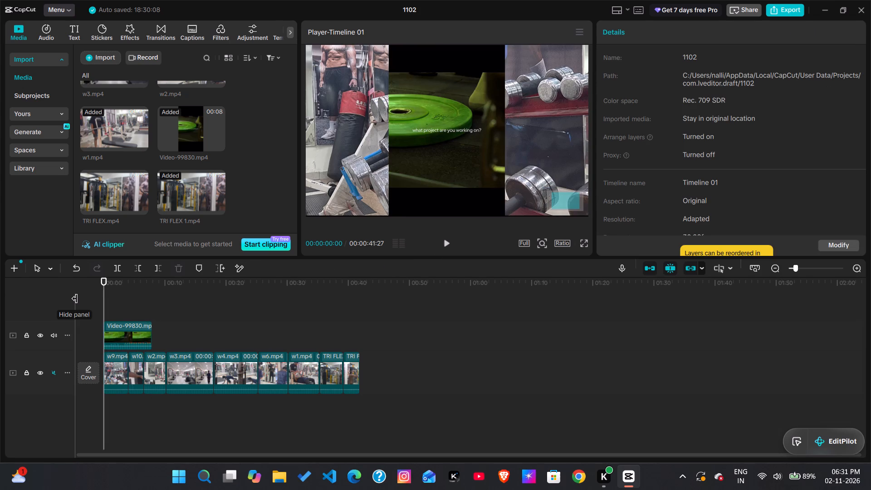
key(space)
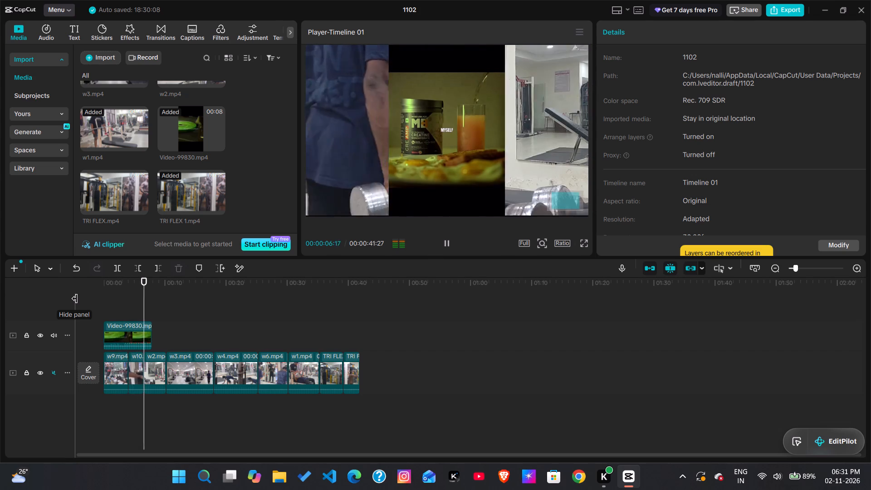
key(space)
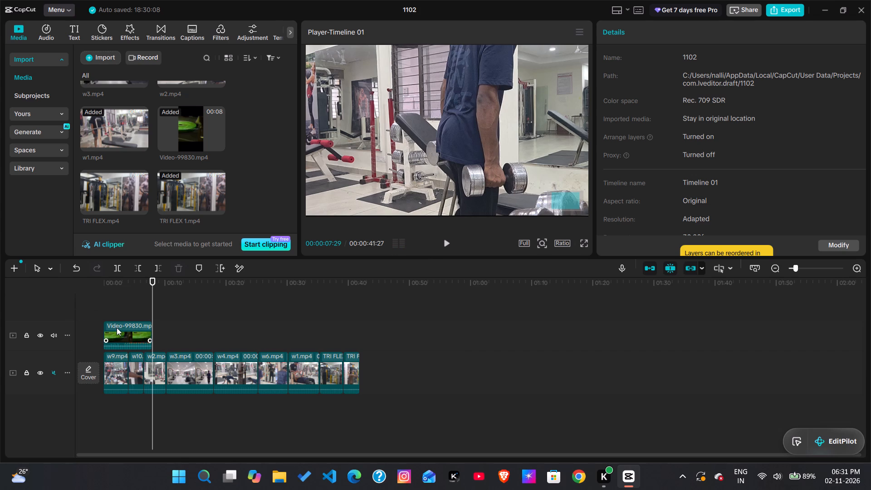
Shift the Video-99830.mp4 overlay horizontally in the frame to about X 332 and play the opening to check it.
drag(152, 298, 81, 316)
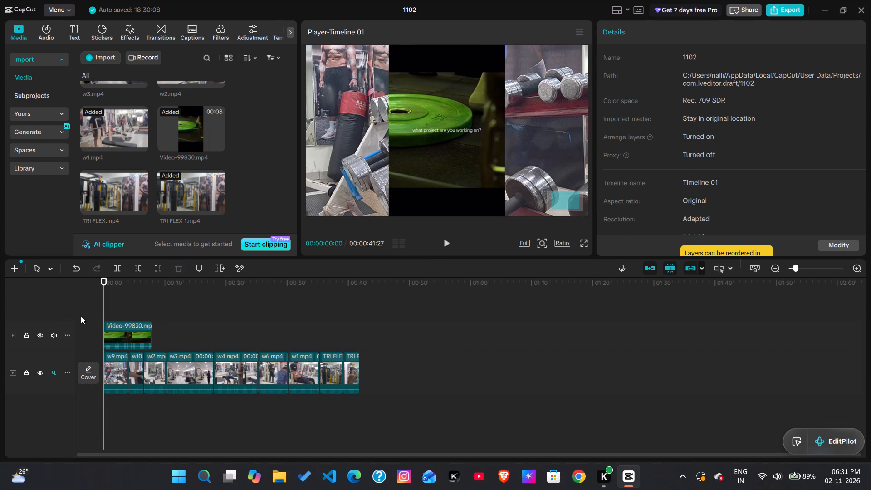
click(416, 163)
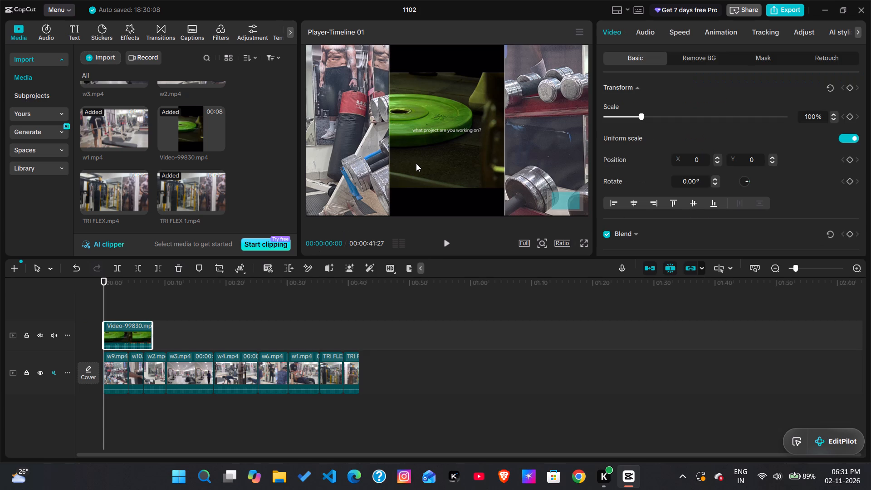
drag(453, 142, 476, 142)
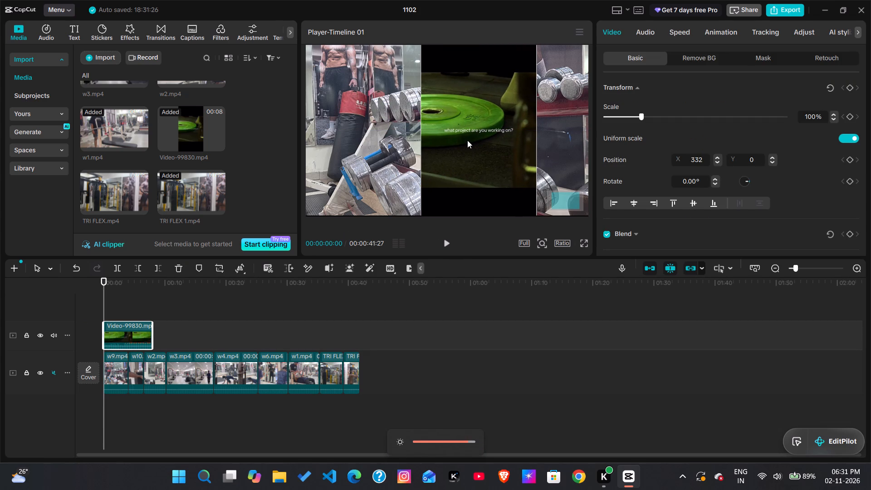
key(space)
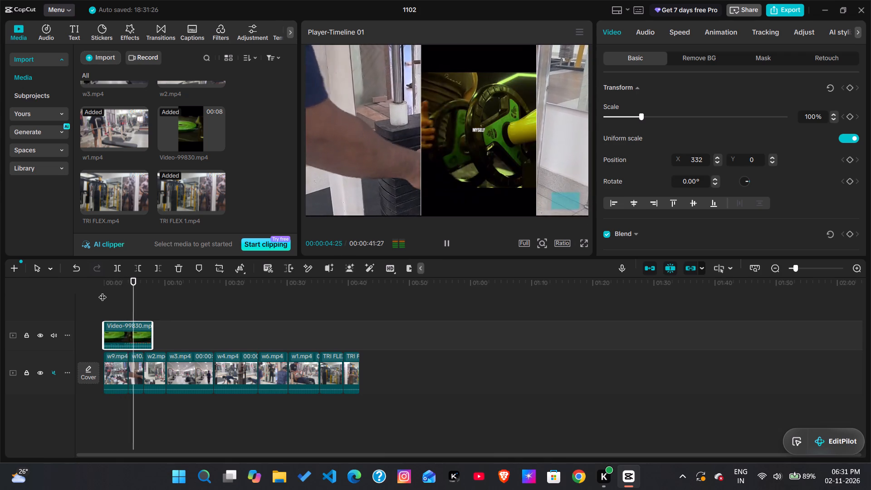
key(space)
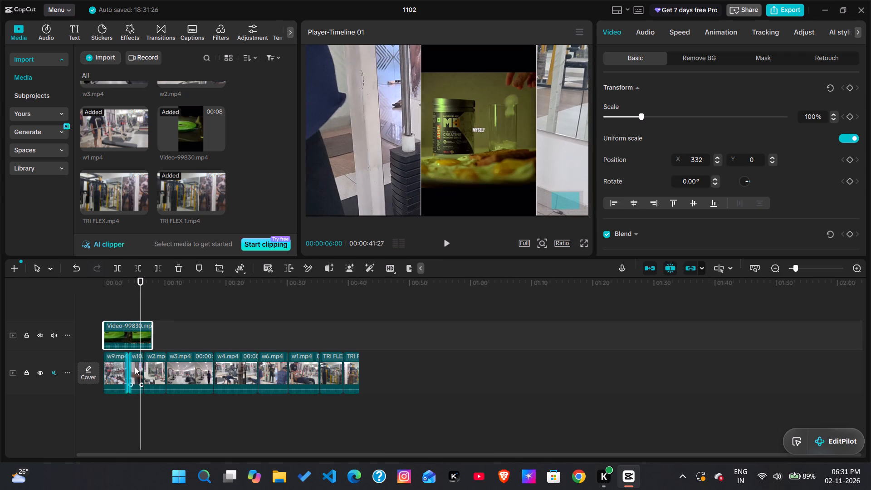
Extend the end of the first TRI FLEX clip to 00:00:40:03 and trim about 1.5 seconds off its start.
drag(137, 304, 339, 292)
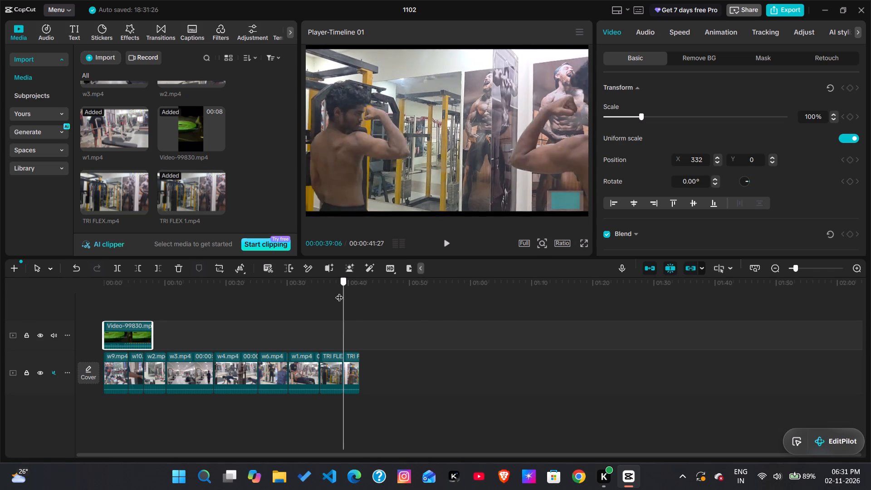
drag(339, 292, 338, 295)
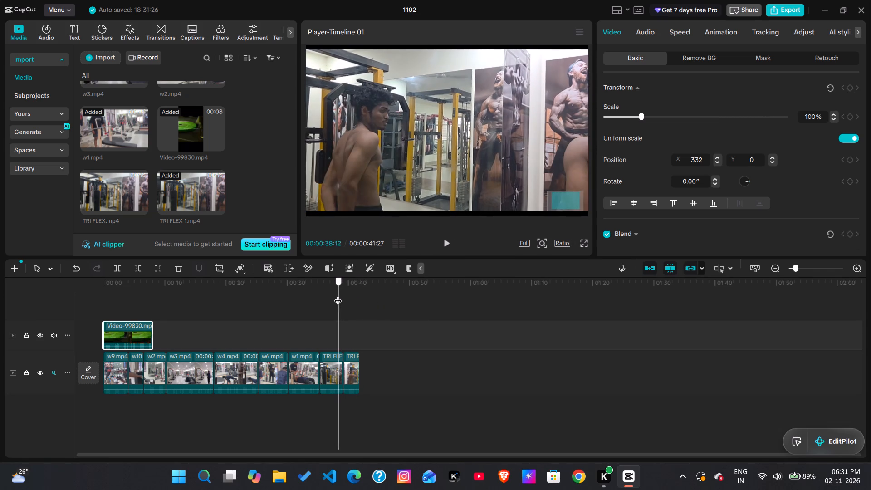
drag(338, 295, 335, 299)
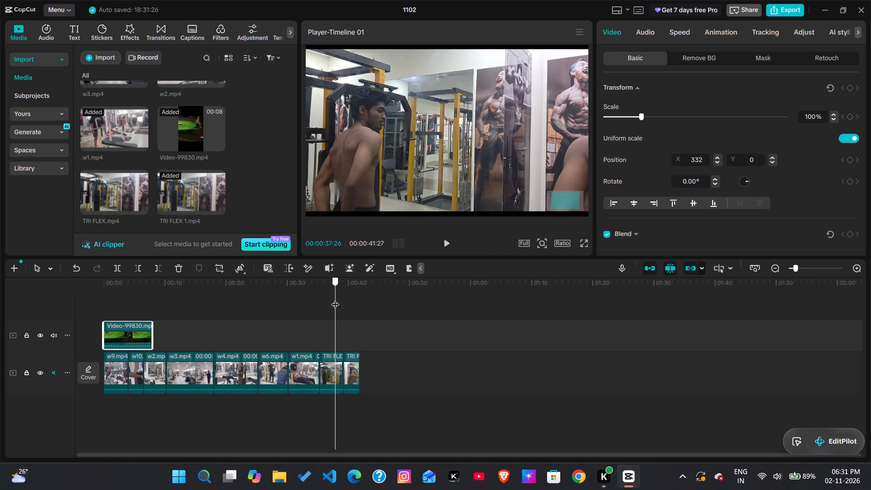
drag(335, 299, 340, 296)
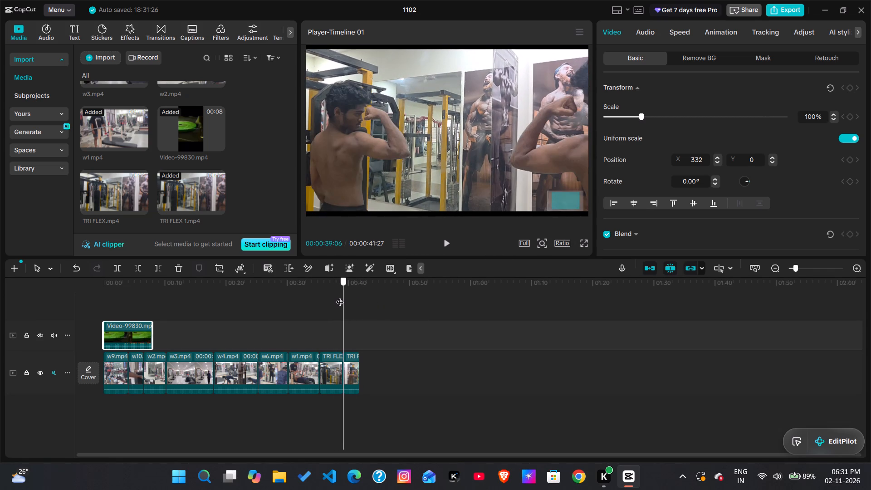
drag(340, 296, 323, 304)
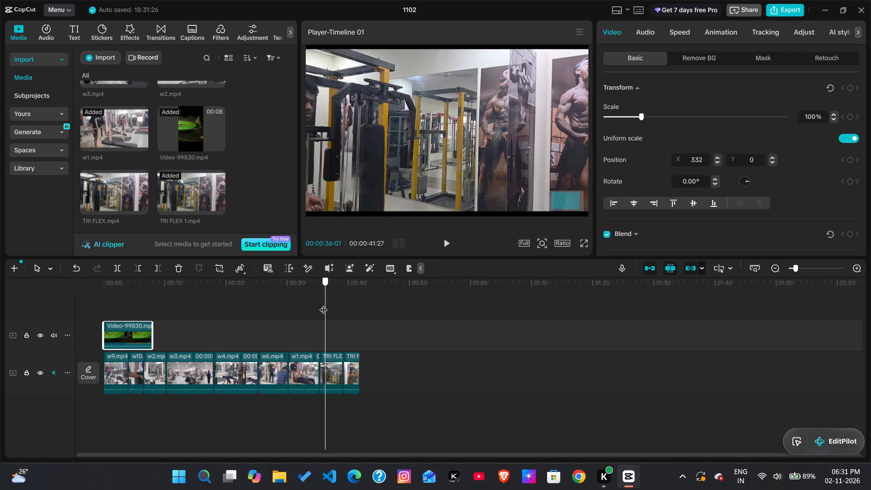
drag(323, 304, 326, 304)
key(space)
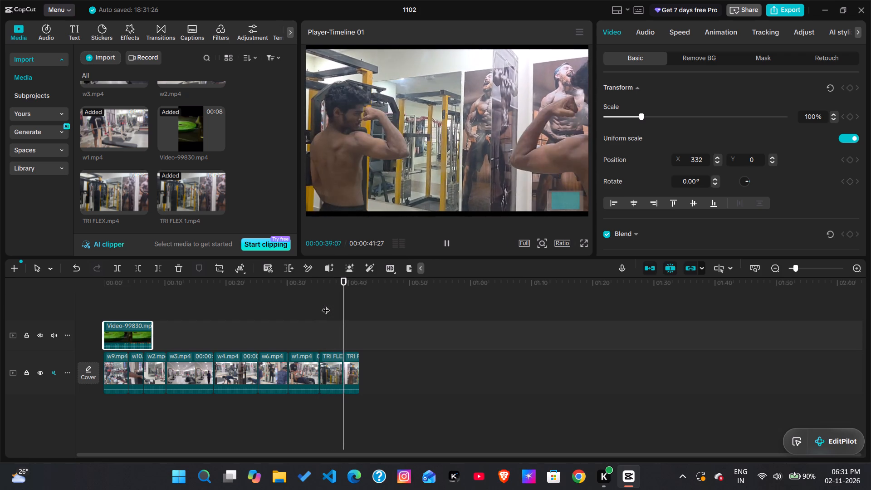
key(space)
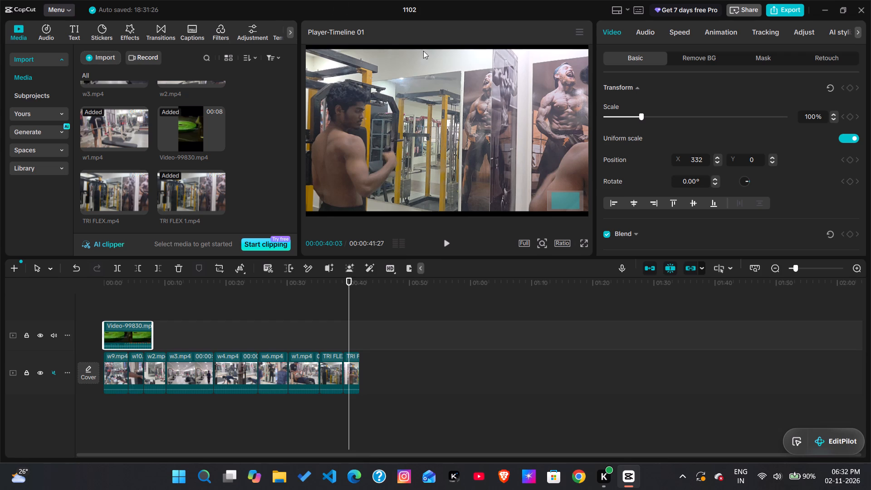
click(324, 378)
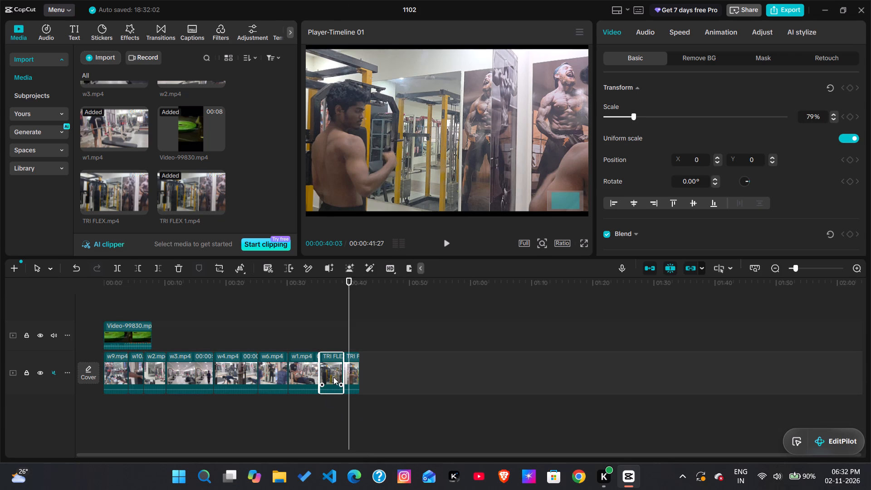
click(343, 371)
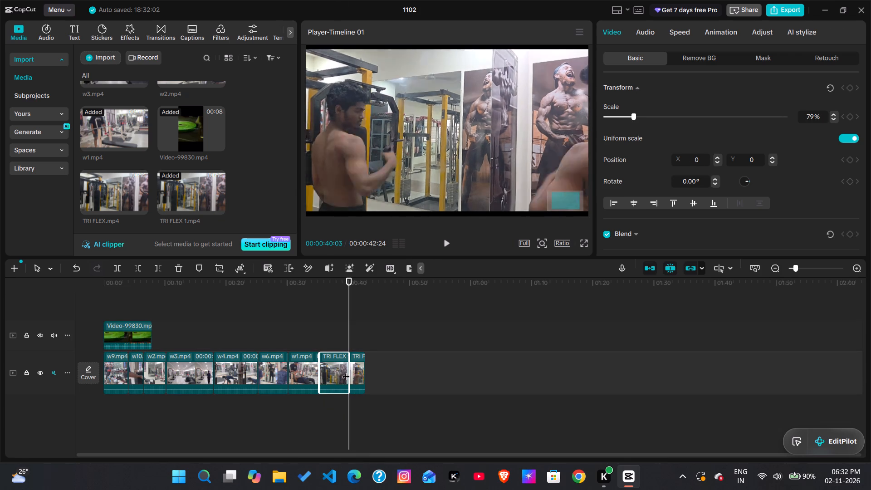
drag(320, 372, 328, 374)
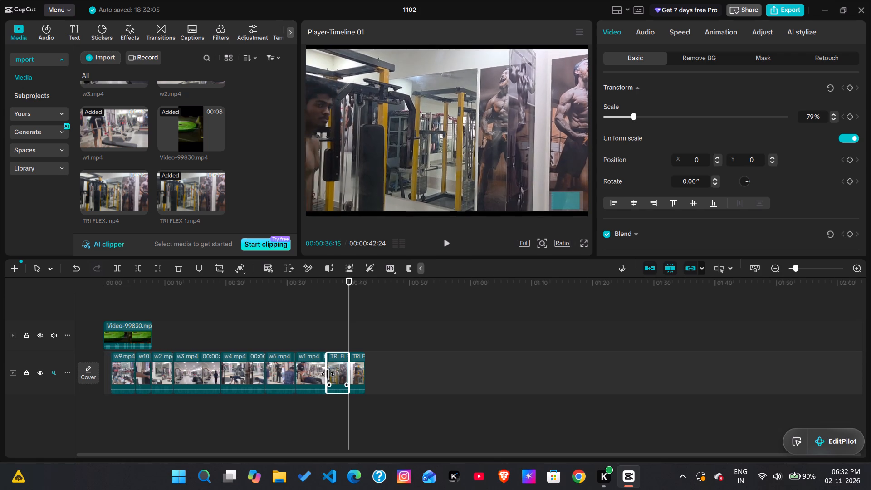
drag(328, 374, 329, 375)
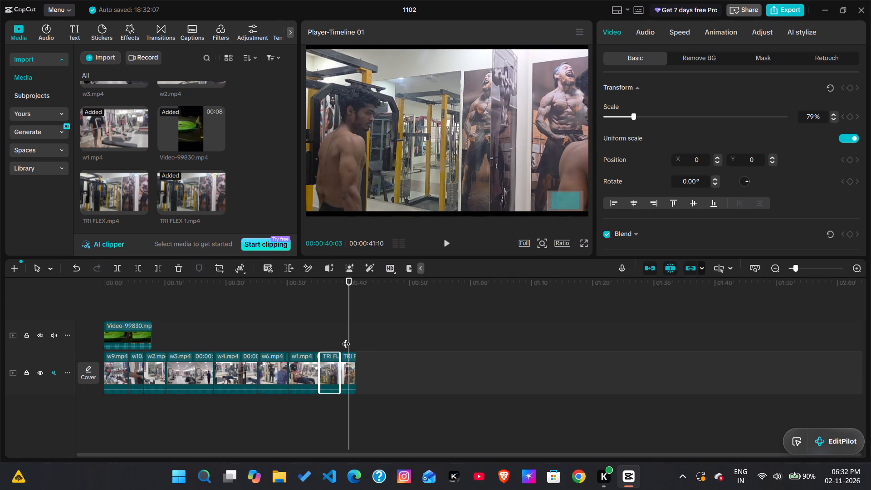
Move the Video-99830.mp4 overlay picture completely below the visible frame, to about X 213, Y -2673.
drag(349, 330, 69, 367)
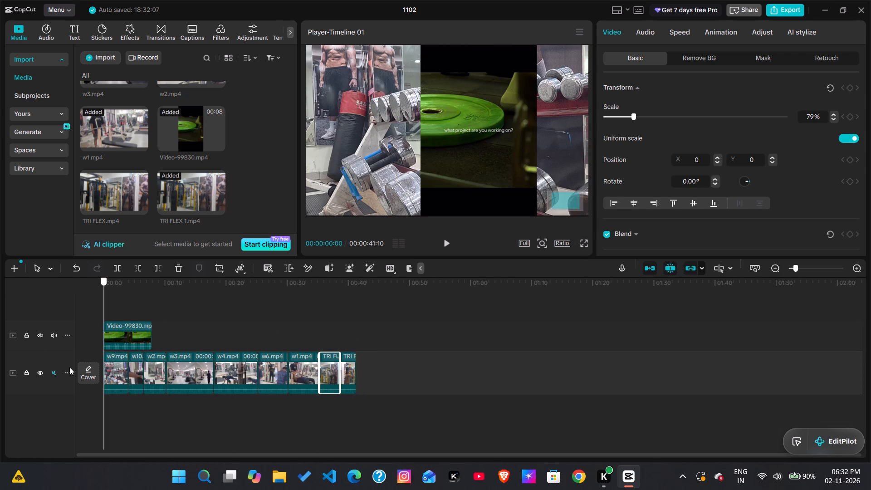
drag(69, 367, 118, 382)
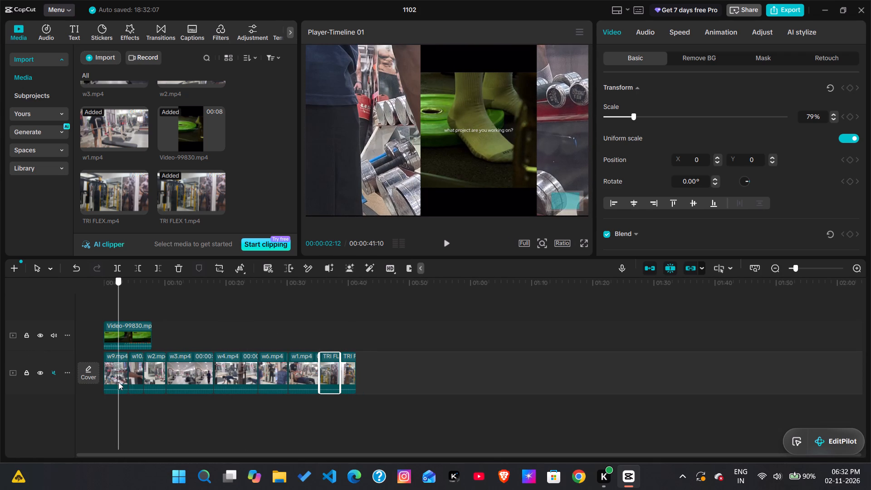
drag(118, 382, 142, 388)
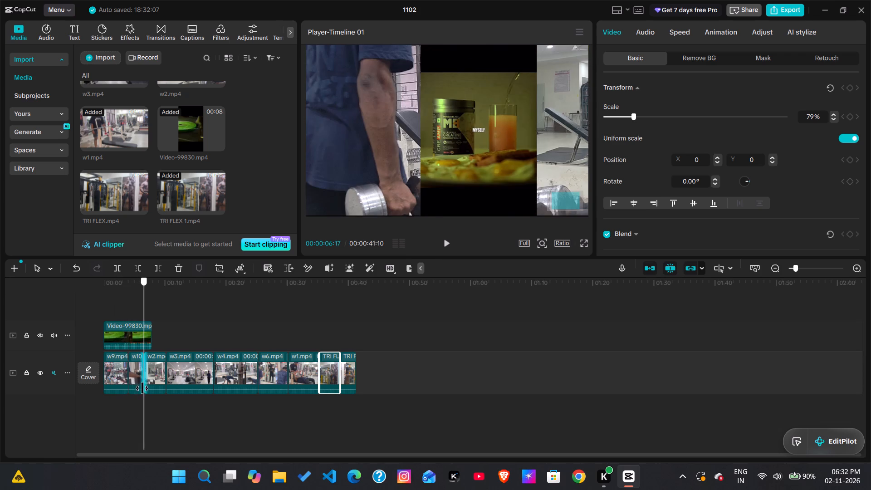
drag(142, 388, 103, 409)
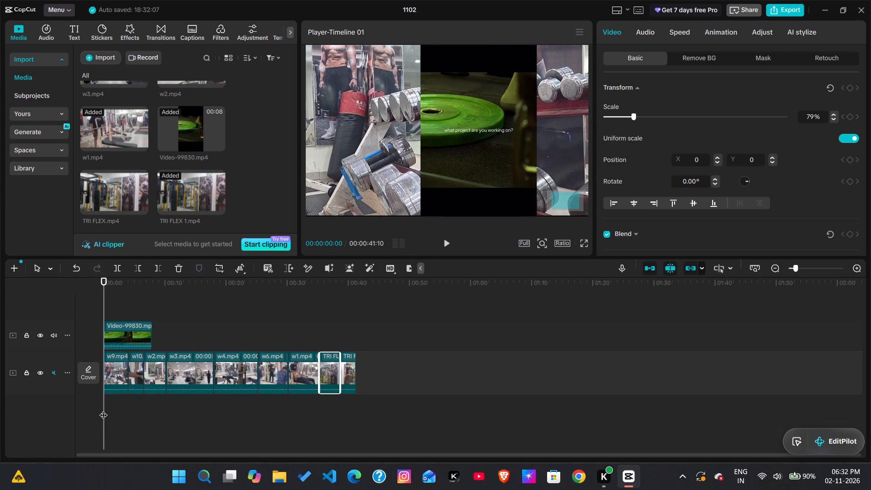
key(space)
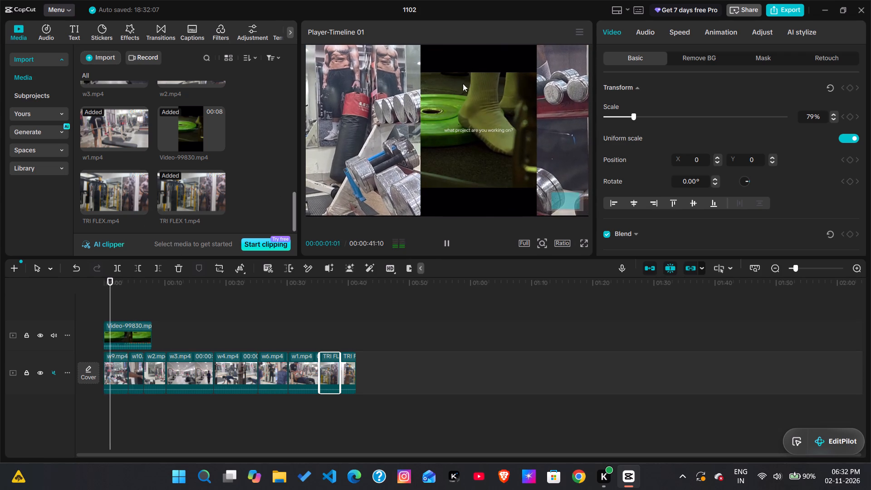
click(472, 80)
drag(472, 80, 460, 335)
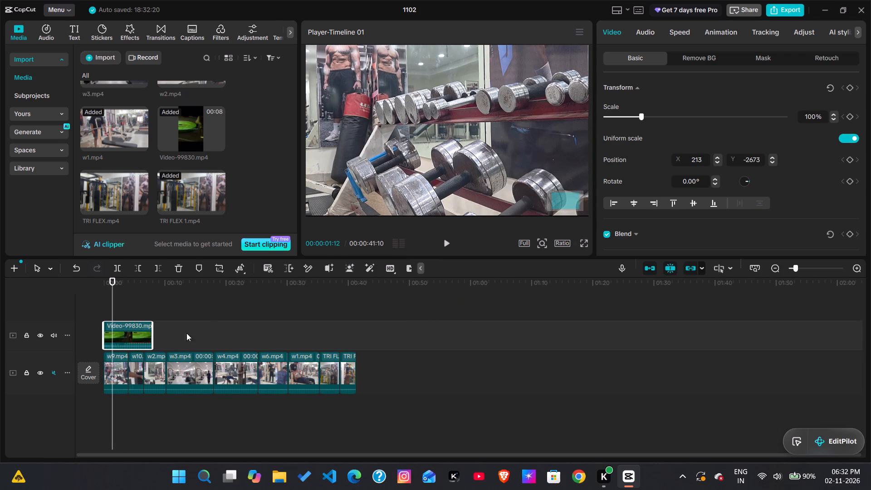
Trim about 1.5 seconds off the start of the w9.mp4 clip on the main track.
key(space)
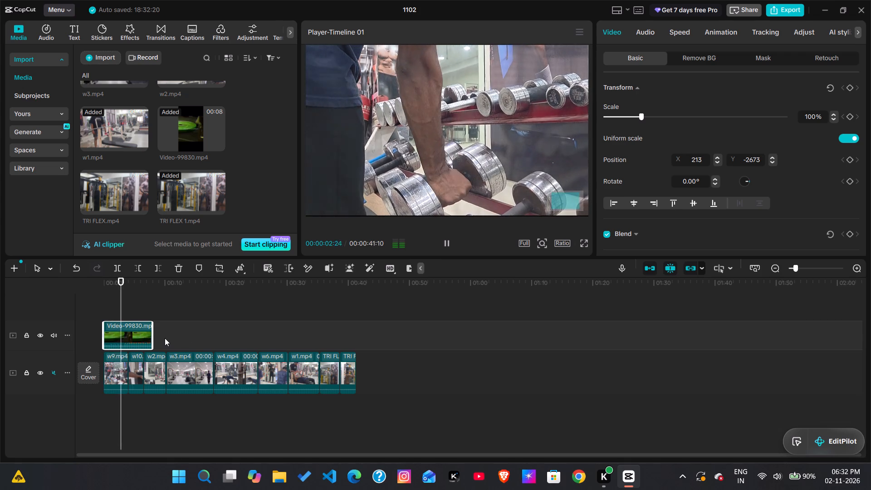
key(space)
click(116, 363)
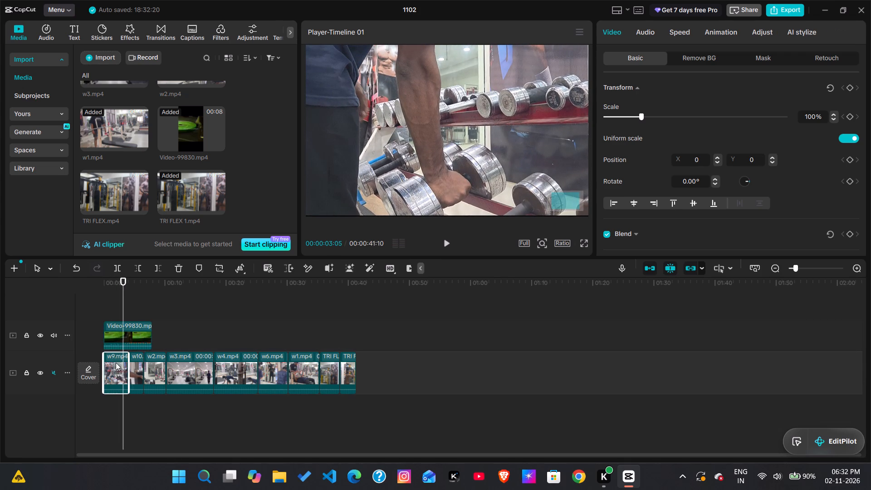
drag(103, 368, 114, 369)
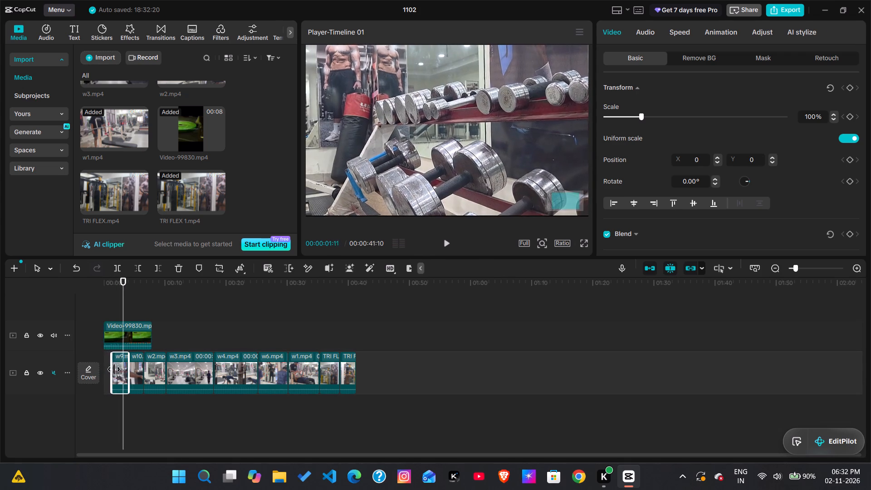
drag(114, 369, 114, 369)
Play from the start, trim about 0.7 seconds off the end of the w10 clip, and return to 00:00:00:00.
drag(121, 288, 93, 299)
key(space)
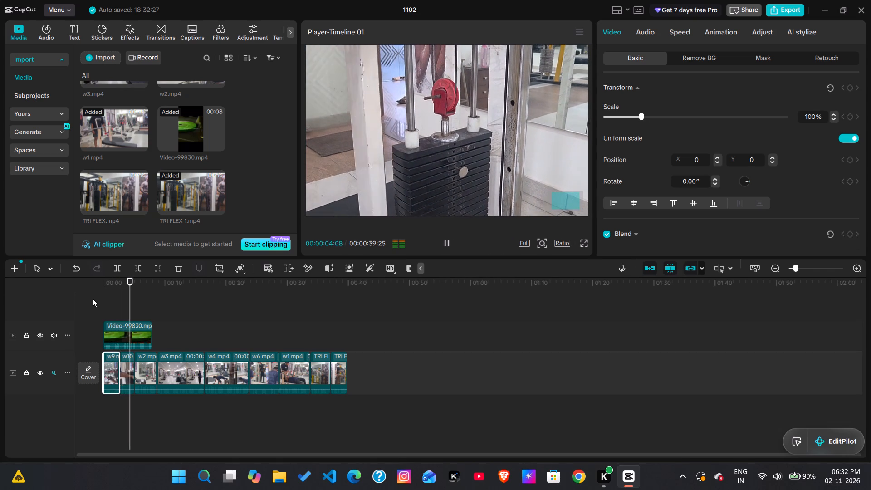
key(space)
click(126, 366)
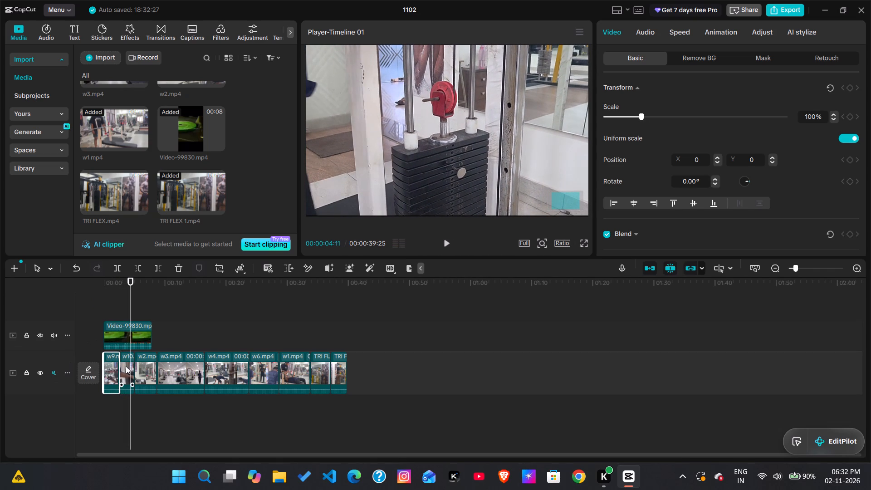
drag(136, 368, 131, 368)
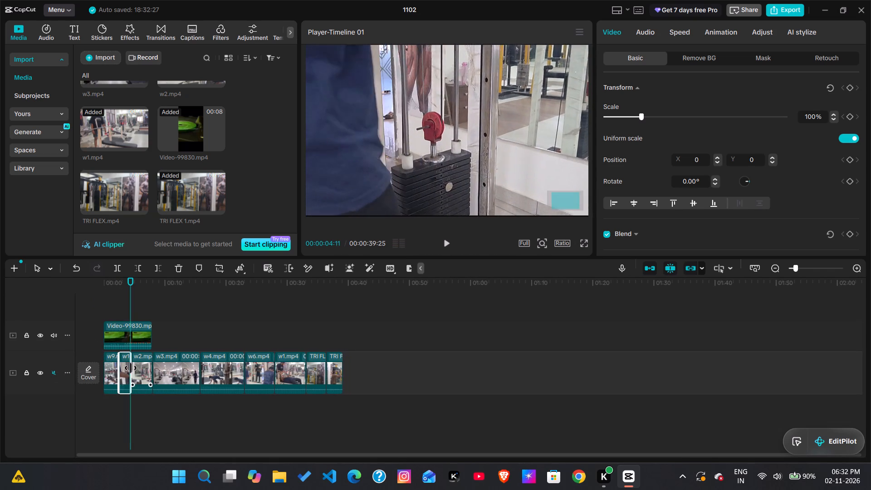
drag(131, 368, 130, 368)
drag(128, 305, 80, 314)
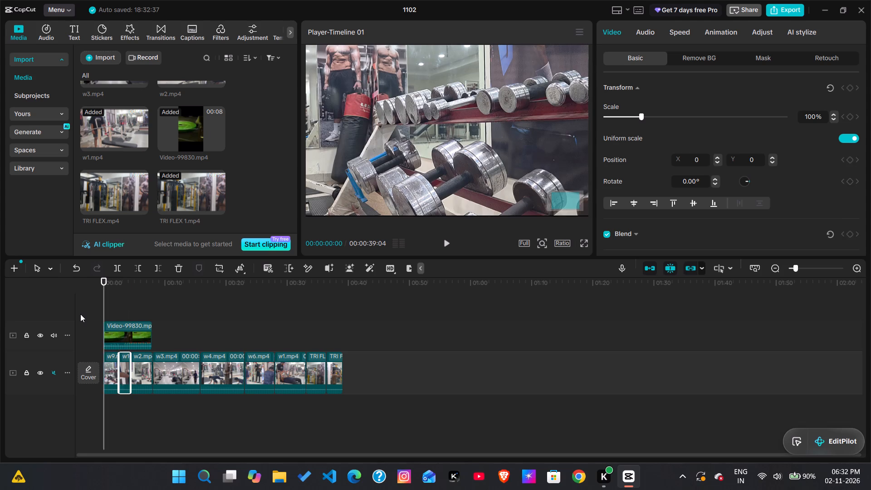
Play the opening from the start, then set the scale of the w9.mp4 clip to 102%.
key(space)
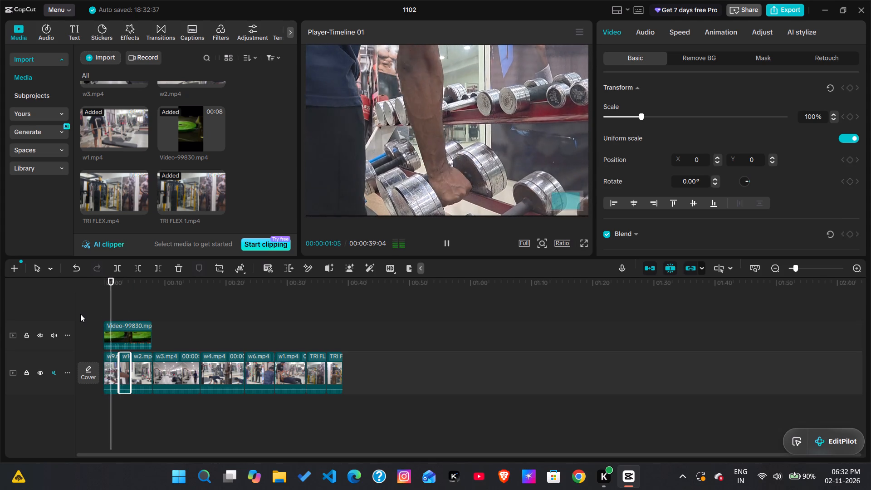
key(space)
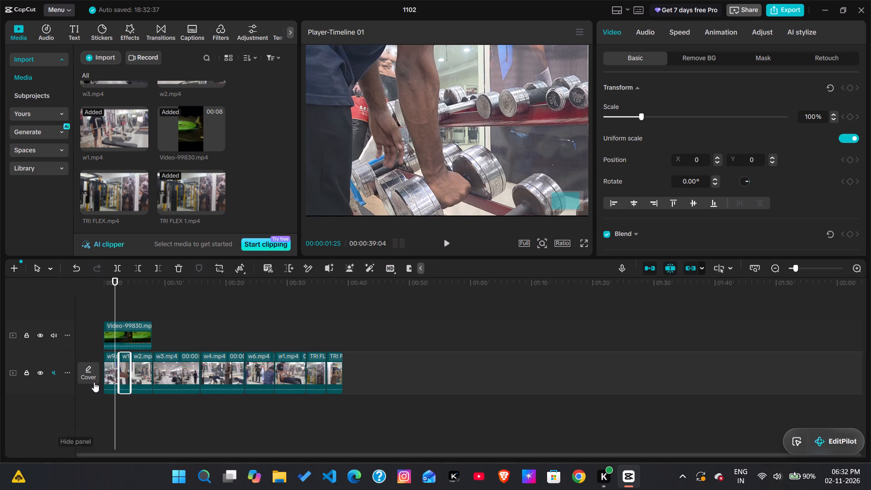
click(105, 371)
click(388, 161)
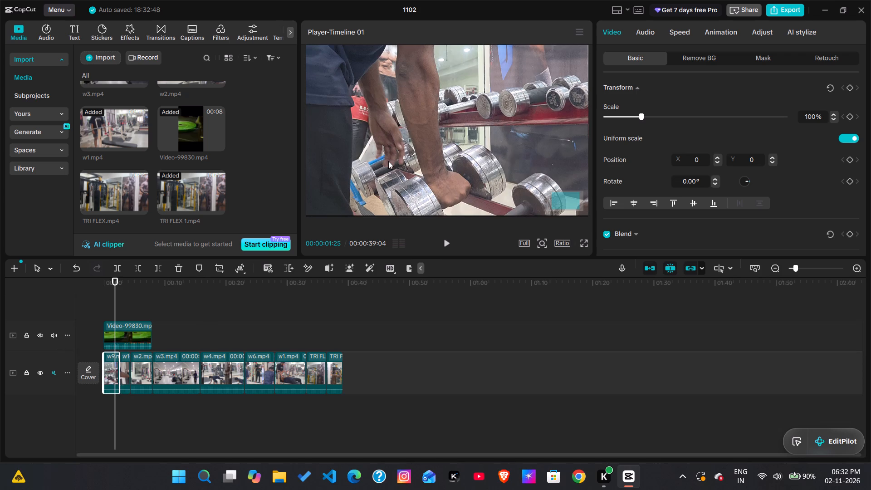
click(645, 115)
click(642, 115)
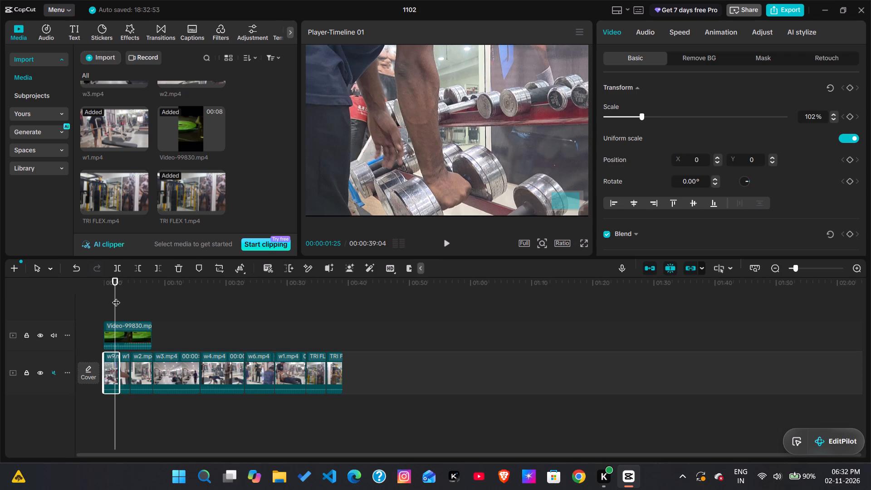
Search the transitions for FADE IN and add Black Fade between the w9.mp4 and w10 clips with a 0.3 s duration.
drag(116, 297, 94, 302)
key(space)
key(space)
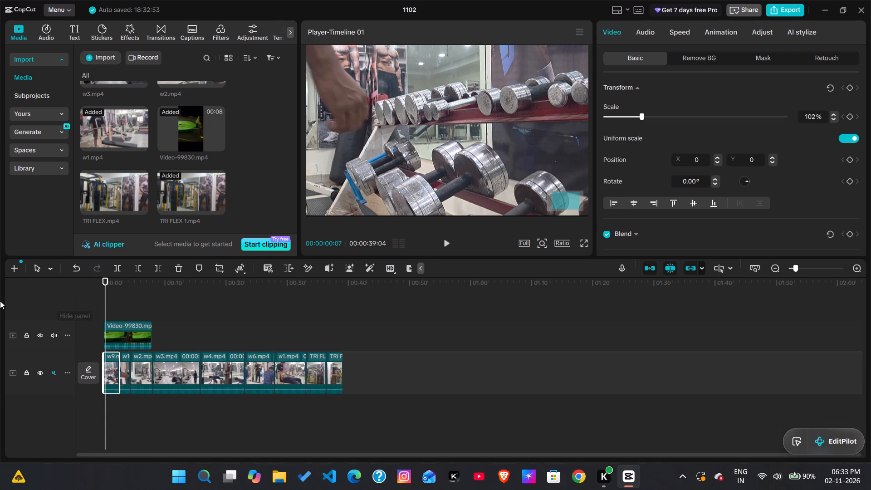
key(space)
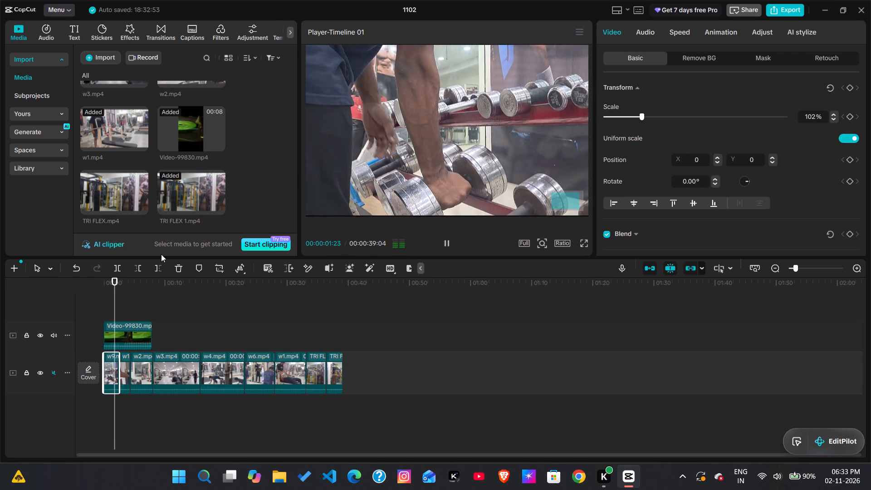
key(space)
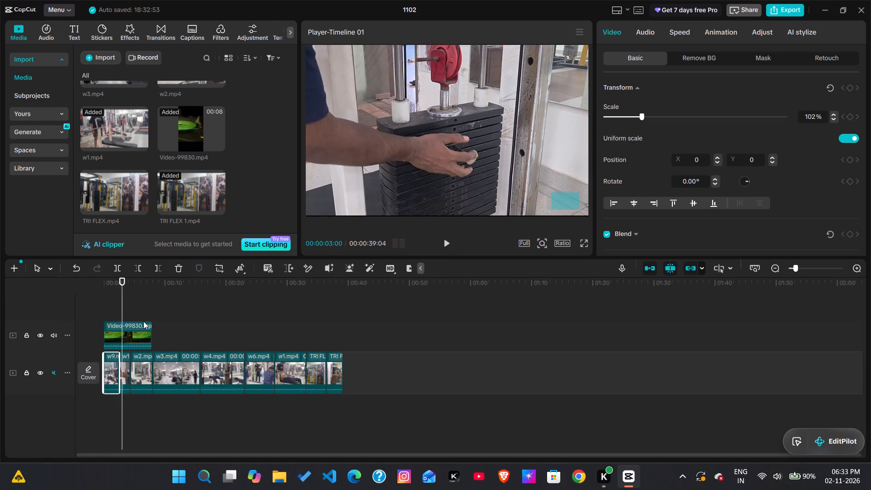
click(121, 300)
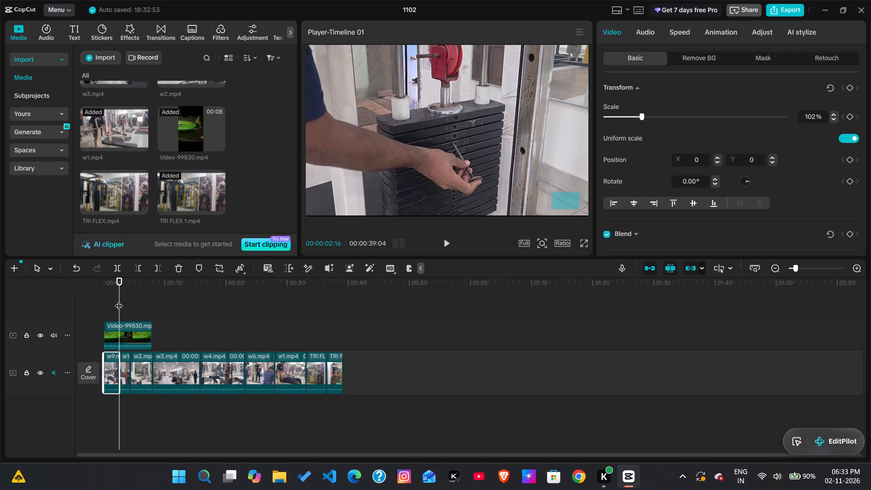
click(162, 32)
click(134, 59)
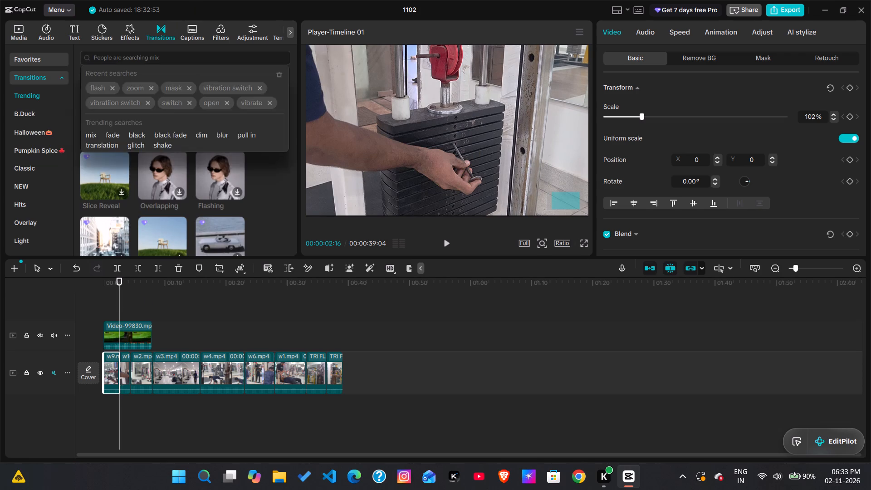
text(FADE)
key(space)
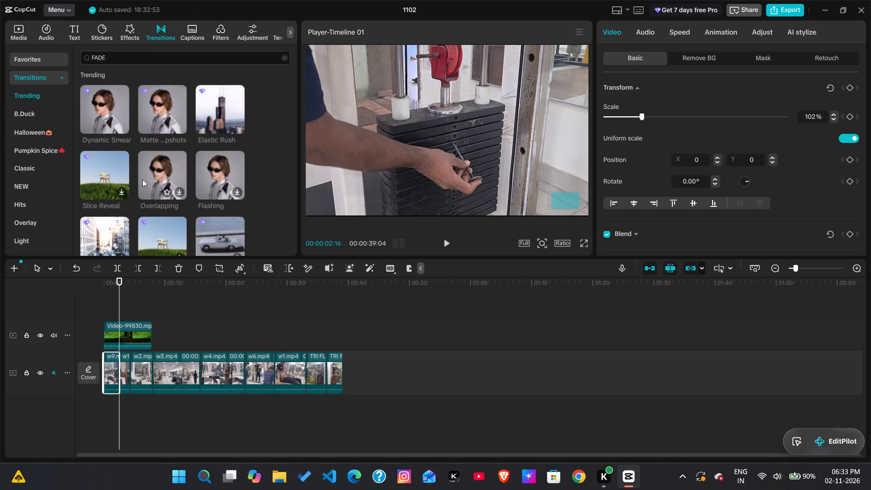
text(IN)
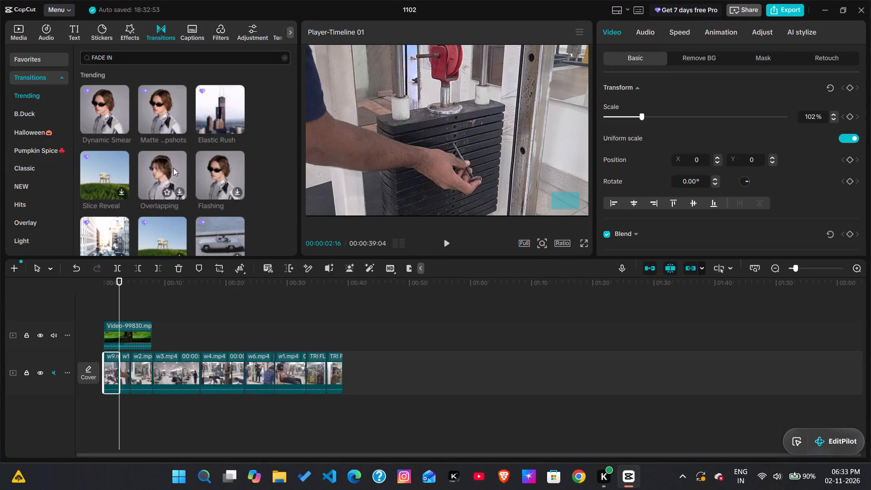
key(Return)
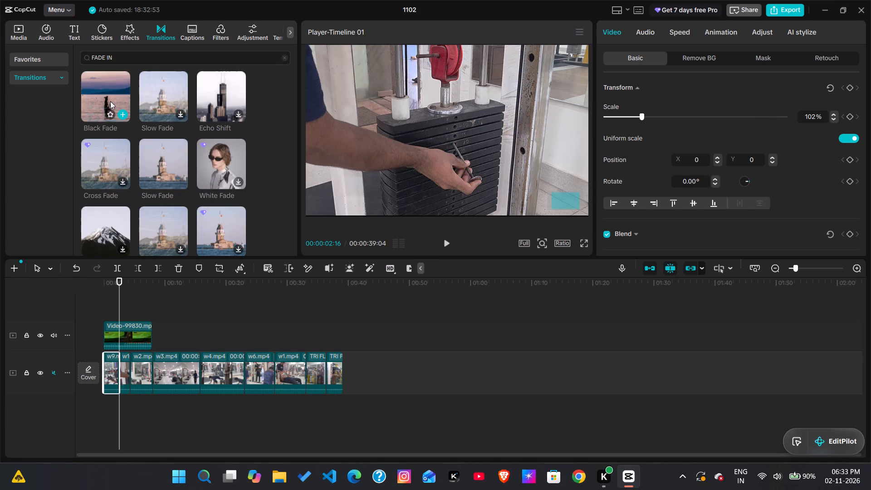
click(122, 111)
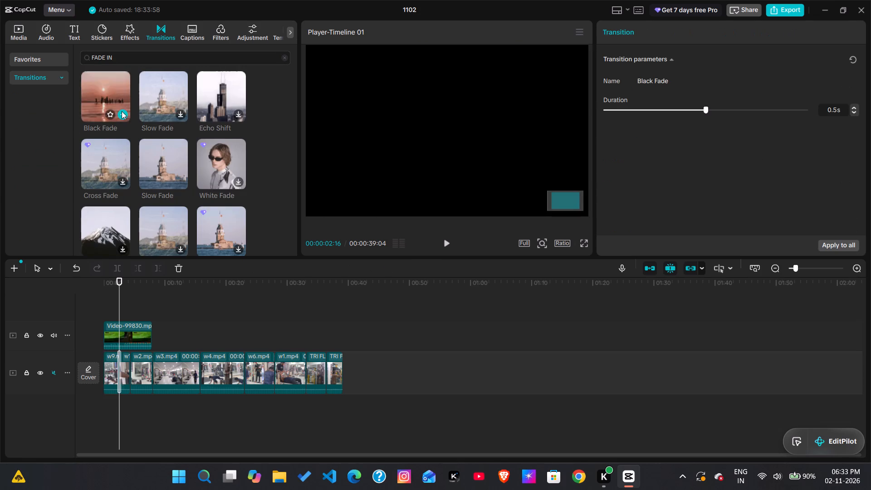
click(668, 112)
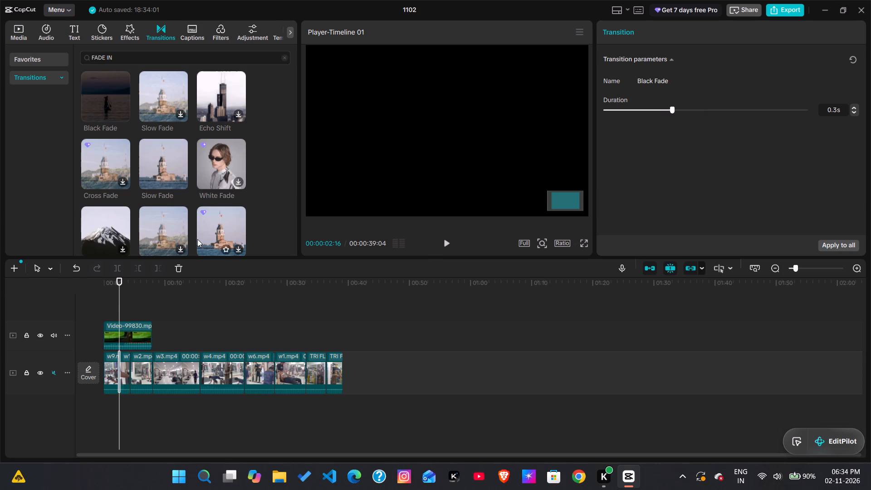
Search the transitions for FLASHES and add Flashing between the w10 and w2.mp4 clips with a 0.6 s duration.
drag(118, 299, 69, 307)
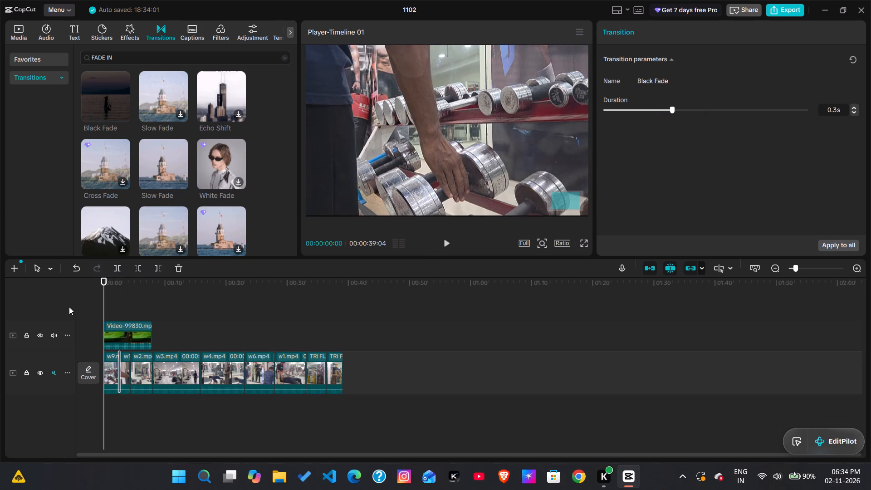
key(space)
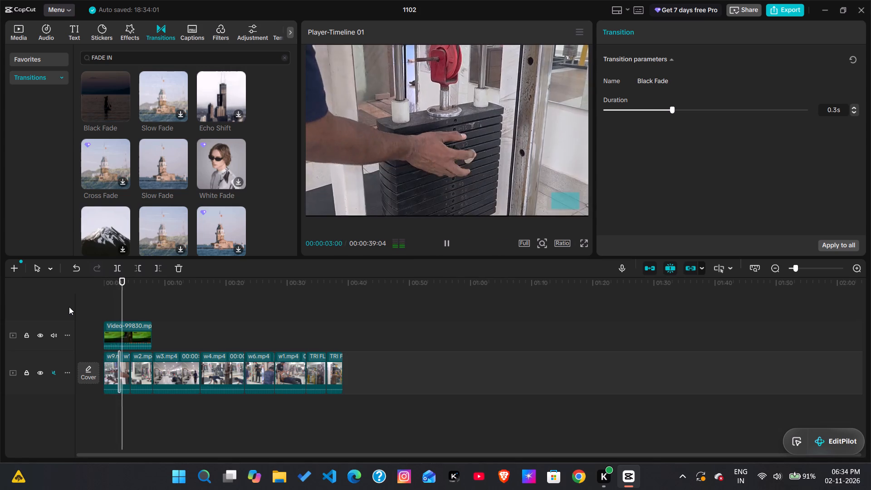
key(space)
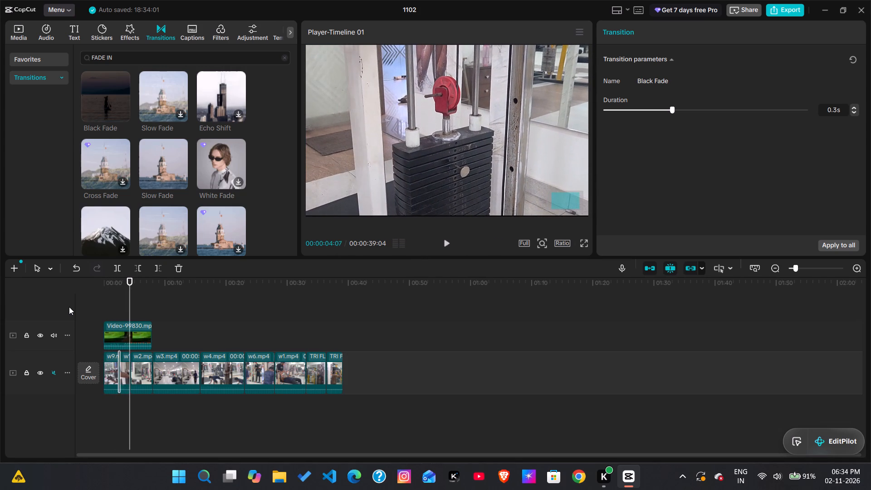
click(128, 304)
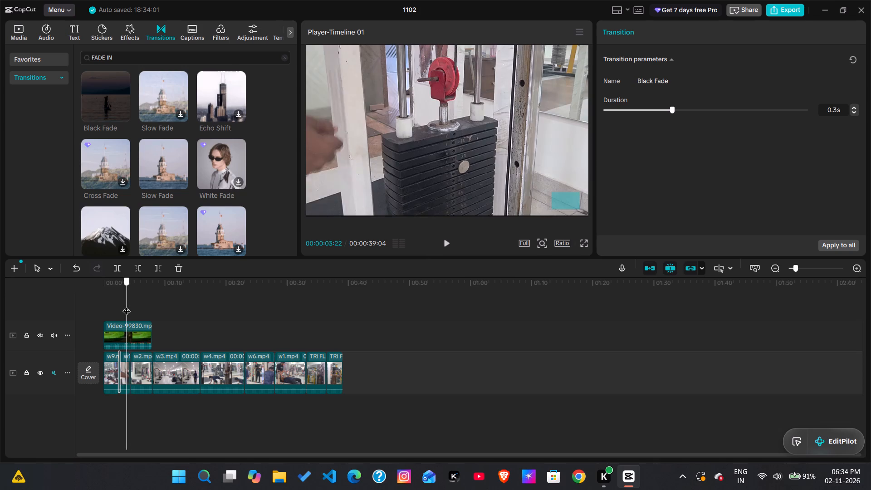
drag(277, 59, 267, 58)
click(267, 58)
key(ctrl+a)
text(FLASHES)
key(Return)
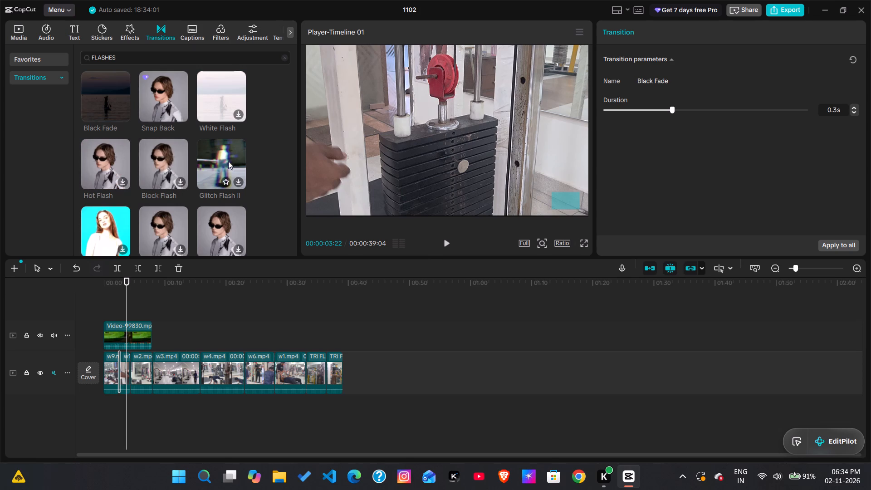
scroll(173, 221, down, 1)
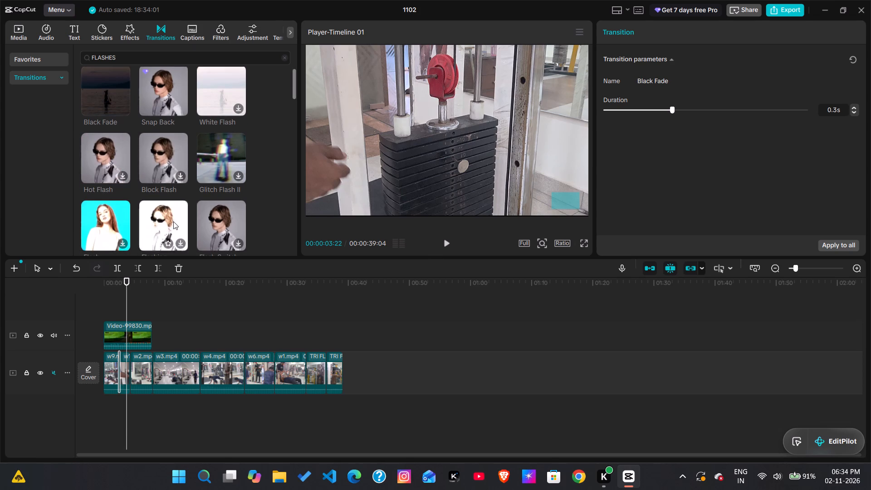
double_click(173, 221)
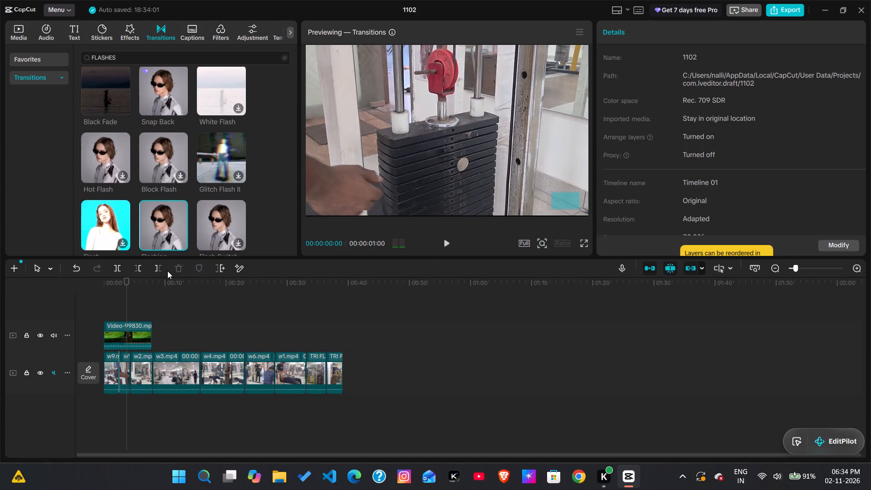
click(178, 242)
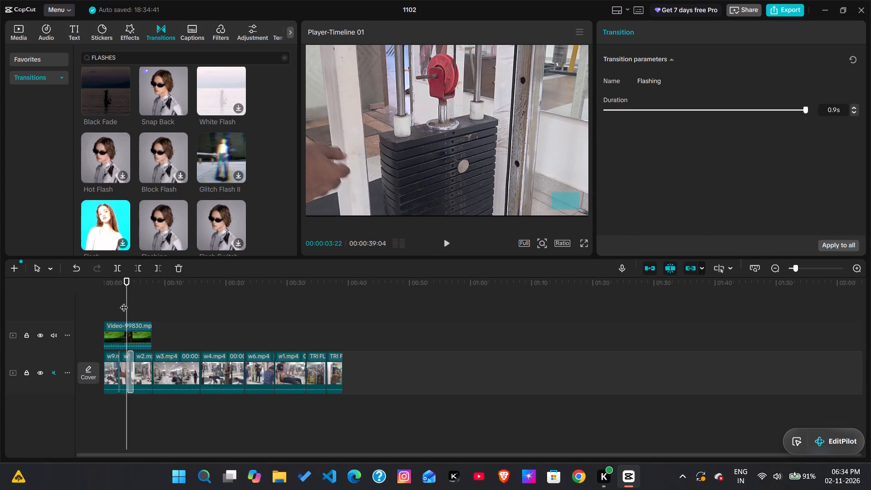
click(747, 110)
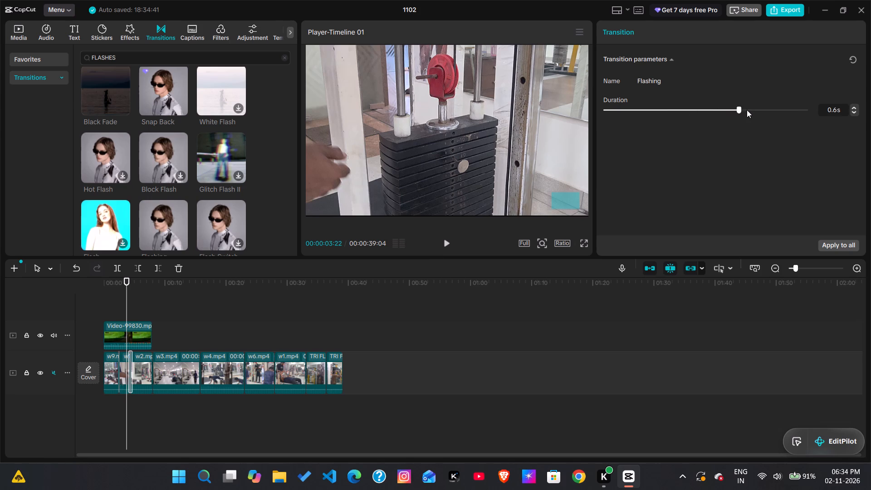
Play the sequence from the start through both transitions and split the w2.mp4 clip at 00:00:05:17.
drag(127, 295, 91, 304)
key(space)
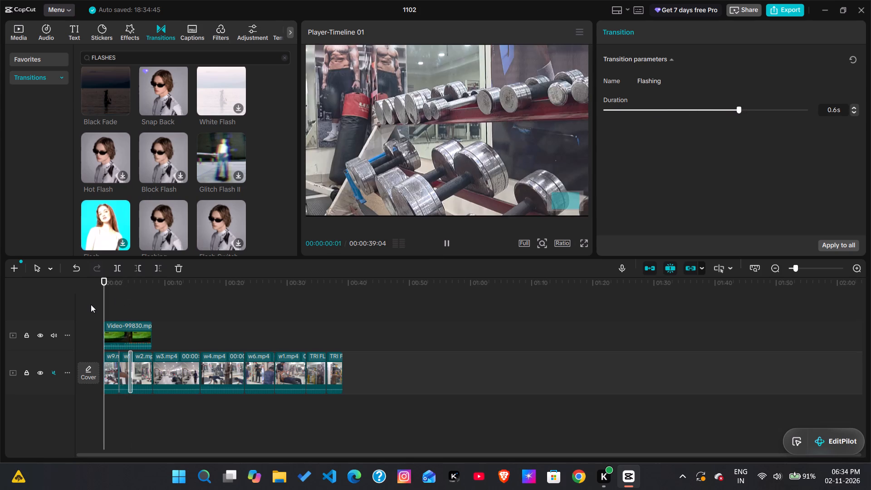
key(space)
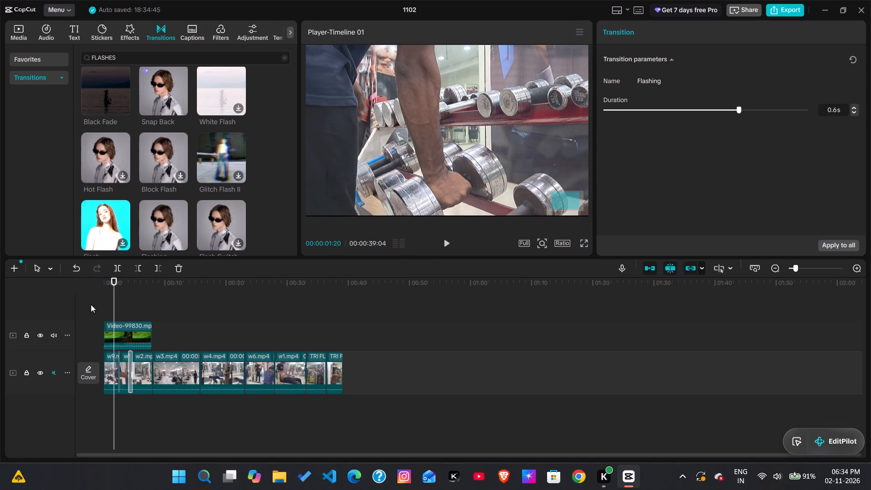
key(space)
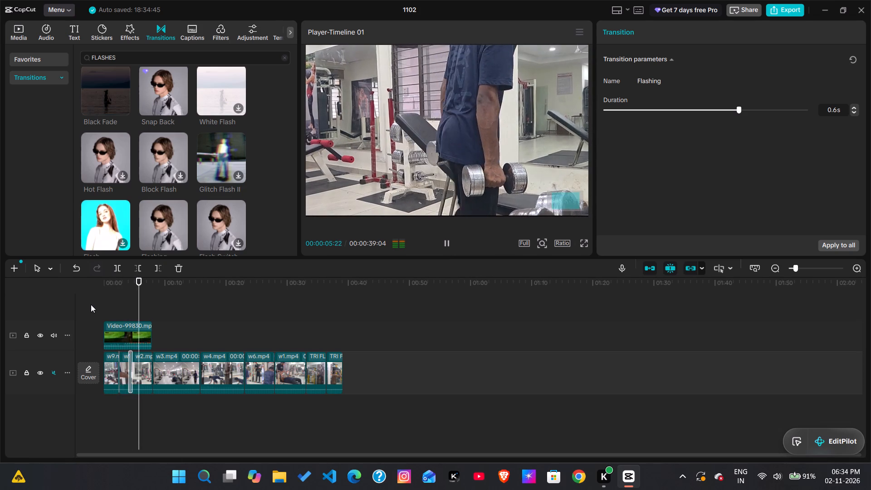
key(space)
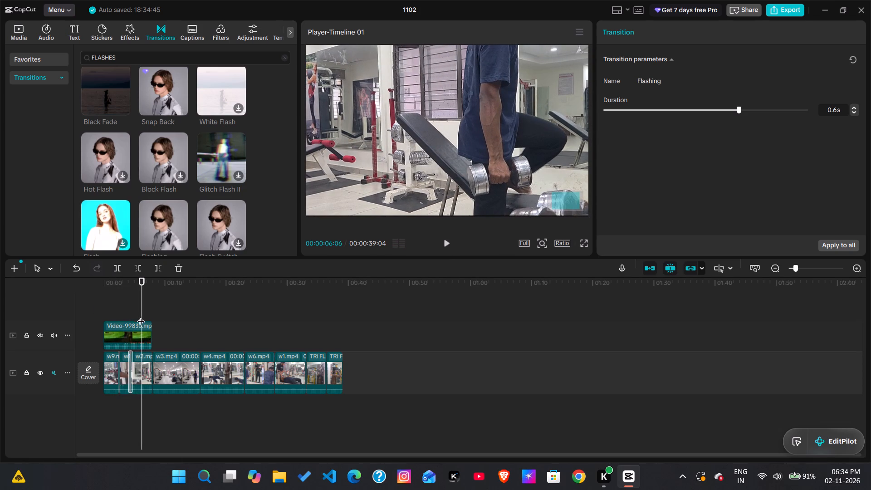
drag(140, 301, 134, 316)
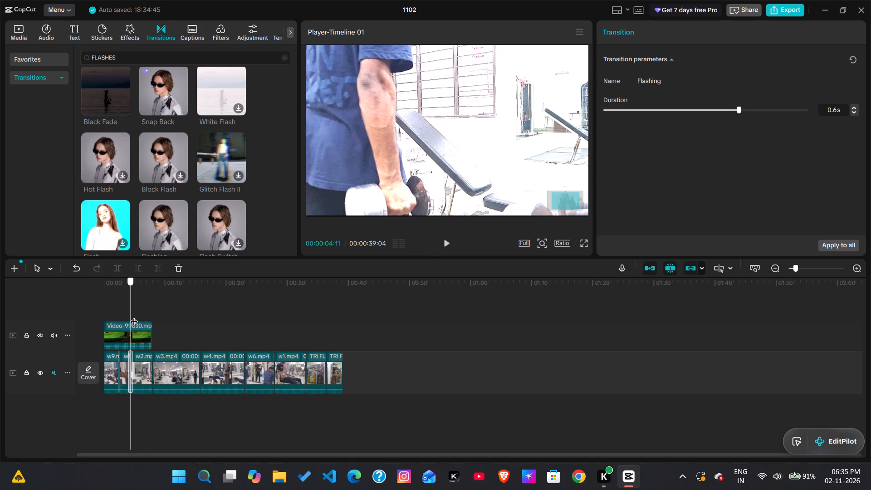
drag(131, 300, 136, 302)
key(space)
key(space)
key(space)
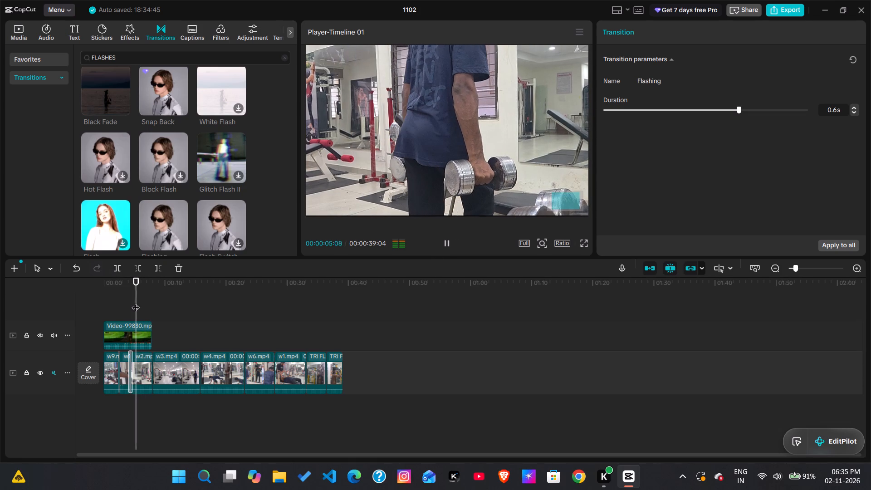
key(space)
key(space)
key(space)
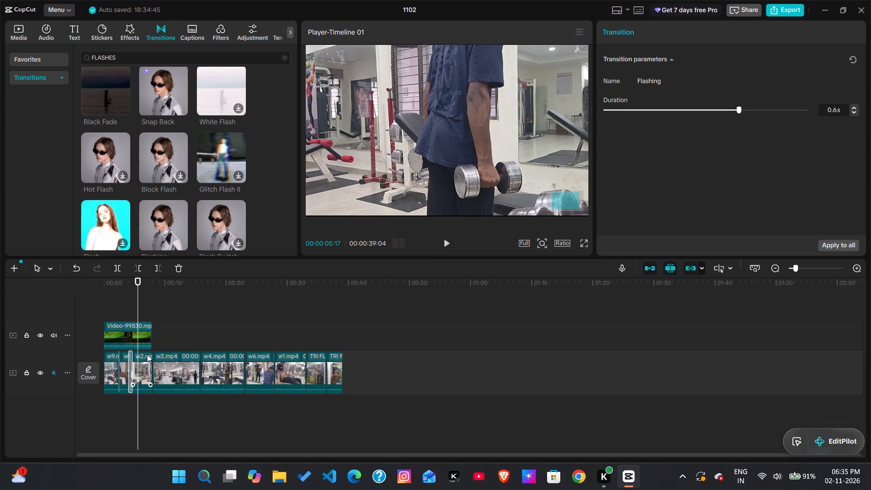
key(ctrl+b)
Extend the end of the second w2.mp4 piece to about 00:00:10:13.
key(space)
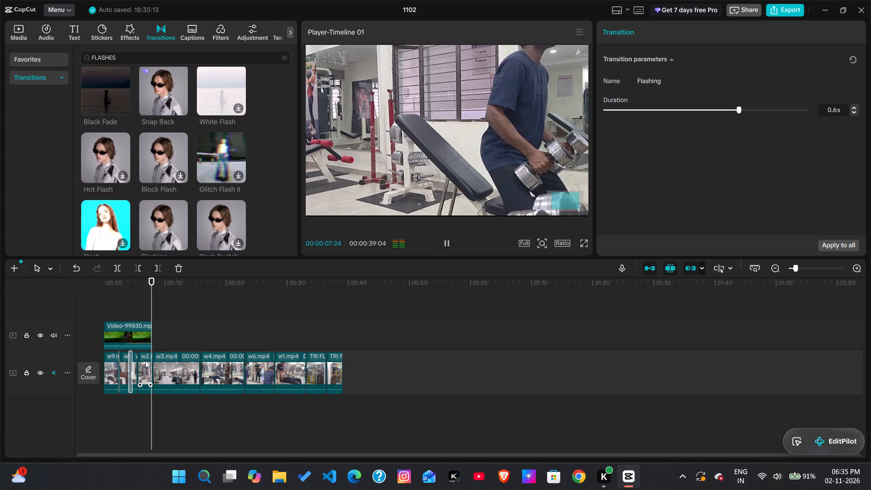
click(142, 364)
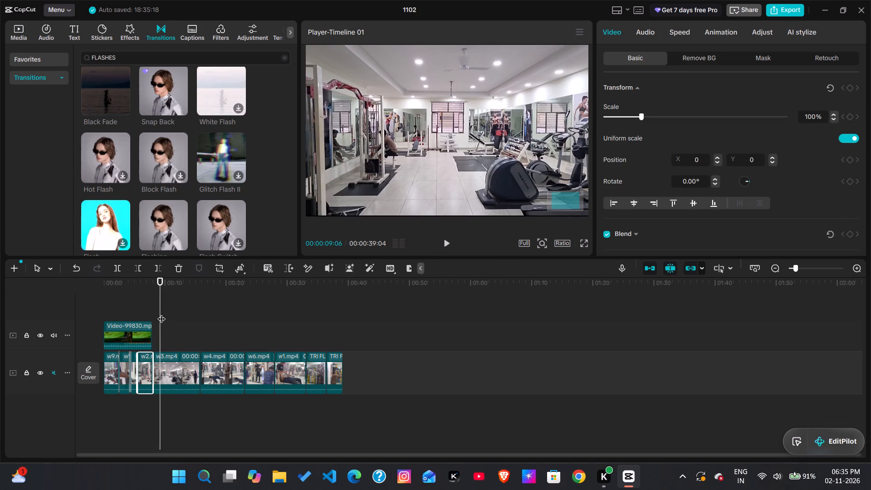
drag(161, 312, 147, 314)
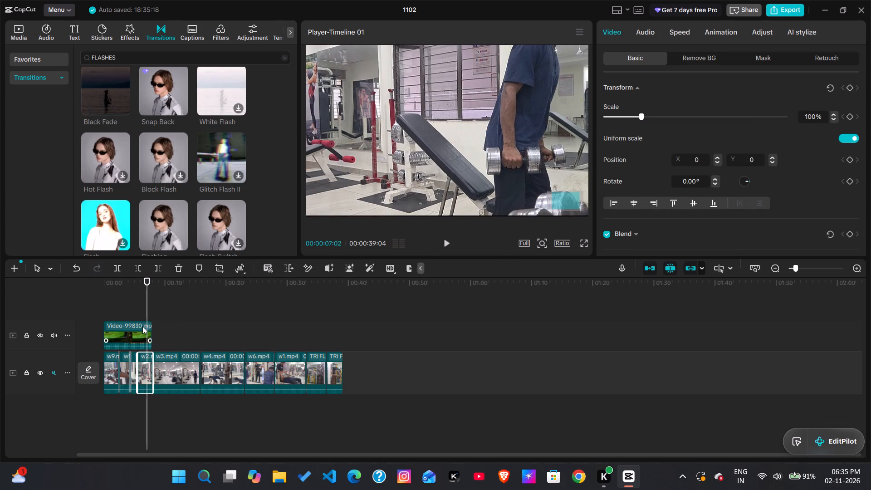
drag(153, 365, 165, 366)
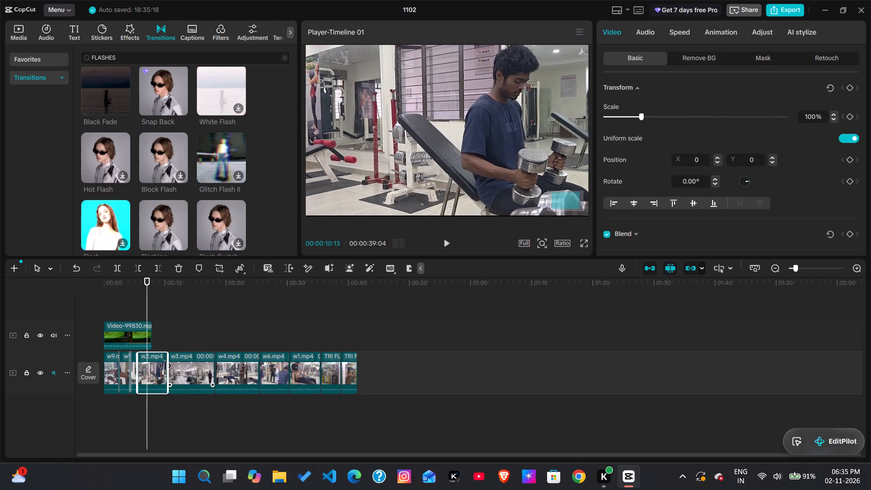
Extend the end of the second w2.mp4 piece further, to about 12 s on the timeline.
drag(165, 366, 175, 368)
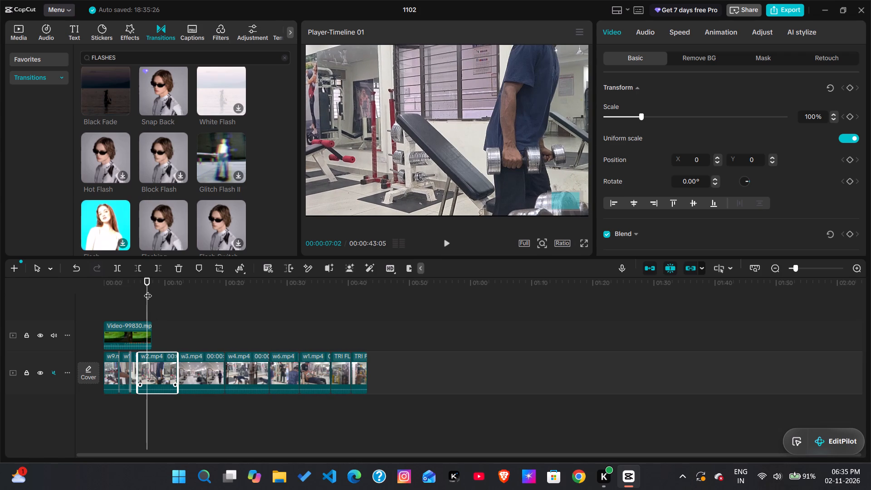
Split the second w2.mp4 piece at 00:00:10:21 and delete the part before the cut.
drag(147, 292, 168, 312)
key(space)
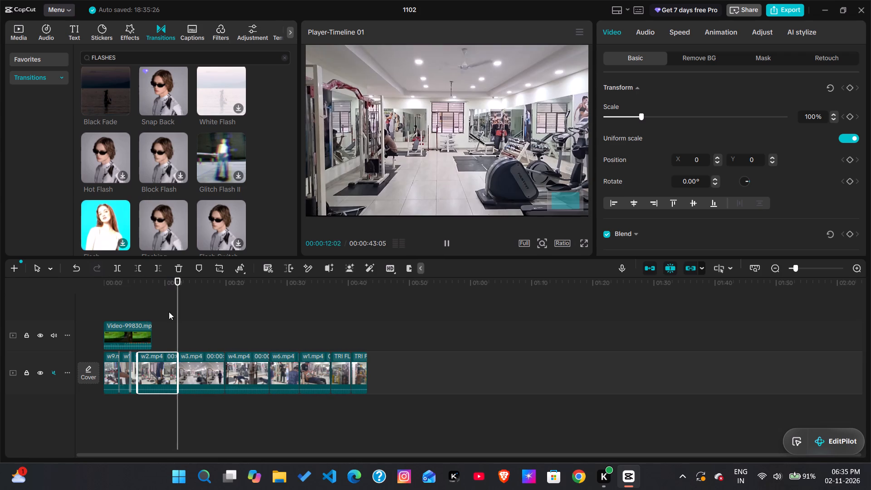
drag(183, 309, 169, 312)
key(ctrl+b)
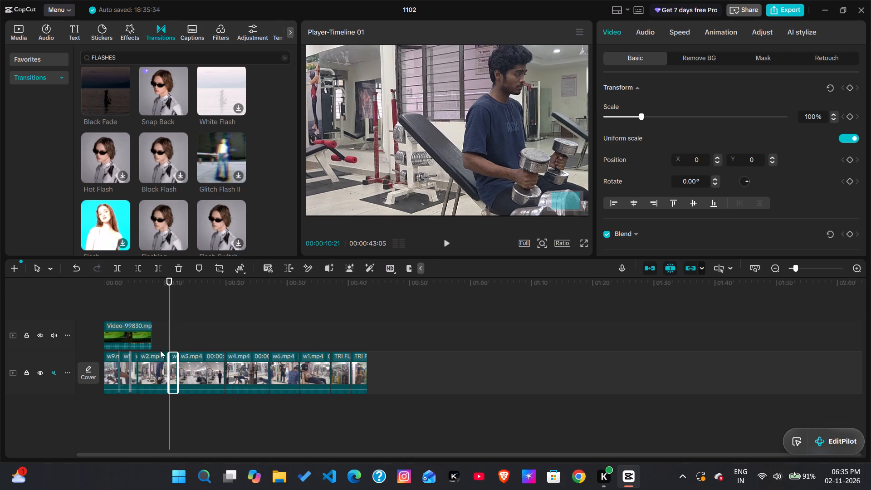
click(155, 364)
key(BackSpace)
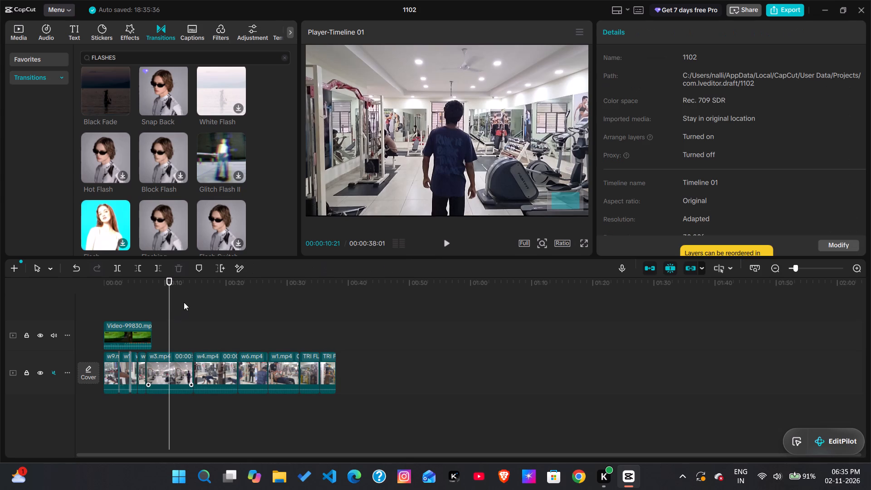
Preview the w3.mp4 clip and split it at 00:00:09:13 and at 00:00:10:23.
drag(168, 306, 149, 340)
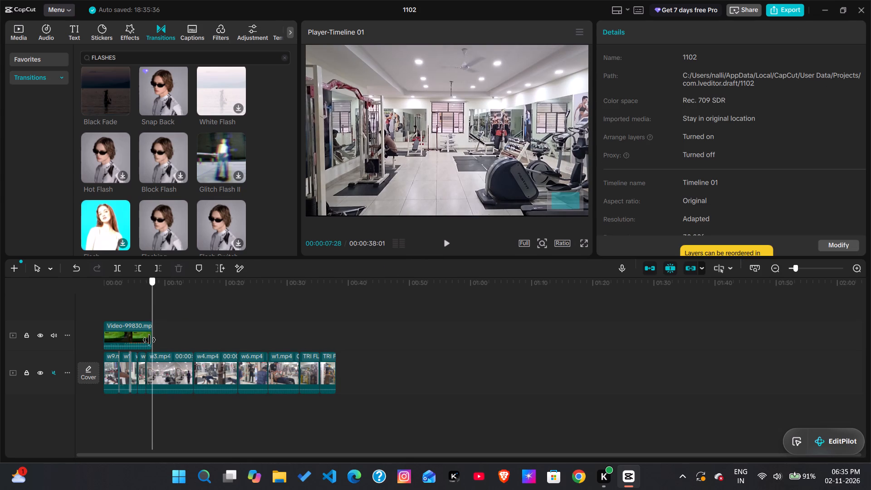
drag(149, 340, 147, 348)
key(space)
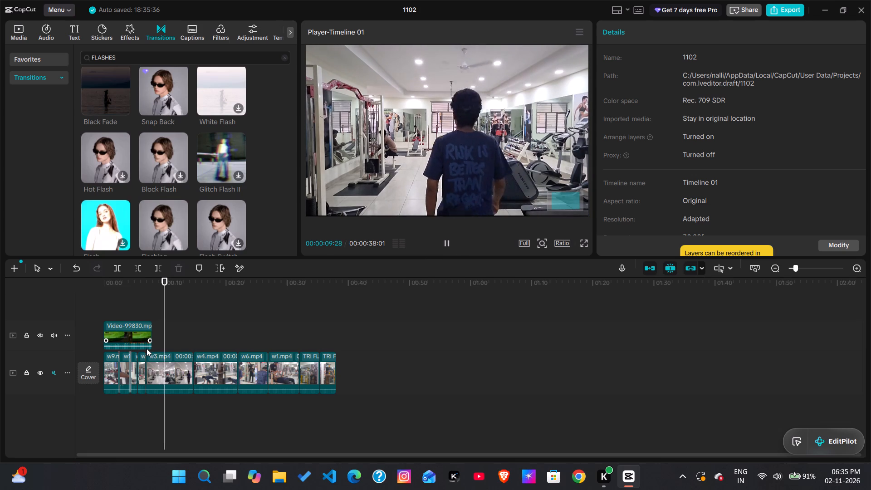
key(space)
key(space)
key(space)
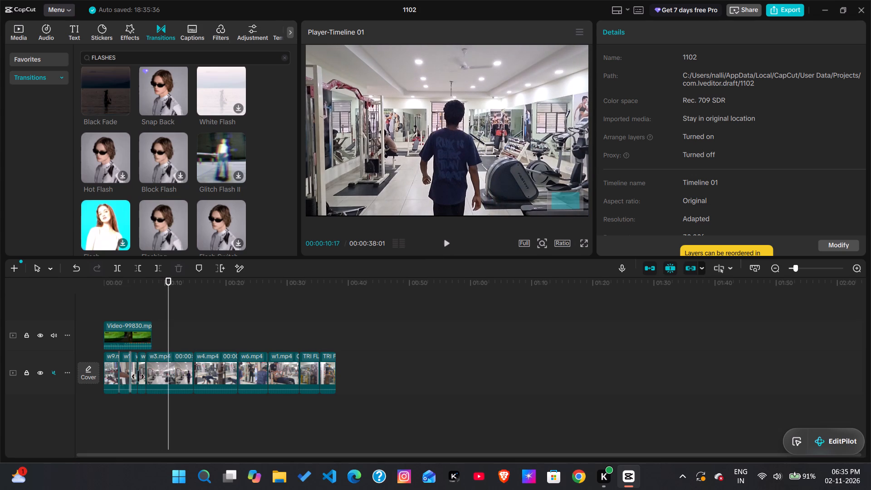
click(154, 377)
drag(166, 321, 161, 319)
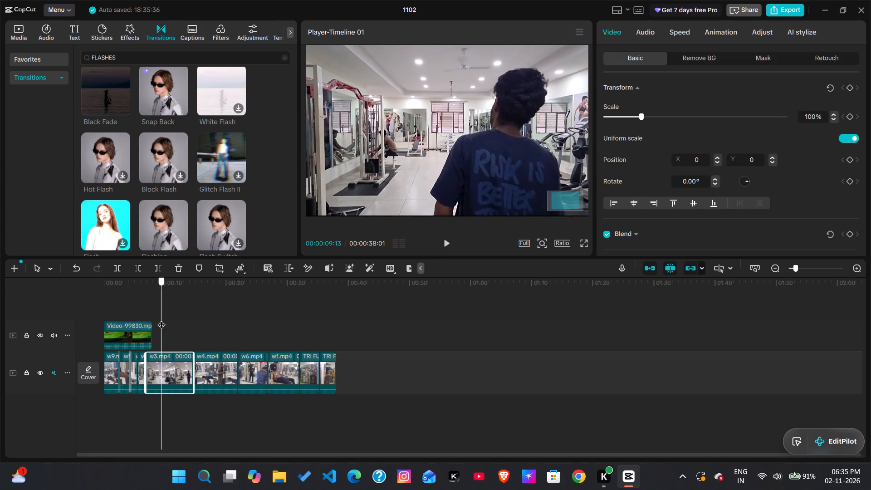
drag(161, 319, 161, 318)
key(ctrl+b)
key(space)
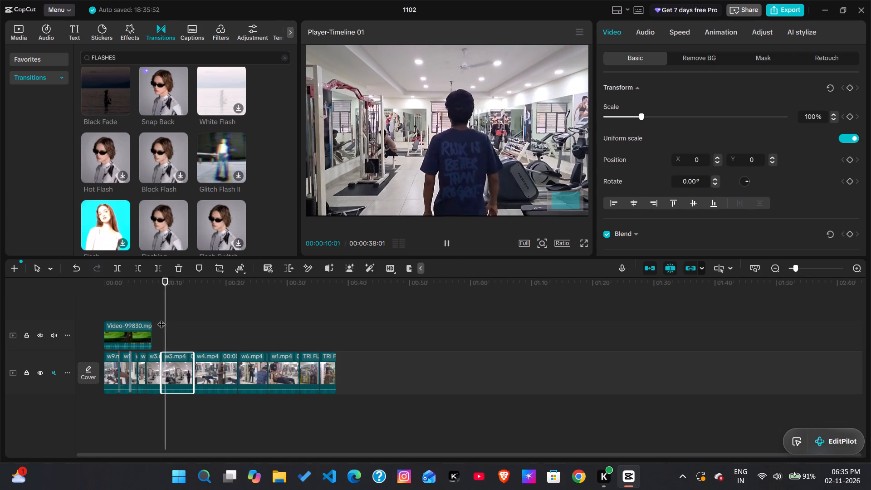
key(space)
key(ctrl+b)
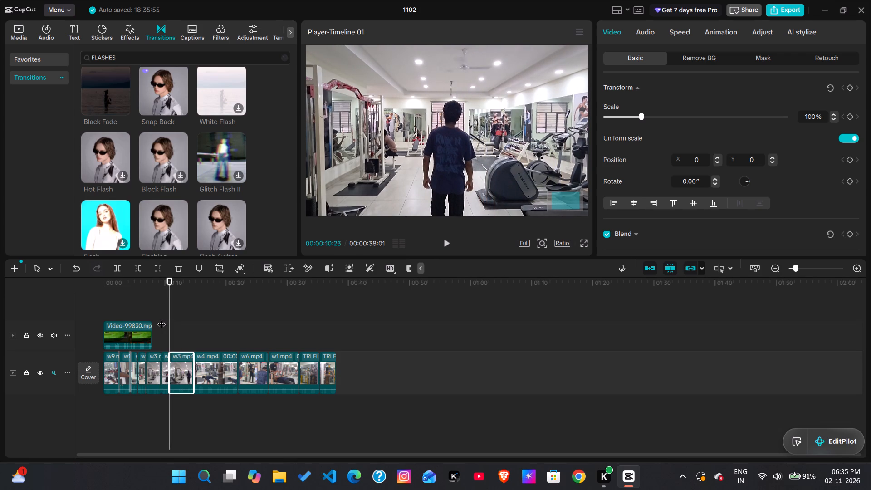
Delete the last and first pieces of w3.mp4, keeping only the short middle piece.
key(BackSpace)
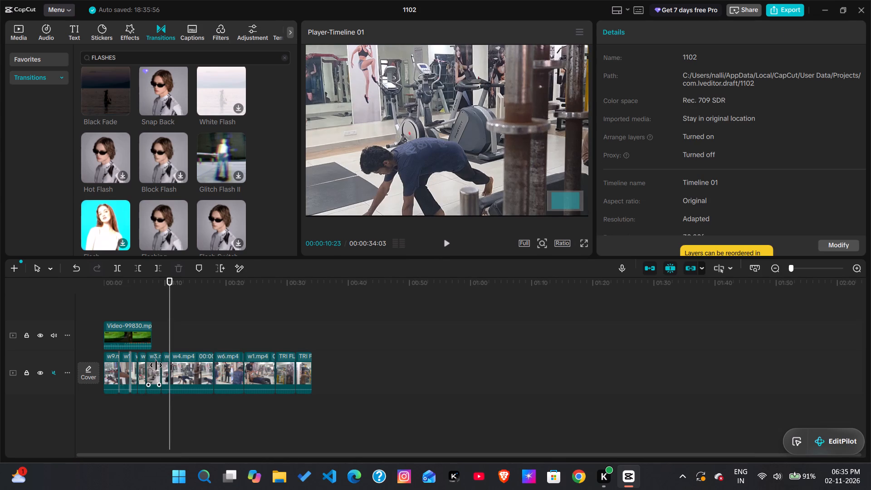
click(156, 365)
key(BackSpace)
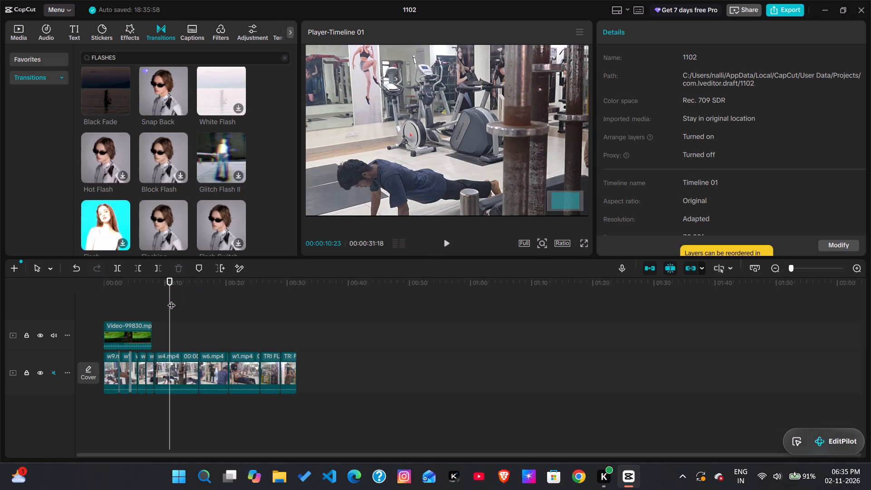
Scrub through the push-up footage in w4.mp4 and split the clip at 00:00:11:22 and at 00:00:13:08.
drag(171, 300, 163, 300)
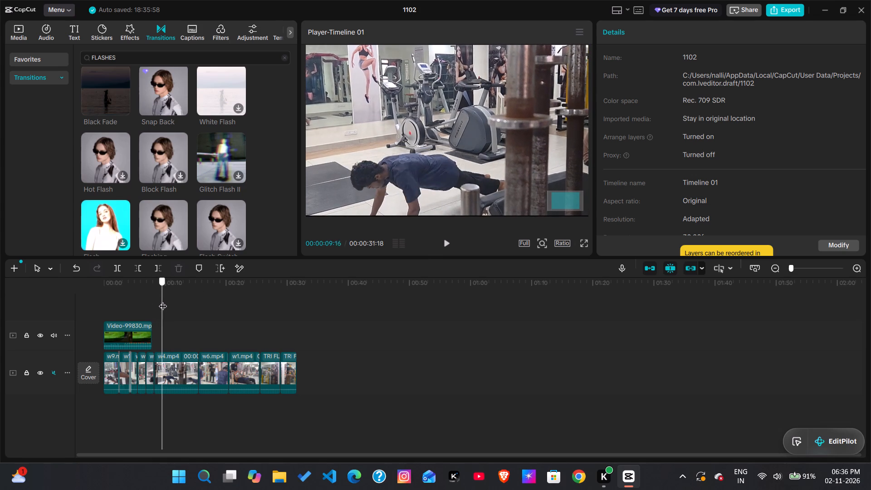
drag(163, 300, 176, 304)
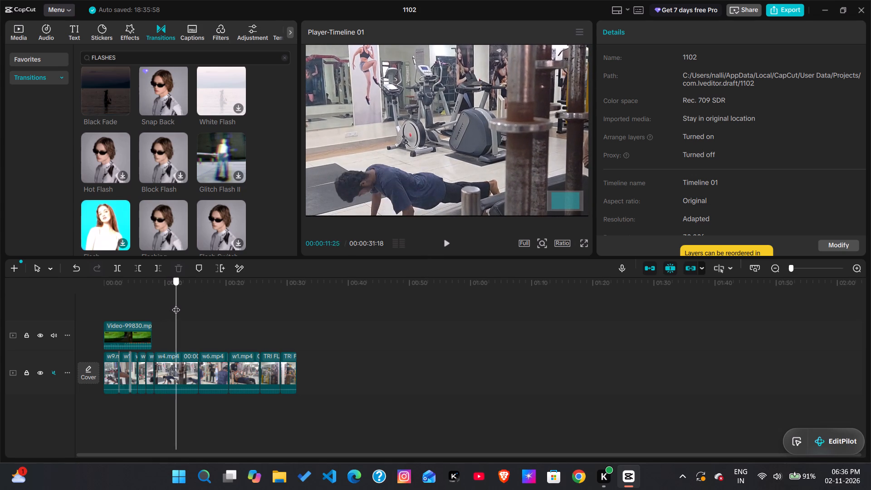
drag(176, 304, 174, 307)
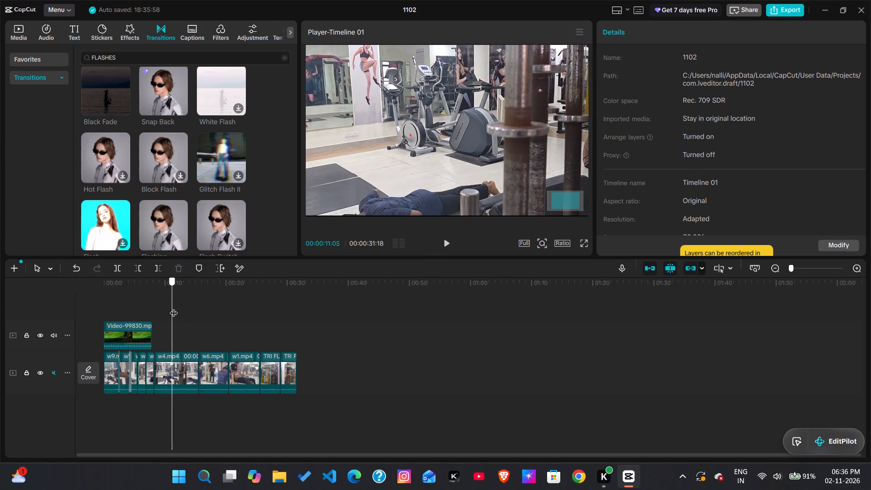
drag(174, 307, 183, 310)
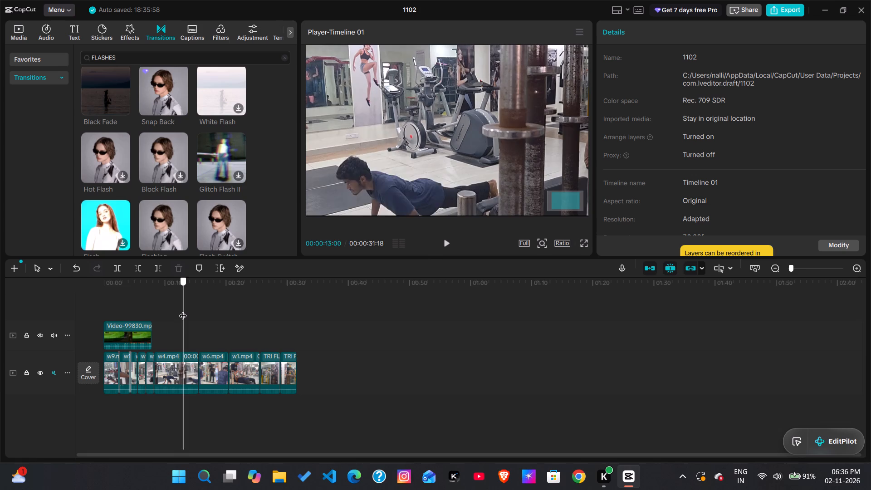
drag(183, 310, 181, 308)
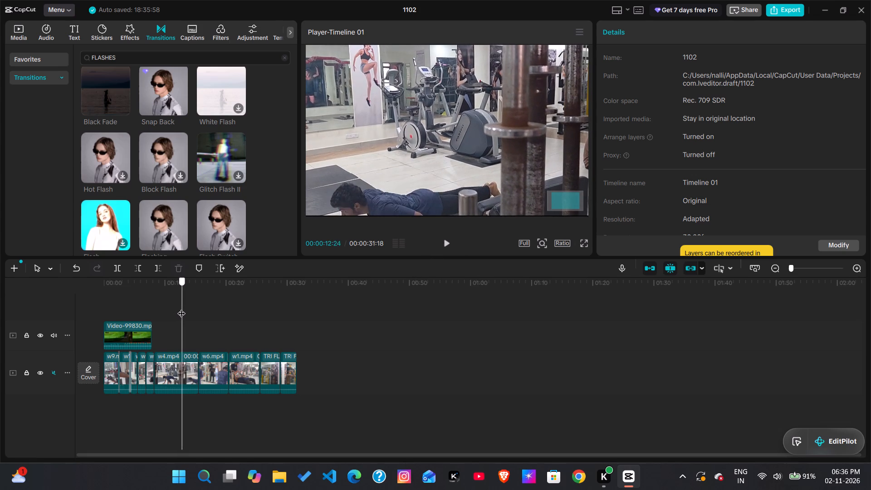
drag(181, 308, 176, 306)
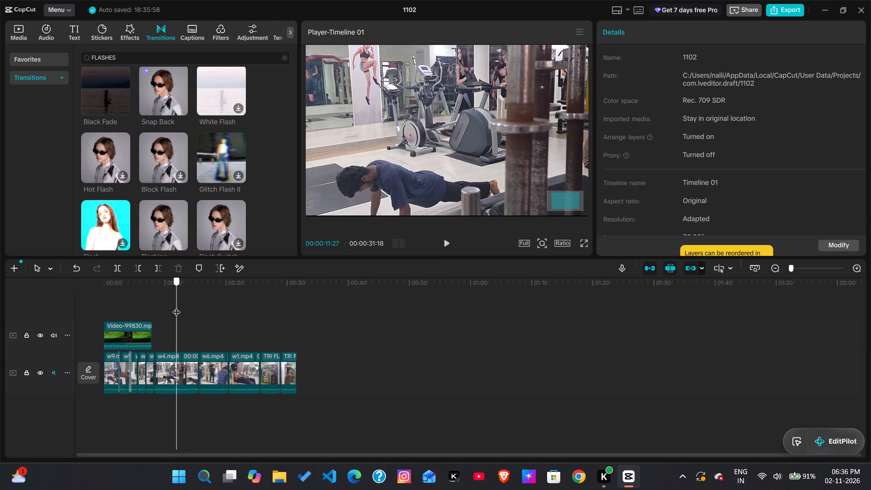
drag(176, 306, 182, 304)
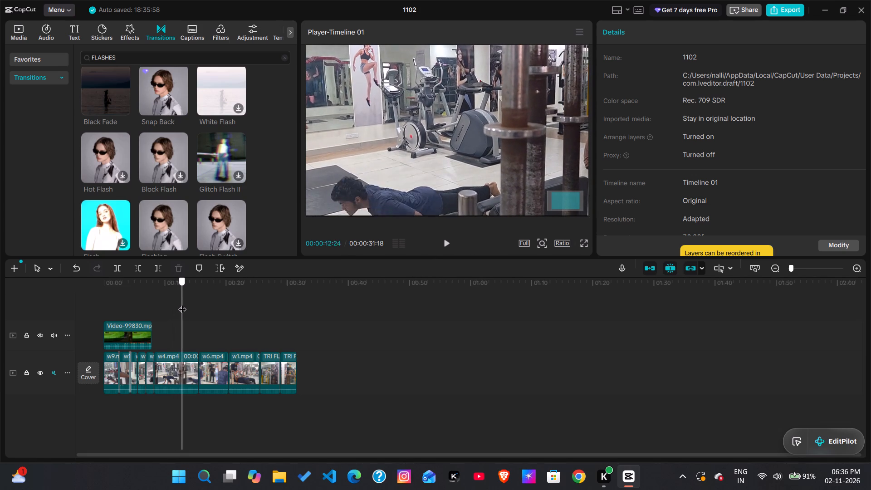
drag(182, 304, 176, 304)
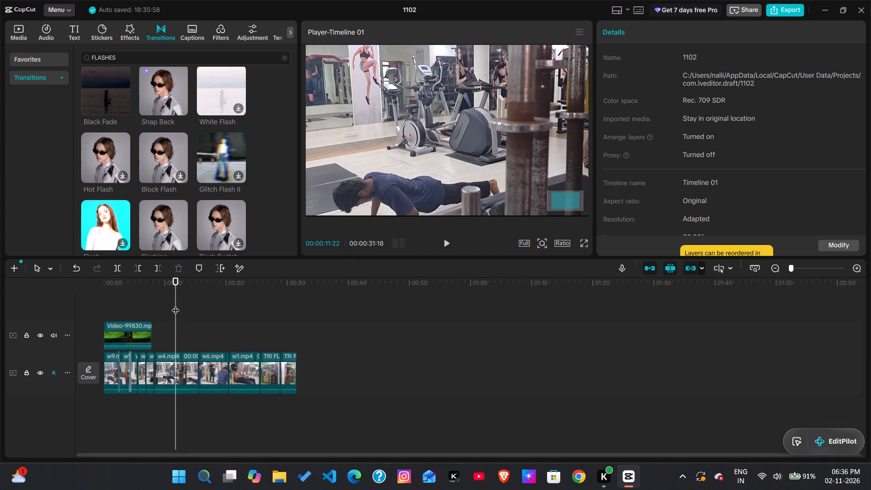
key(ctrl+b)
key(space)
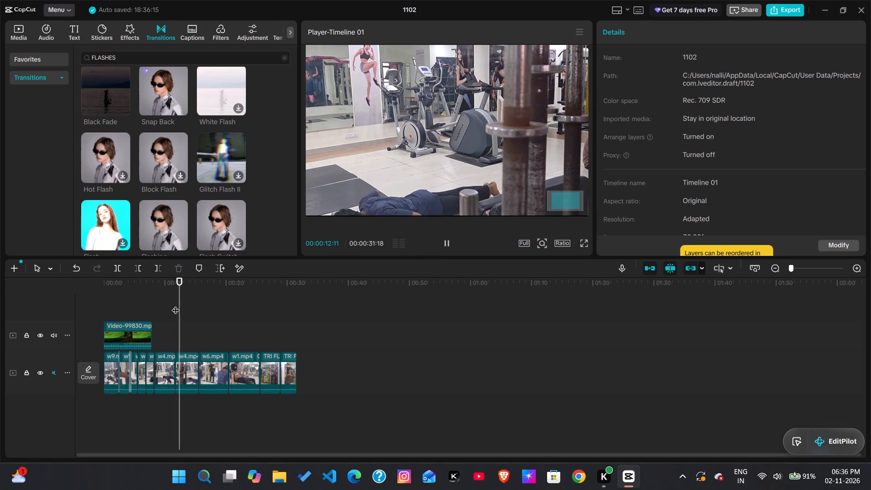
key(space)
key(ctrl+b)
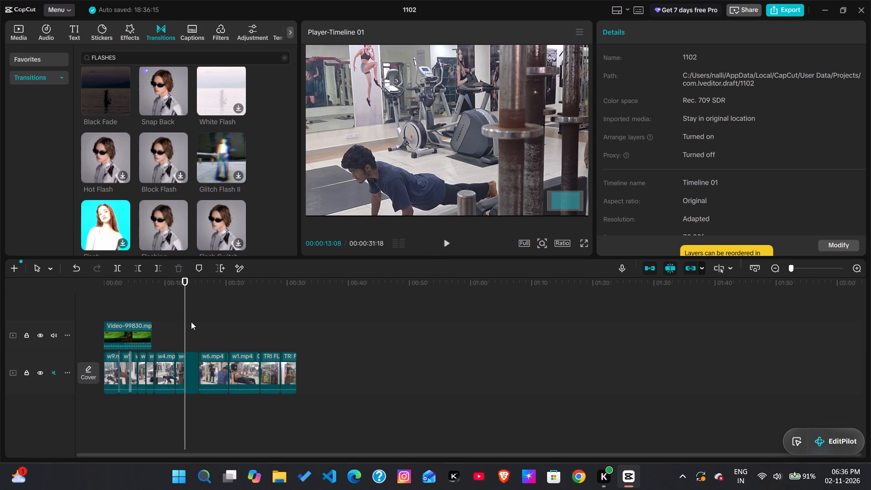
Delete the first piece of w4.mp4, before the earlier cut.
click(168, 370)
key(BackSpace)
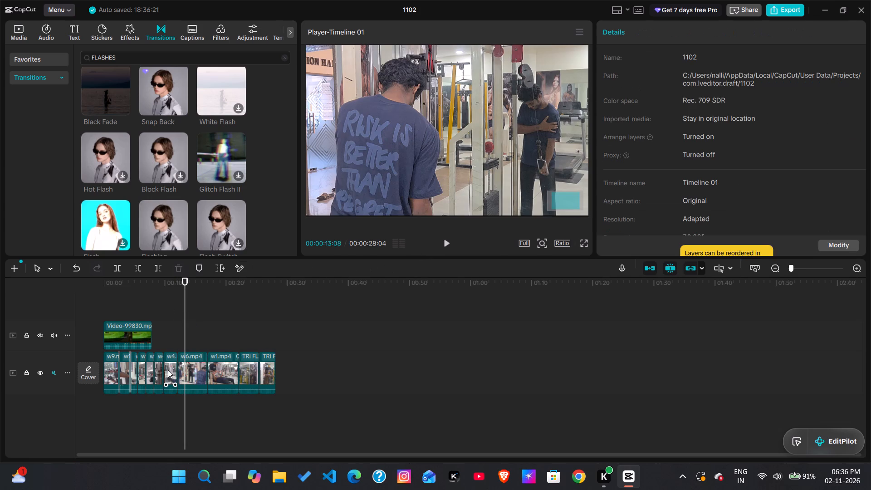
click(172, 373)
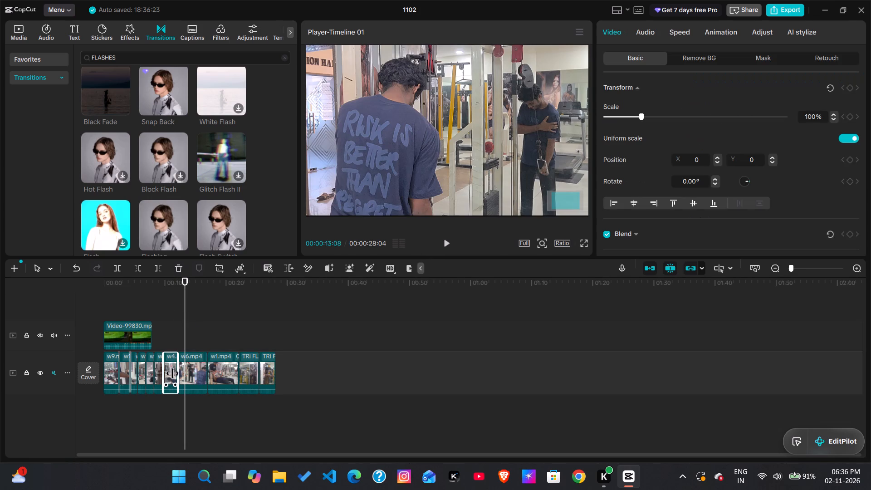
Play the sequence from the start and trim about half a second off the end of the w10 clip.
drag(186, 320, 79, 343)
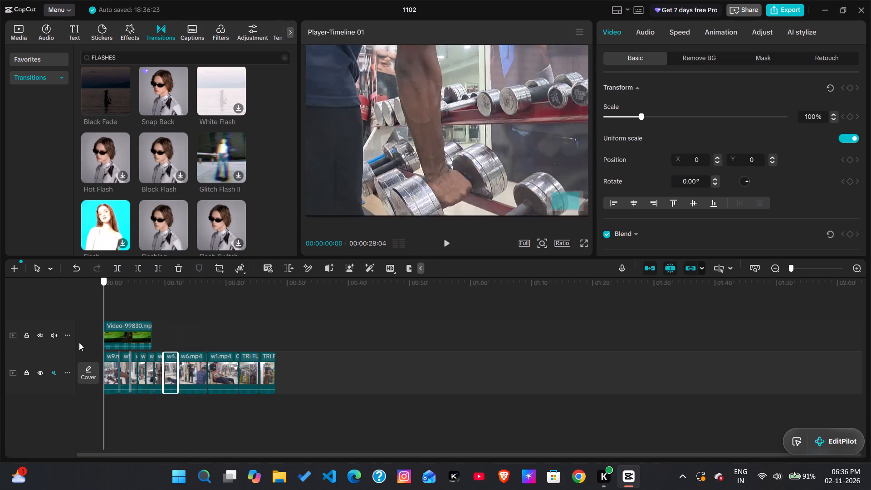
drag(79, 343, 81, 371)
key(space)
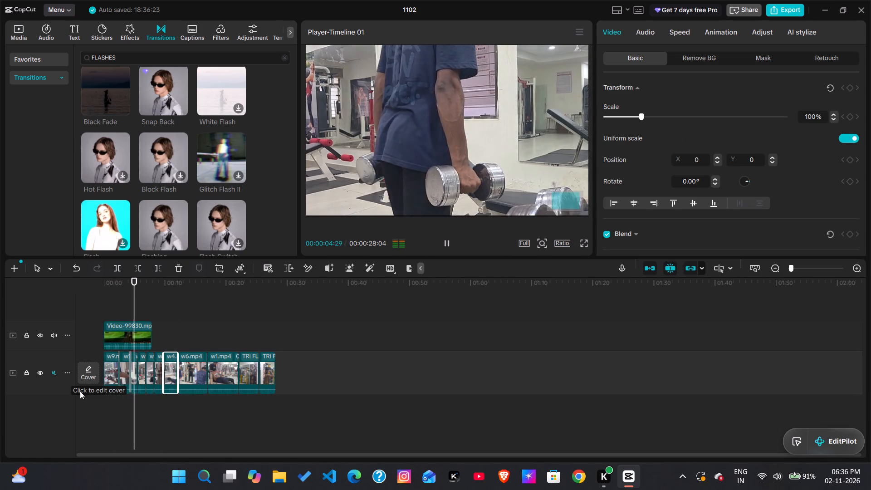
key(space)
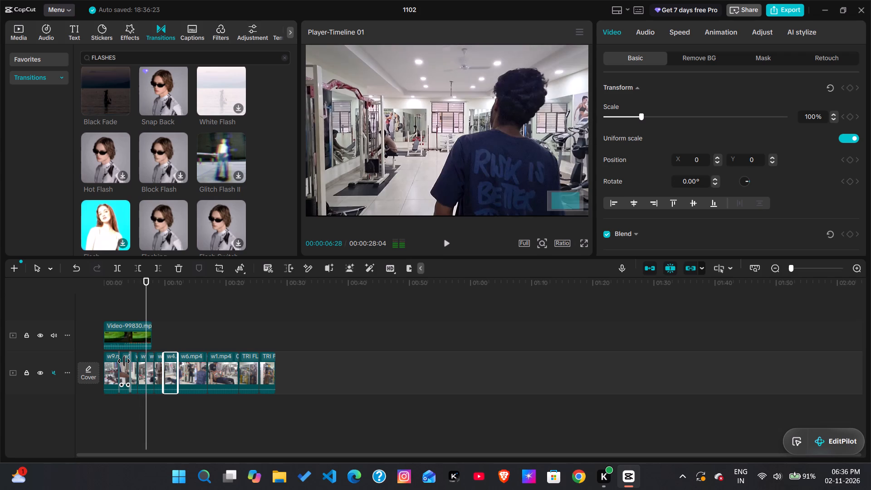
click(126, 368)
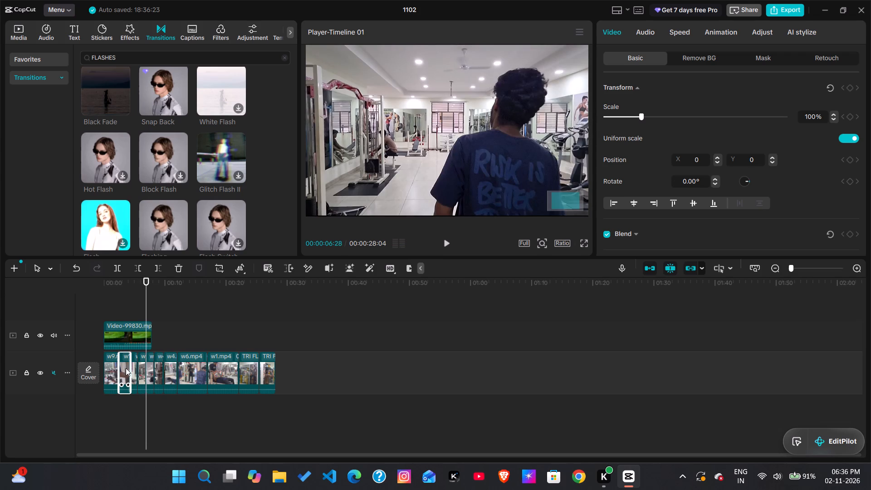
drag(130, 372, 127, 372)
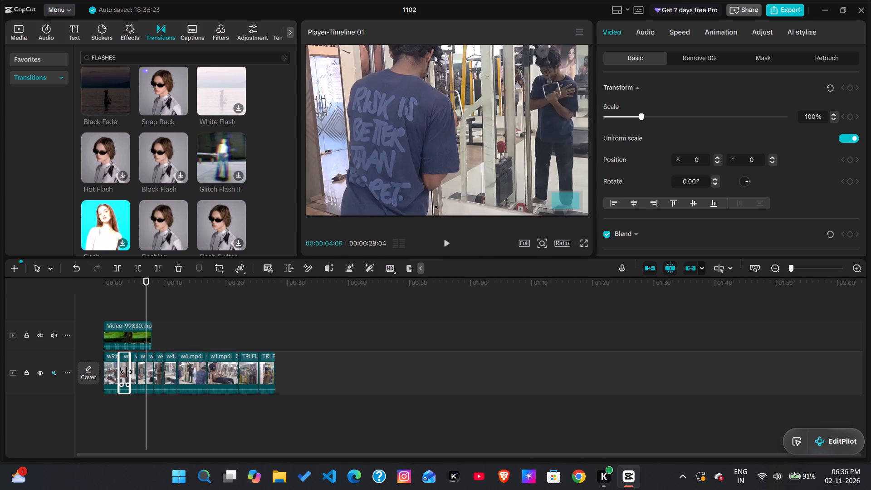
drag(127, 372, 125, 372)
Play the sequence from the start and review how the dumbbell, walking and push-up clips follow each other.
drag(145, 304, 68, 318)
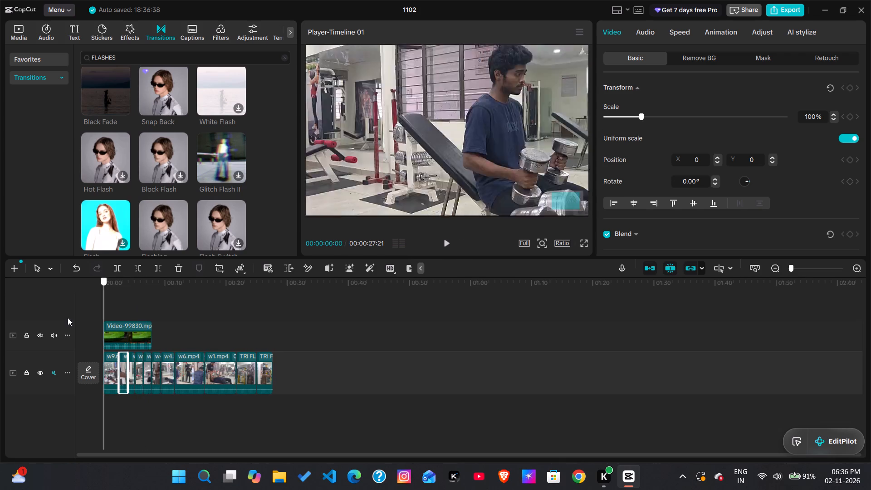
drag(68, 318, 65, 319)
key(space)
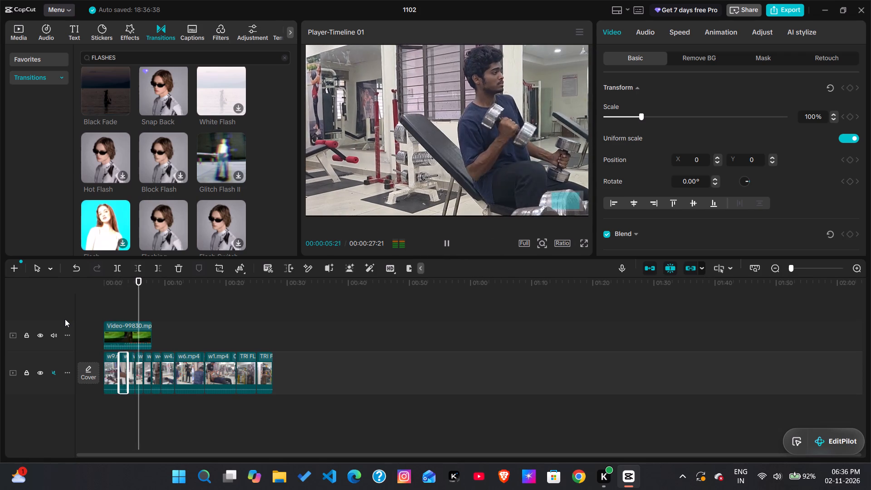
key(space)
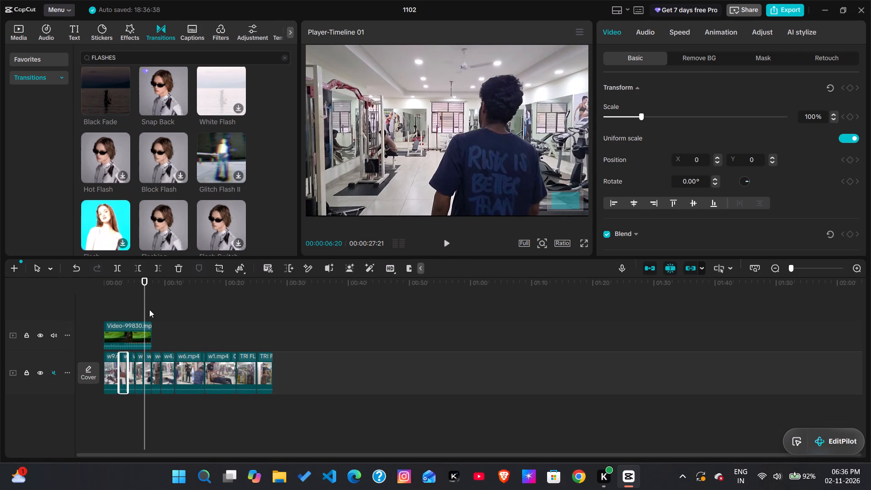
drag(143, 296, 127, 306)
key(space)
key(space)
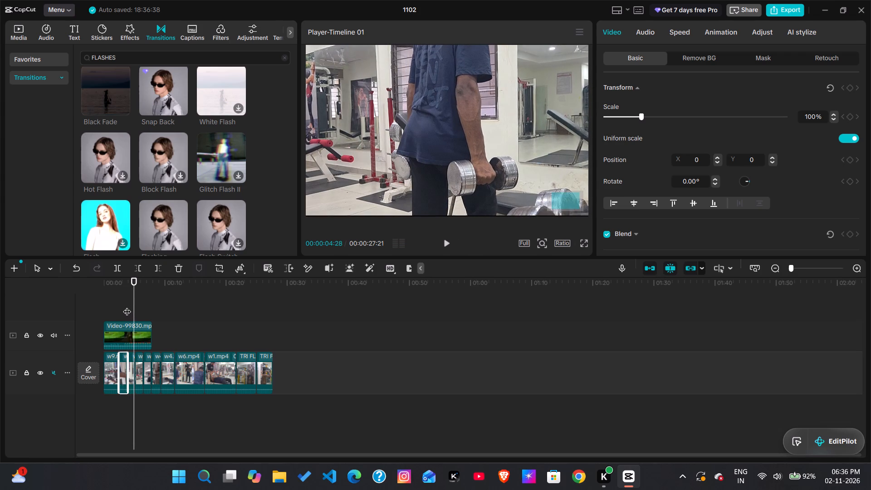
key(space)
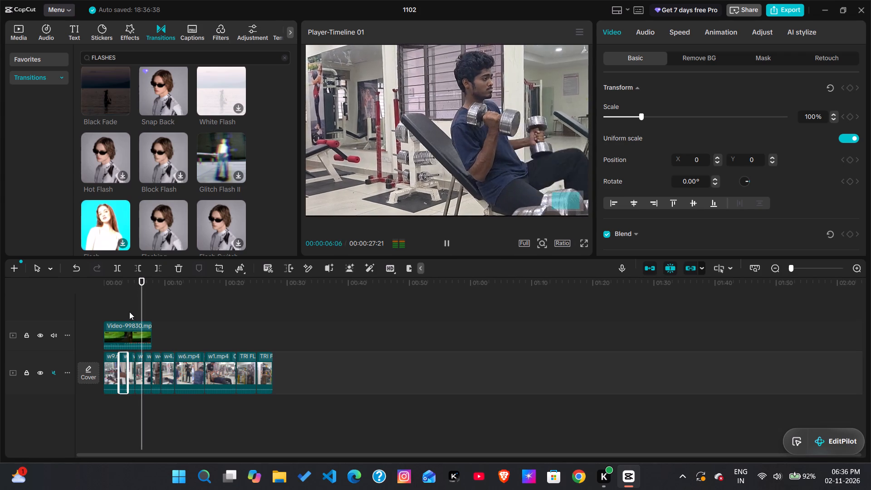
key(space)
key(space)
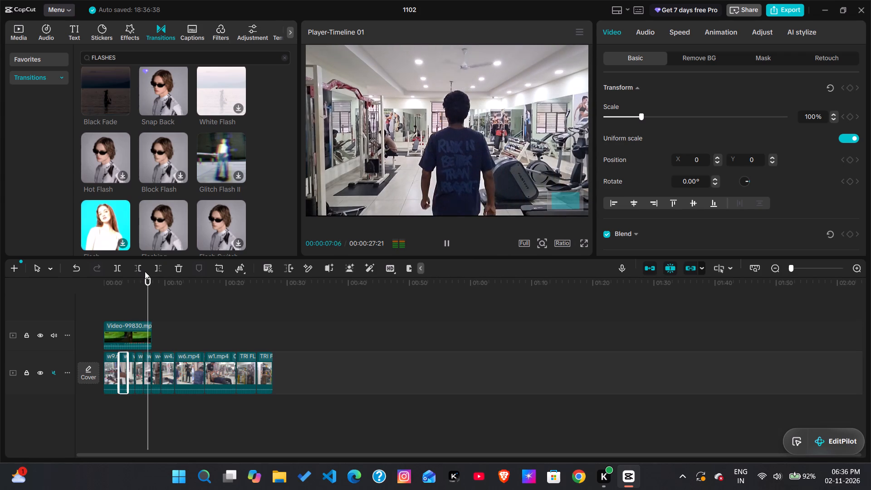
key(space)
key(space)
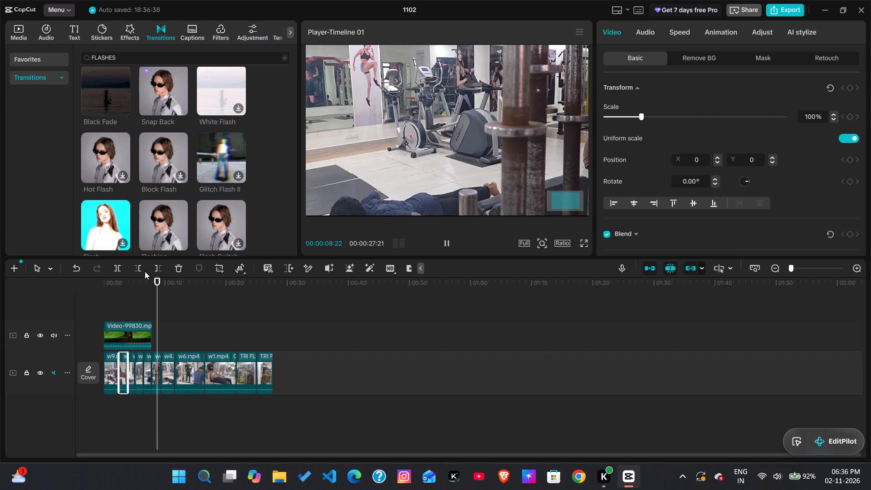
key(space)
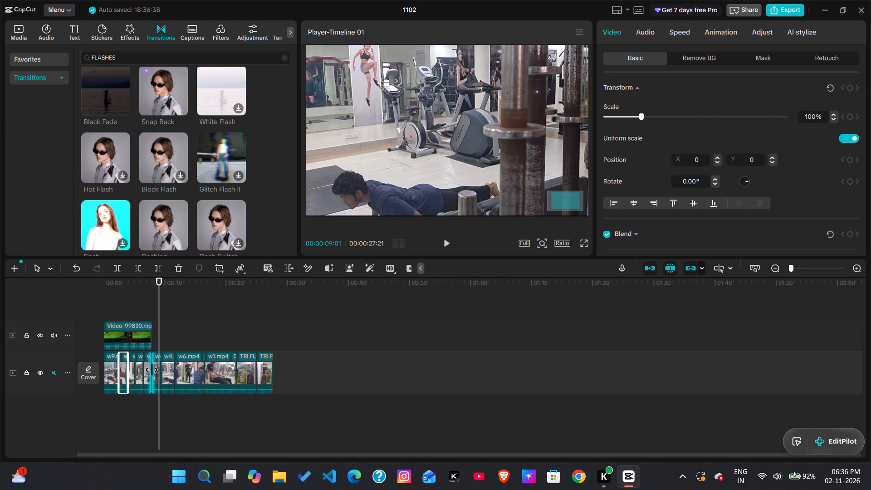
Move the first push-up piece of w4.mp4 earlier in the sequence, directly after the w10 clip.
click(155, 374)
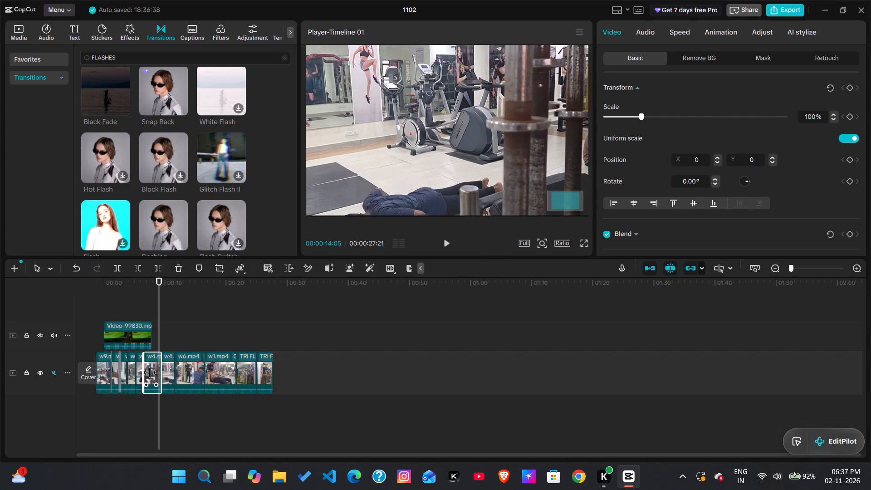
drag(156, 373, 127, 374)
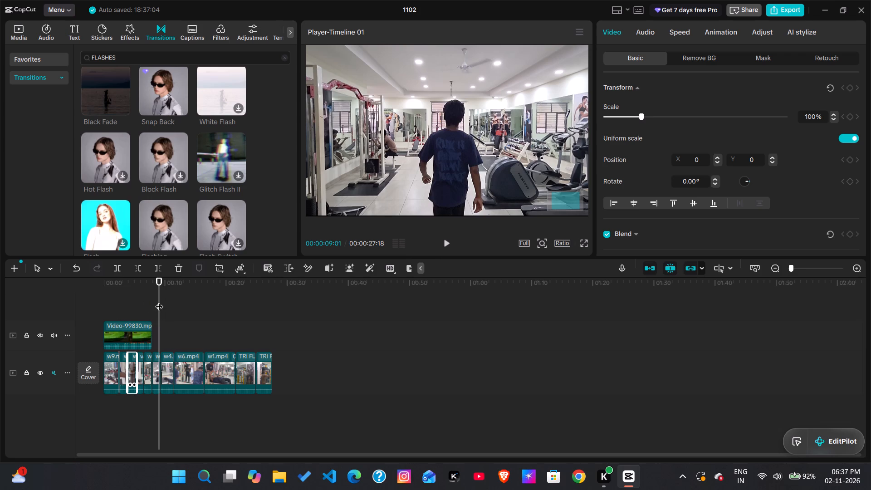
Replay the reordered sequence and delete the short seated dumbbell curl clip just before the walking clip.
drag(159, 301, 117, 304)
key(space)
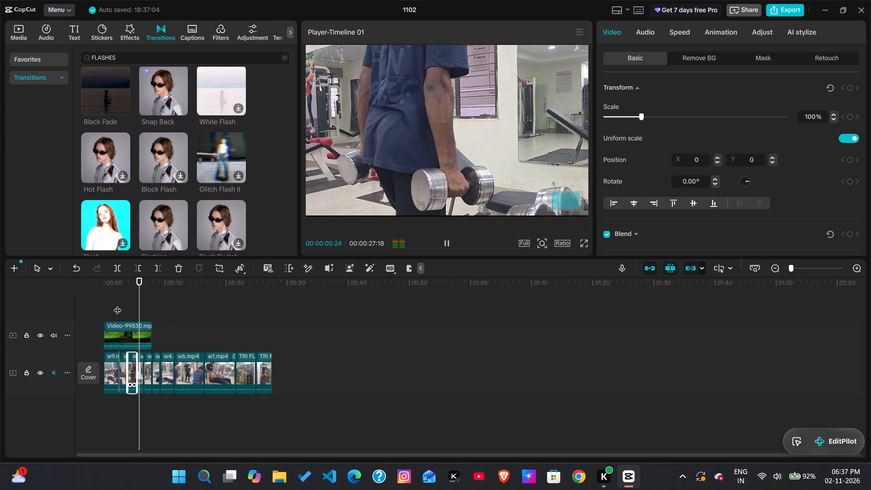
key(space)
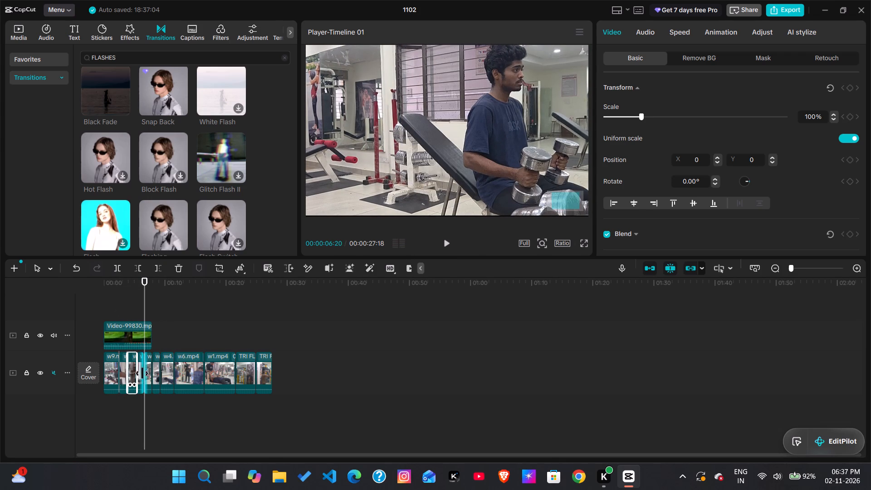
click(143, 373)
click(141, 372)
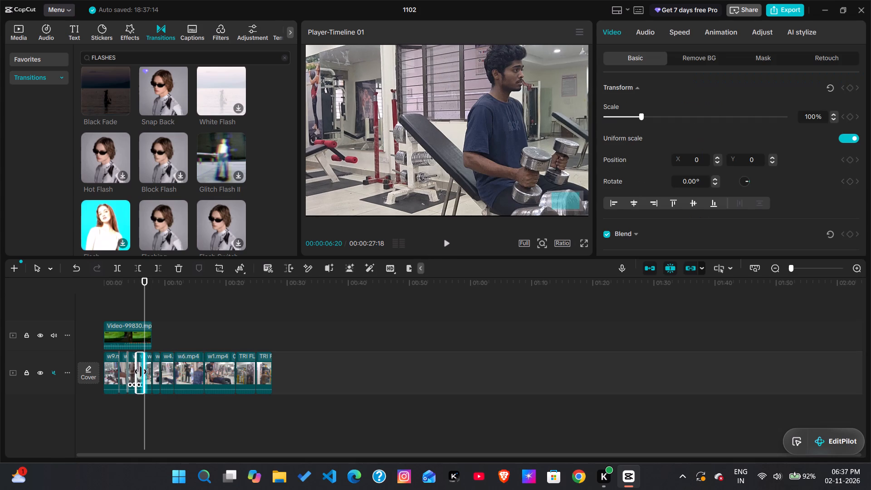
click(144, 300)
drag(144, 300, 107, 292)
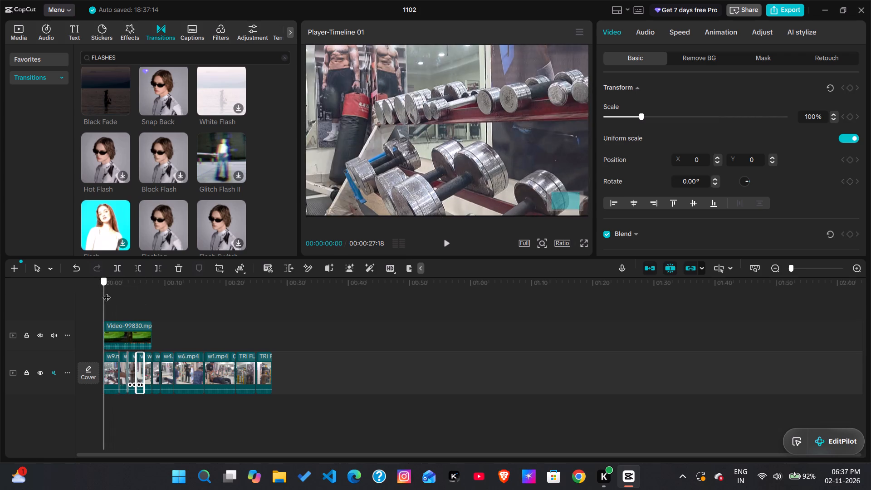
drag(107, 292, 109, 292)
key(space)
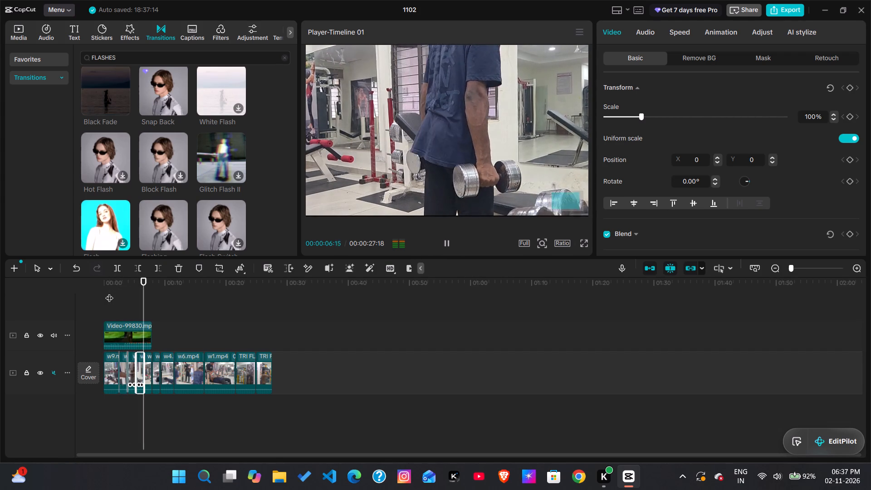
key(space)
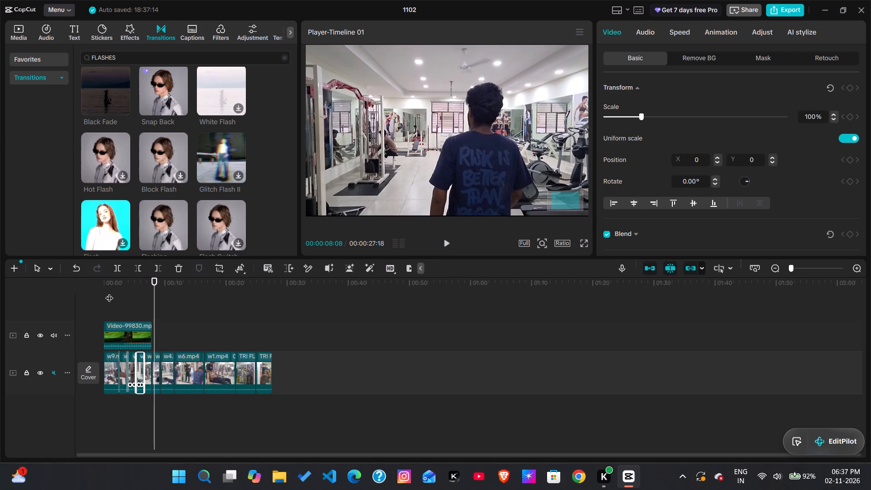
click(146, 371)
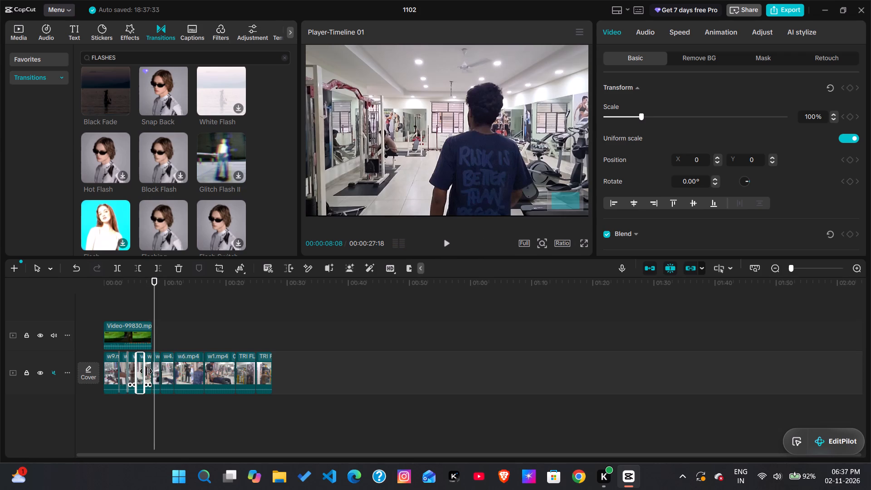
click(146, 371)
click(148, 371)
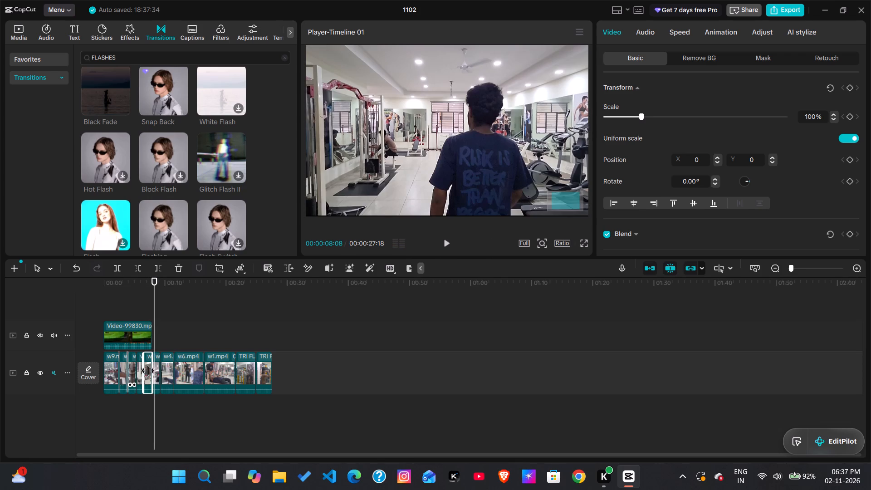
key(BackSpace)
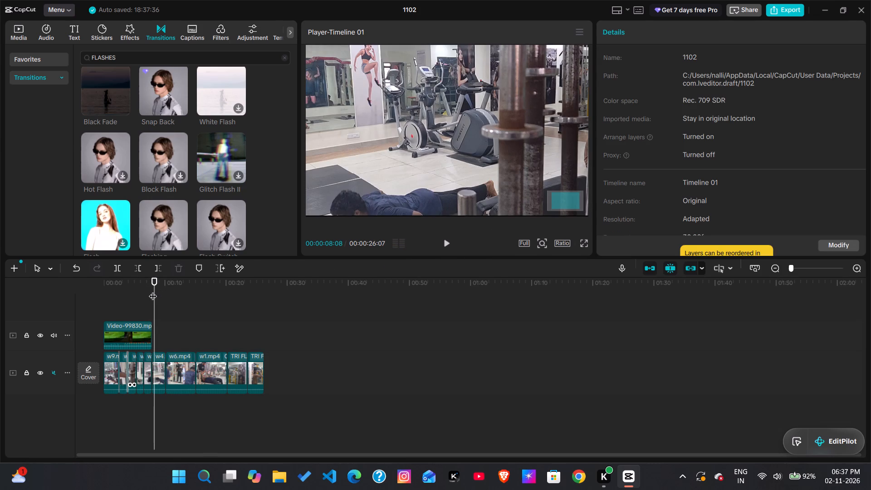
Scrub and play through w6.mp4 and the bench press footage in w1.mp4 to check their content.
drag(153, 290, 176, 305)
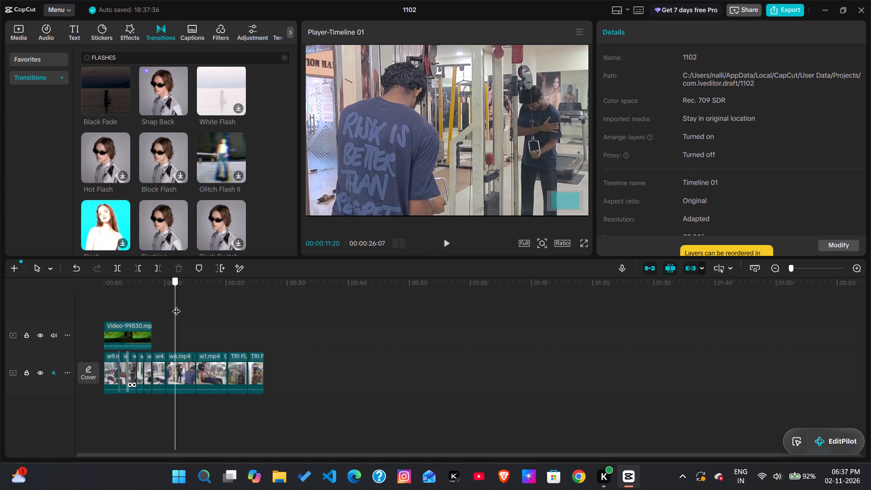
drag(176, 305, 201, 315)
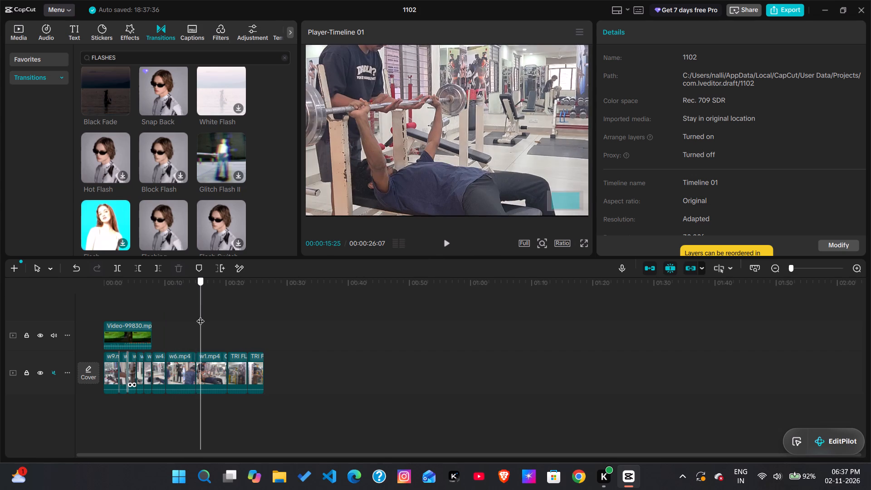
drag(201, 315, 184, 326)
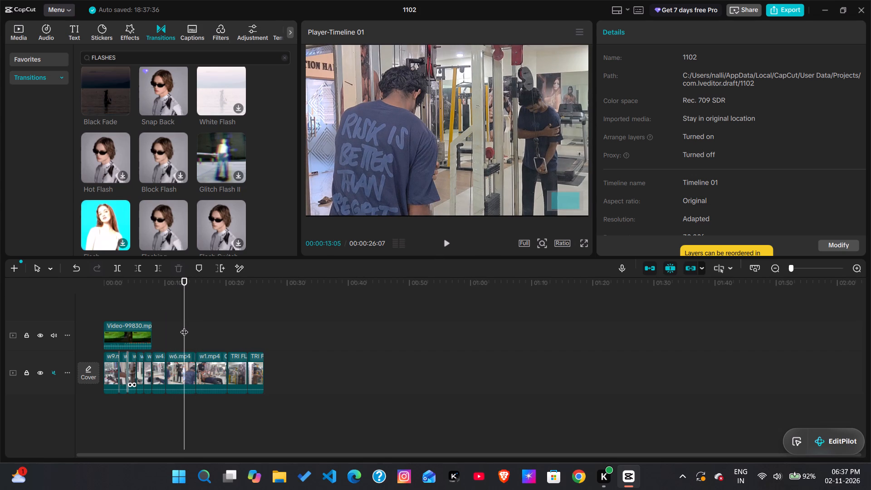
key(space)
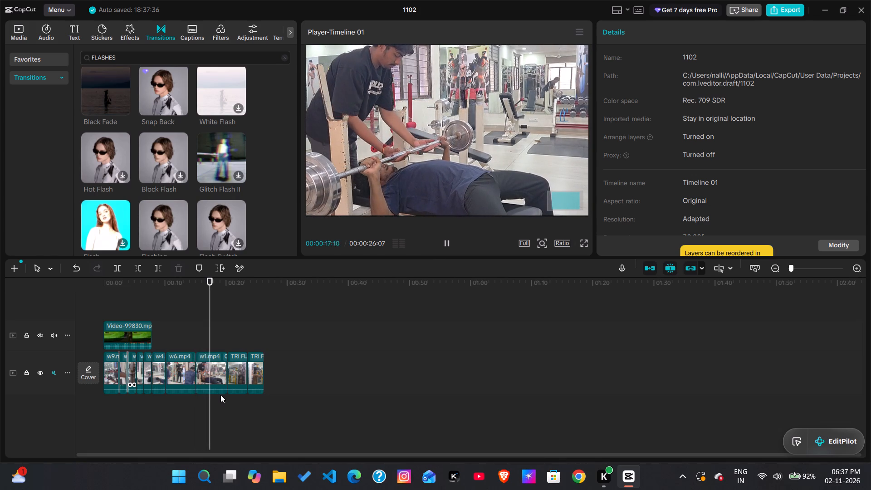
key(space)
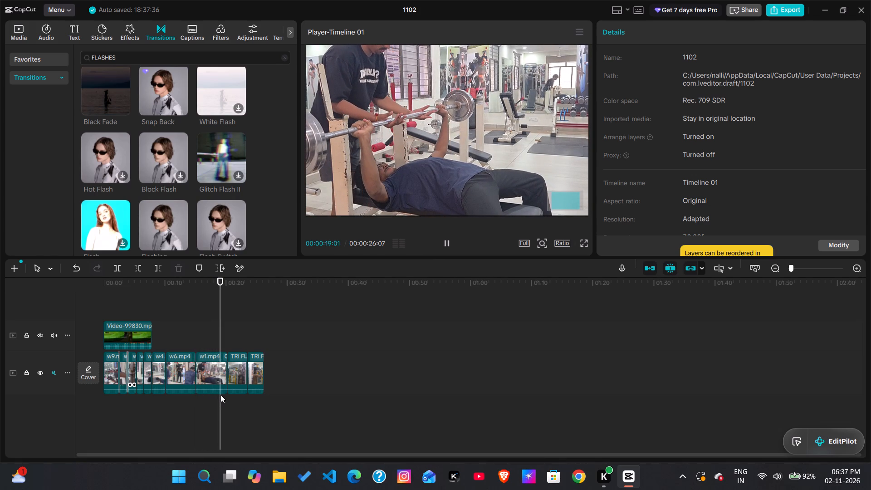
click(184, 367)
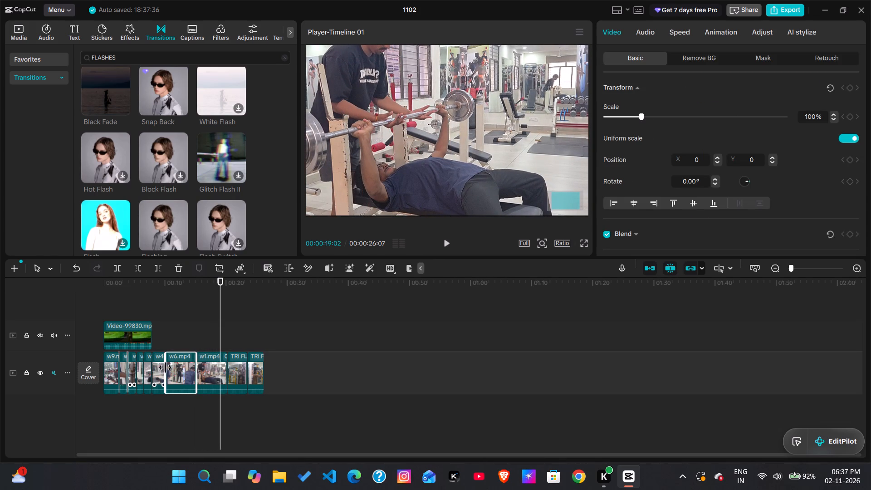
click(165, 367)
drag(165, 367, 170, 367)
click(174, 367)
Play the flexing footage in the TRI FL clips, and step back through it to 00:00:22:05.
key(space)
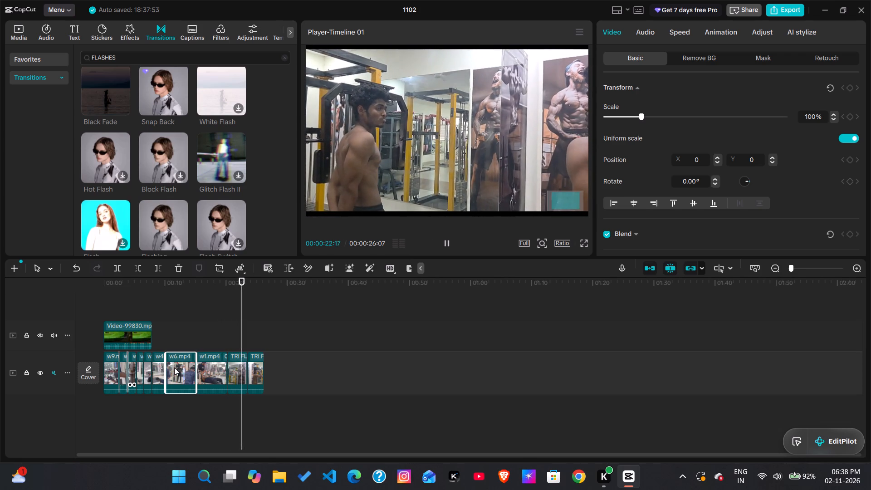
key(space)
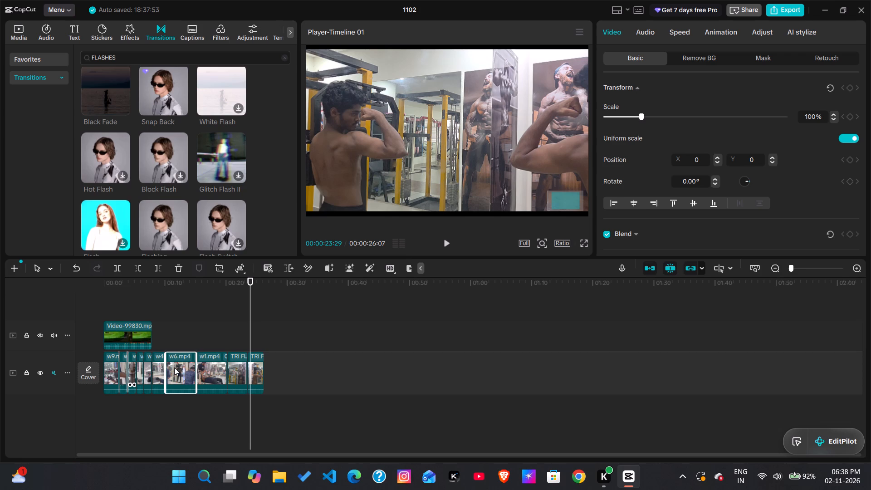
key(Left)
key(Left)
key(Left)
key(Left)
key(Left)
key(Left)
key(Left)
key(Left)
key(Left)
key(Left)
key(Left)
key(Left)
key(Left)
key(Left)
key(Left)
key(Left)
key(Left)
key(Left)
key(Left)
key(Left)
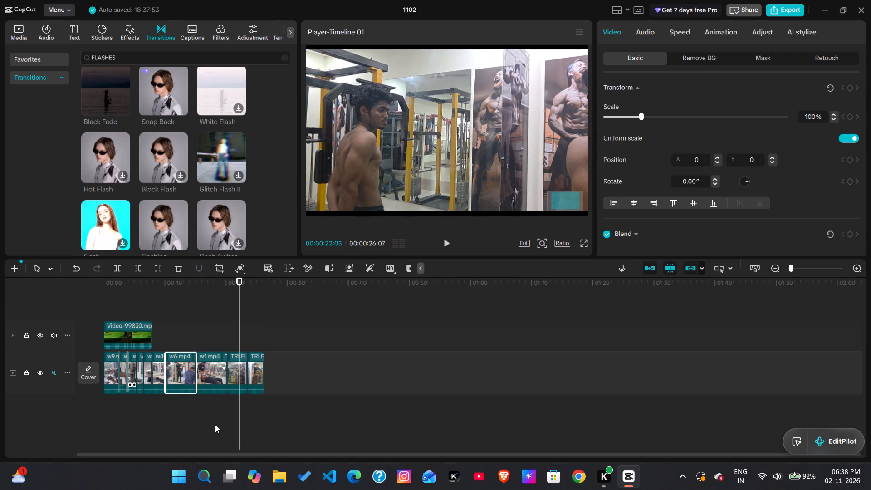
Trim about 3.8 seconds off the end of w6.mp4, keeping only about its first second.
click(214, 362)
click(189, 366)
drag(196, 367, 176, 370)
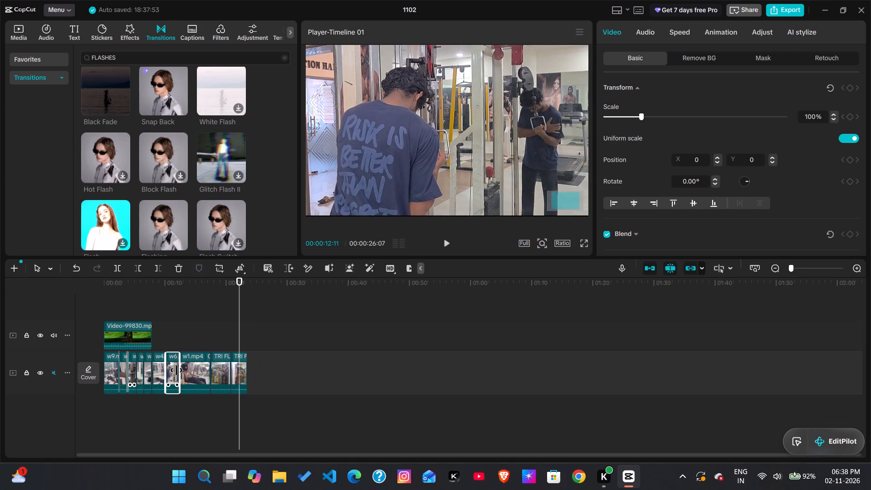
drag(176, 370, 176, 372)
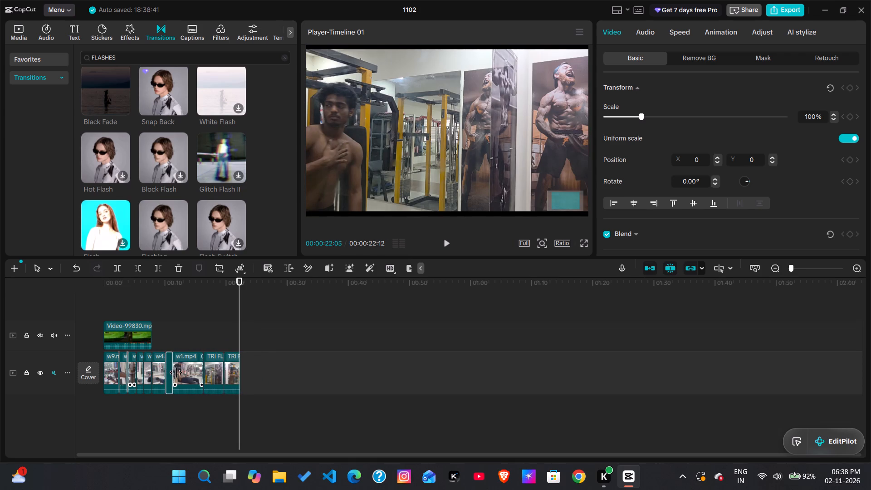
Trim about 0.7 seconds off the start of w1.mp4.
drag(176, 372, 178, 373)
click(169, 371)
drag(173, 373, 178, 373)
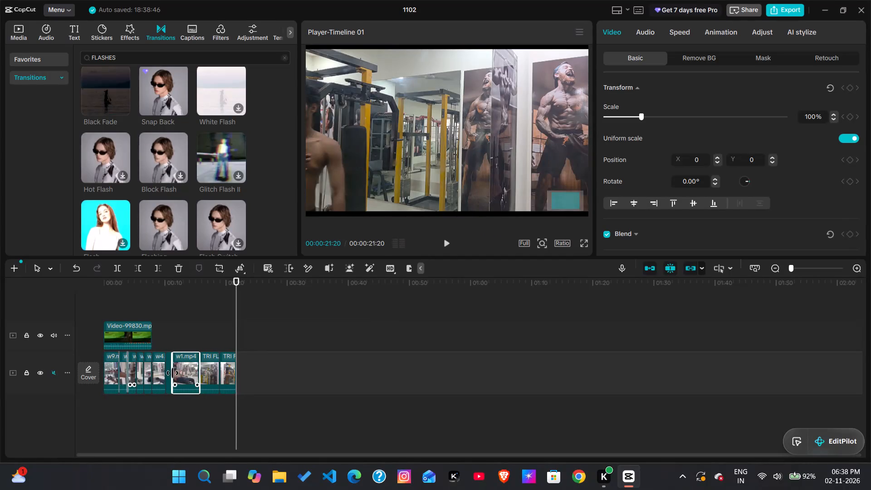
Play the bench press footage in w1.mp4 and trim about 2.6 seconds off its end, keeping roughly its first two seconds.
click(169, 372)
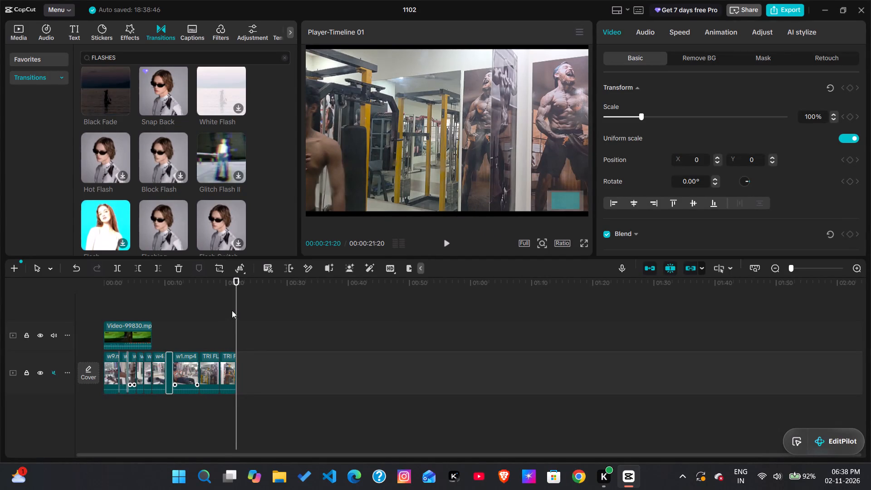
click(237, 309)
drag(237, 309, 163, 314)
key(space)
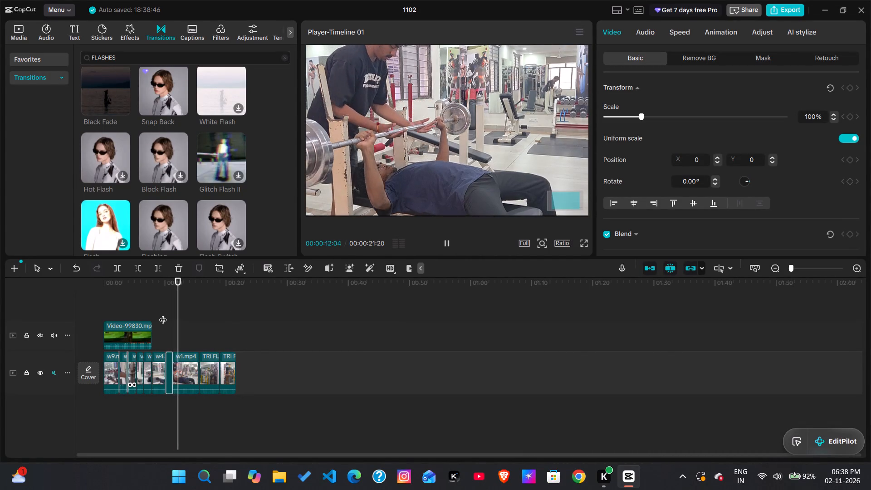
click(188, 364)
key(space)
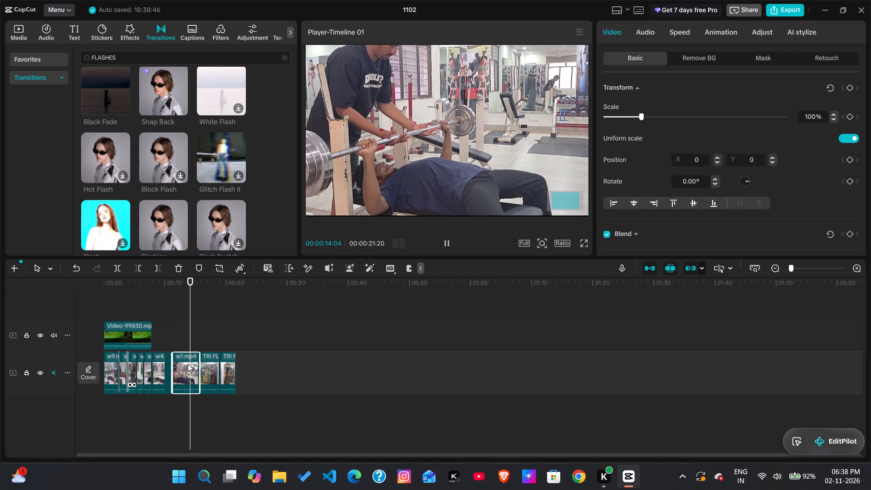
drag(199, 371, 183, 370)
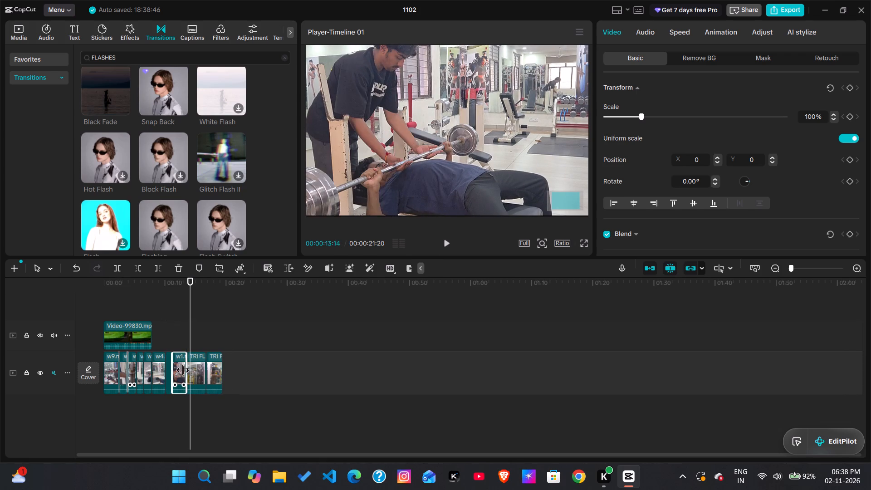
drag(183, 370, 181, 369)
Trim the first TRI FL clip after w1.mp4 by about 0.9 seconds at its end and about 0.9 seconds at its start.
drag(190, 314, 202, 322)
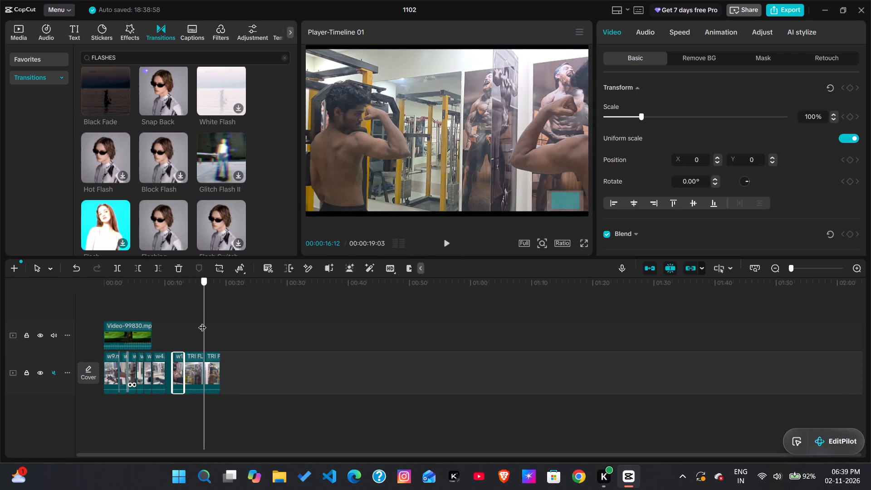
drag(202, 322, 198, 328)
click(194, 360)
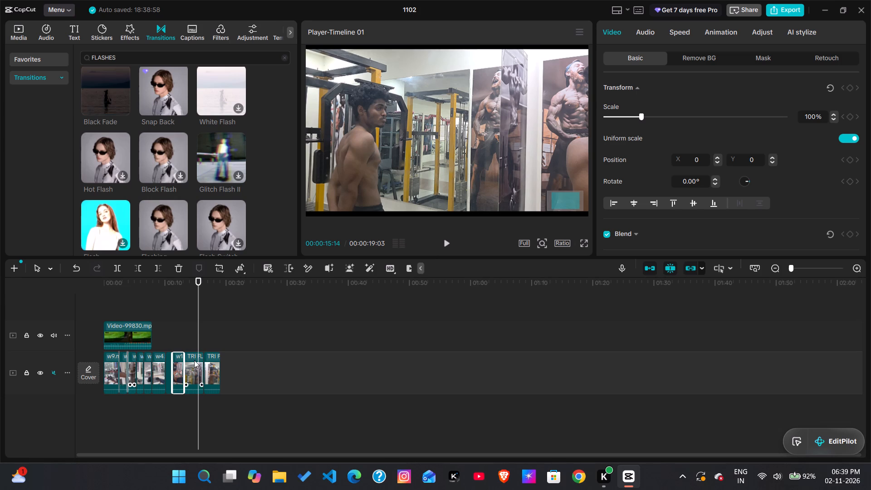
click(194, 360)
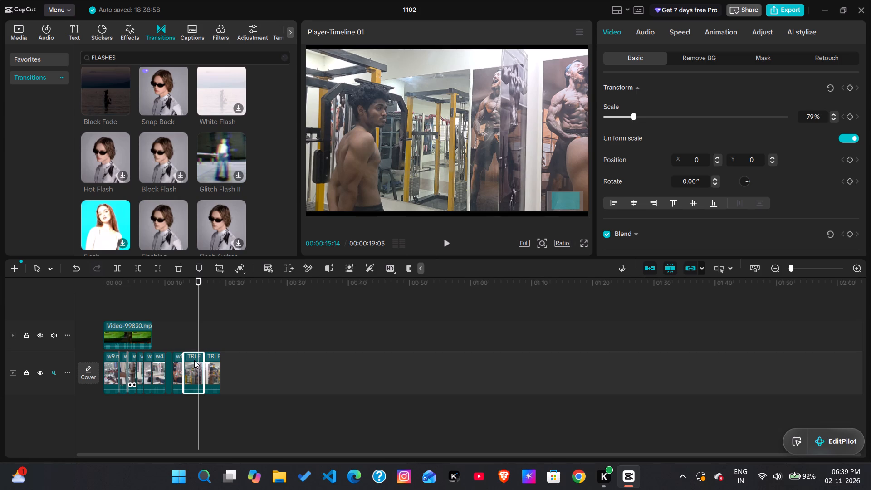
drag(205, 372, 199, 372)
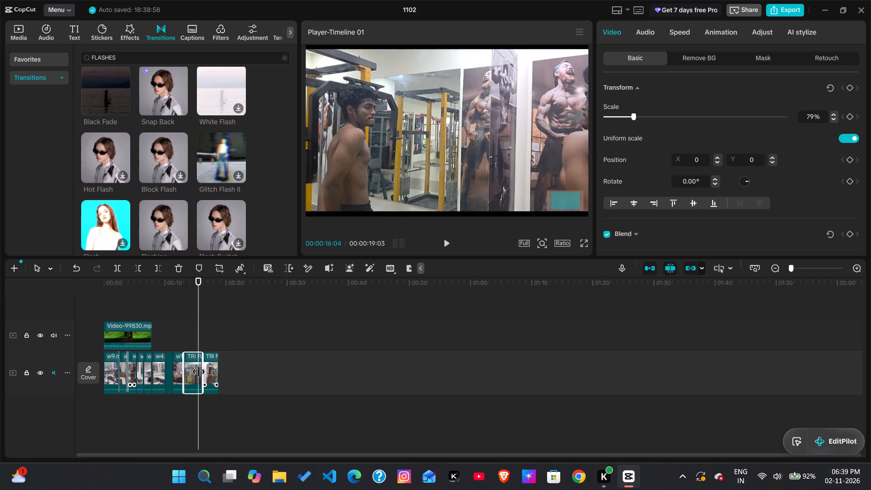
drag(199, 372, 191, 370)
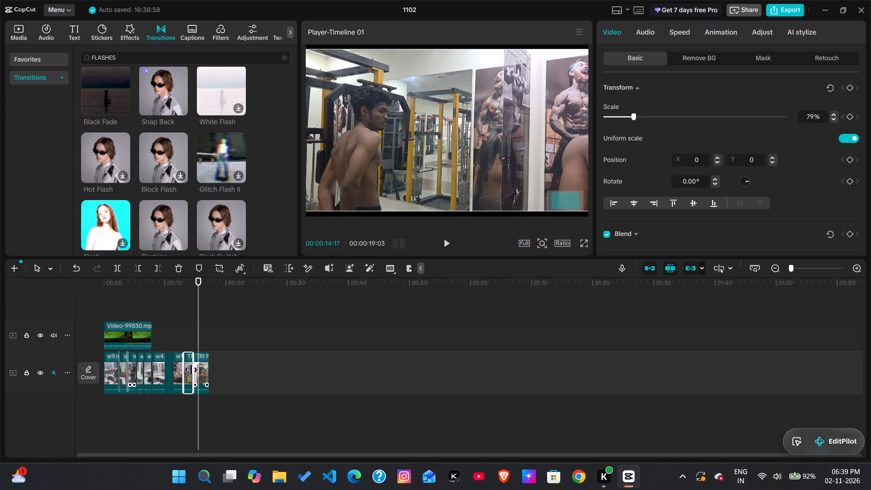
drag(191, 370, 197, 368)
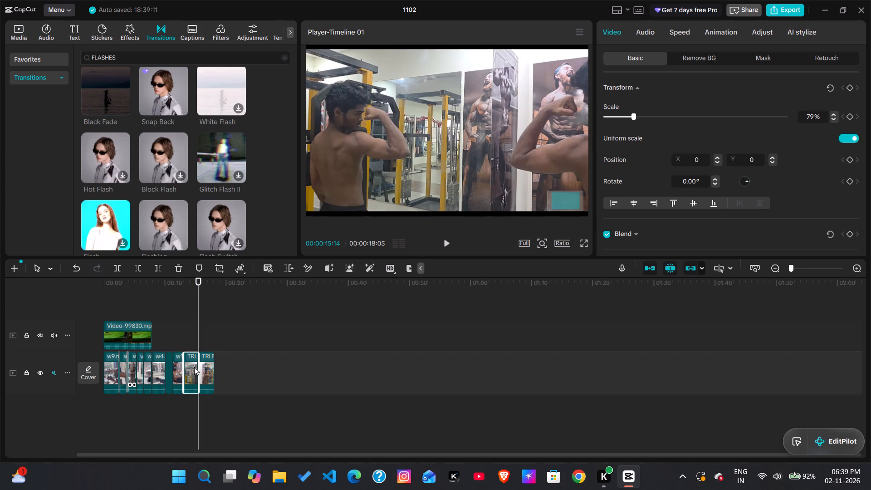
drag(183, 366, 190, 365)
Play the edited sequence from 00:00:00:00 to about 00:00:06:12, pausing repeatedly to check the clip cuts against the Video-99830.mp4 audio.
drag(198, 332, 174, 331)
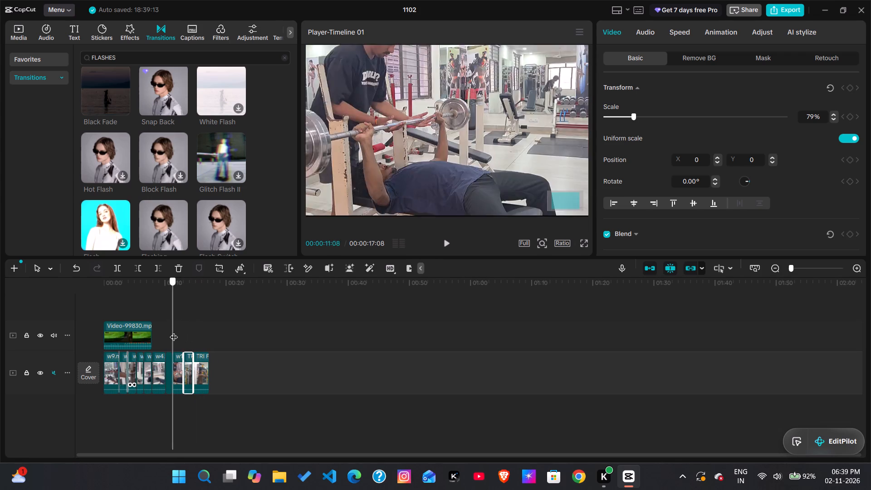
drag(174, 331, 90, 335)
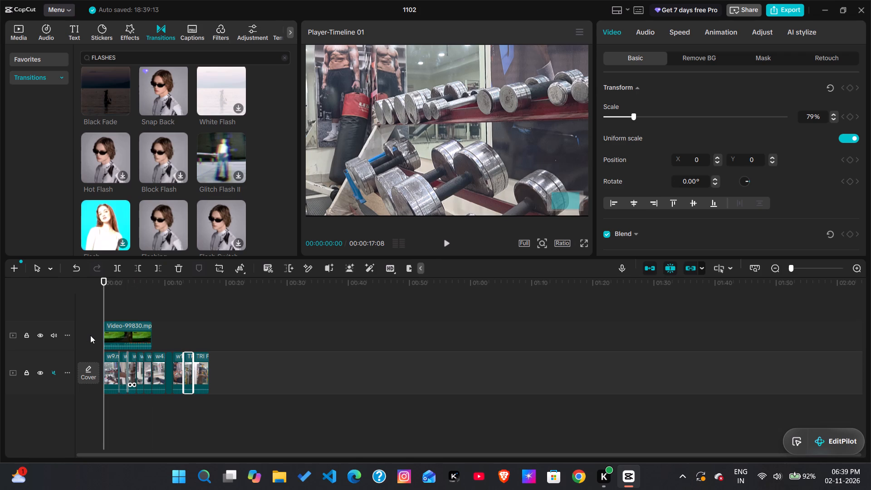
key(space)
key(space)
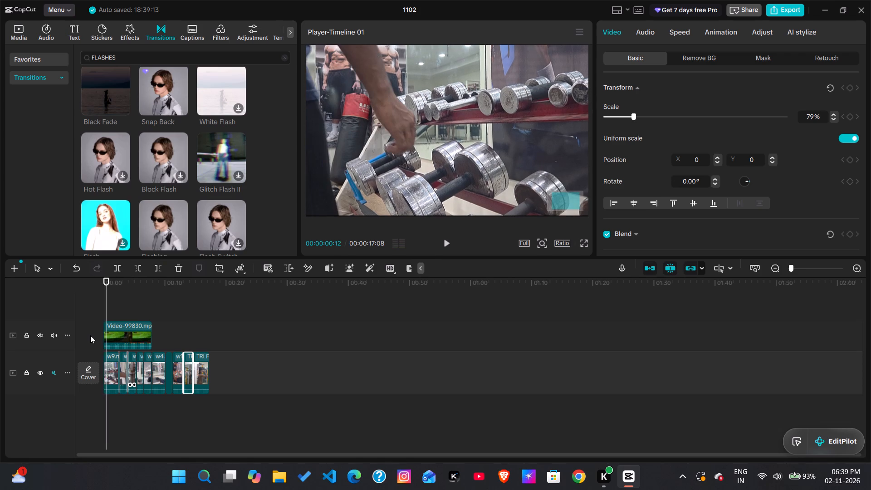
key(space)
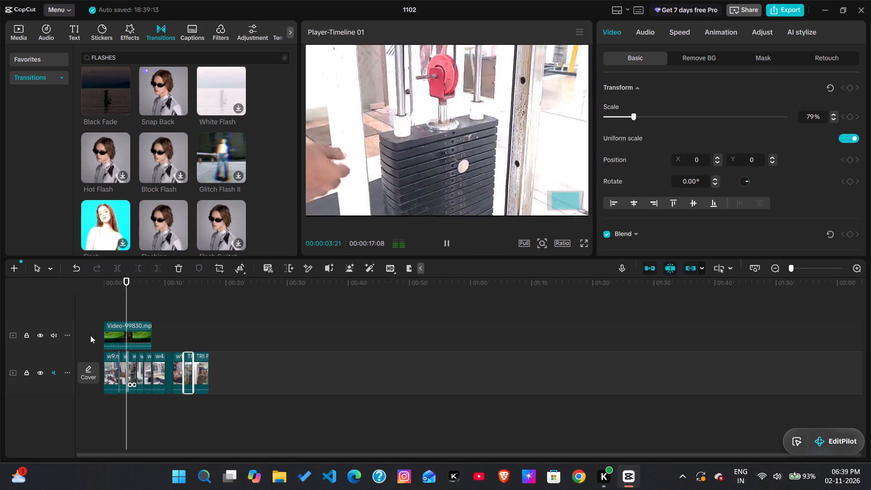
key(space)
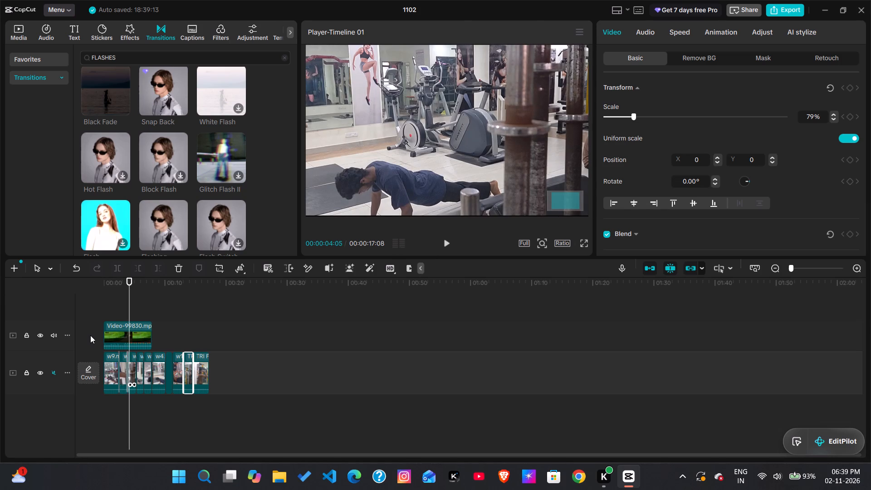
key(space)
key(space)
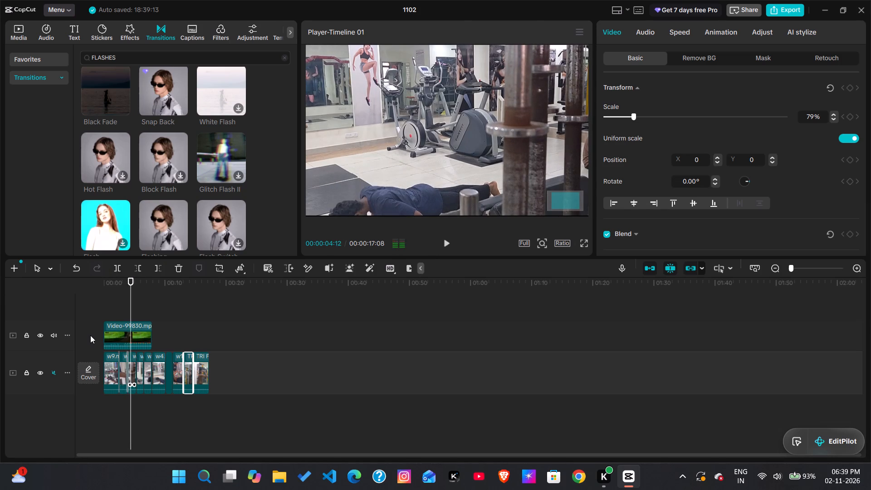
key(space)
key(space)
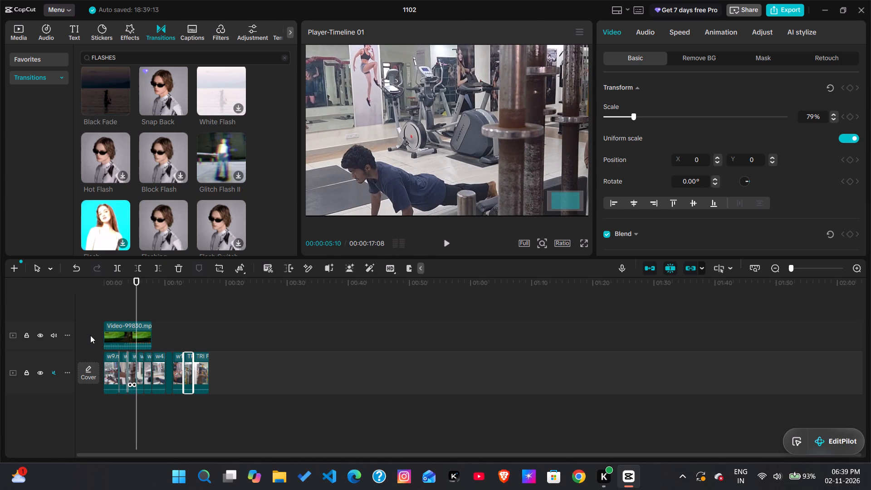
key(space)
key(space)
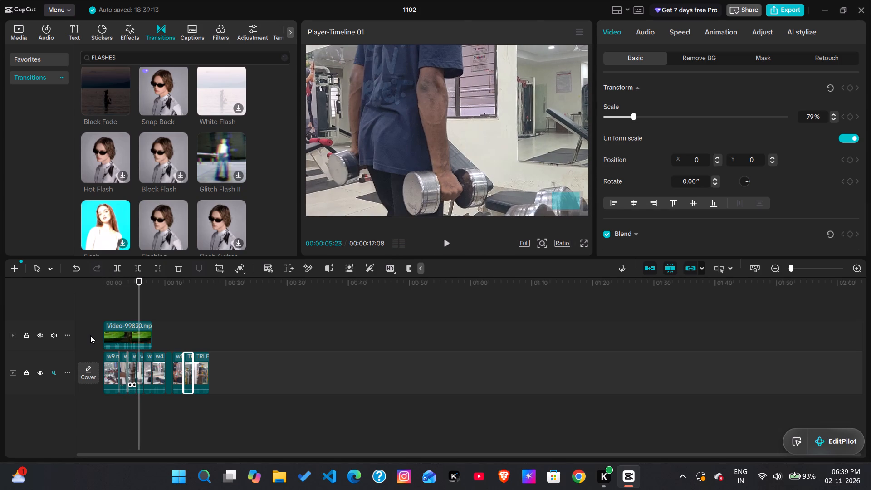
key(space)
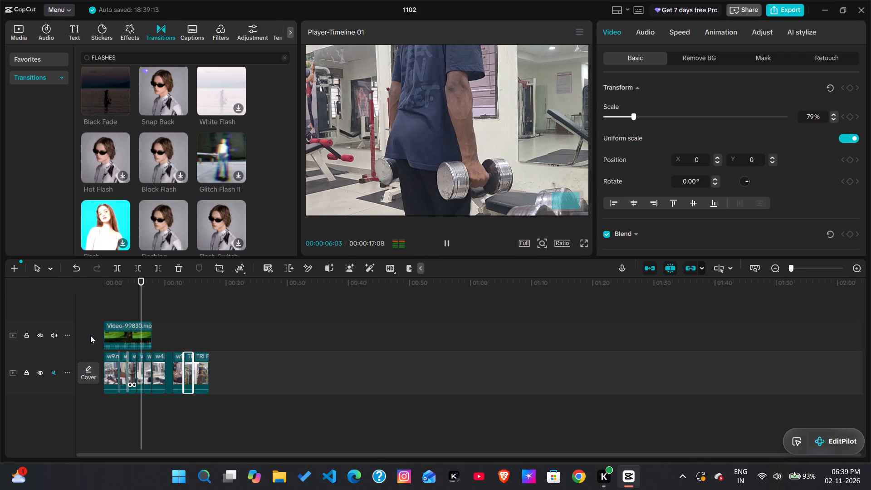
key(space)
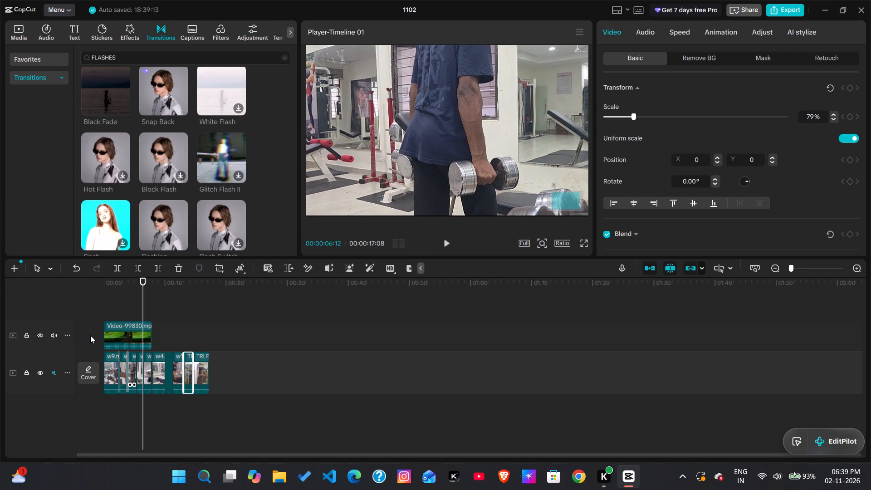
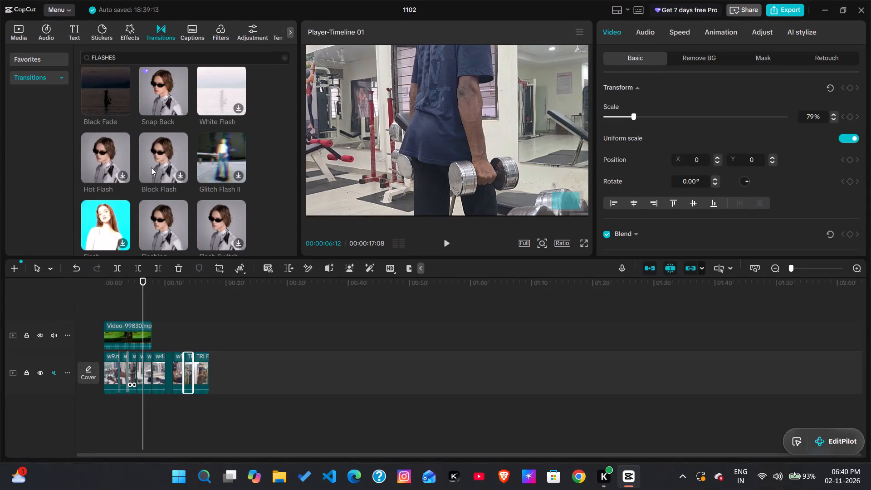
Replay the edited sequence from 00:00:00:00 to about 00:00:05:13, checking the gym clip cuts against the Video-99830.mp4 audio.
drag(145, 307, 125, 306)
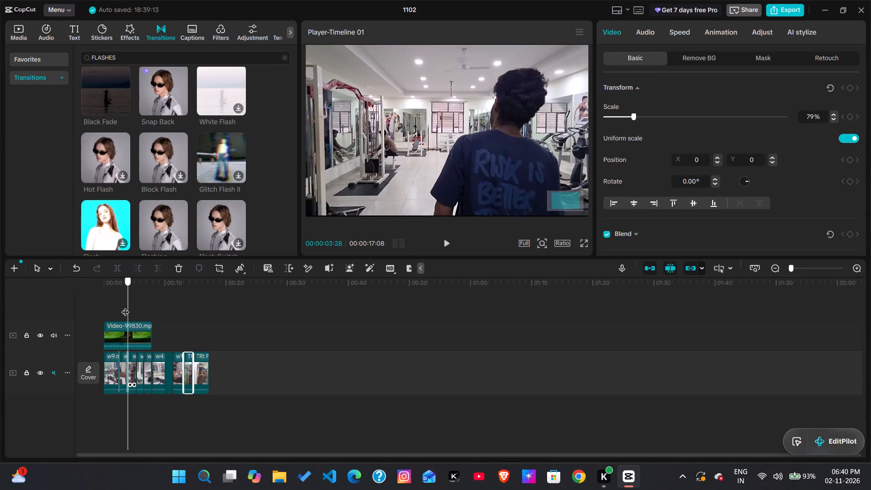
drag(125, 306, 33, 311)
key(space)
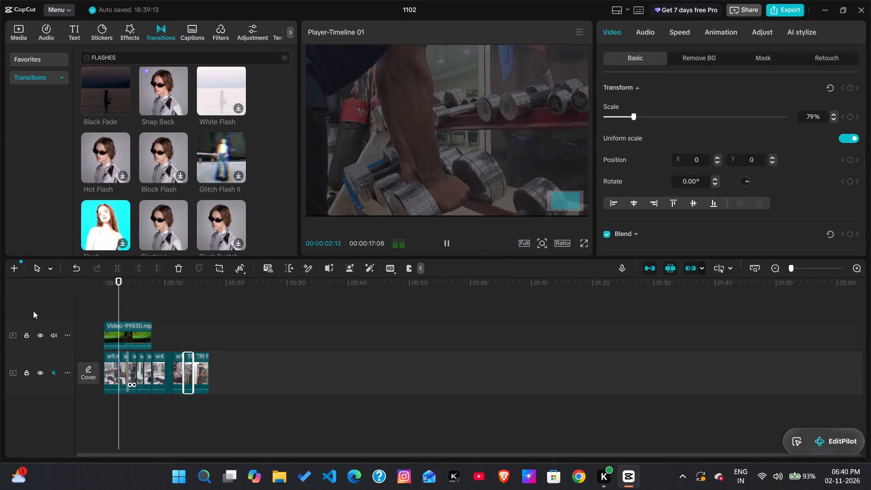
key(space)
key(space)
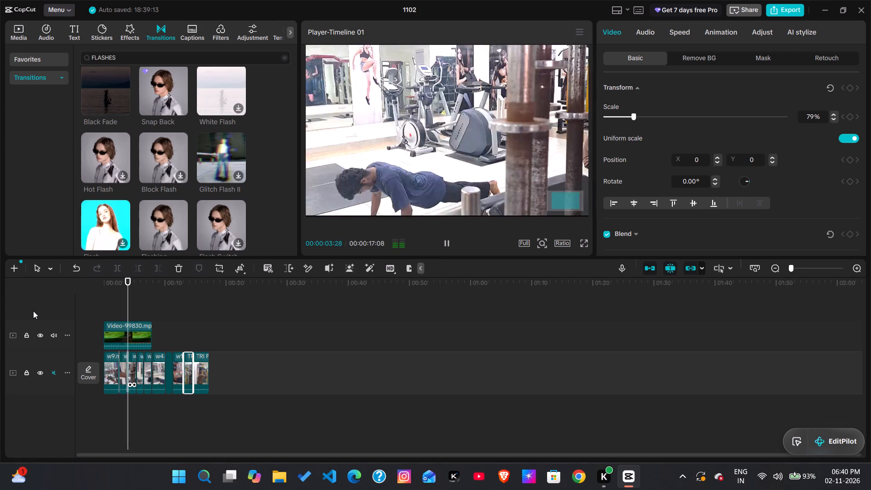
key(space)
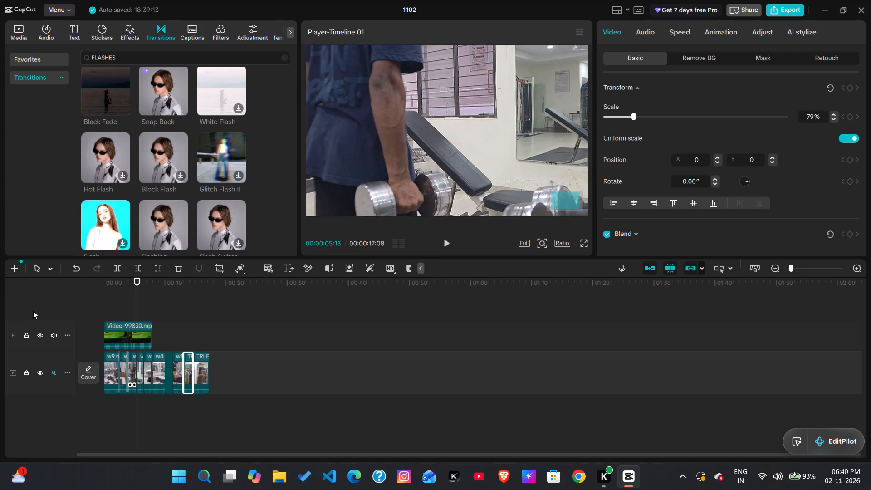
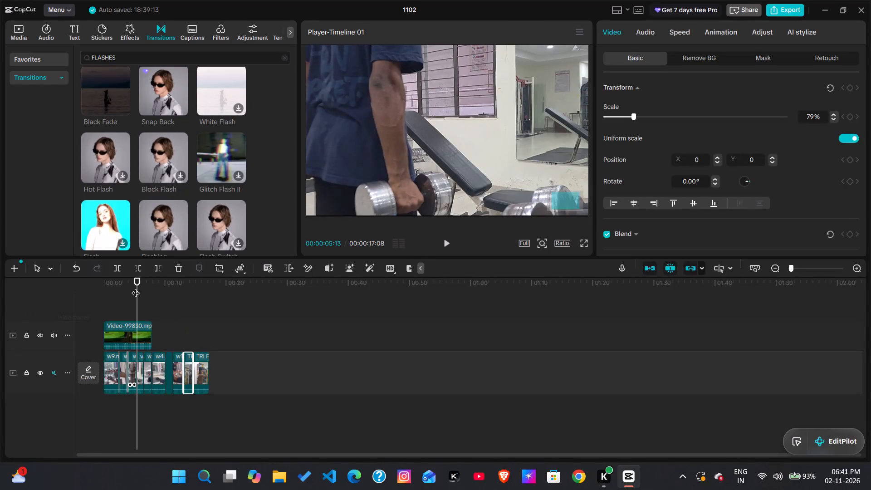
Replay the first two seconds from 00:00:00:00 and inspect the opening w9 dumbbell clip and its start edge.
drag(134, 287, 41, 267)
key(space)
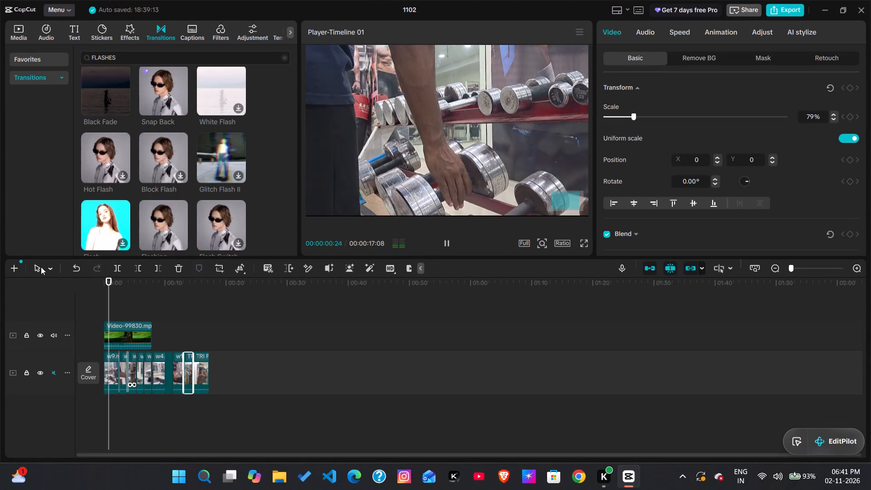
key(space)
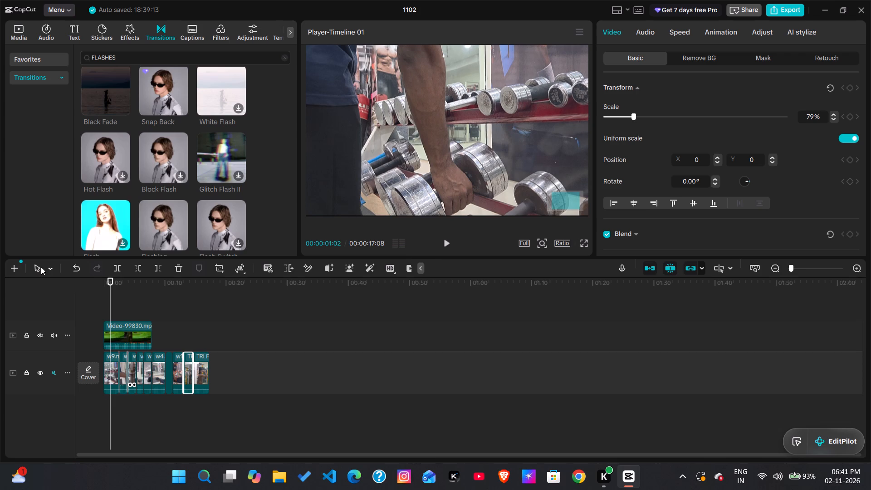
key(space)
key(space)
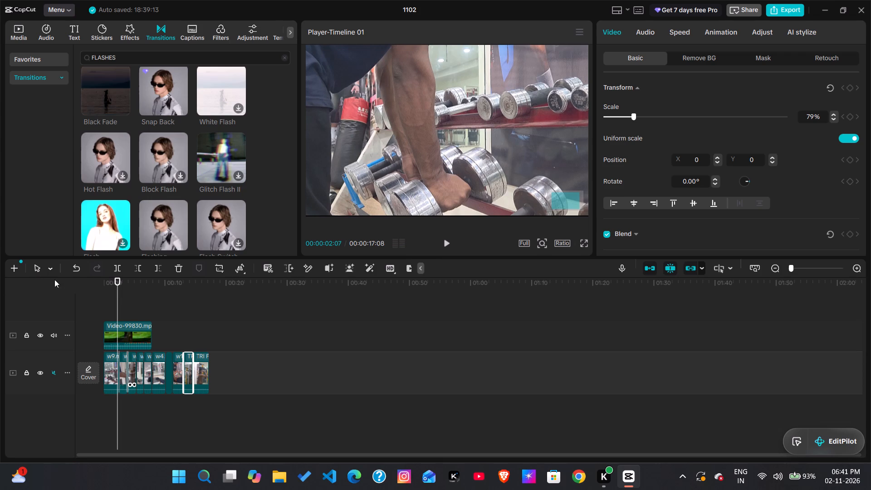
drag(119, 294, 85, 294)
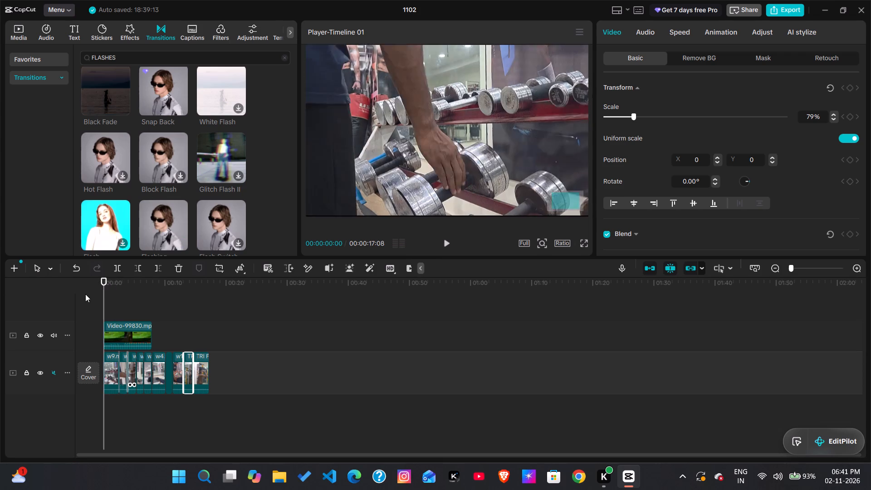
key(space)
key(space)
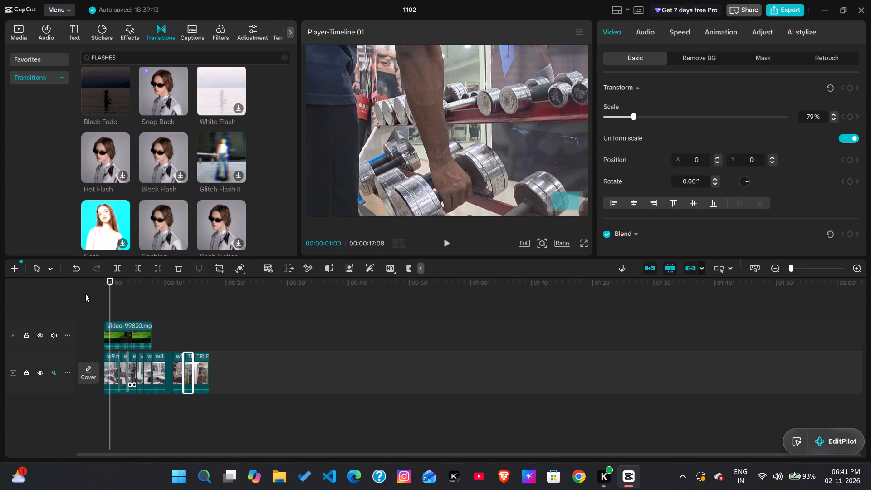
click(113, 364)
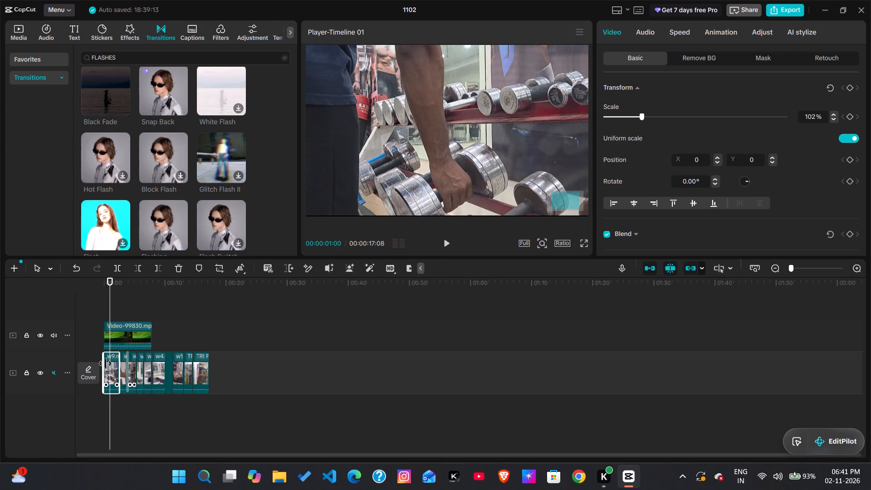
click(103, 363)
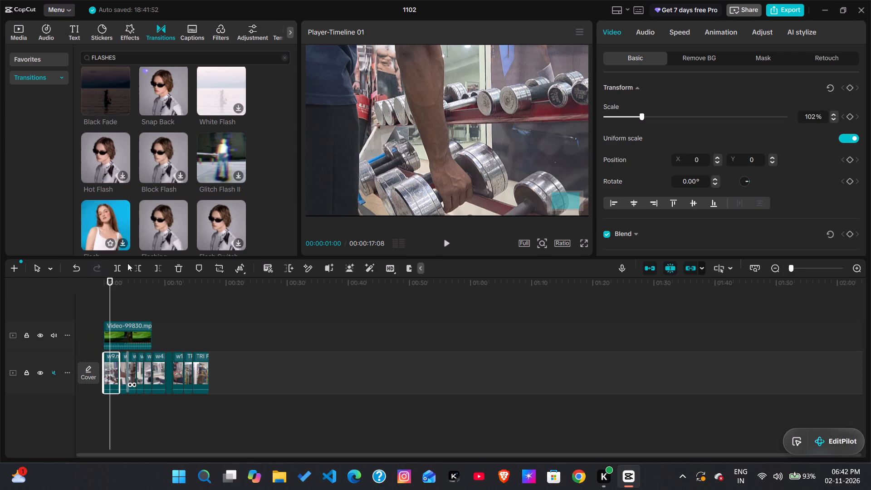
Trim the end of the last TRI clip so the timeline ends at 00:00:16:18.
drag(111, 298, 90, 299)
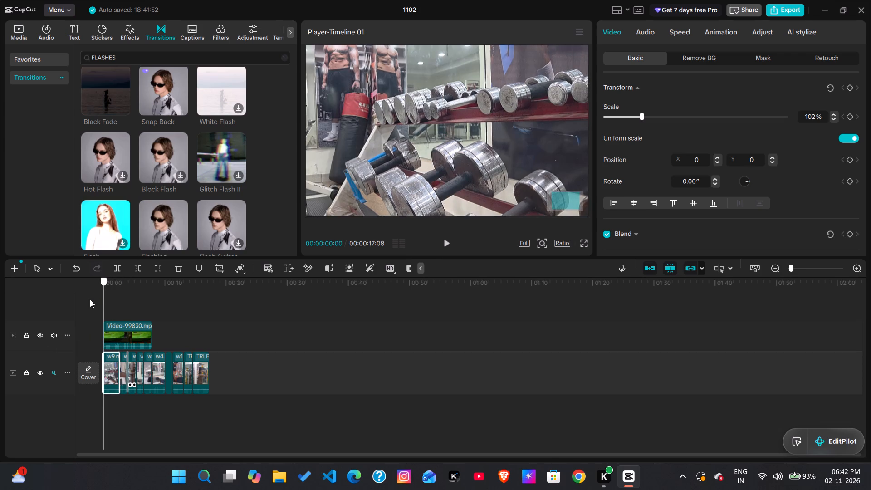
drag(90, 299, 225, 287)
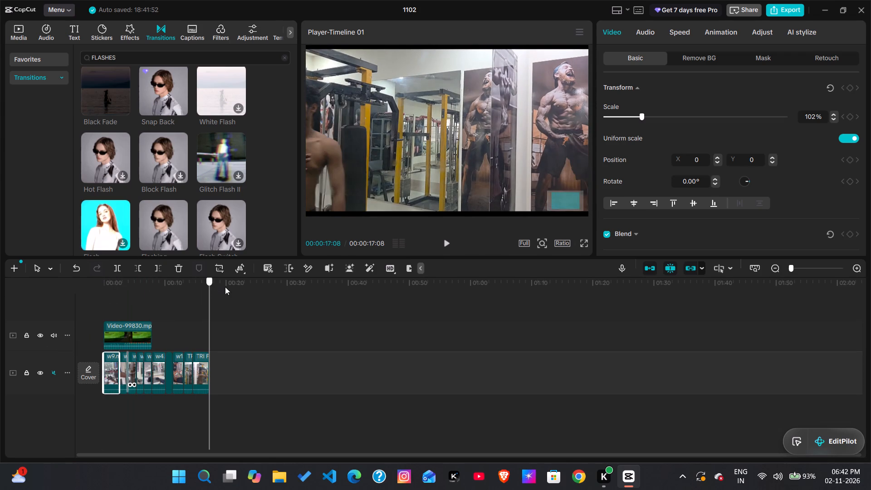
drag(225, 287, 211, 278)
drag(211, 278, 200, 280)
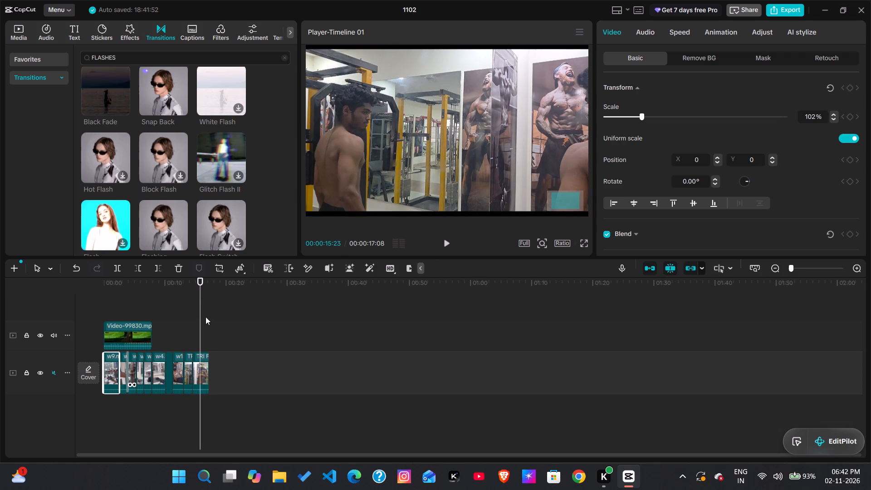
click(205, 359)
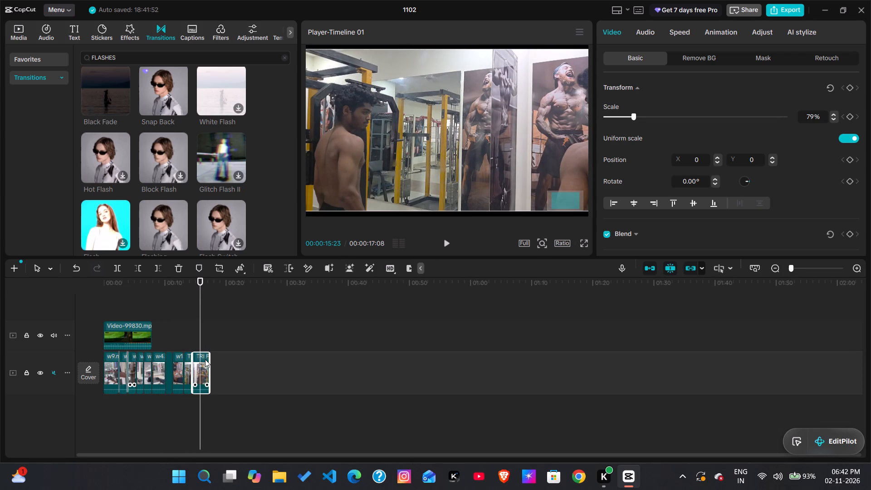
drag(209, 366, 205, 367)
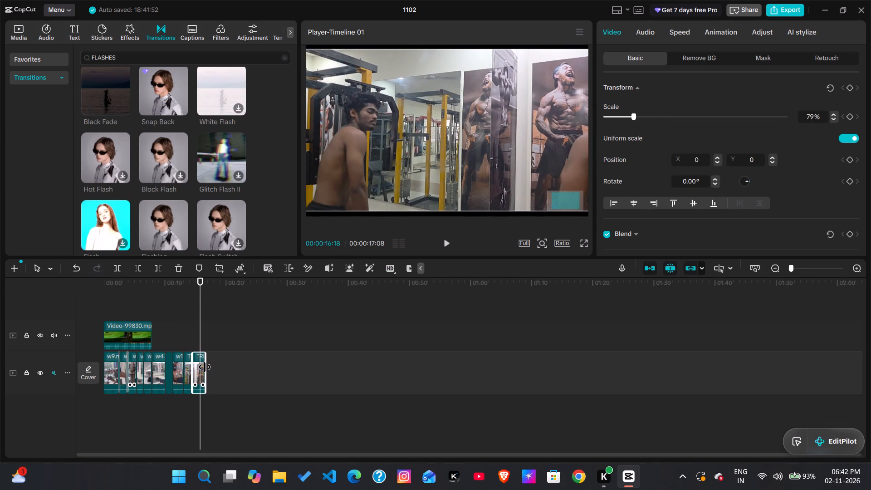
drag(205, 367, 207, 367)
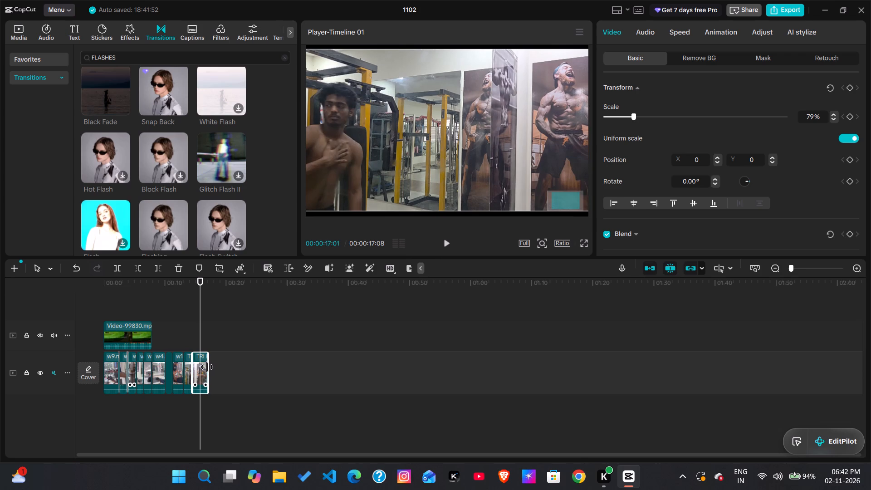
drag(207, 367, 205, 367)
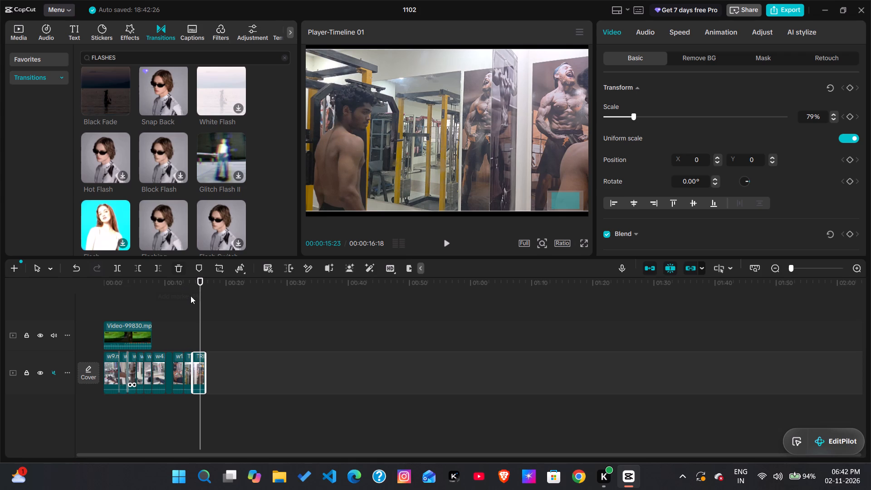
Replay the sequence from 00:00:00:00 to about 00:00:07:05, checking the clip cuts against the Video-99830.mp4 audio.
drag(197, 294, 100, 293)
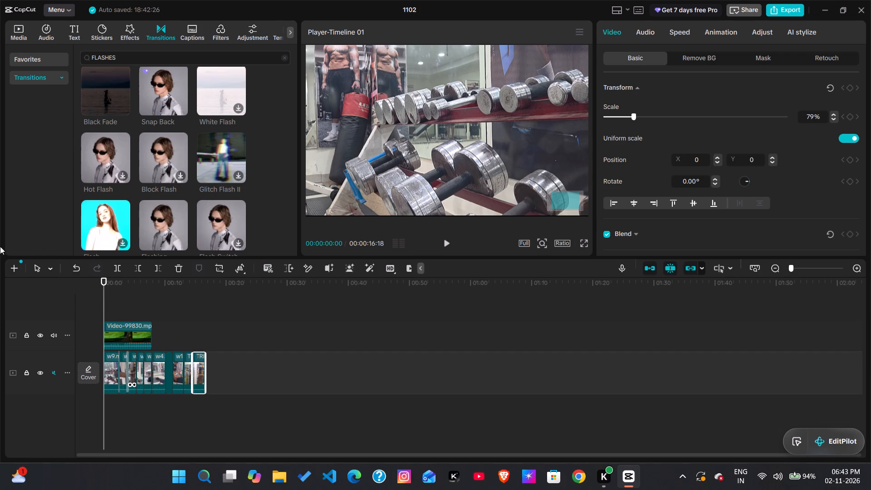
drag(104, 300, 126, 297)
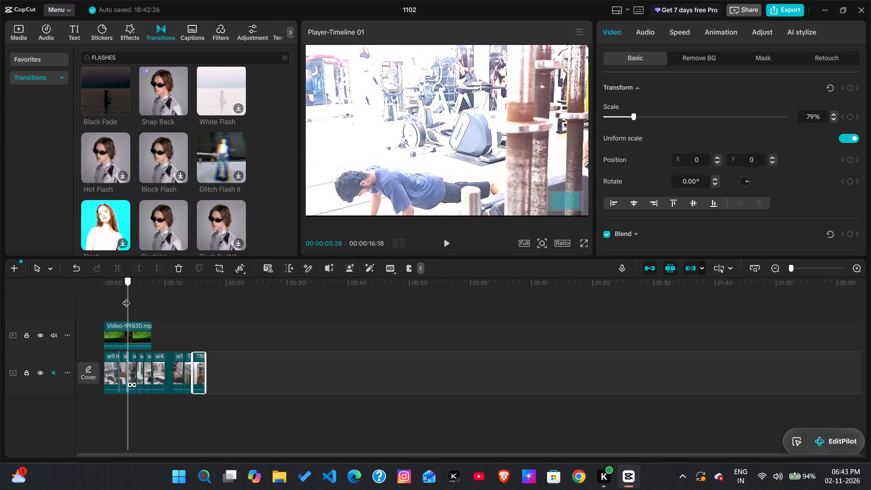
drag(126, 297, 100, 307)
key(space)
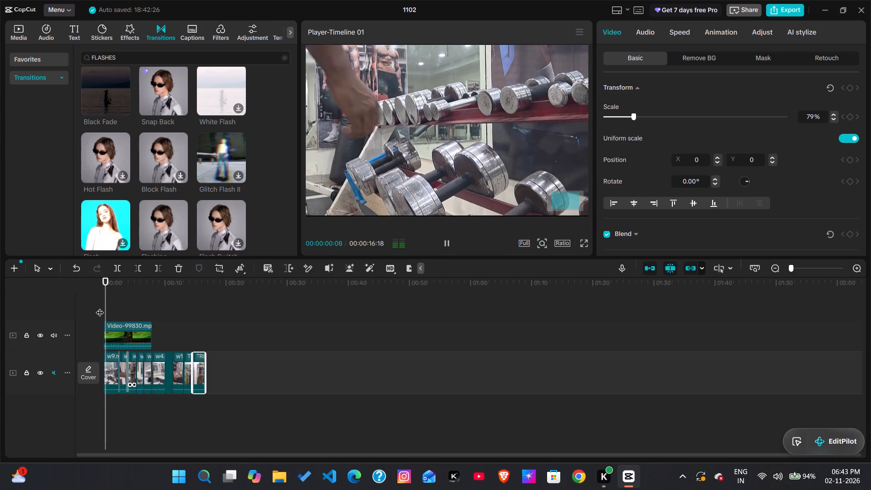
key(space)
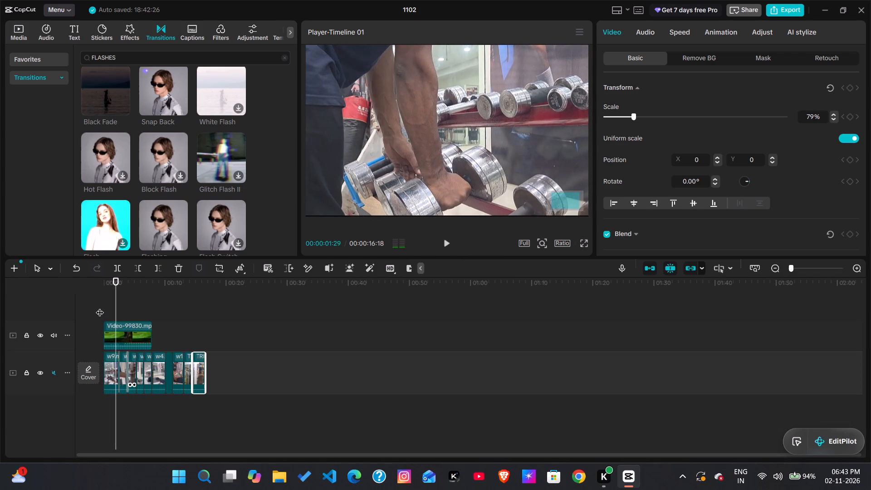
key(space)
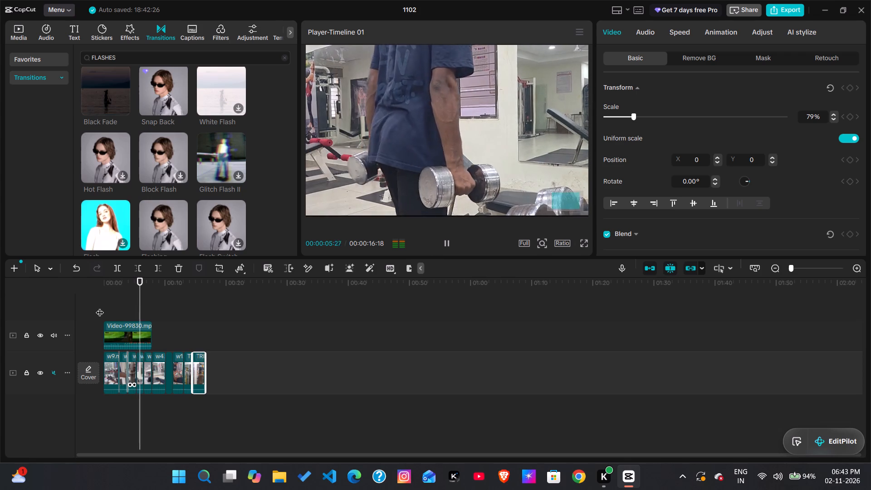
key(space)
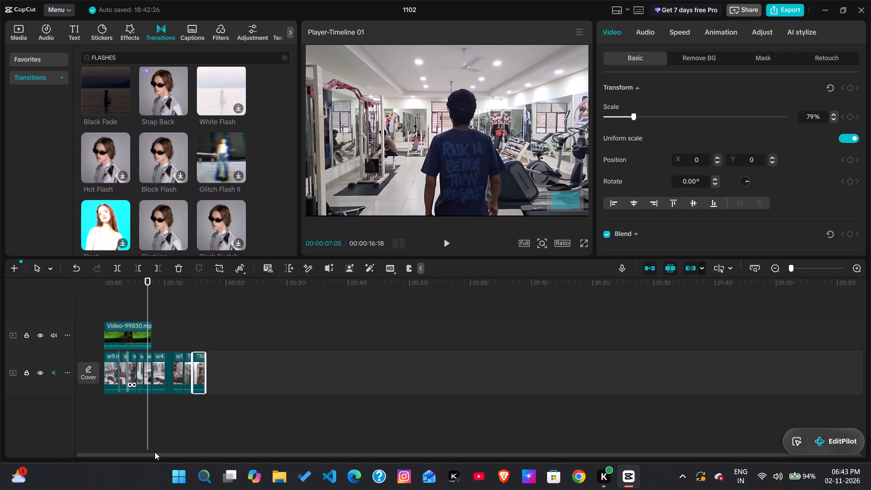
Extend the end of the walking clip just before w4 by one frame and play on to 00:00:07:16.
click(147, 358)
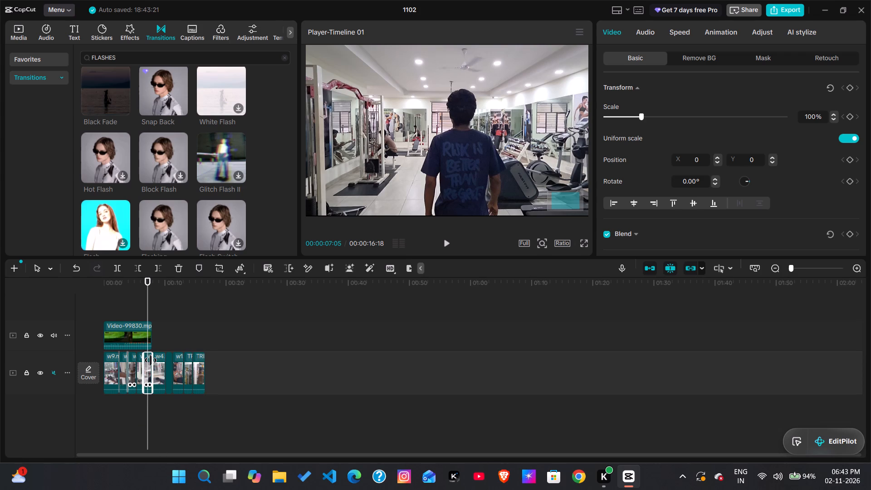
click(151, 360)
key(space)
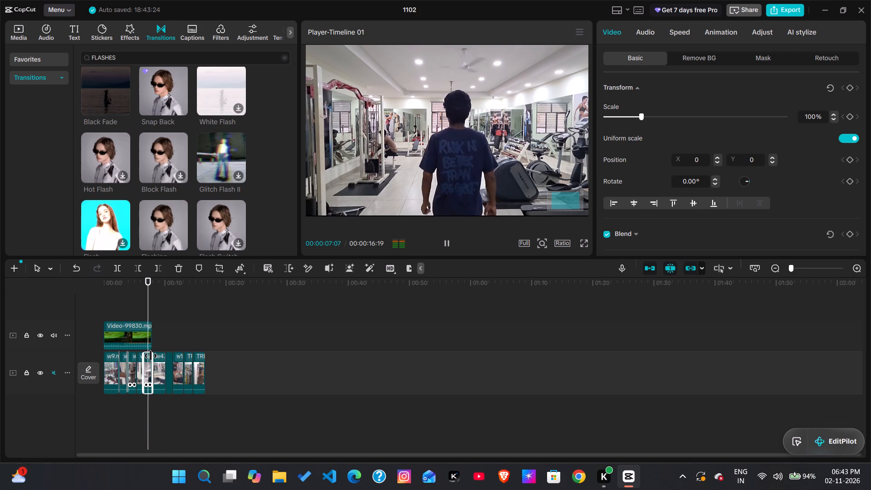
key(space)
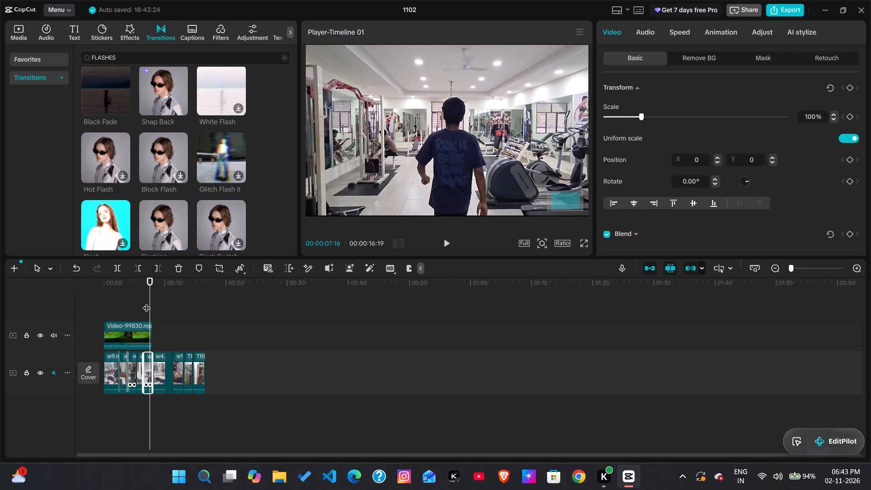
Trim about one second off the end of the w4 push-up clip, bringing the timeline end to 00:00:15:18.
drag(147, 302, 156, 319)
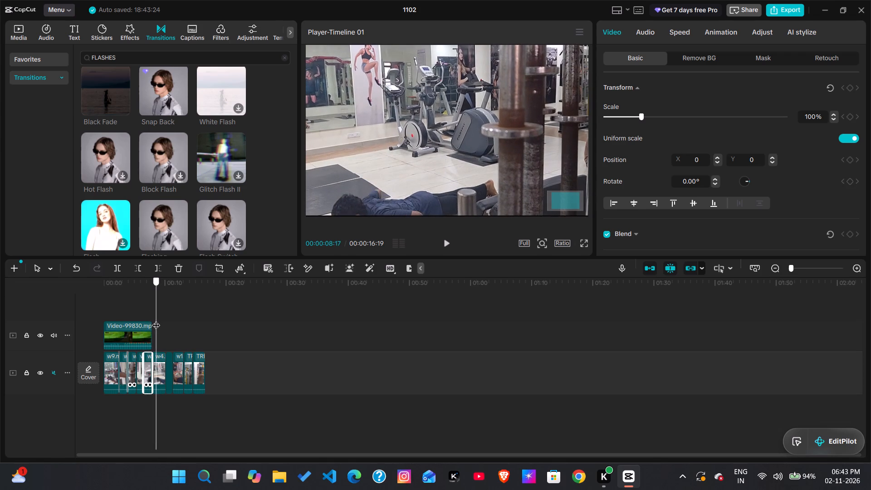
click(159, 362)
click(163, 363)
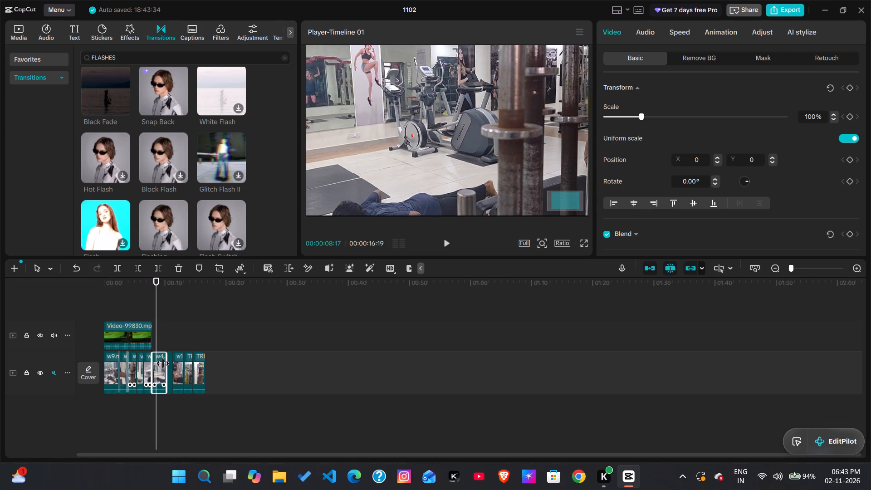
click(168, 371)
drag(167, 371, 161, 372)
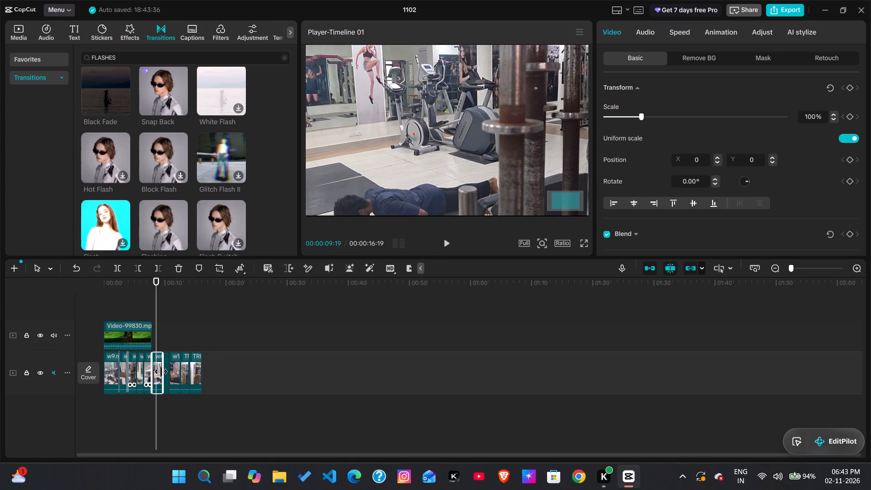
drag(161, 372, 158, 372)
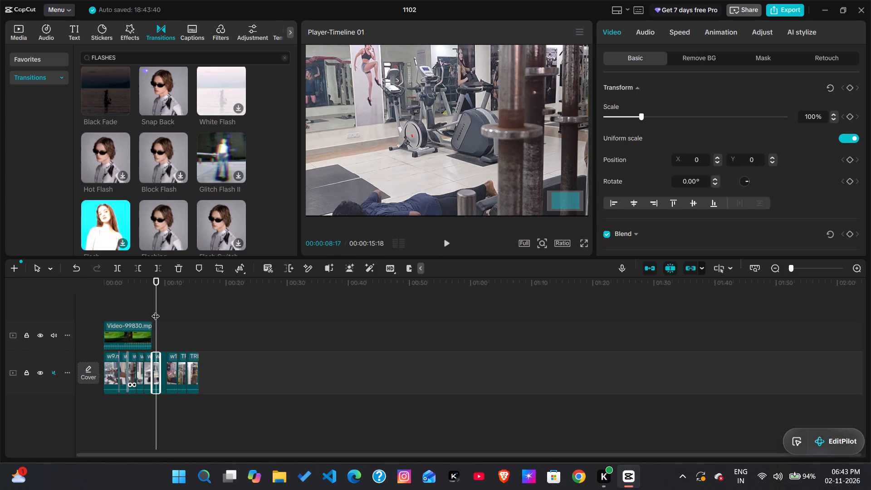
Replay the sequence in short bursts from 00:00:00:00 to 00:00:11:16, checking the cuts through the bench-press clip.
drag(156, 309, 124, 322)
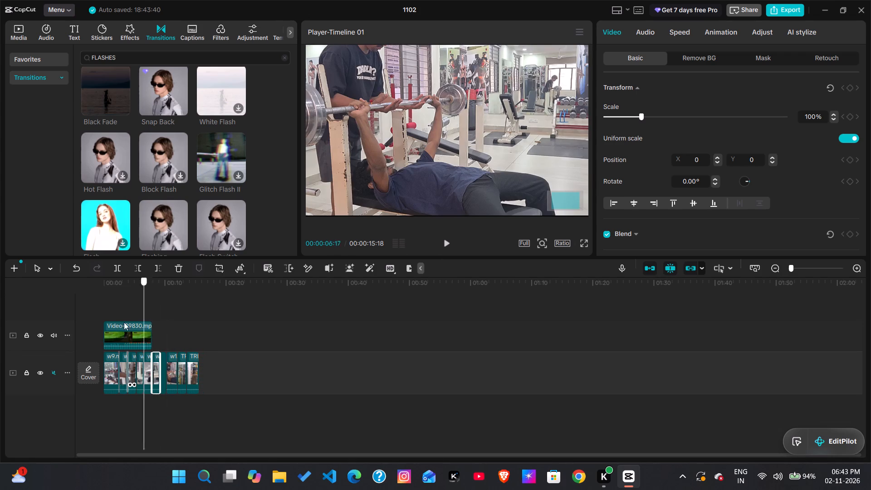
drag(124, 322, 40, 321)
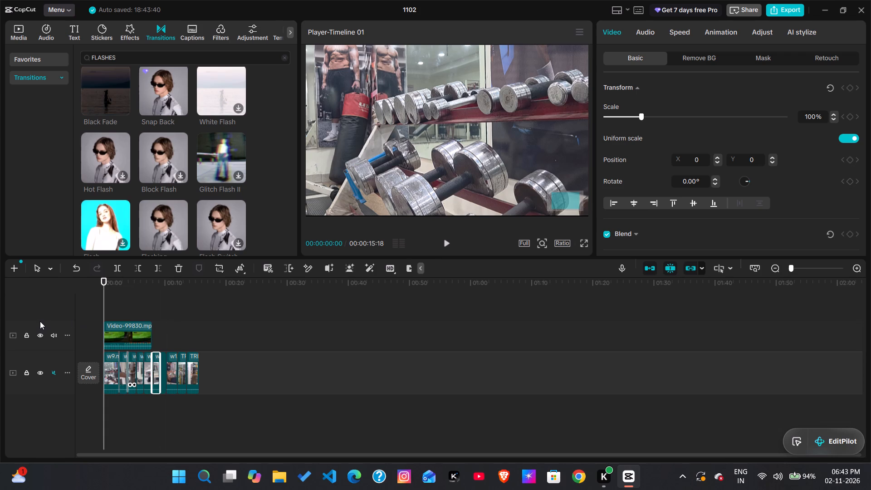
key(space)
key(space)
key(space)
key(space)
key(space)
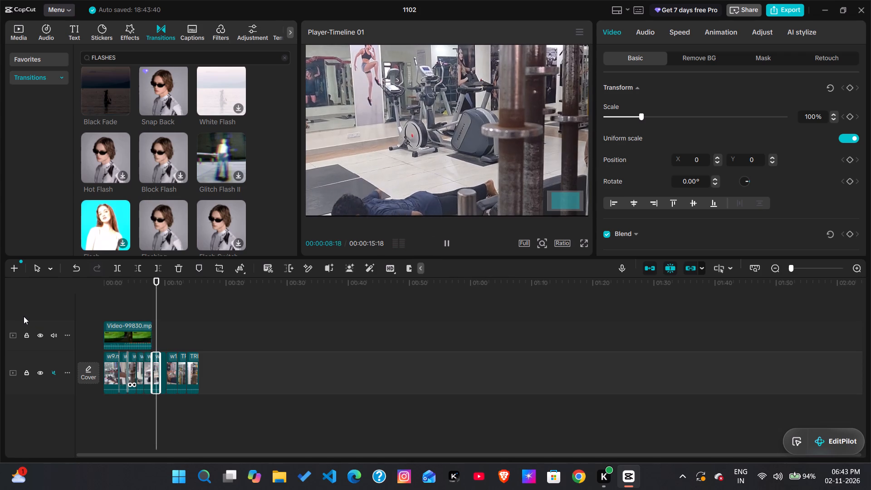
key(space)
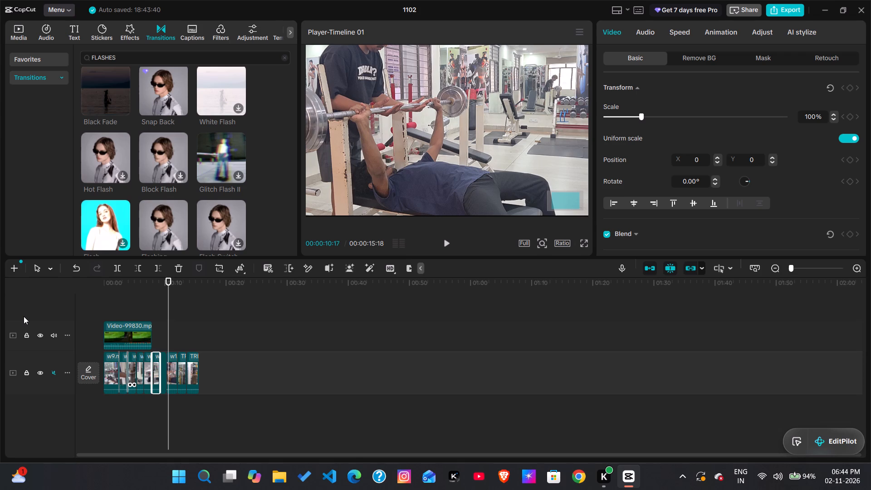
key(space)
key(space)
key(space)
key(space)
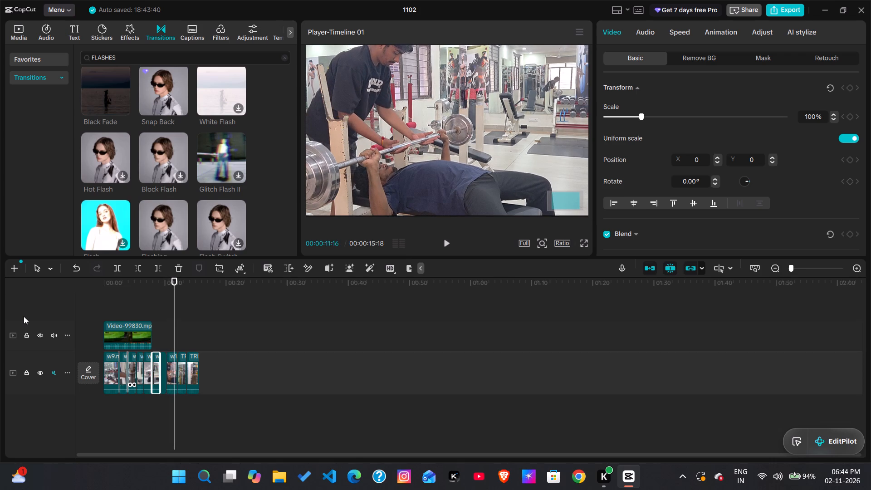
Trim the end of the bench-press clip back to 00:00:11:16, bringing the timeline end to 00:00:15:01.
click(175, 368)
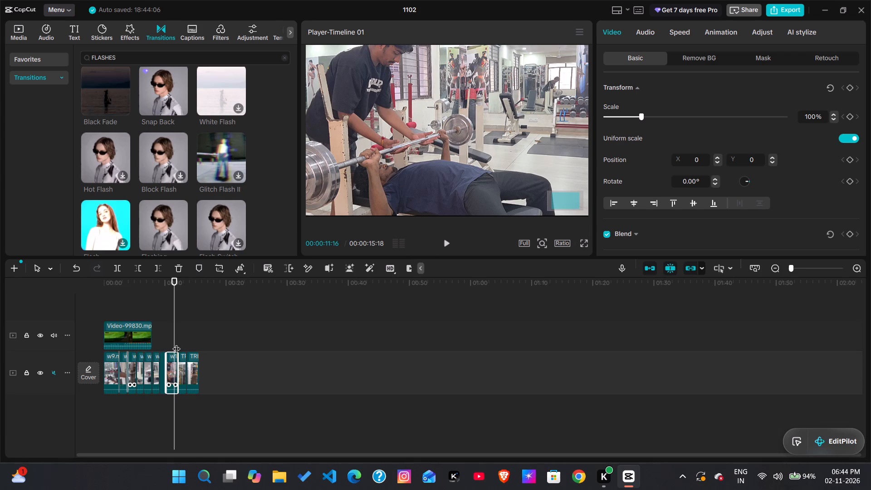
click(177, 355)
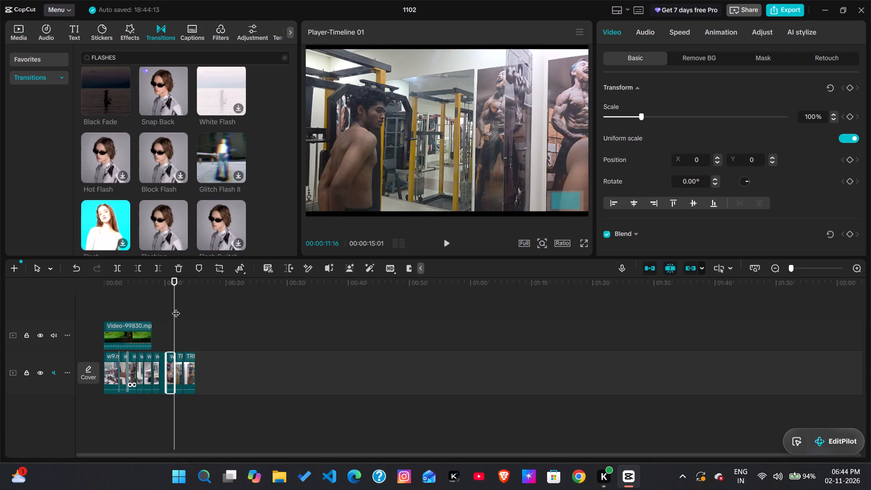
Scrub and play the posing clips after the bench-press clip up to about 00:00:12:28 to check where the action starts.
drag(175, 304, 185, 316)
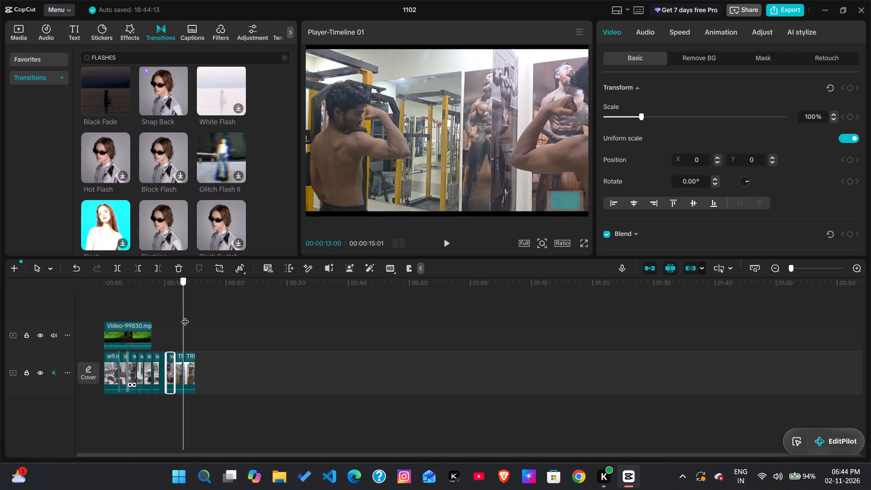
drag(185, 316, 172, 326)
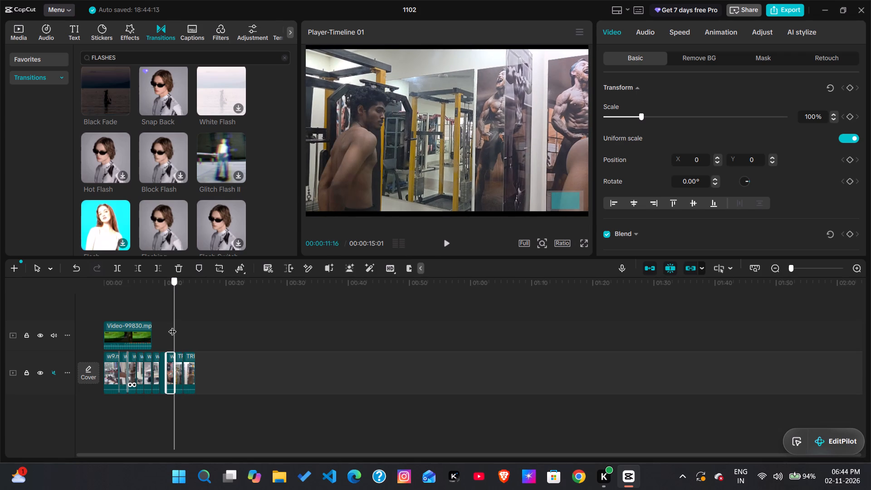
drag(172, 326, 173, 328)
drag(174, 323, 132, 340)
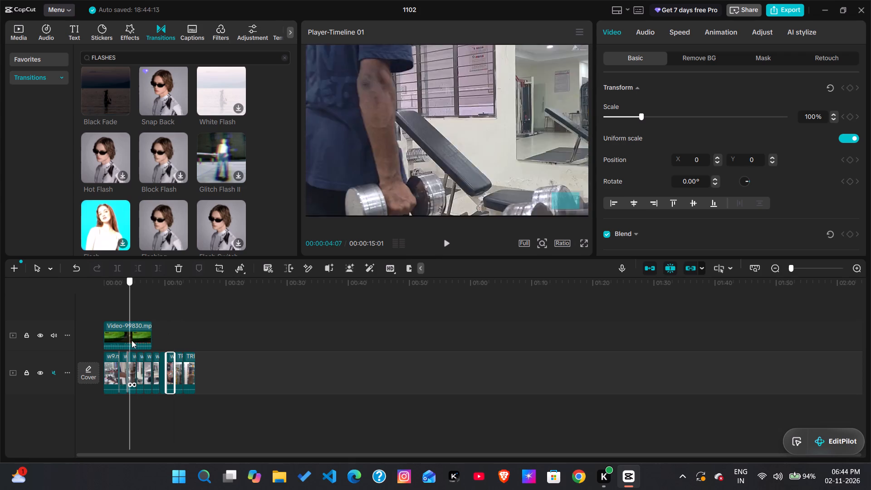
drag(132, 340, 184, 355)
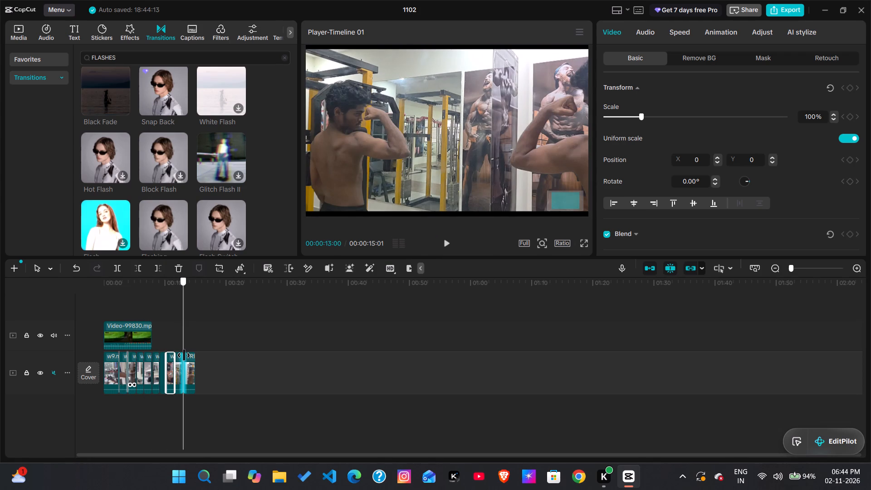
drag(184, 355, 180, 352)
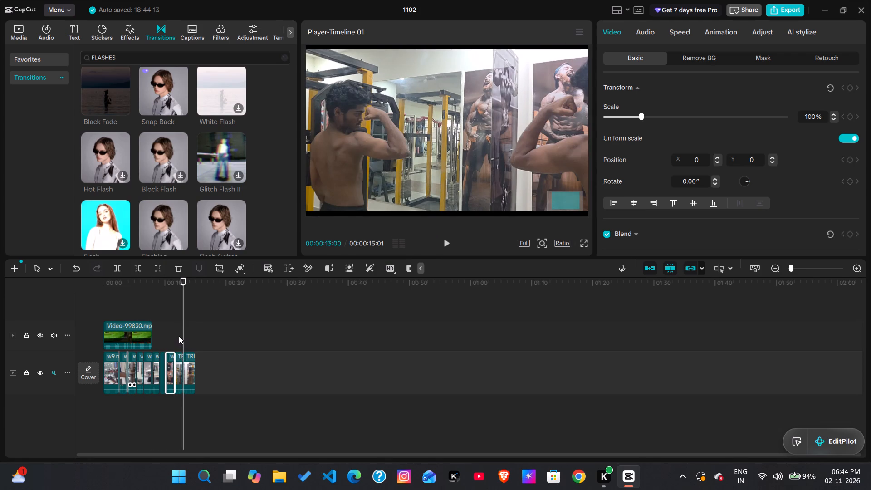
click(179, 335)
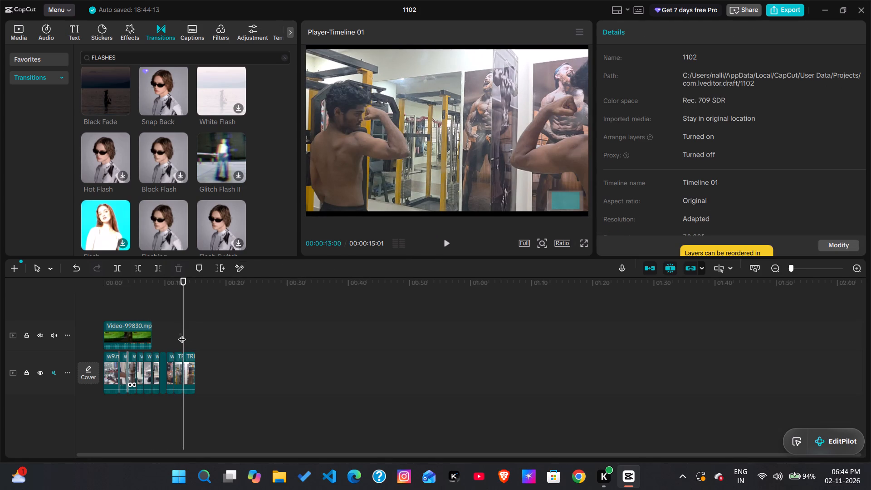
drag(183, 333, 174, 331)
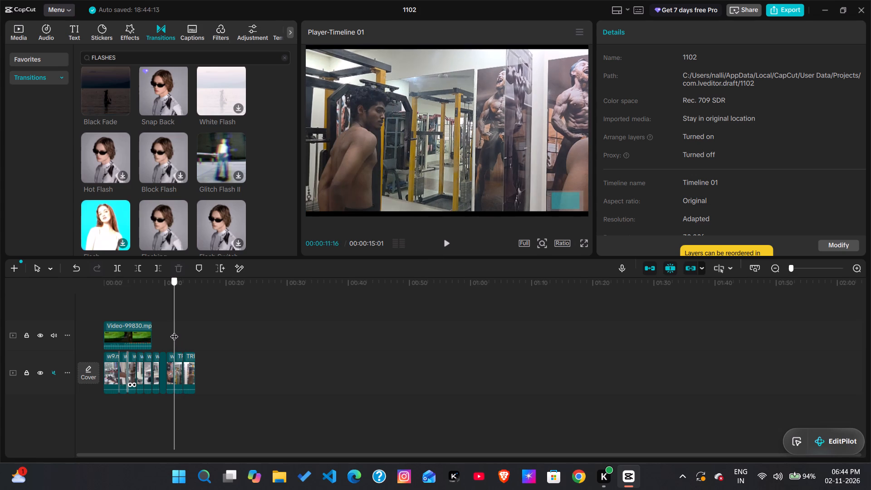
drag(174, 331, 178, 338)
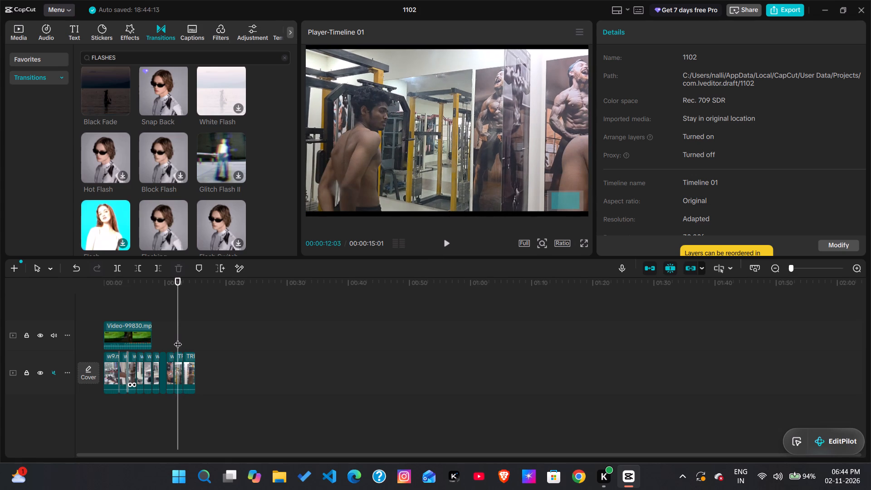
key(space)
key(space)
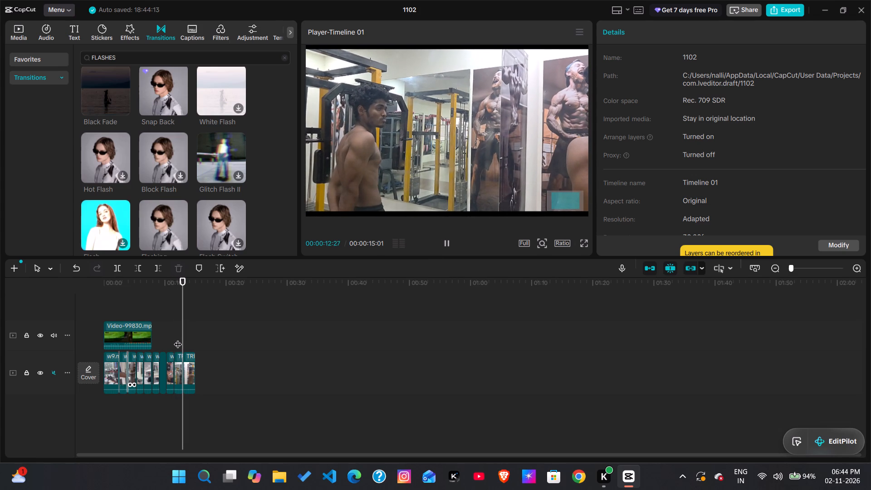
Trim about 12 frames off the start of the first posing clip after the bench press, bringing the timeline end to 00:00:14:19.
double_click(177, 360)
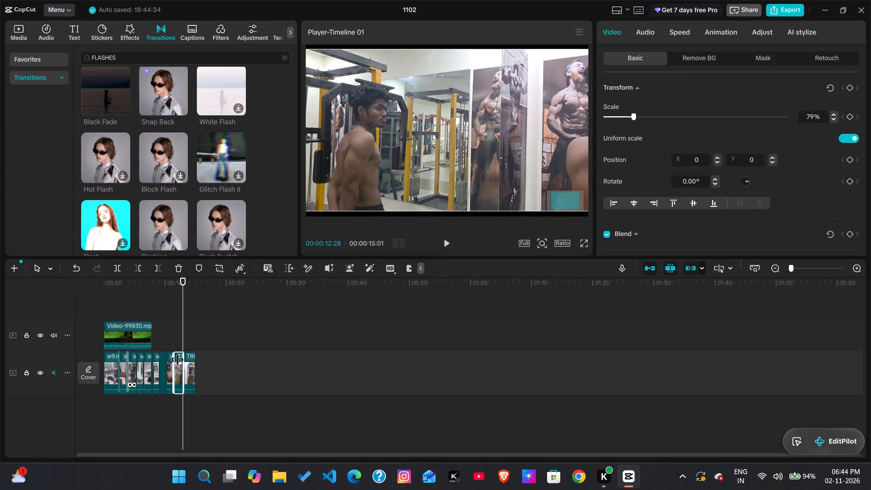
drag(172, 361, 175, 361)
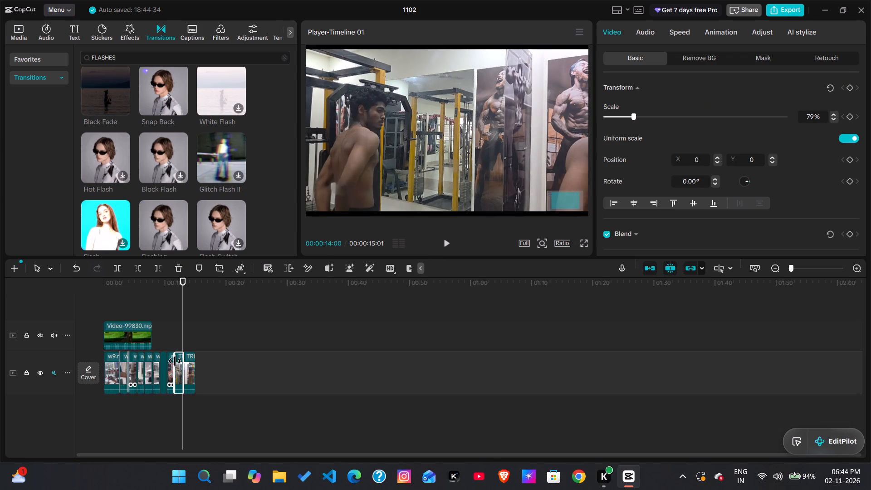
drag(175, 361, 176, 362)
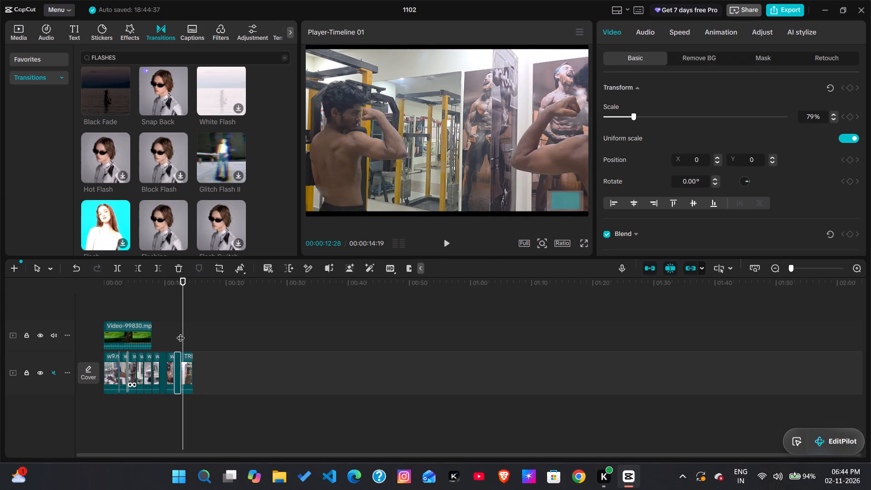
Trim about 23 frames off the start of the opening w9 dumbbell-rack clip, bringing the timeline end to 00:00:13:26.
drag(181, 332, 104, 354)
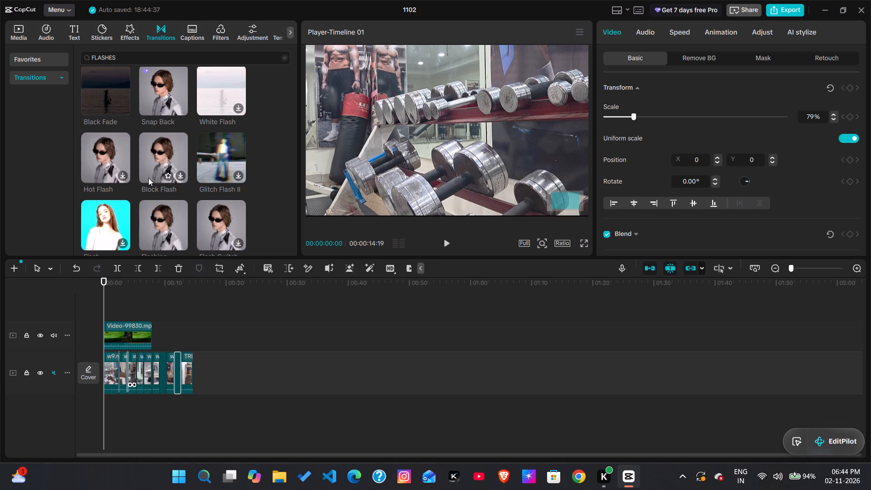
scroll(152, 202, down, 2)
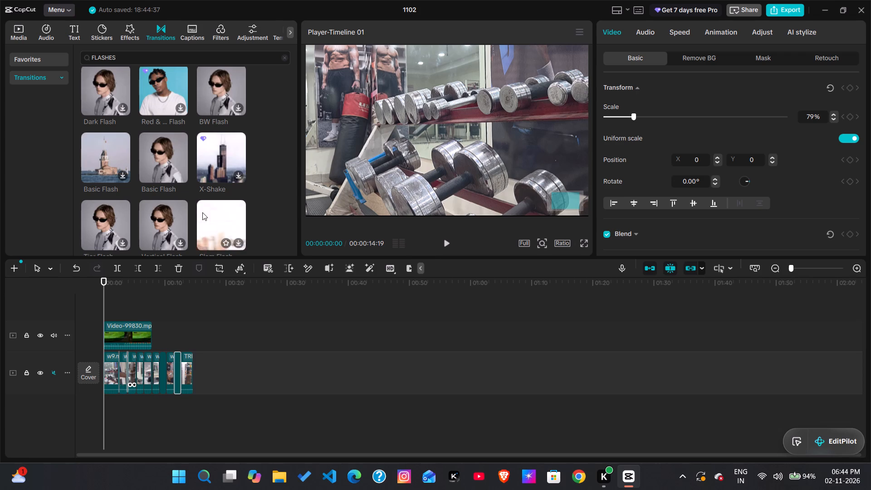
scroll(202, 212, down, 1)
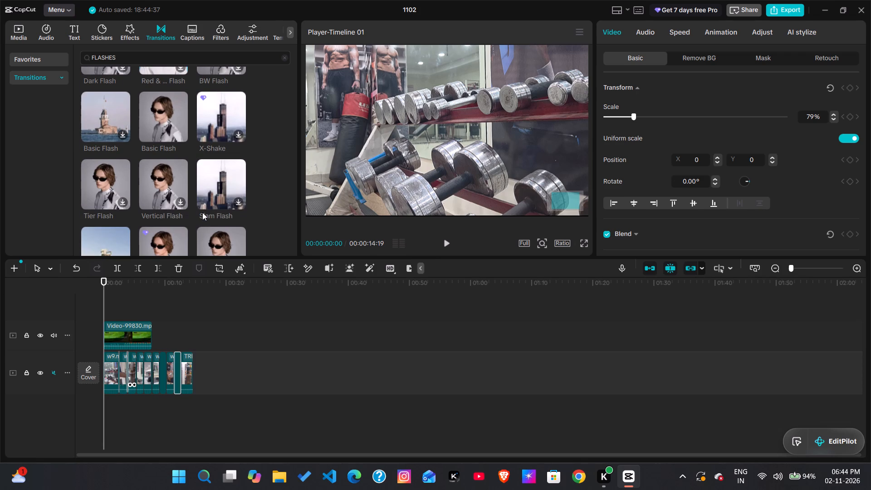
click(113, 363)
click(113, 363)
key(space)
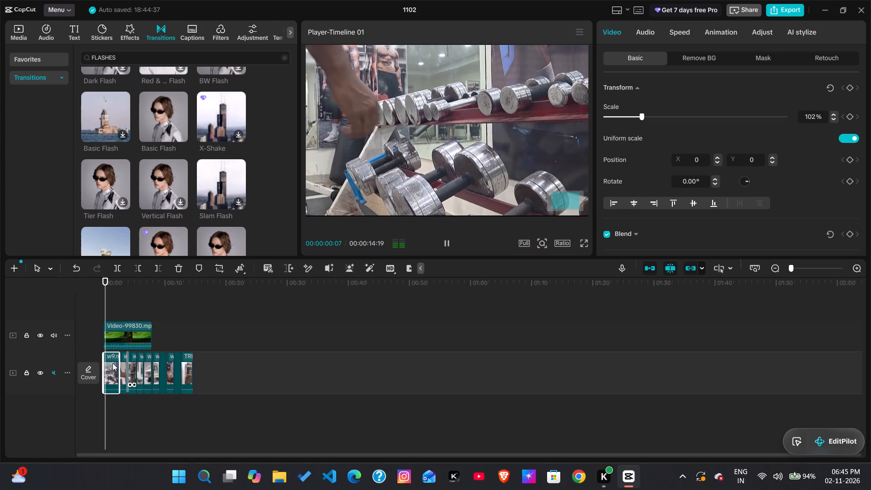
key(space)
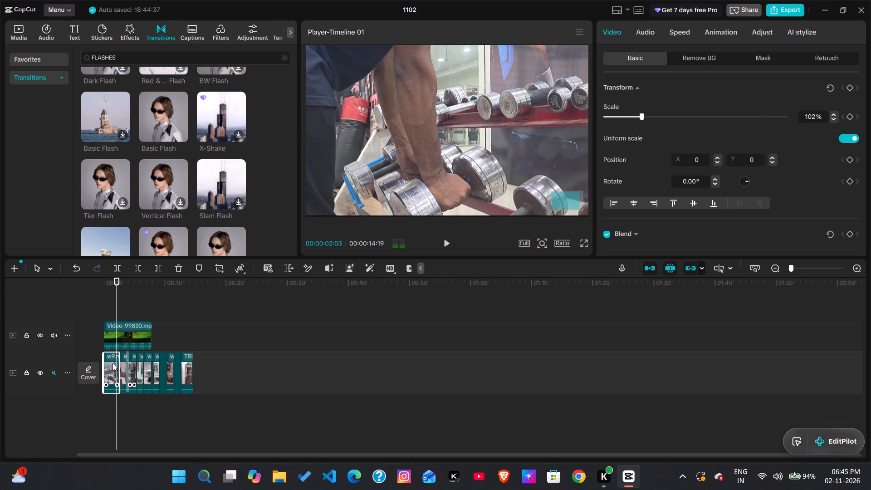
drag(102, 365, 105, 365)
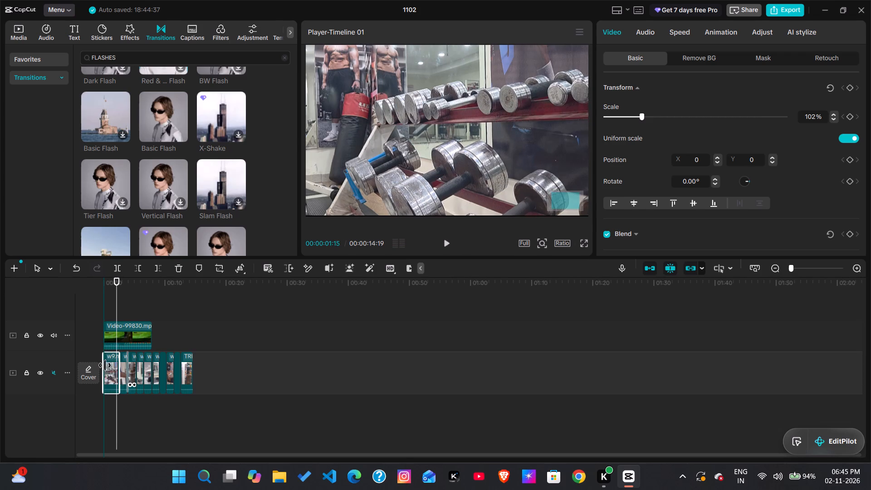
drag(105, 365, 107, 372)
drag(107, 372, 108, 371)
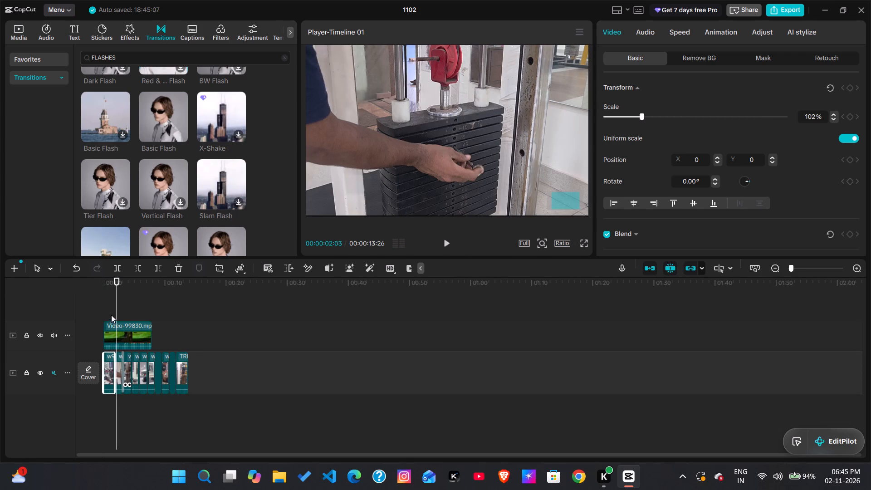
Replay the sequence in short bursts from 00:00:00:00 to 00:00:12:16, checking the clip cuts through the posing clips.
drag(116, 309, 93, 315)
key(space)
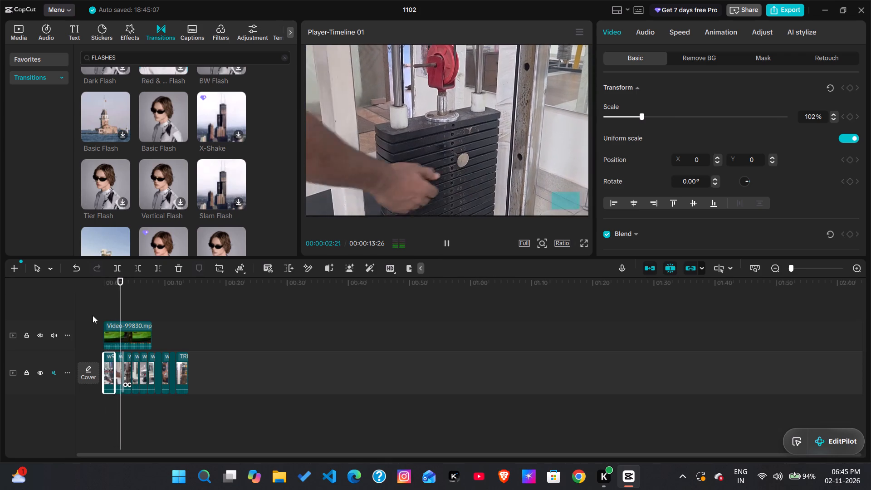
key(space)
key(space)
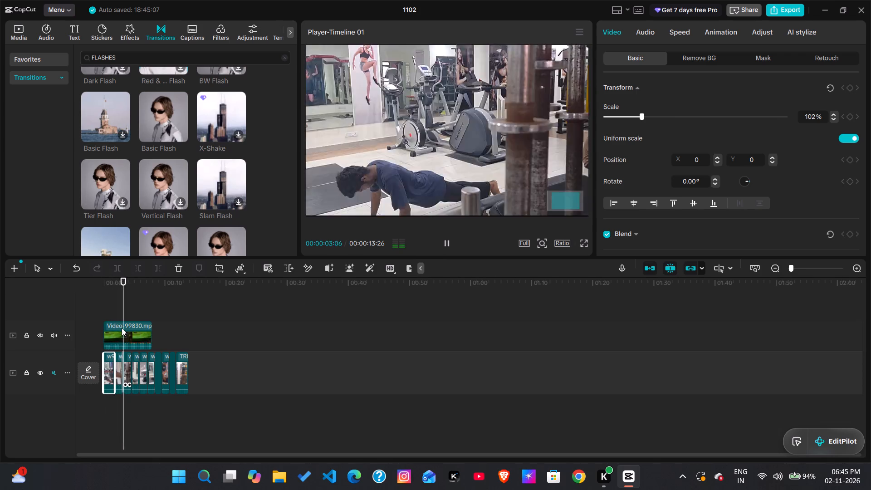
key(space)
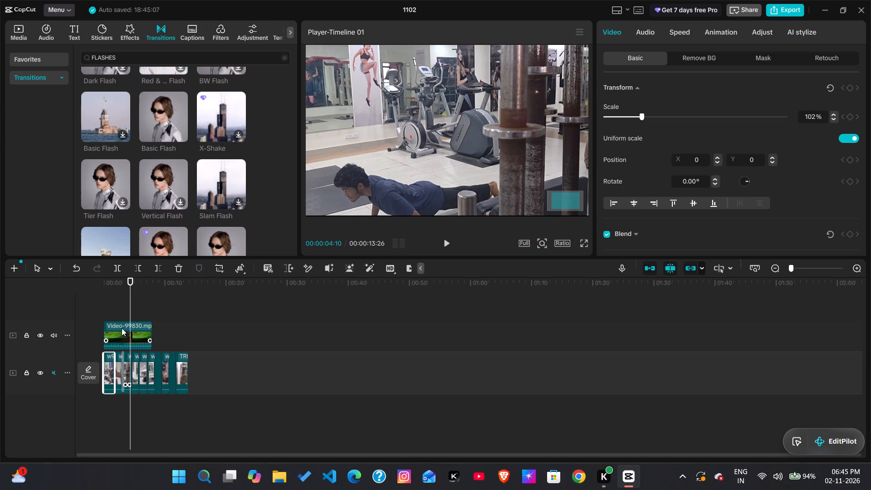
key(space)
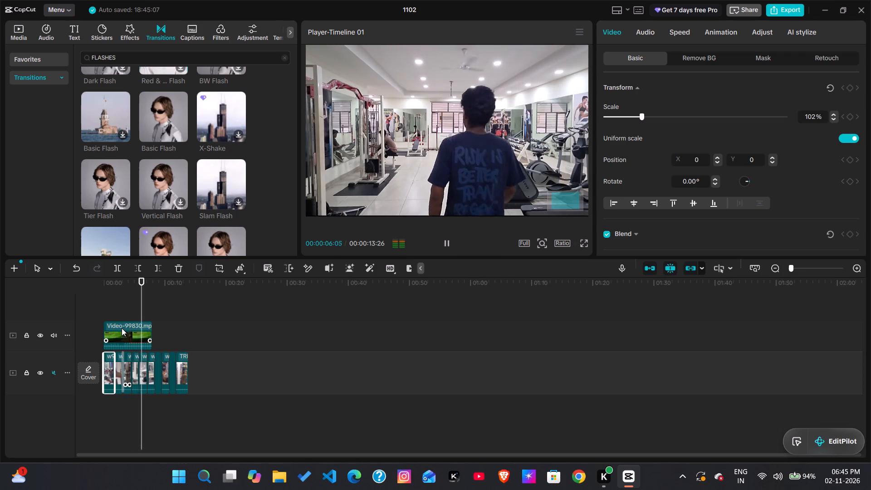
key(space)
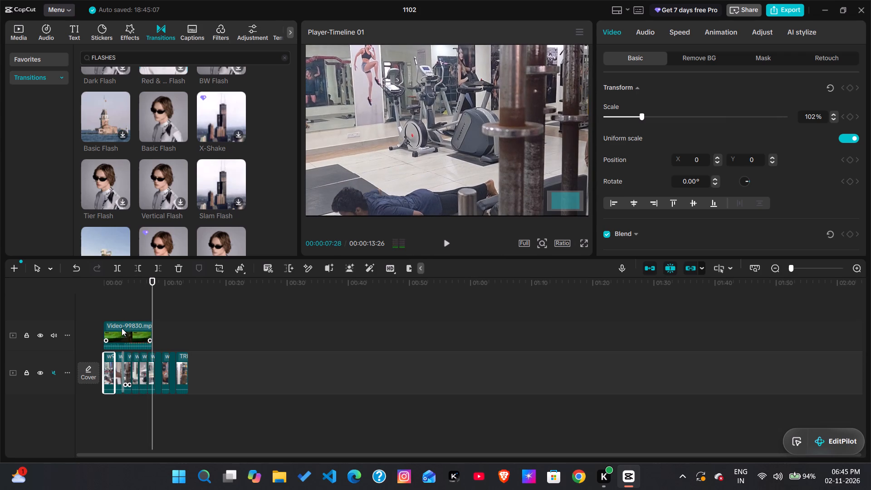
key(space)
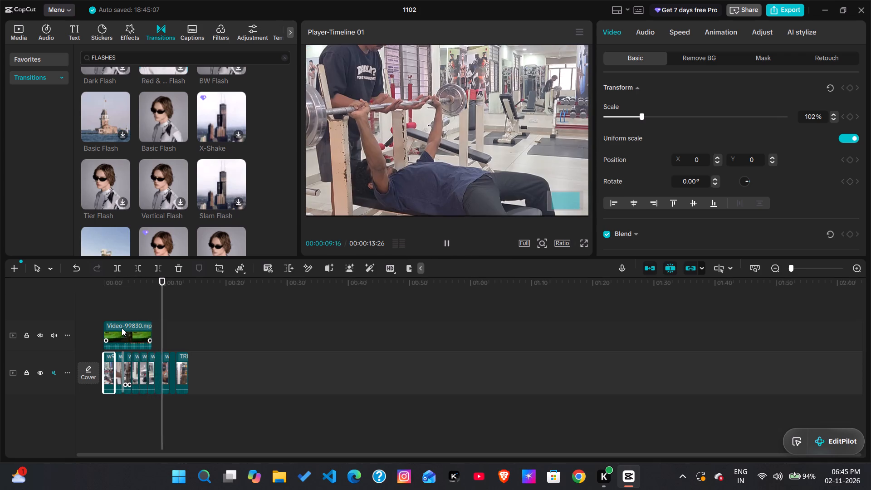
key(space)
key(space)
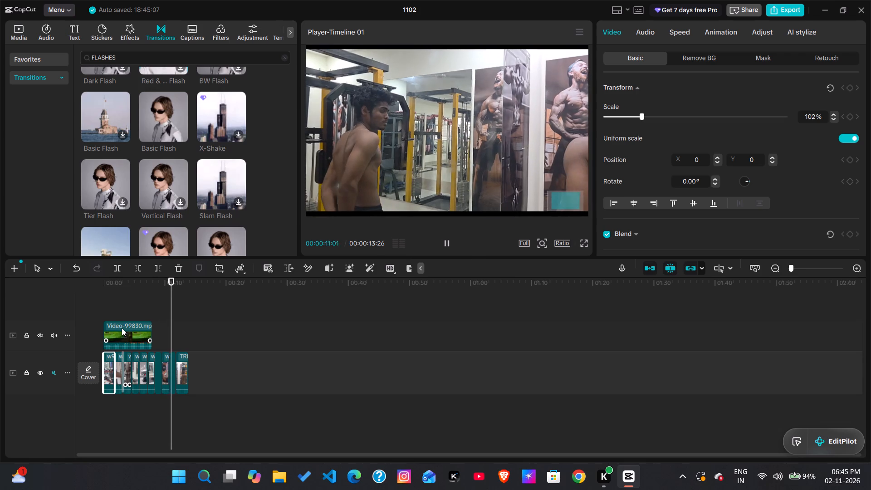
key(space)
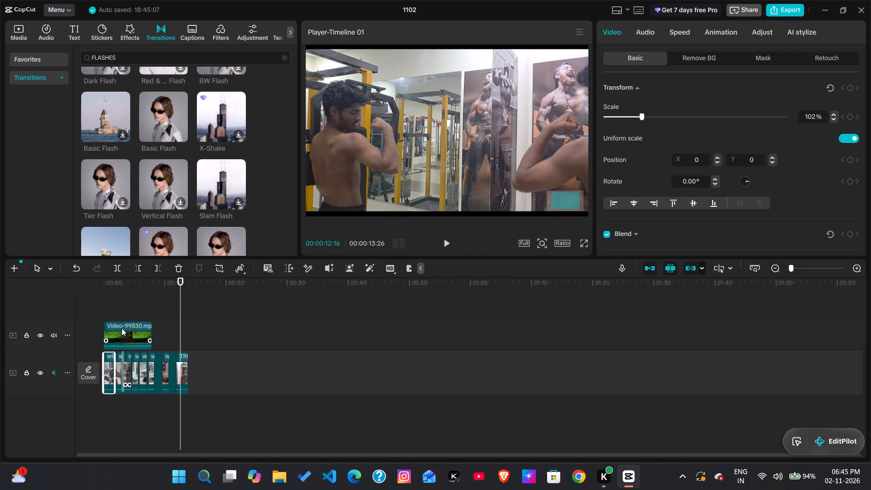
Trim about 17 frames off the end of the last posing clip, bringing the timeline end to 00:00:13:09.
click(188, 364)
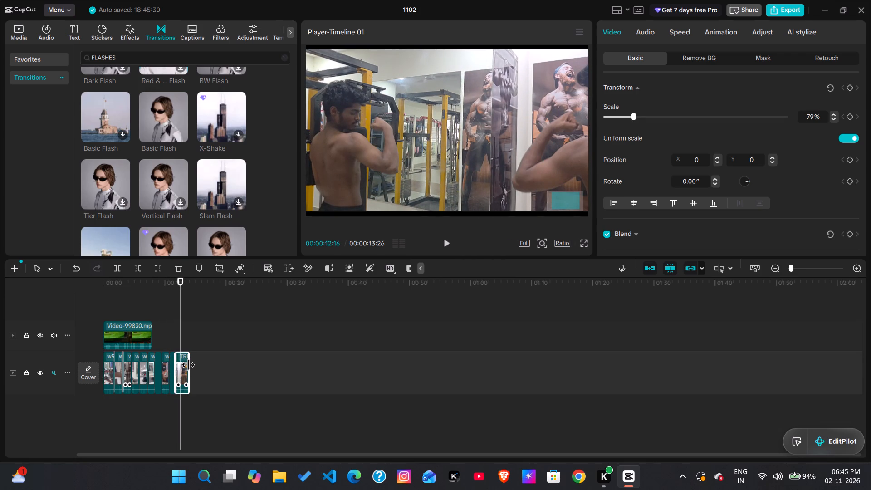
drag(188, 365, 182, 365)
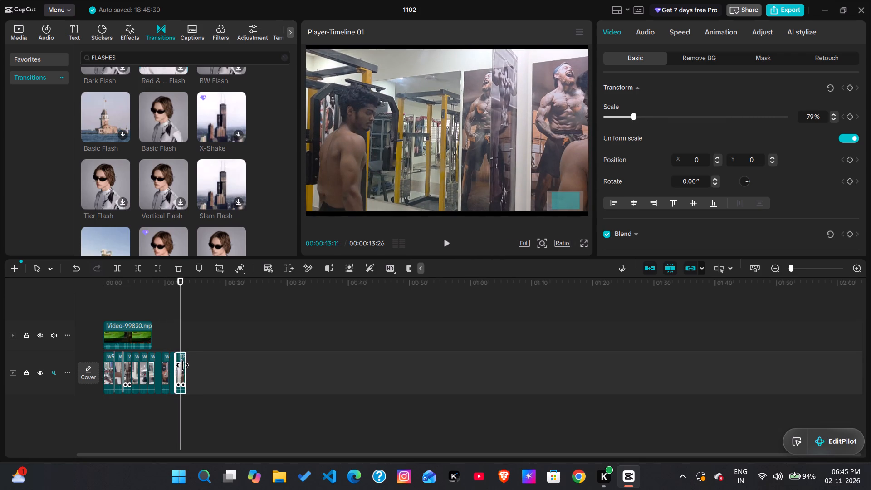
drag(182, 365, 182, 365)
Raise the audio volume of the Video-99830.mp4 clip on the upper track.
drag(182, 304, 132, 306)
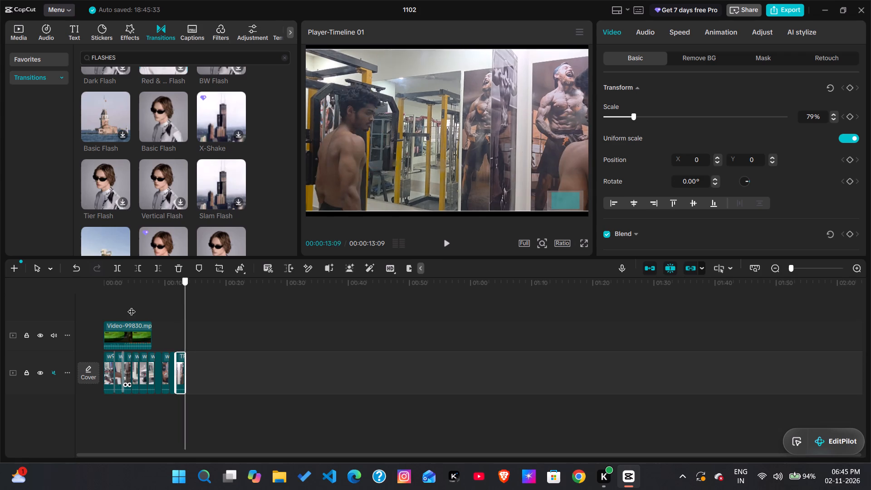
drag(132, 306, 86, 318)
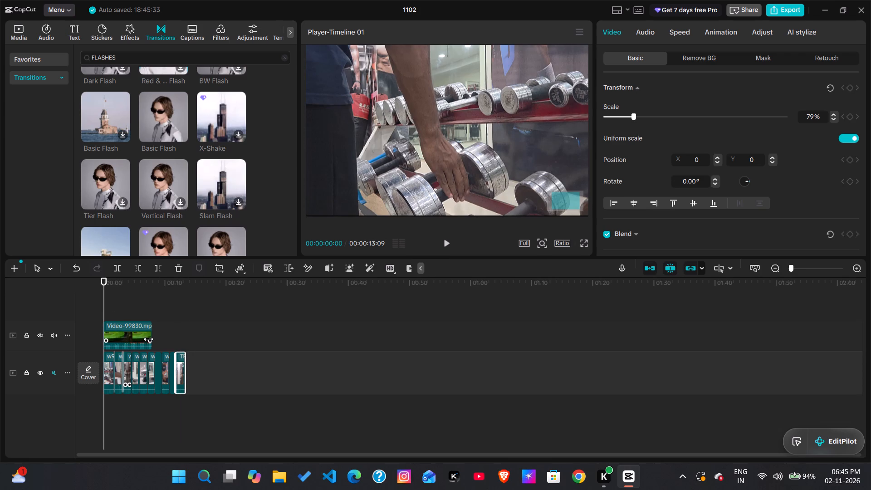
drag(148, 340, 145, 333)
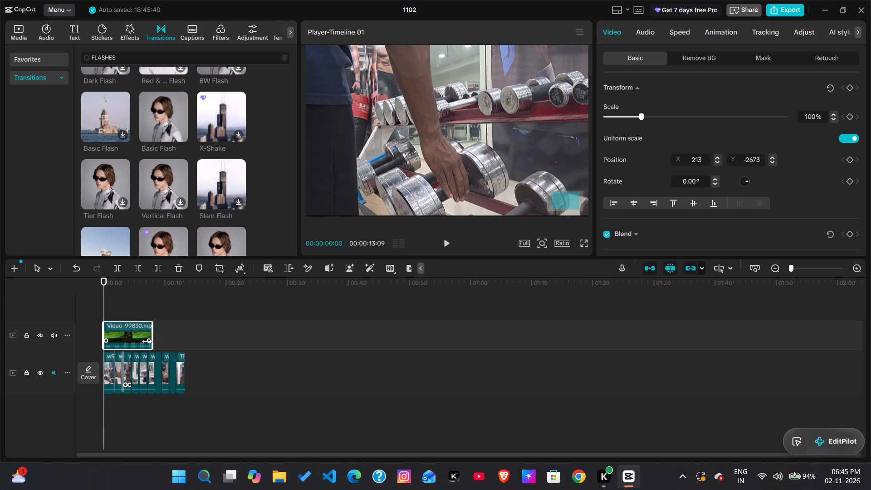
click(144, 343)
drag(144, 345, 143, 276)
Replay the sequence in short bursts from 00:00:00:00 to 00:00:13:00, checking the clip cuts against the louder Video-99830.mp4 audio.
scroll(189, 143, down, 1)
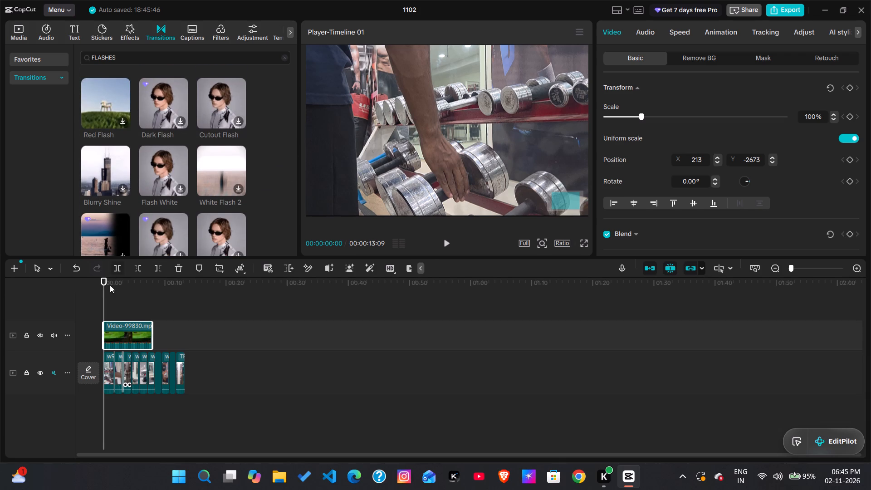
drag(101, 309, 119, 306)
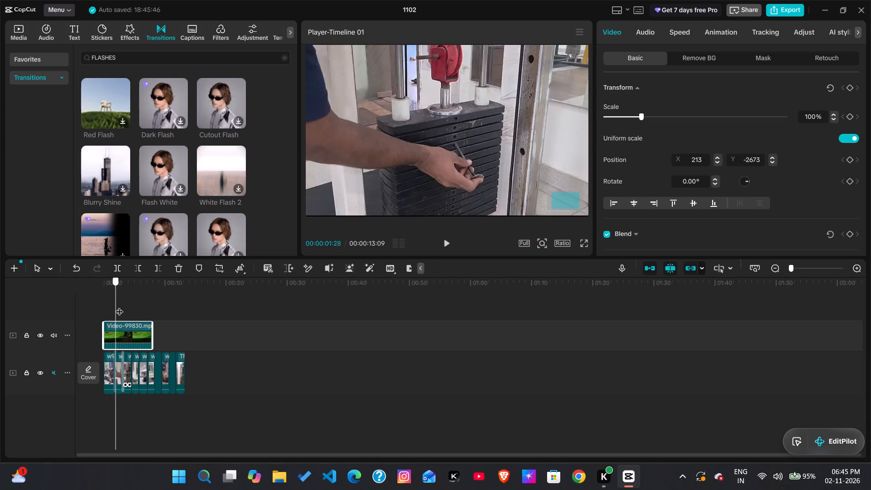
drag(119, 306, 125, 326)
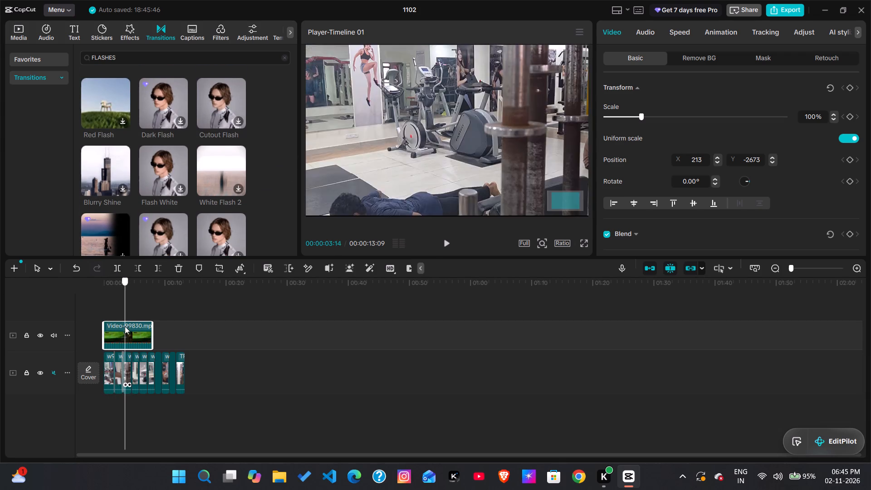
drag(125, 326, 101, 335)
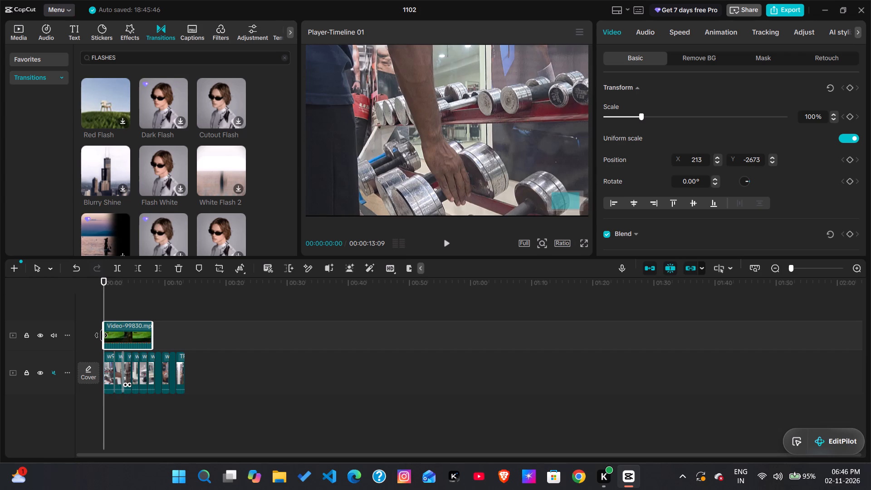
key(space)
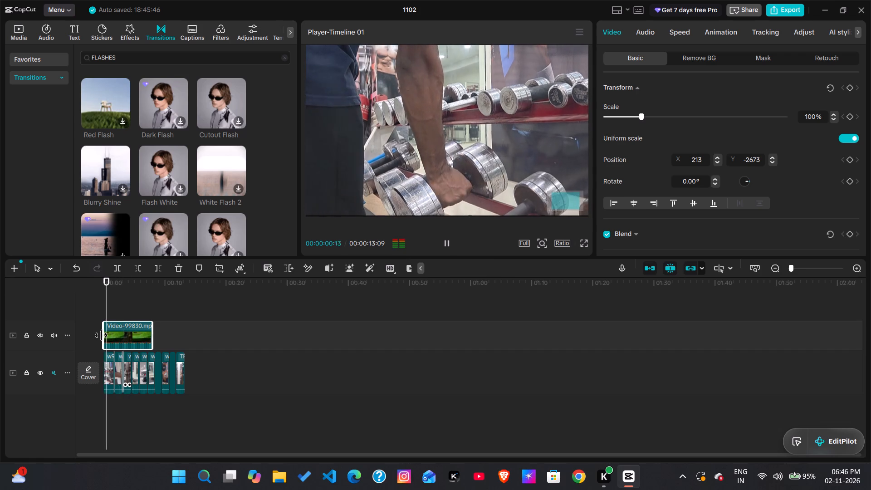
key(space)
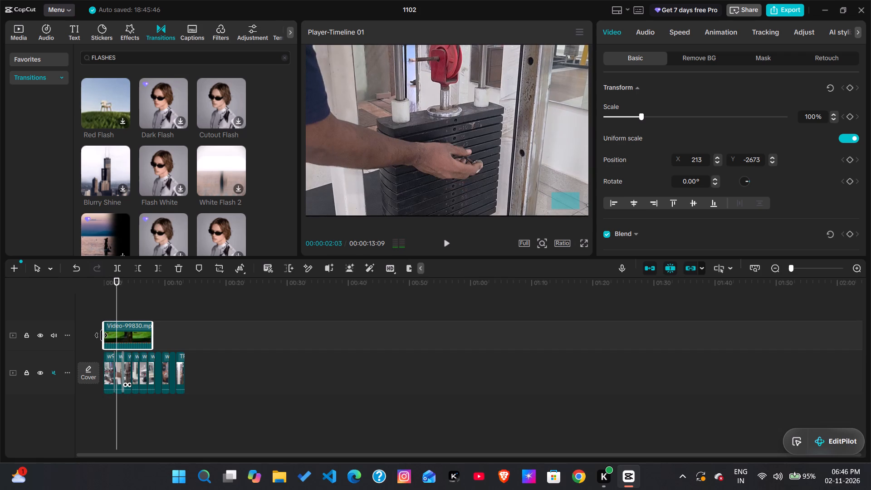
key(space)
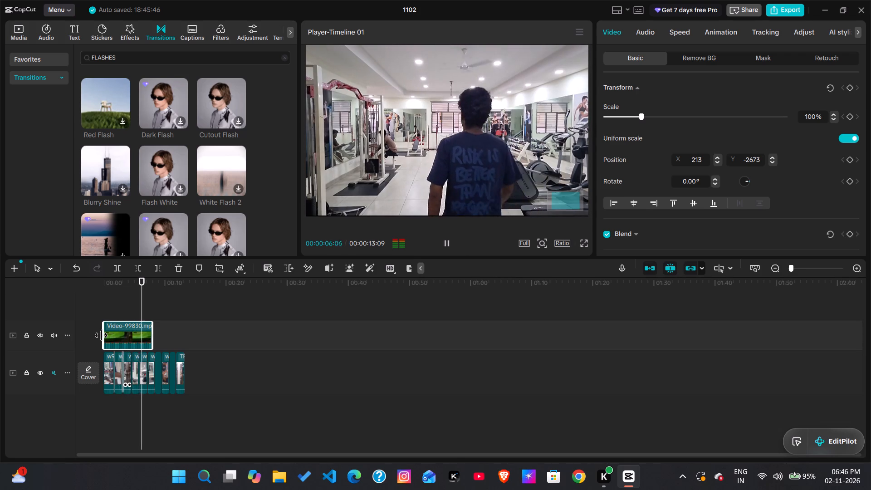
key(space)
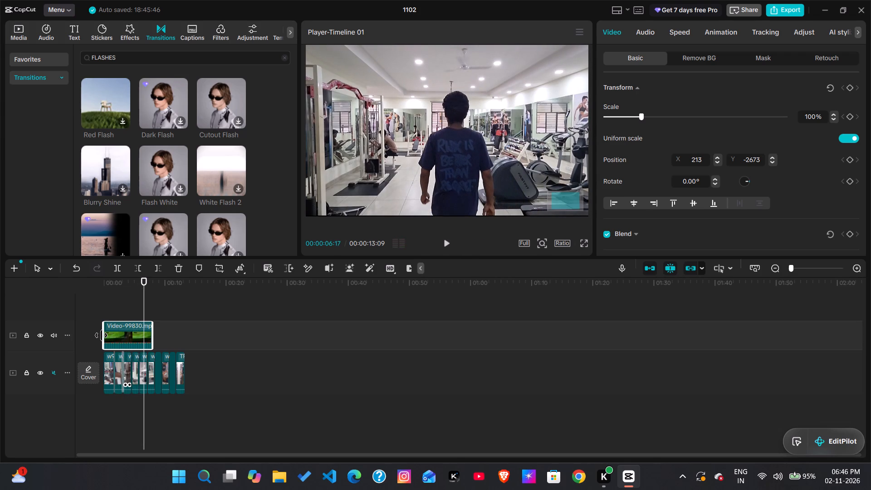
key(space)
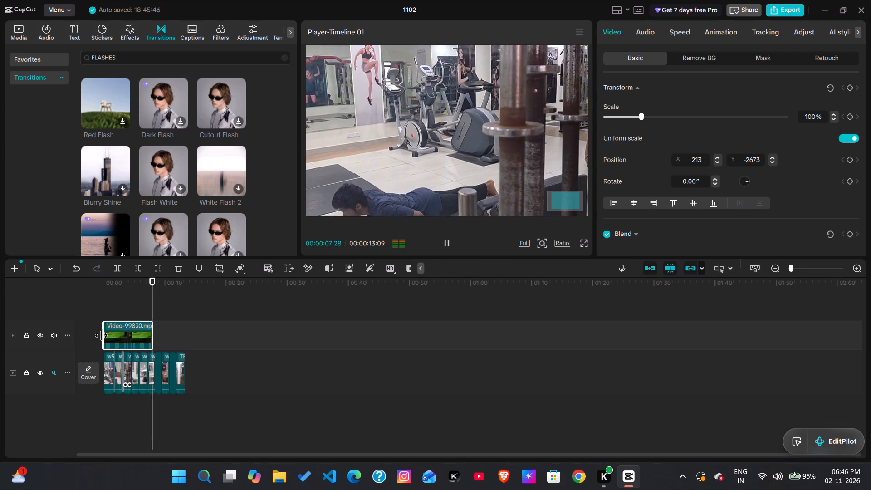
key(space)
key(space)
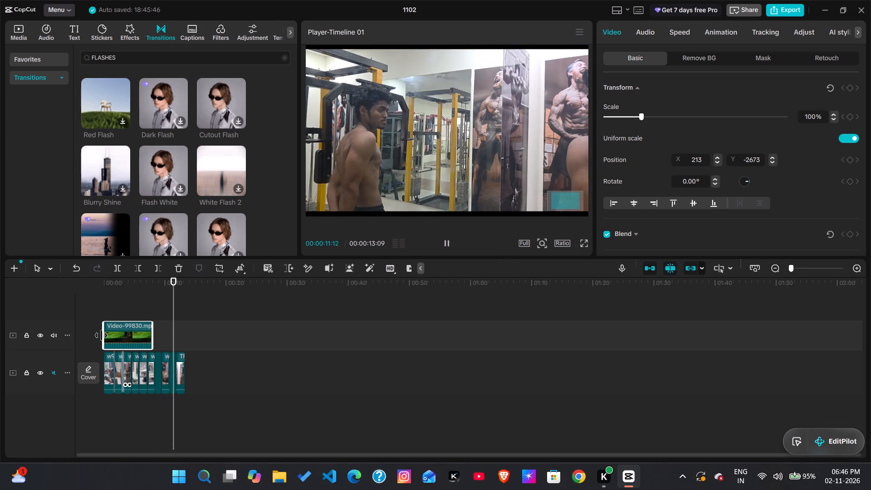
key(space)
key(space)
key(space)
key(space)
key(space)
key(space)
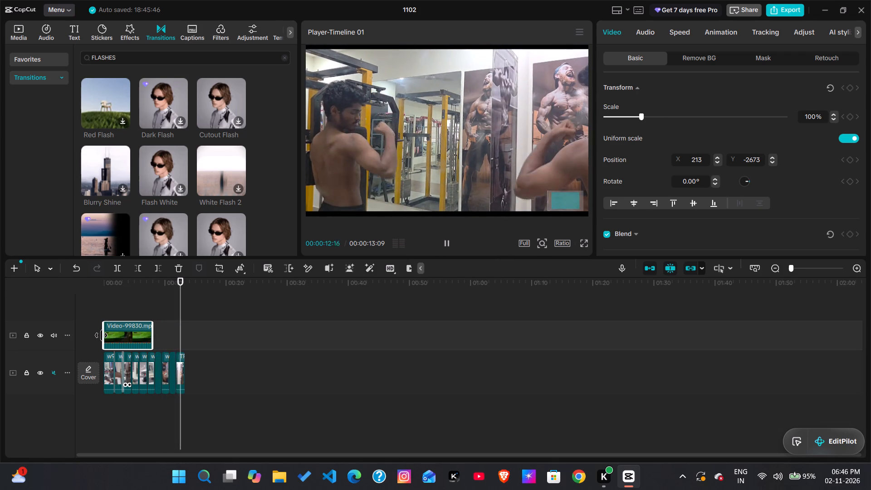
key(space)
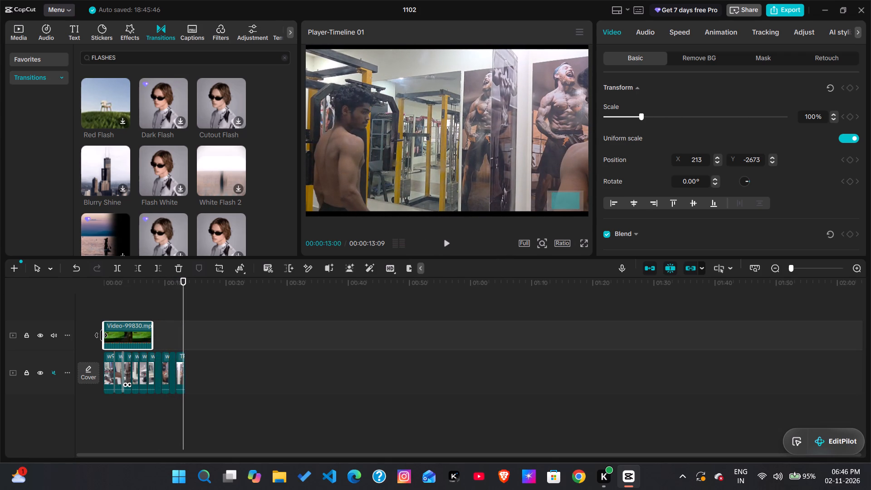
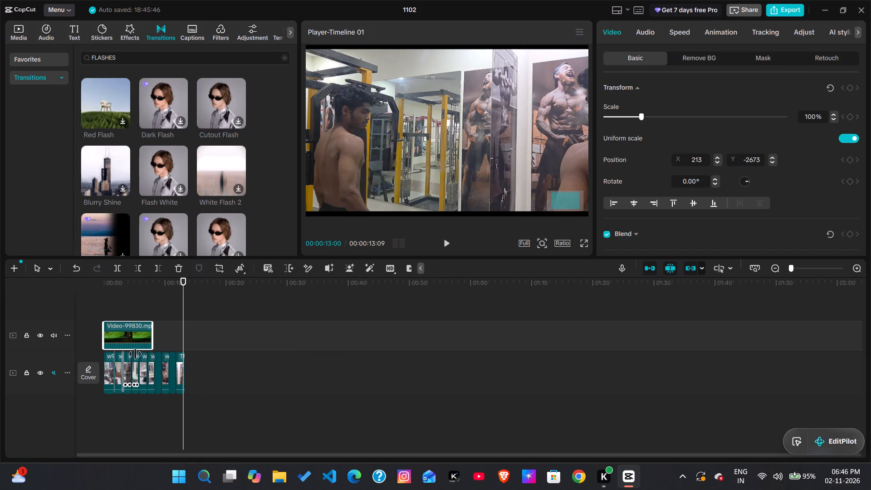
Copy the selected Video-99830.mp4 clip on the upper track and open Windows search.
key(ctrl+c)
click(203, 478)
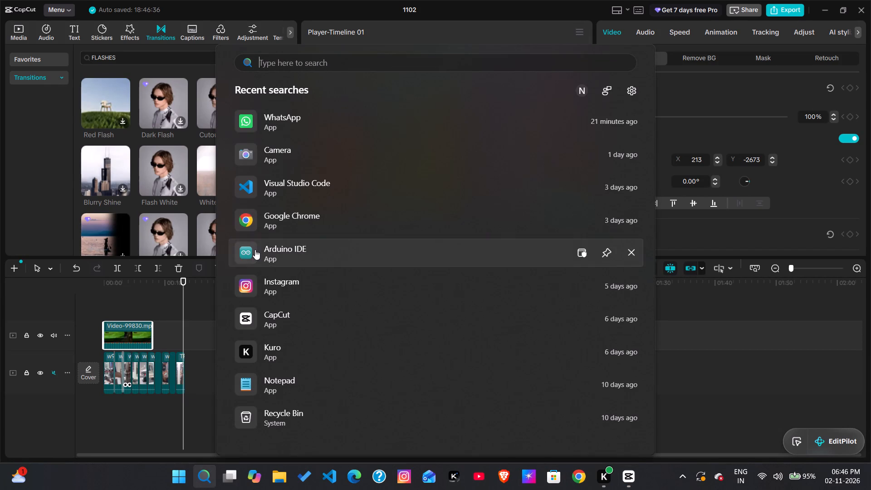
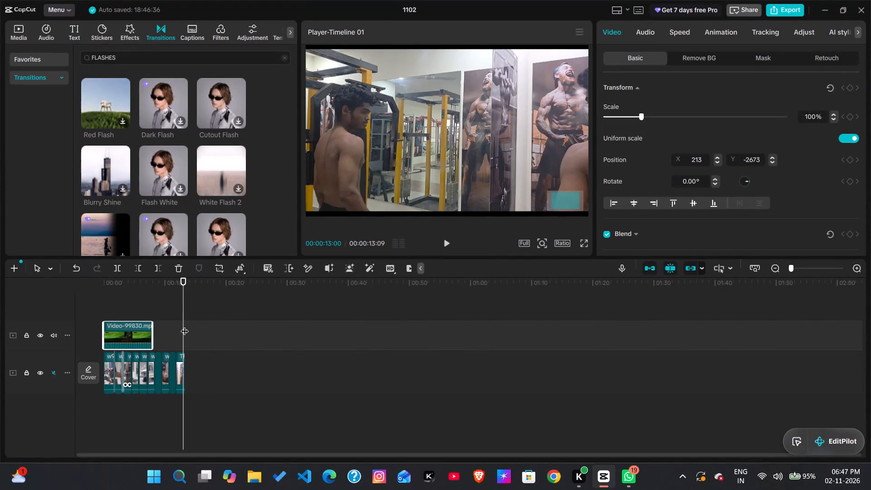
Scrub back to about 00:00:01:23 and forward to the sequence end at 00:00:13:09, reviewing the trimmed clips.
drag(181, 289, 117, 337)
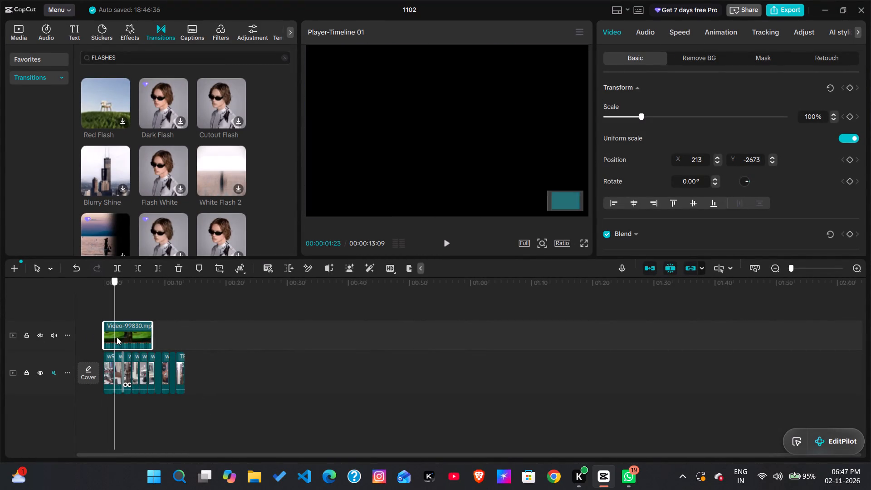
drag(117, 337, 158, 367)
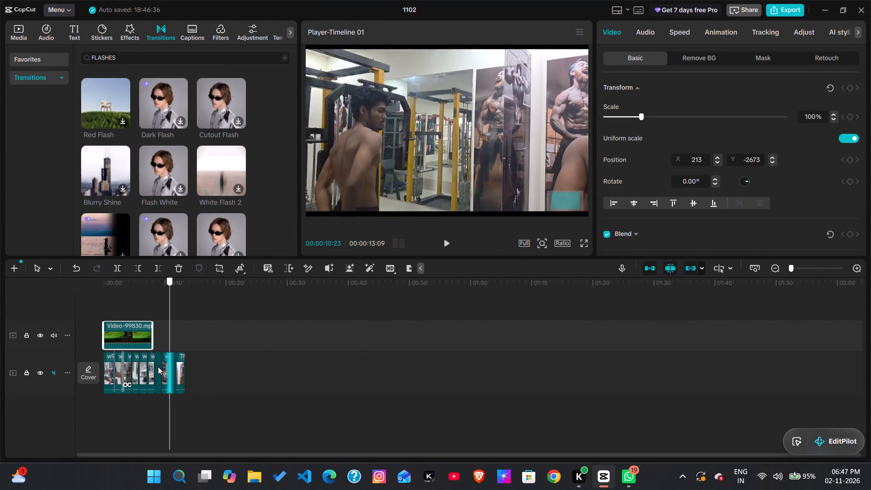
drag(158, 367, 220, 389)
scroll(220, 389, down, 1)
scroll(220, 389, up, 8)
scroll(220, 389, down, 5)
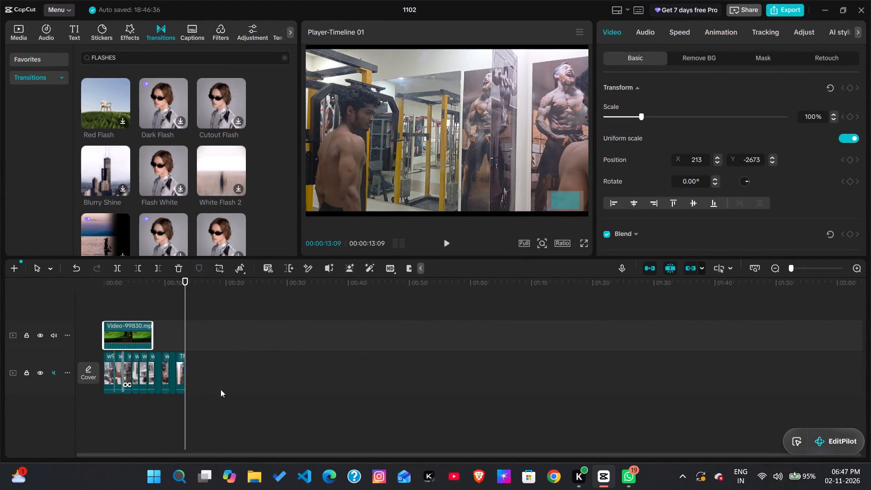
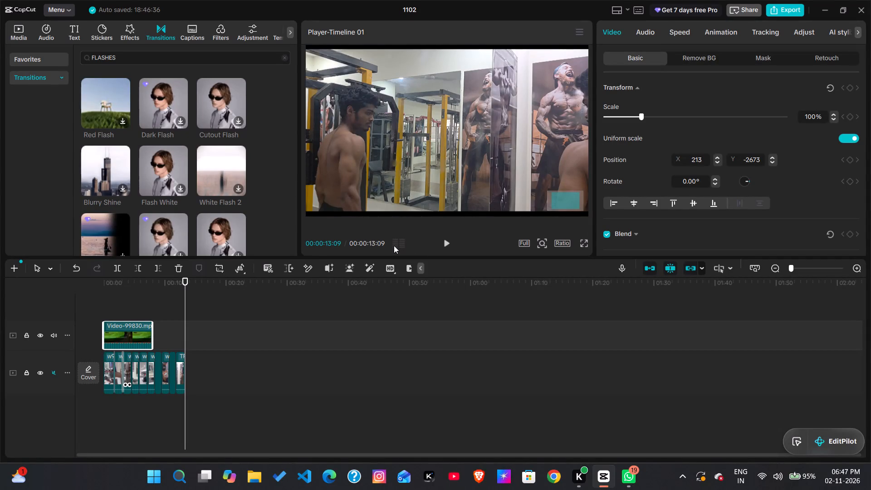
Scrub back and forth through the sequence between 00:00:01:23 and 00:00:13:09 to review the assembled gym clips.
drag(185, 312, 160, 305)
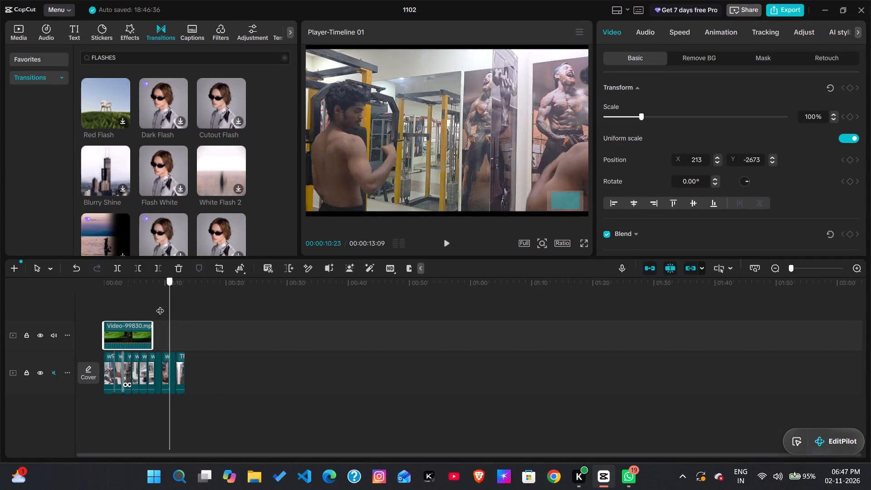
drag(160, 305, 113, 322)
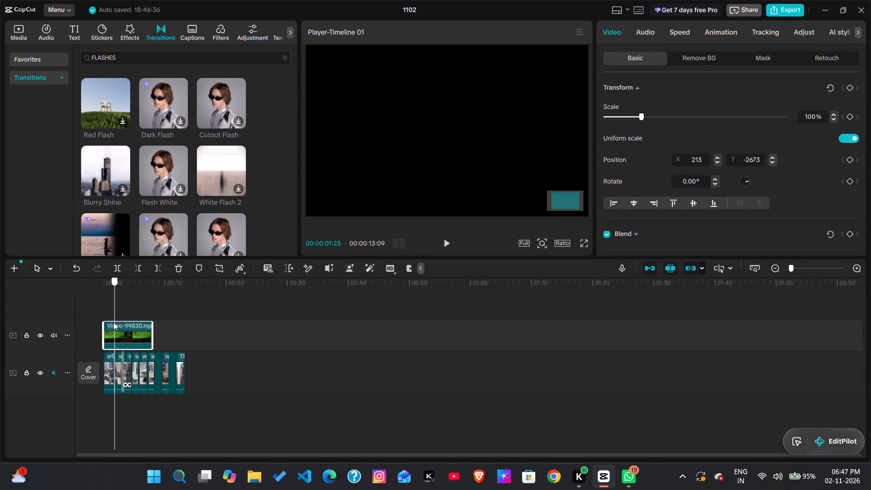
drag(113, 322, 119, 335)
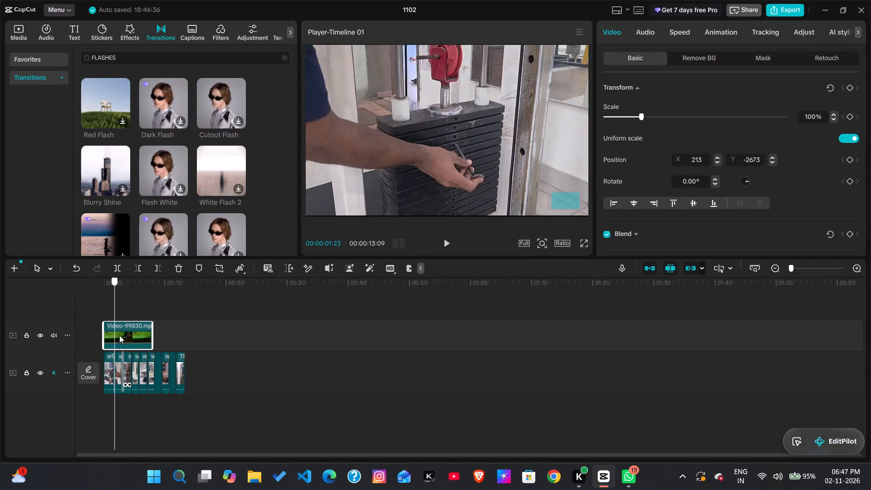
drag(119, 335, 174, 354)
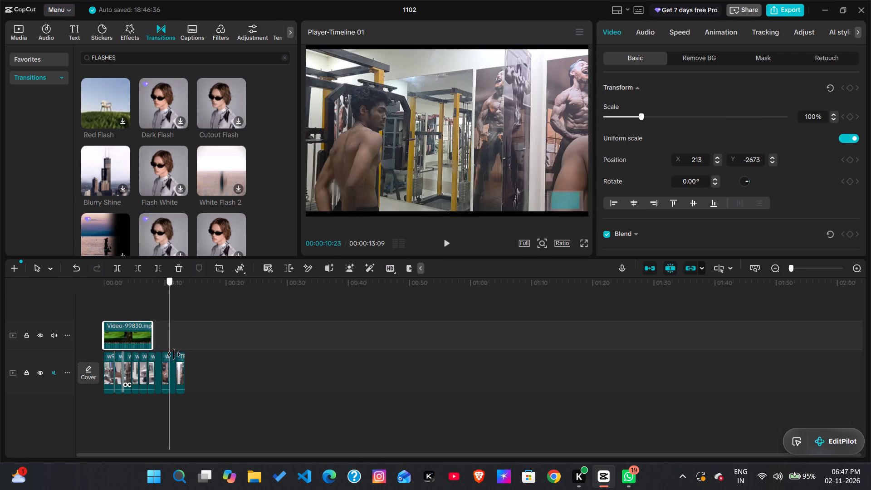
drag(174, 354, 242, 381)
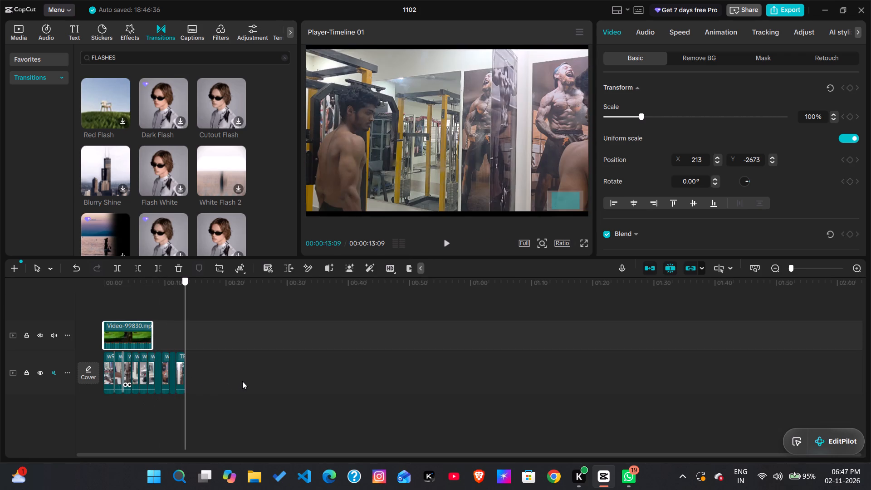
drag(242, 381, 243, 381)
Return the playhead to 00:00:00:00 and pick the end edge of the Video-99830.mp4 clip on the upper track.
drag(186, 308, 160, 310)
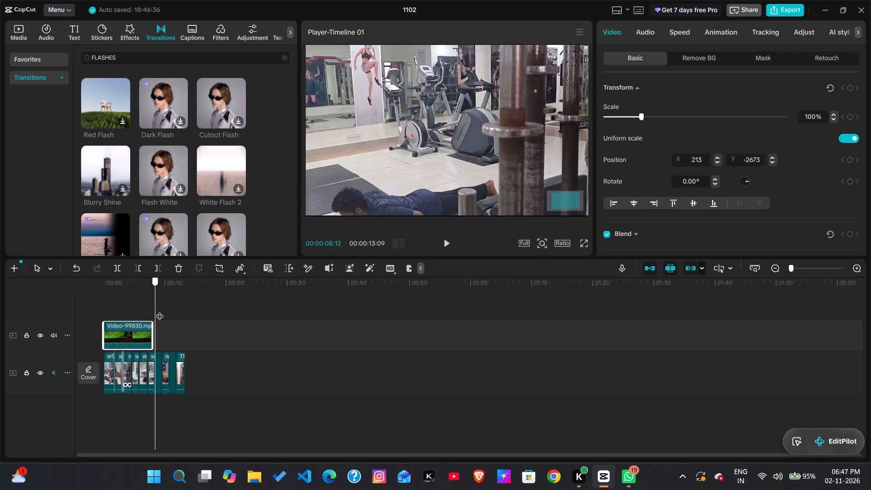
drag(160, 310, 87, 347)
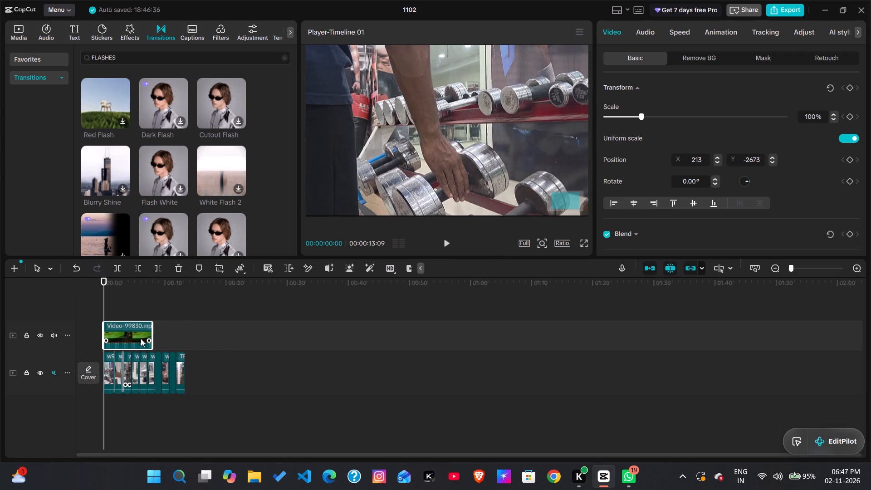
click(152, 342)
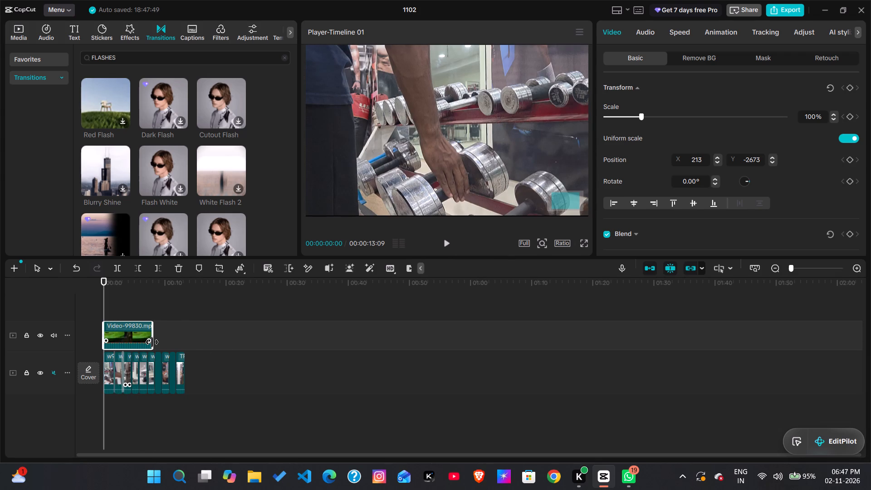
click(151, 340)
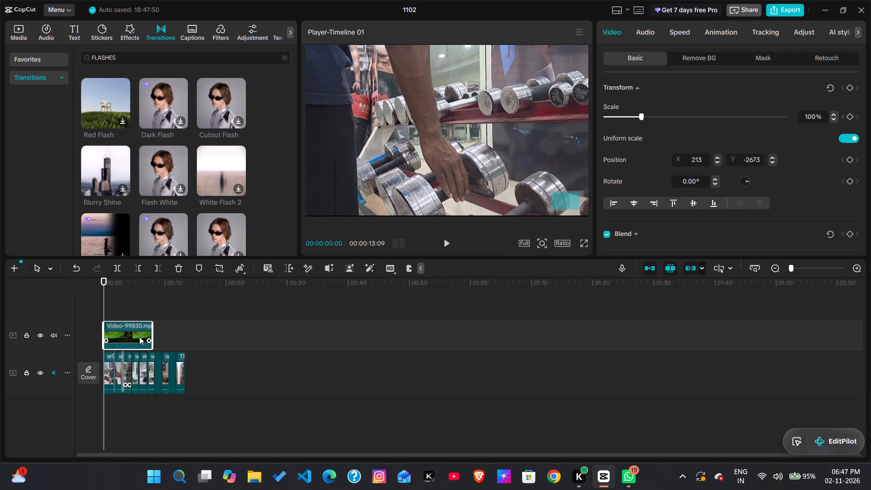
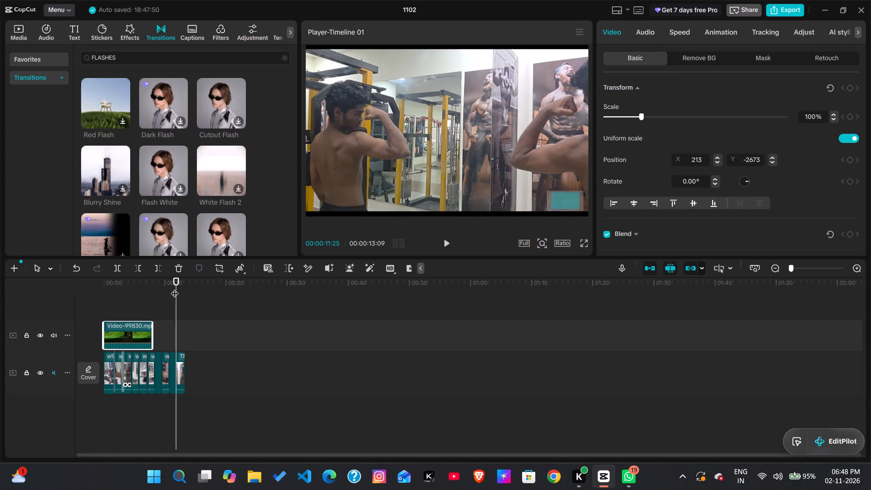
Return the playhead to 00:00:00:00 and play back the opening second of the edit.
drag(177, 290, 101, 301)
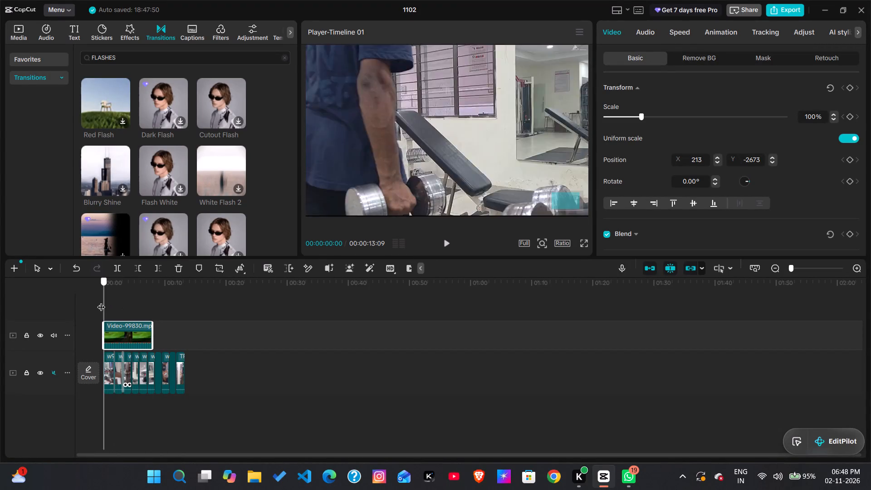
drag(101, 301, 96, 298)
key(space)
key(space)
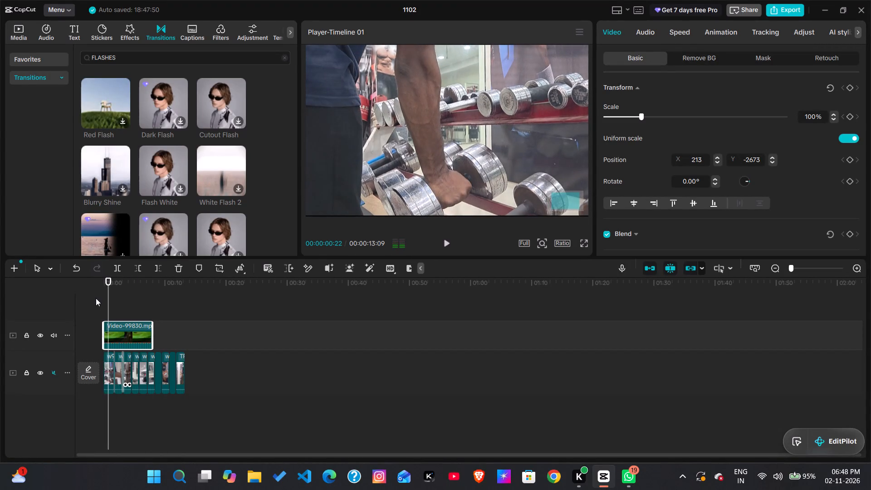
key(space)
key(space)
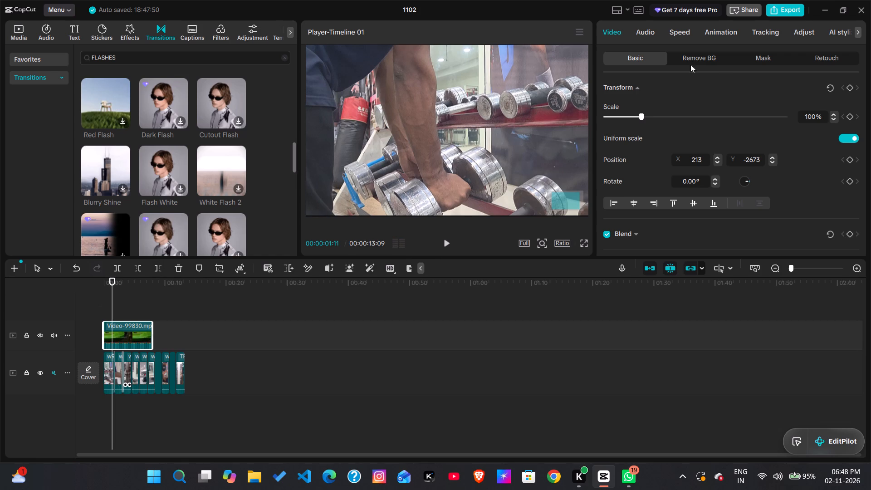
Scale the Video-99830.mp4 overlay to 195%, bring it into frame to read its subtitle, and move it back below the frame.
click(760, 119)
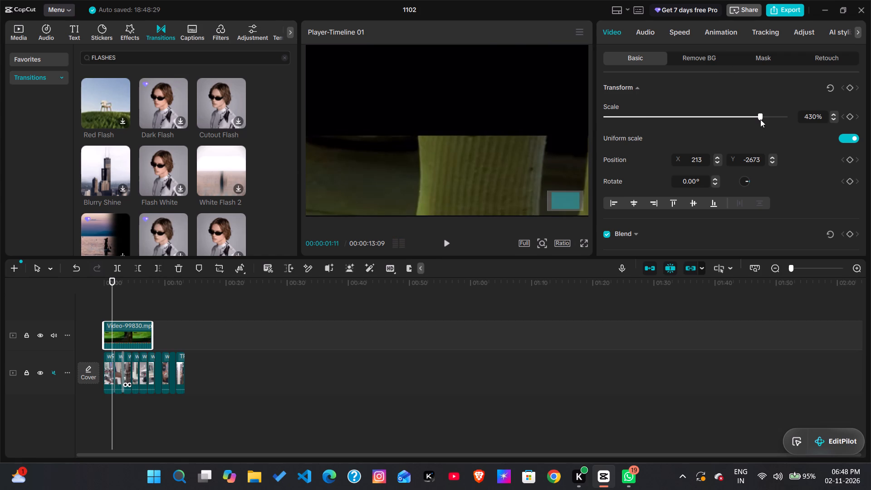
click(760, 119)
drag(759, 119, 674, 109)
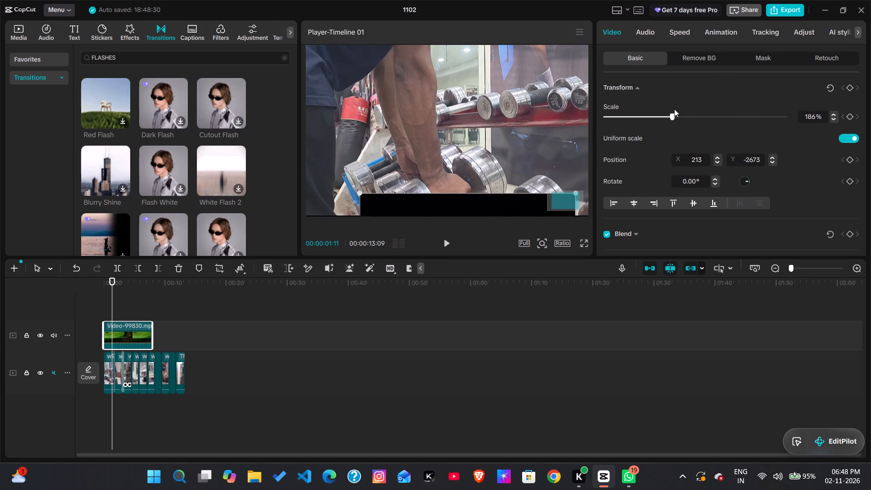
drag(674, 109, 675, 109)
drag(489, 200, 457, 21)
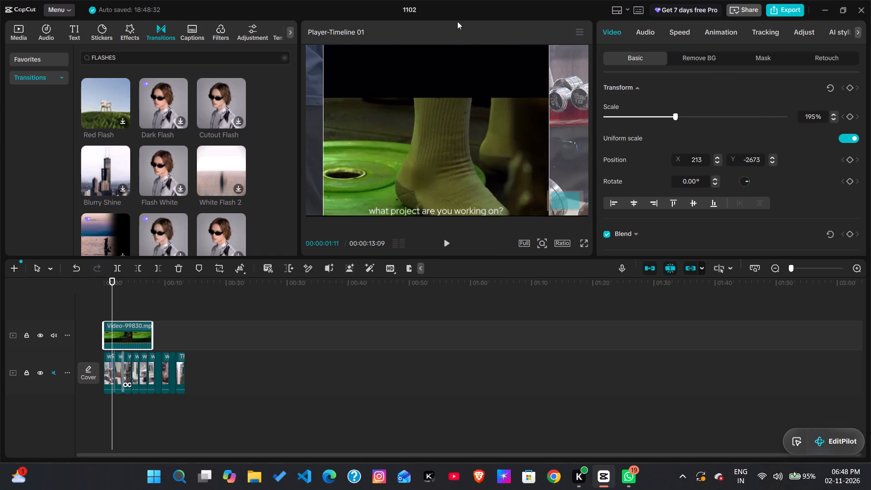
drag(457, 21, 484, 234)
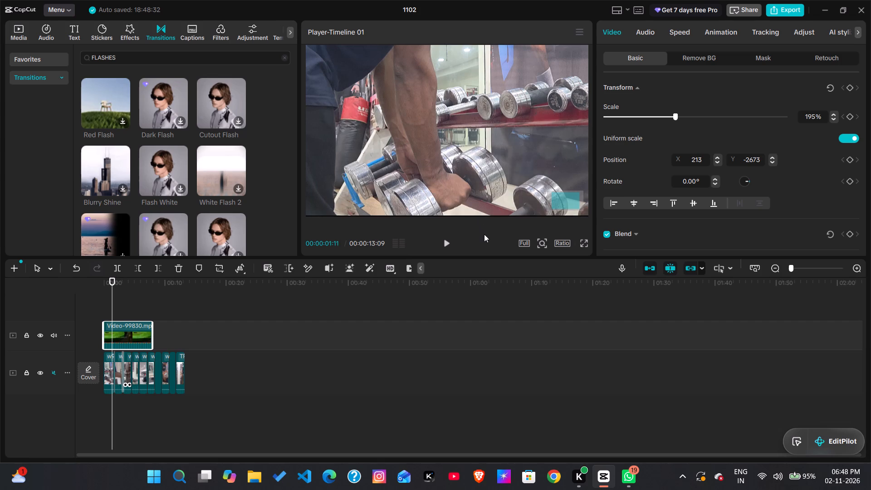
drag(484, 234, 484, 237)
Return the playhead to 00:00:00:00 and preview the default text.
drag(112, 300, 103, 302)
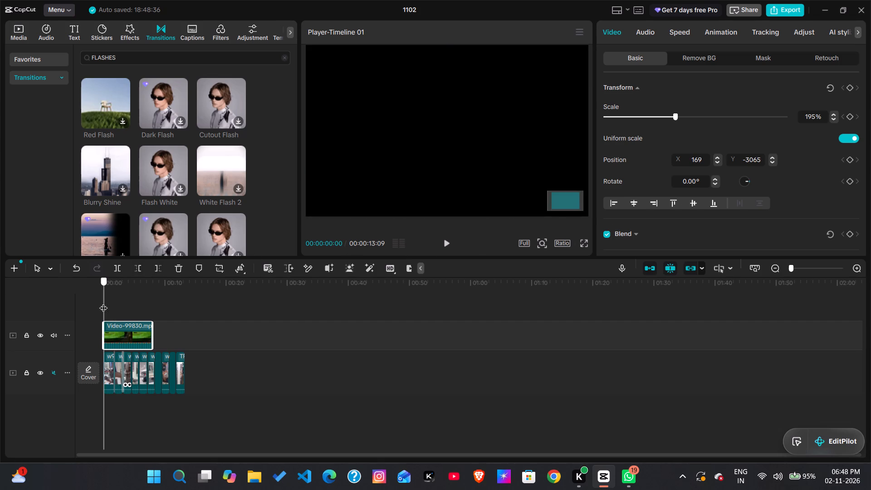
drag(103, 302, 97, 303)
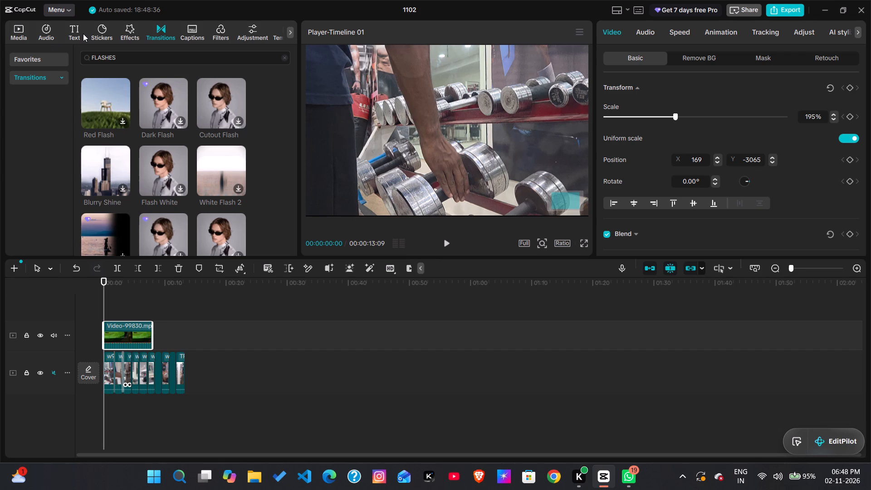
click(82, 34)
click(92, 72)
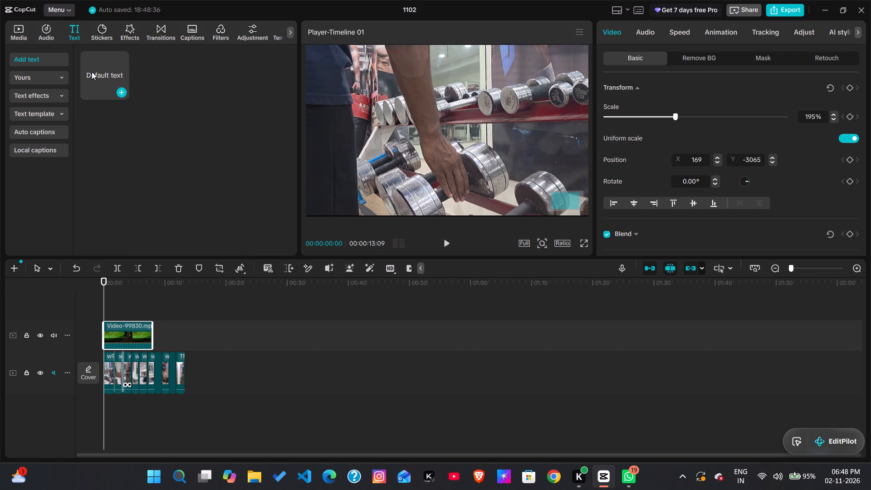
click(92, 72)
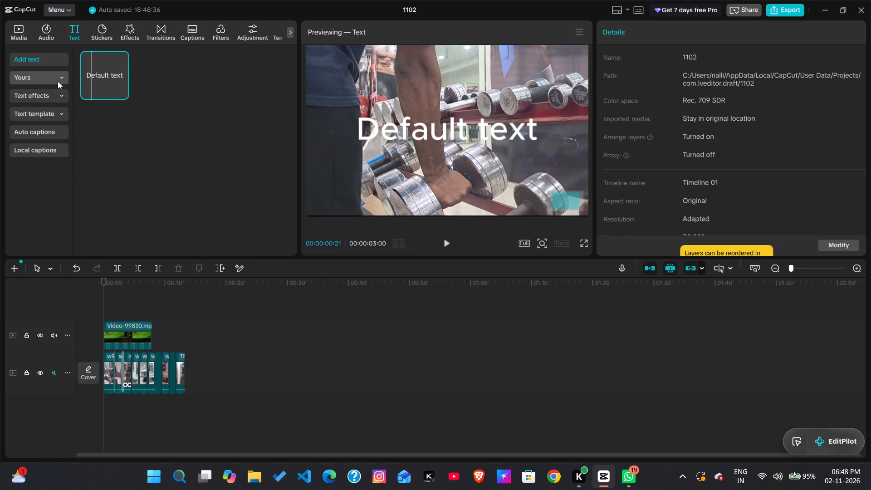
Browse the favourite text styles, text effects, text templates and caption options for a suitable title style.
click(57, 82)
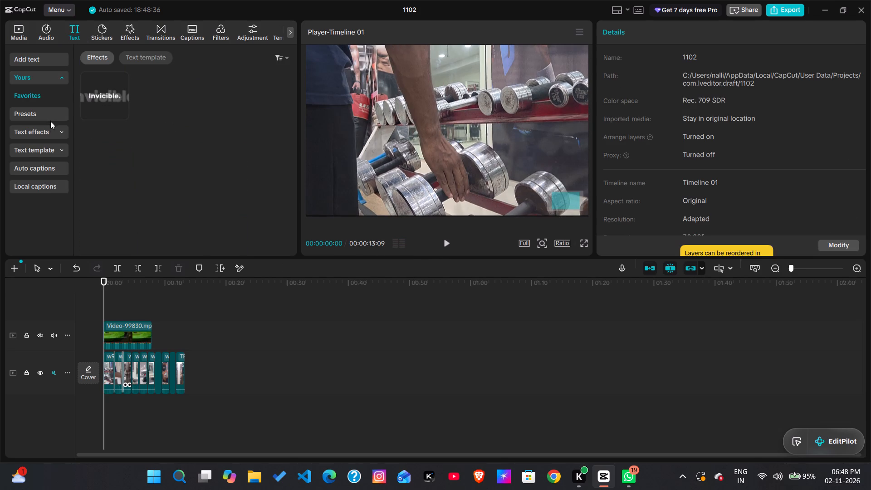
click(49, 128)
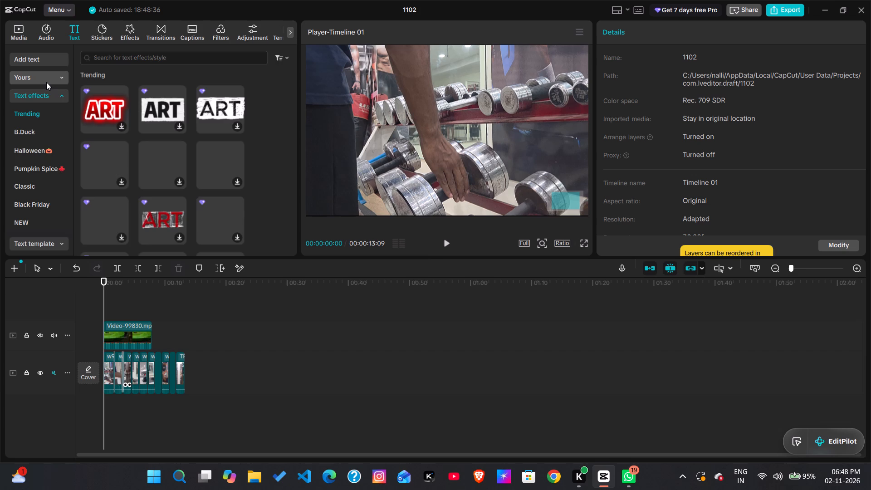
click(46, 82)
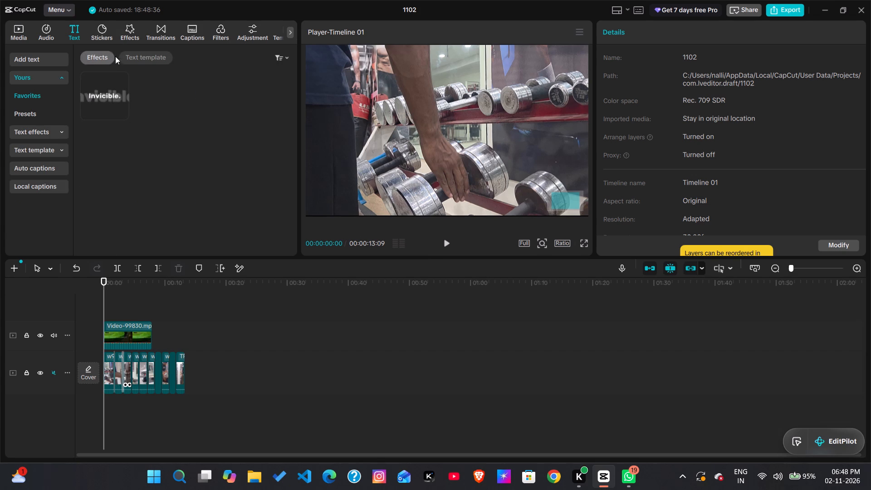
click(107, 58)
click(45, 129)
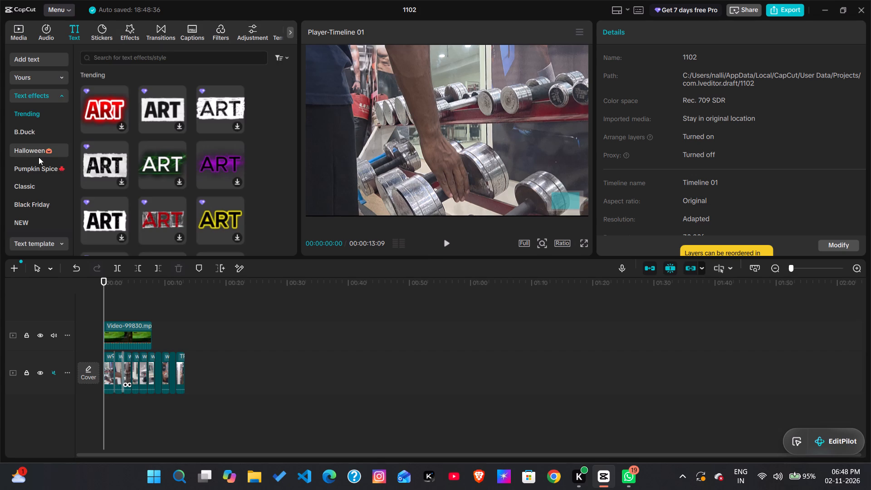
click(41, 89)
click(61, 92)
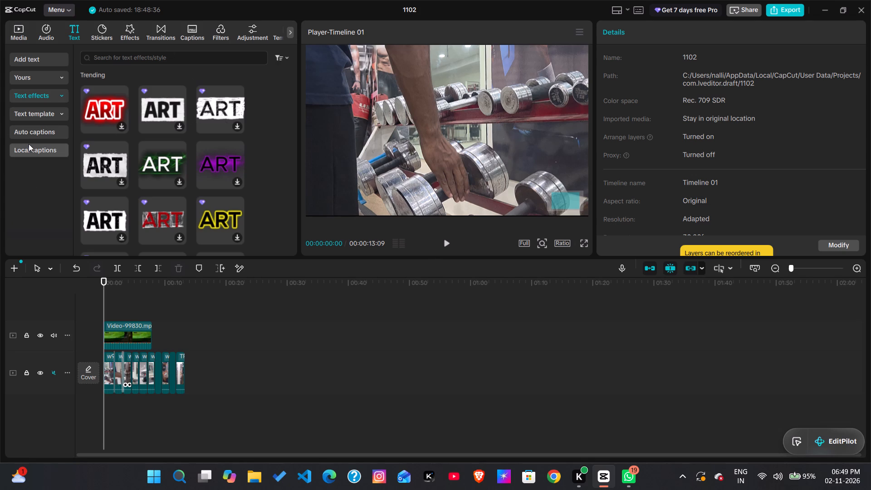
click(29, 144)
click(35, 135)
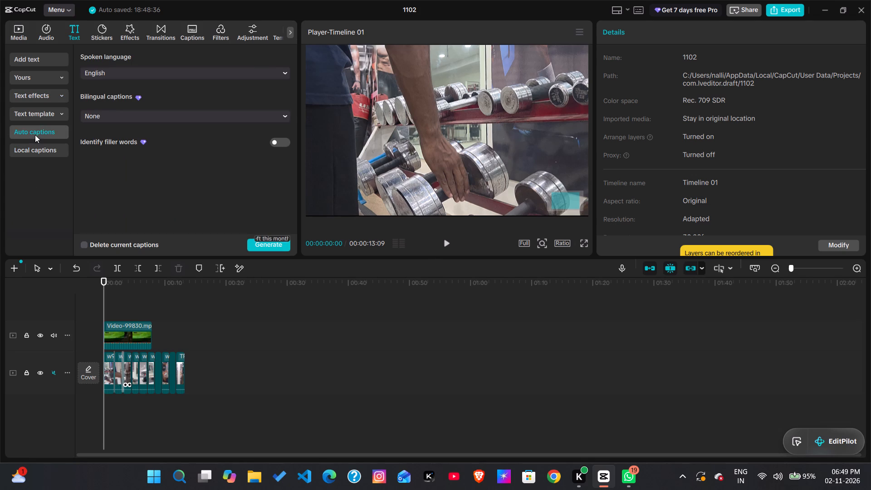
click(45, 107)
click(44, 110)
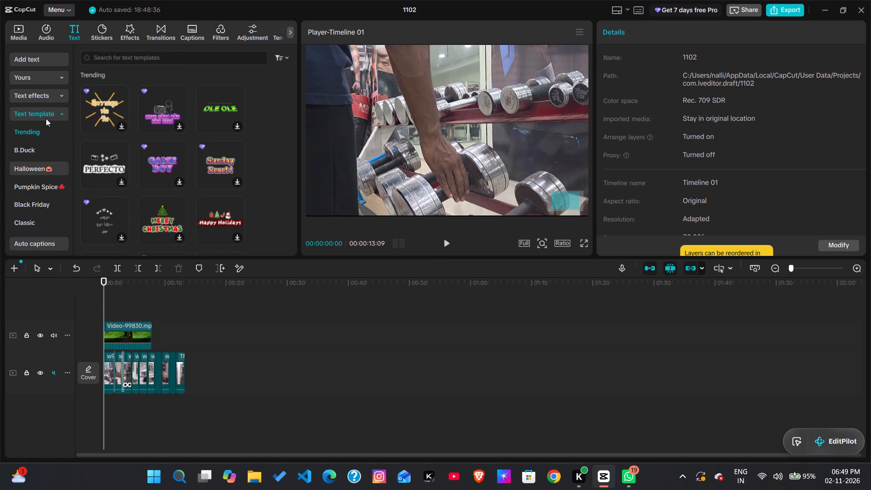
scroll(45, 98, up, 1)
click(45, 100)
scroll(44, 157, down, 1)
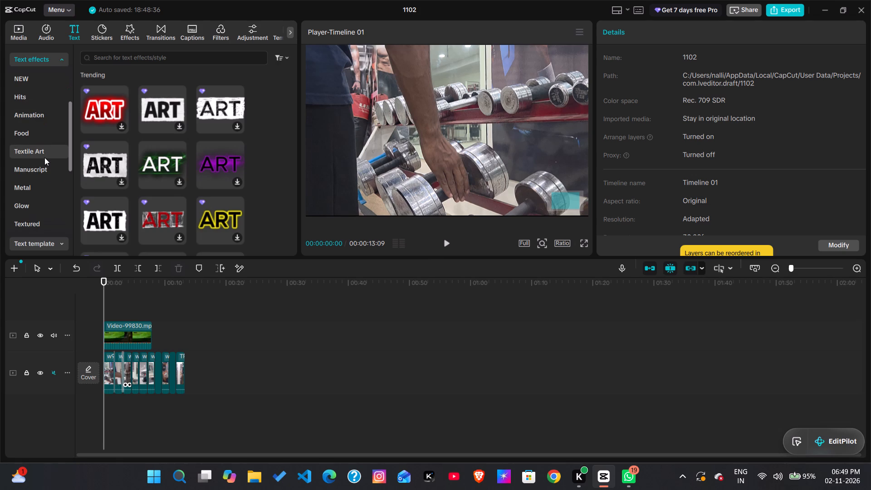
scroll(44, 157, down, 1)
scroll(42, 173, up, 6)
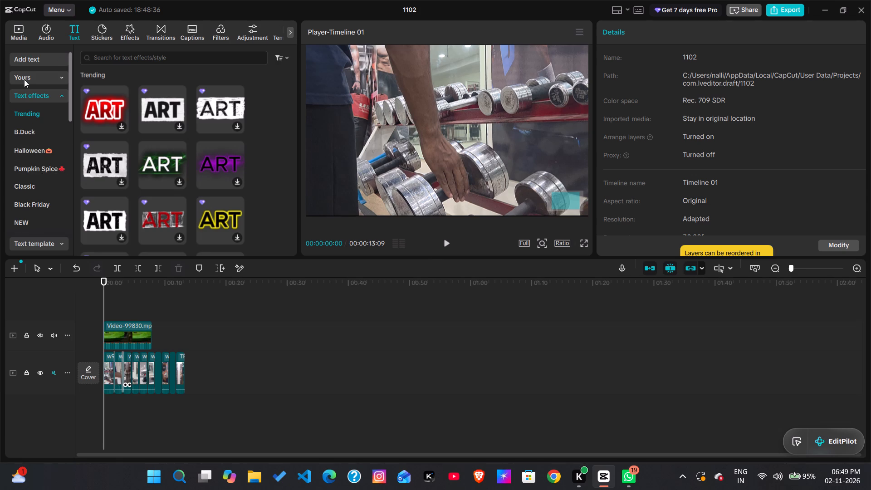
click(28, 75)
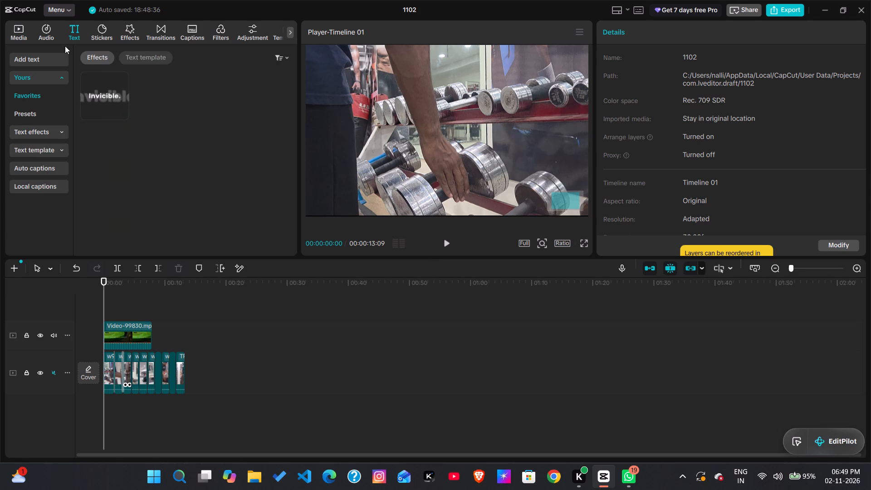
click(58, 73)
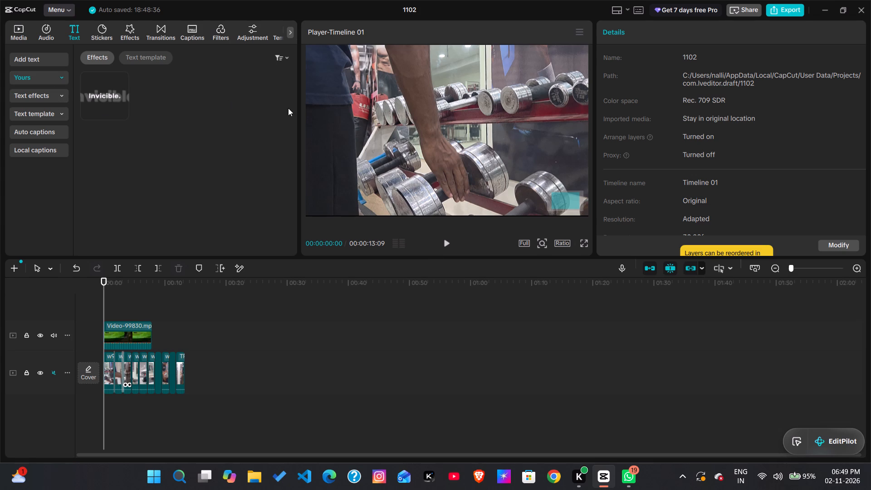
Add a default text clip at the start of the timeline.
click(54, 64)
click(86, 70)
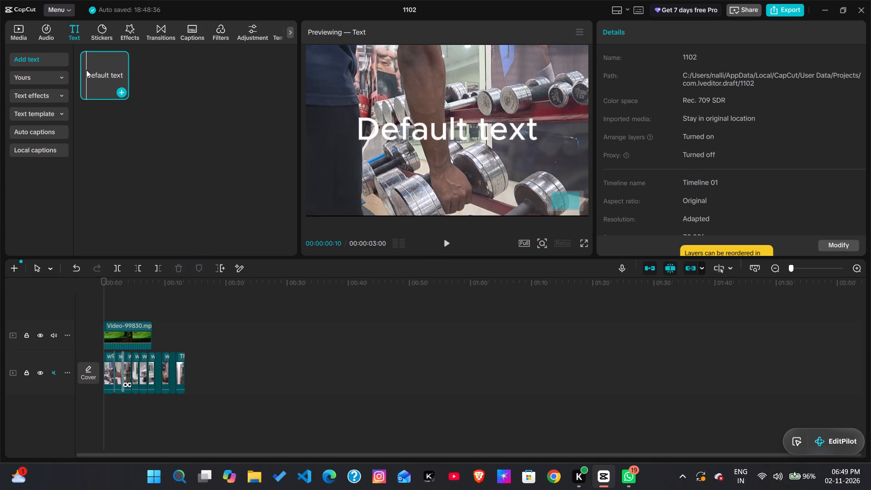
click(117, 89)
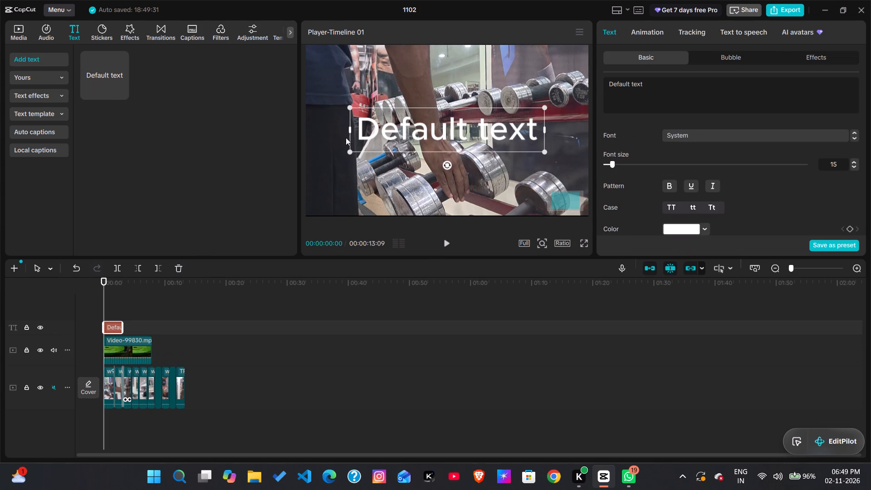
Replace the default text with "what project are you woking on" and reduce its font size to 8.
click(531, 140)
click(653, 83)
key(ctrl+a)
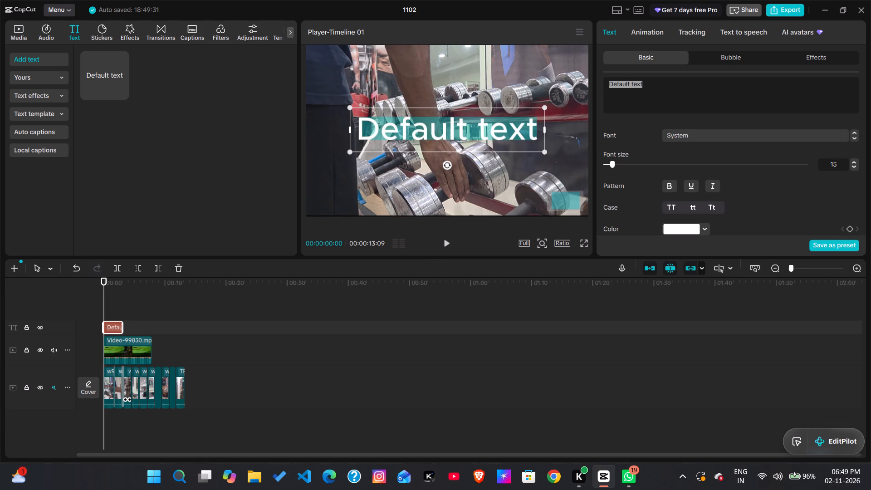
key(e)
key(BackSpace)
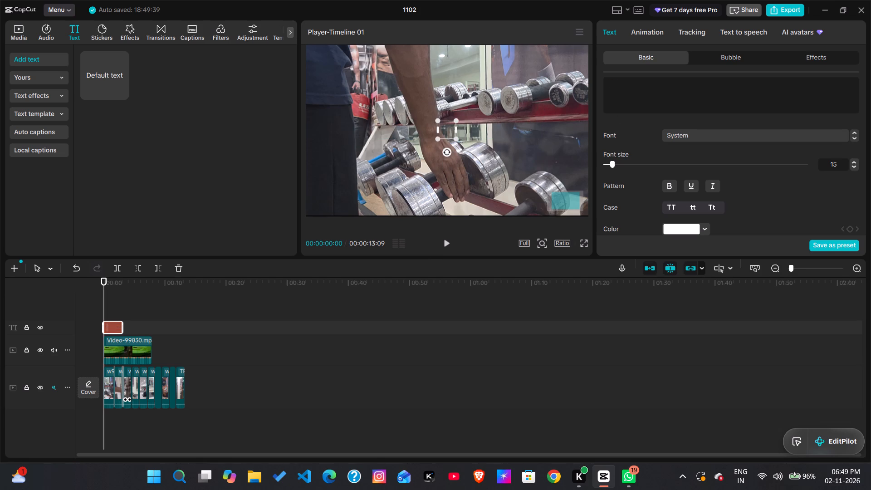
text(WHT)
key(space)
key(BackSpace)
key(BackSpace)
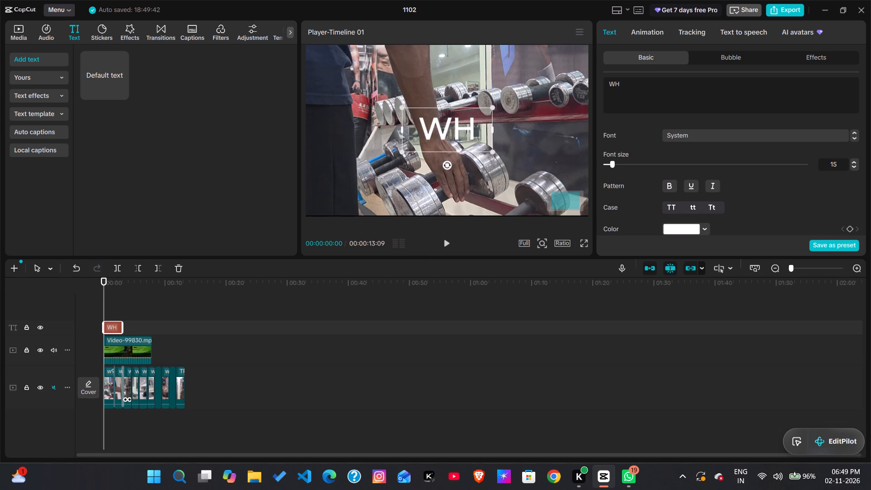
key(BackSpace)
key(BackSpace)
text(what project)
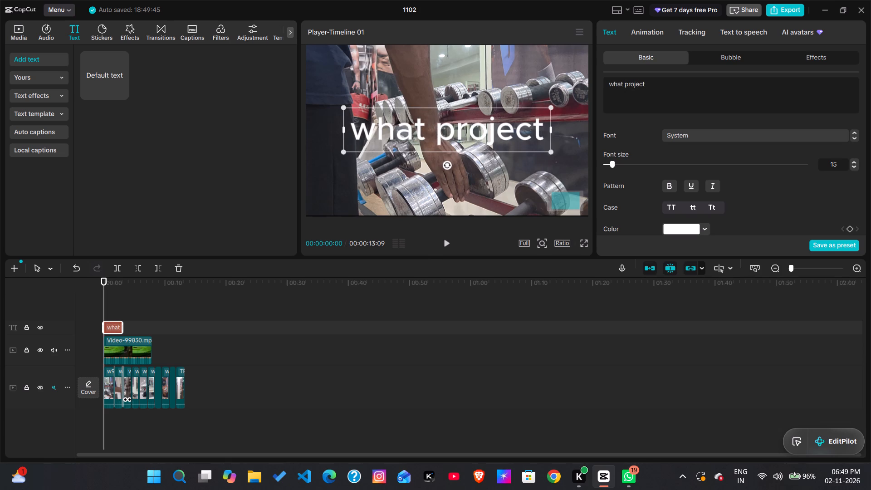
key(space)
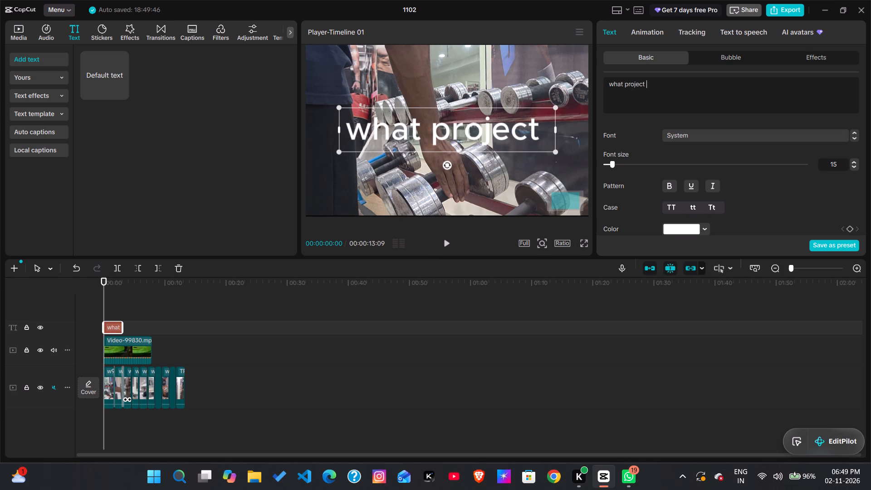
text(are)
key(space)
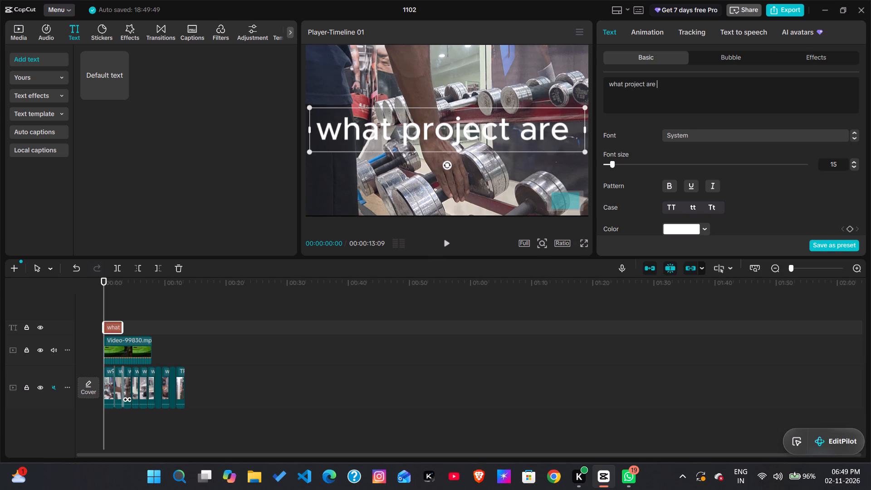
drag(612, 163, 607, 162)
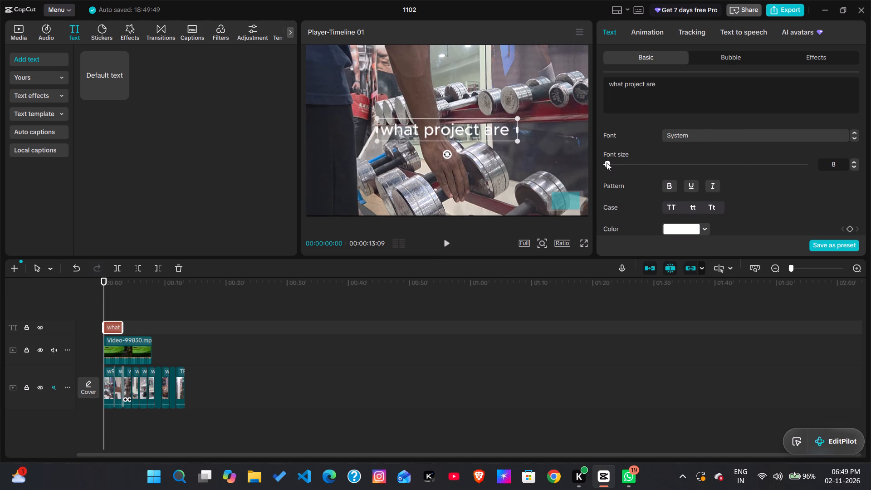
click(679, 88)
text(you woking on)
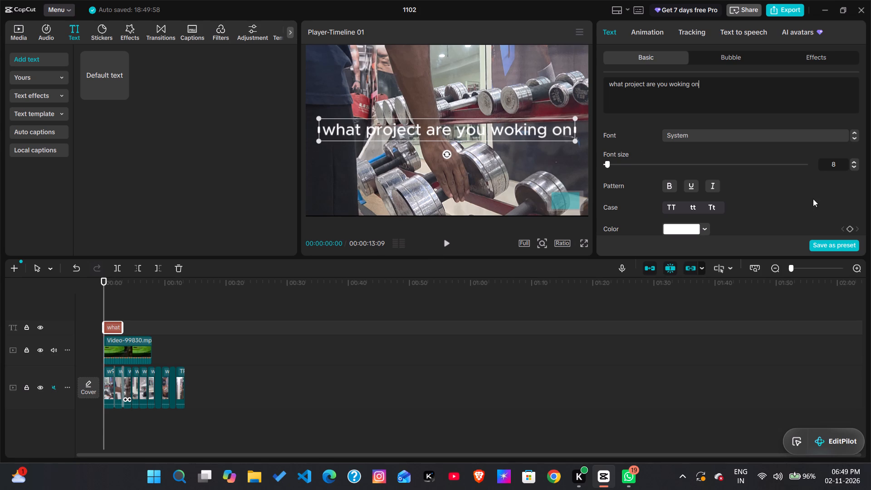
Set the subtitle text's font size to 5 and its font to Agency FB Bold.
double_click(855, 166)
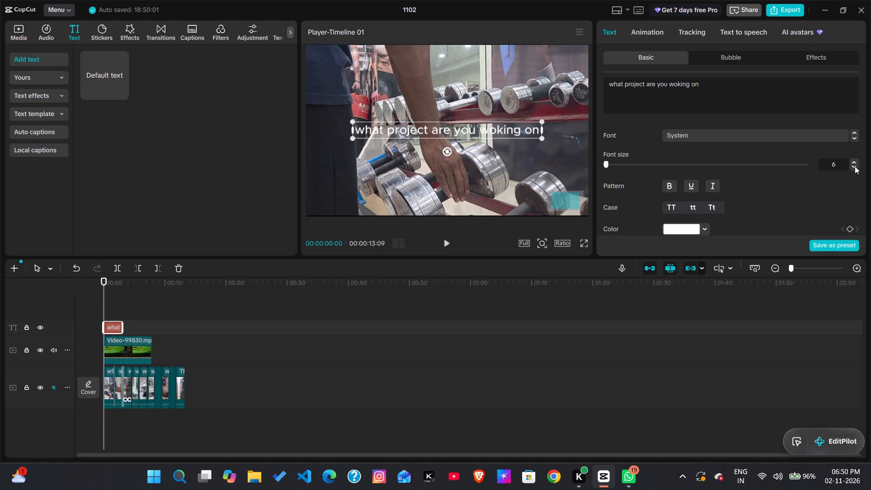
click(855, 166)
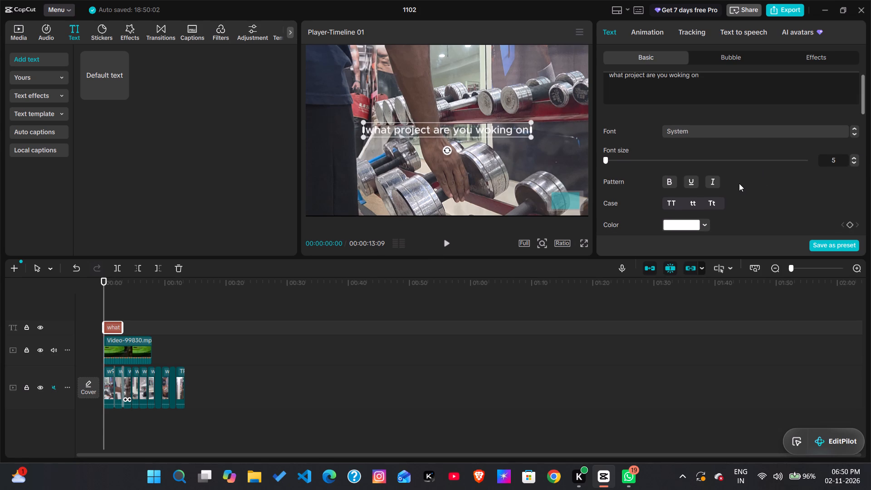
scroll(739, 183, down, 1)
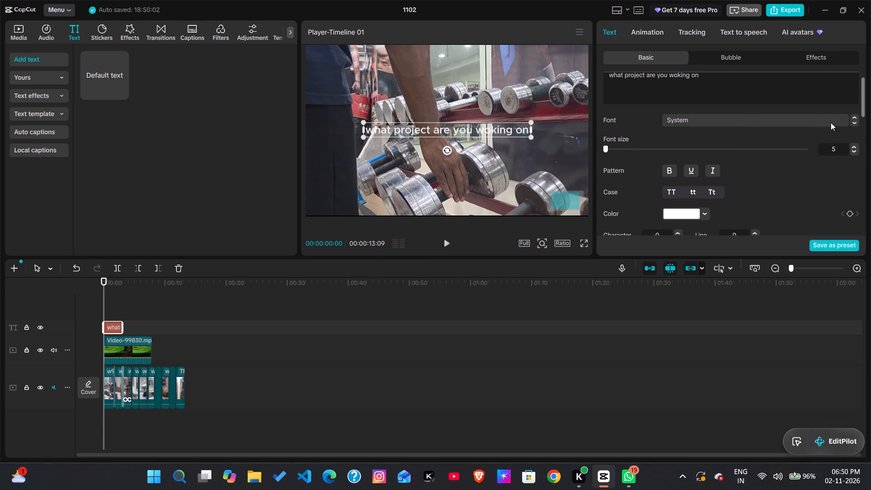
click(855, 119)
click(852, 121)
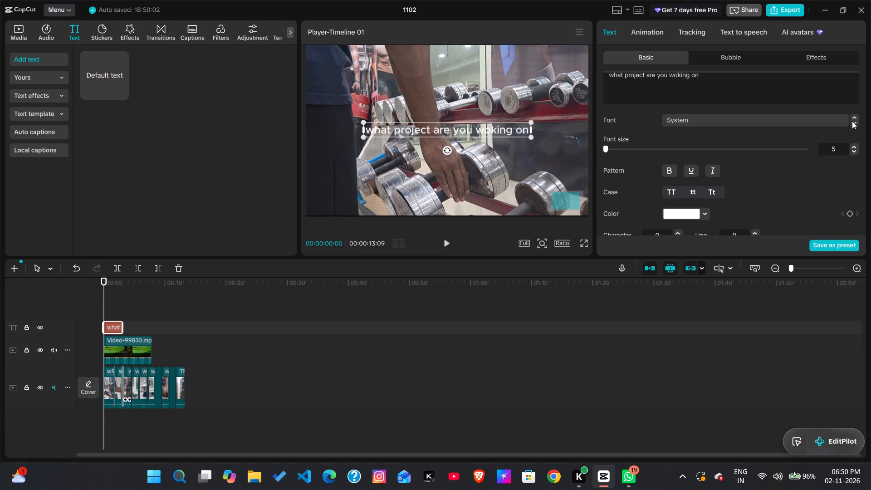
click(852, 121)
click(852, 121)
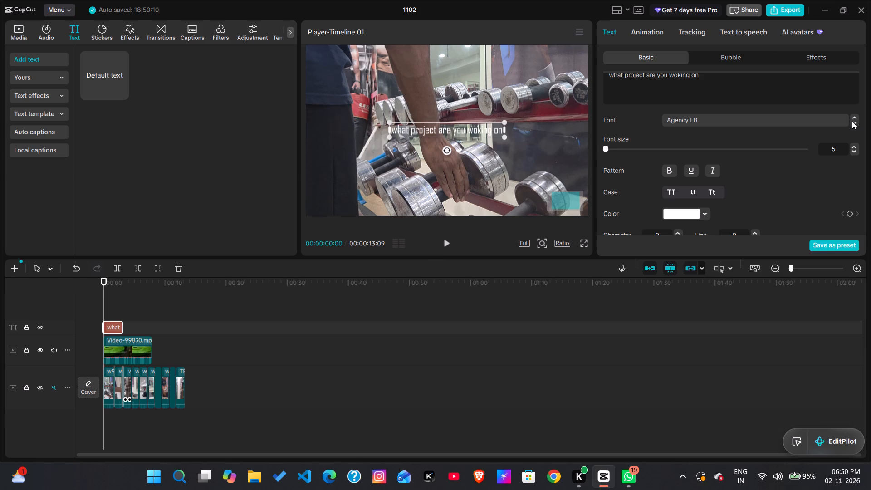
click(852, 121)
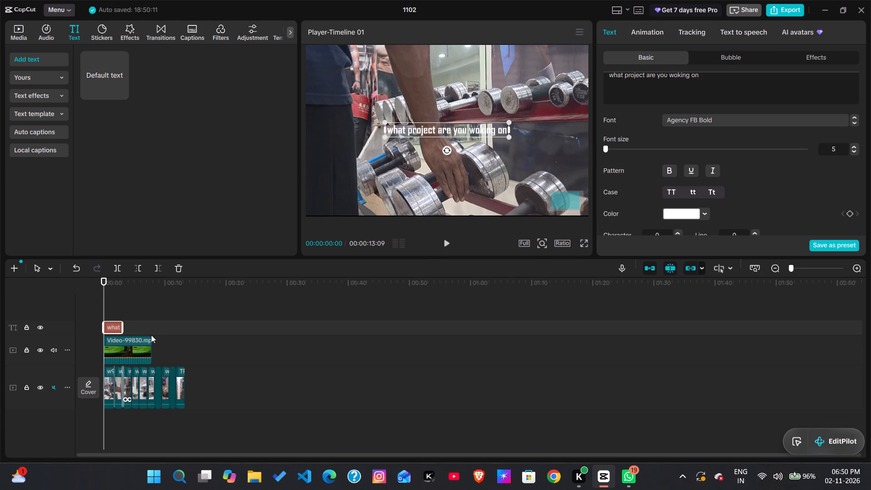
Play the opening seconds of the timeline to check the subtitle over the gym clips.
key(space)
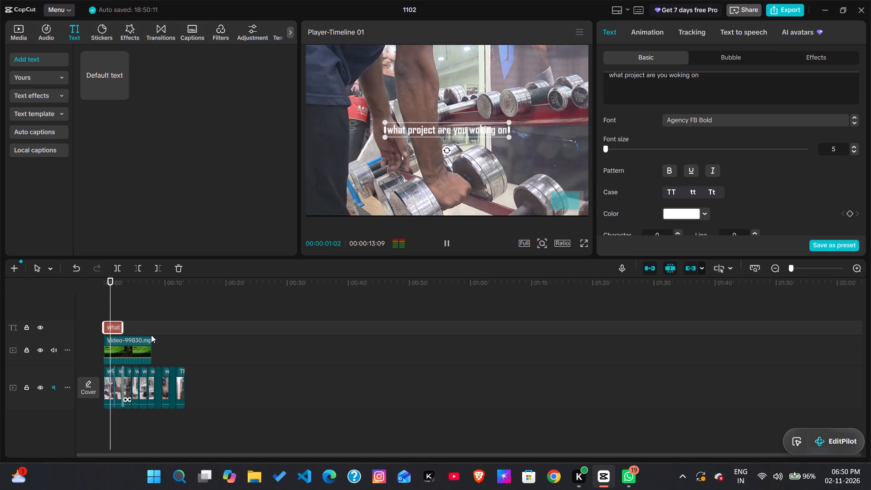
click(482, 181)
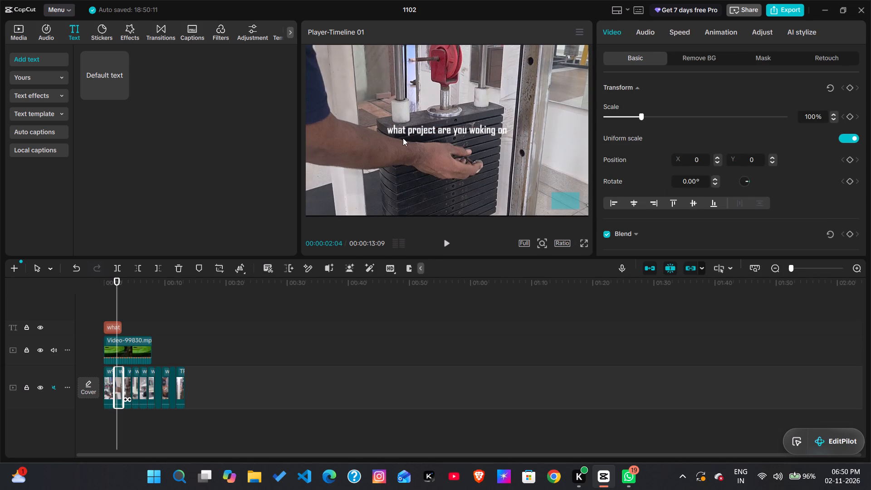
key(space)
key(space)
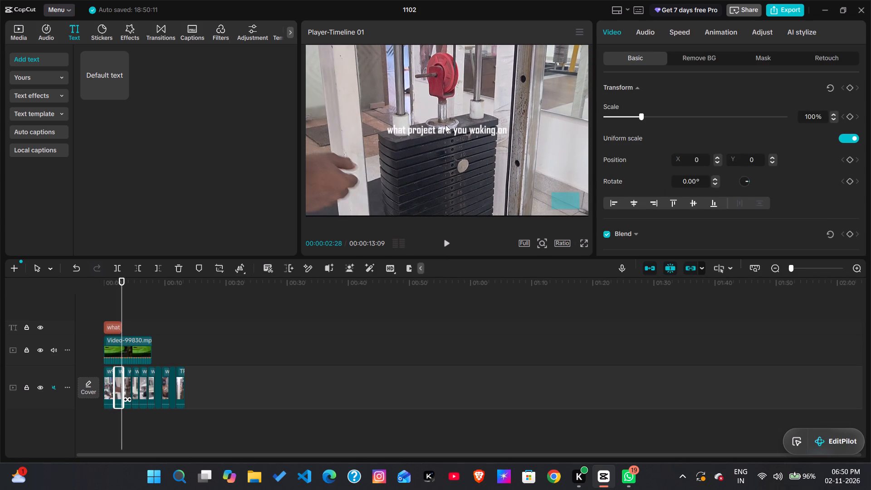
Add a single question mark to the end of the subtitle text.
click(445, 126)
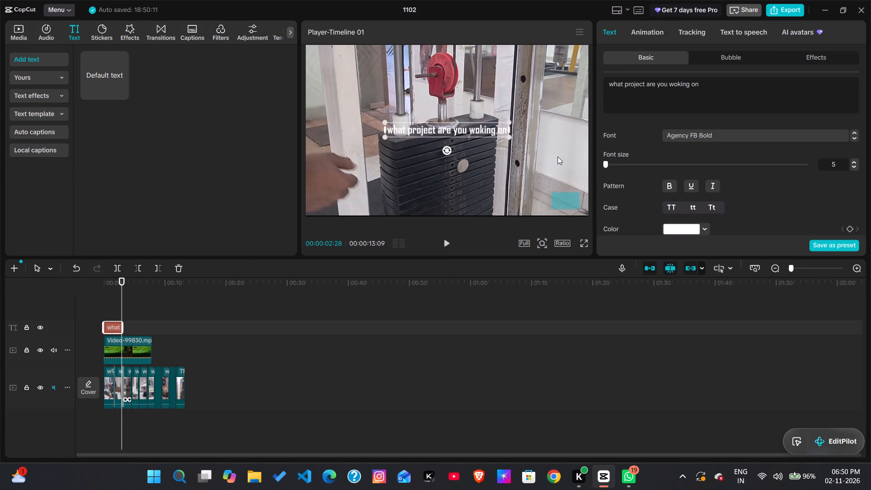
drag(726, 75, 721, 83)
click(721, 83)
text(??)
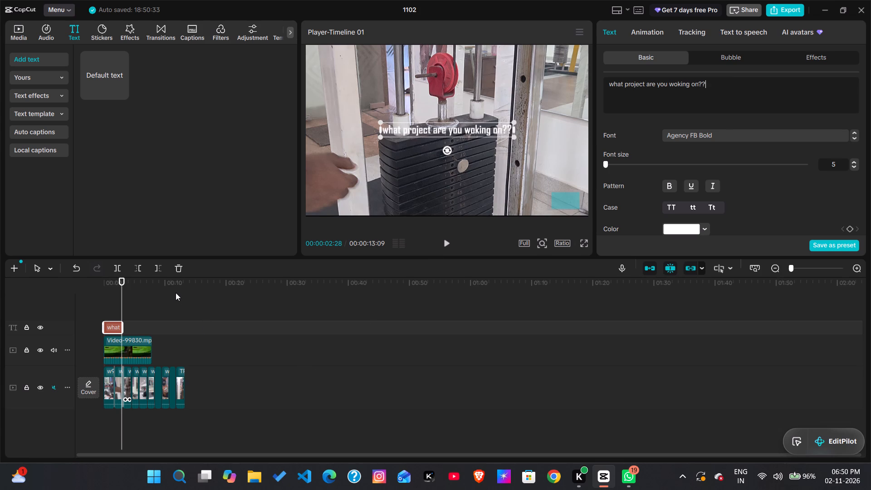
key(BackSpace)
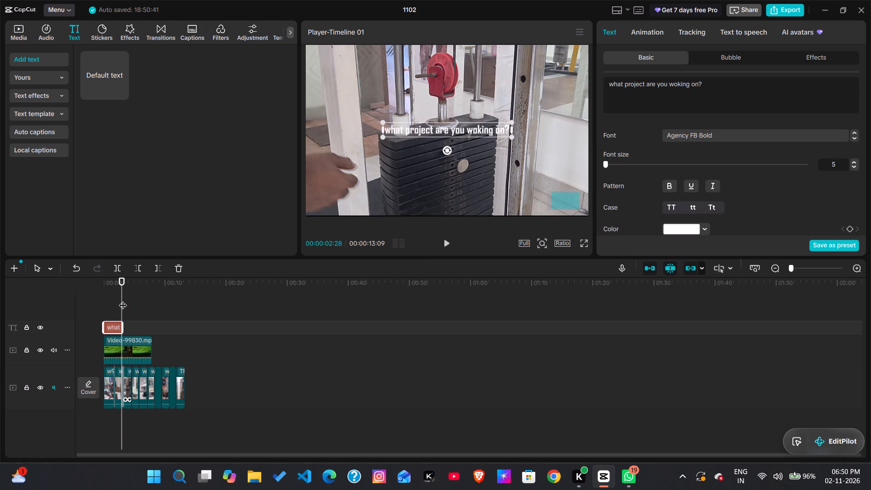
Reposition the subtitle slightly below and to the right of the centre of the video frame.
click(439, 126)
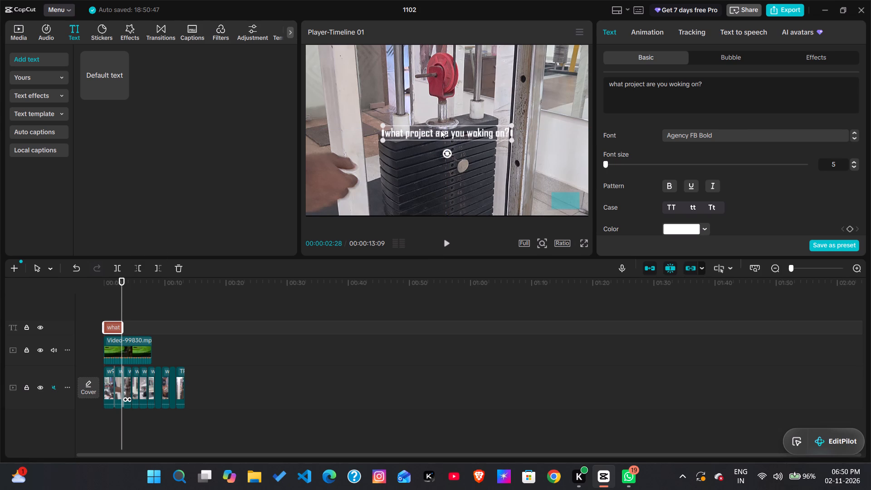
drag(440, 130, 445, 111)
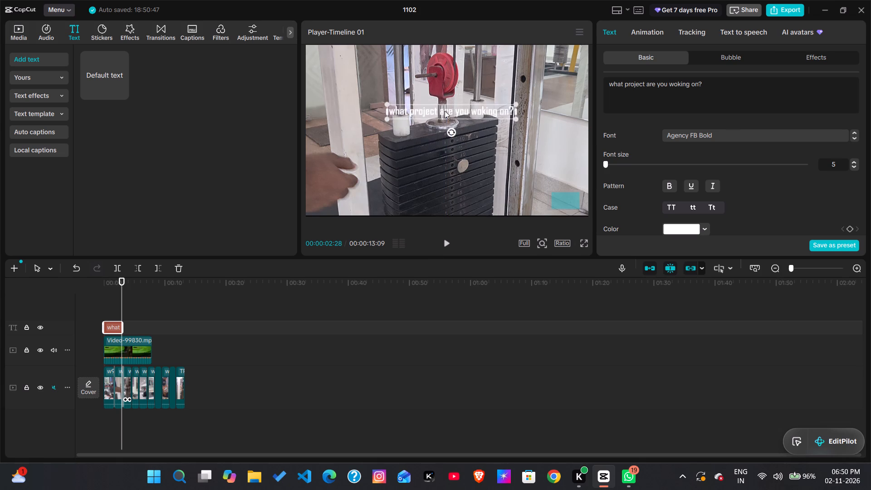
drag(445, 111, 446, 135)
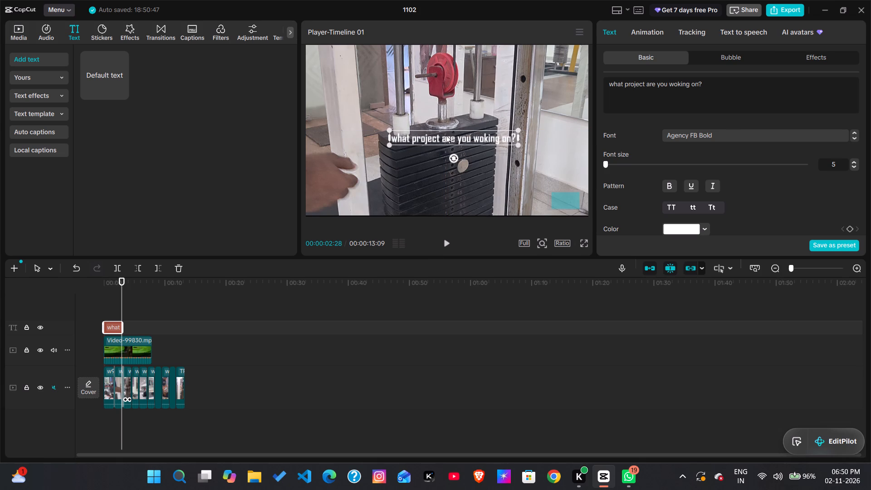
drag(446, 135, 445, 137)
Return the playhead to 00:00:00:00 and briefly preview the subtitle in full screen.
drag(120, 297, 115, 299)
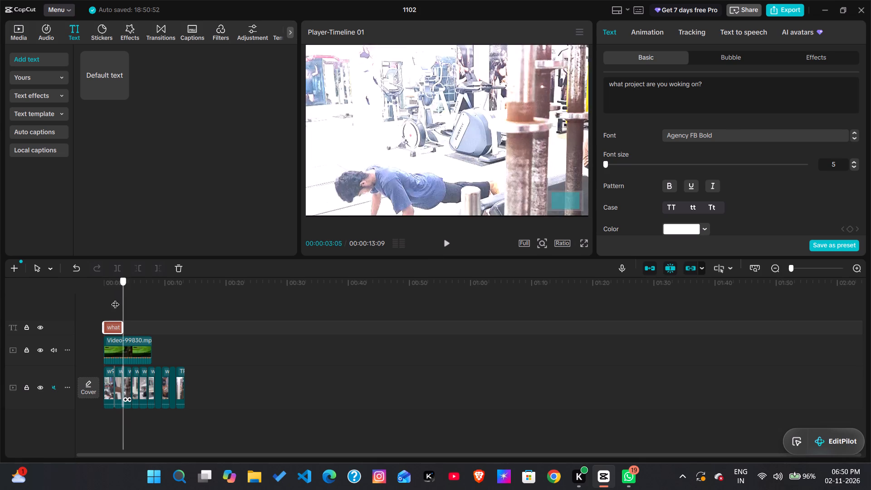
drag(115, 299, 76, 318)
click(580, 247)
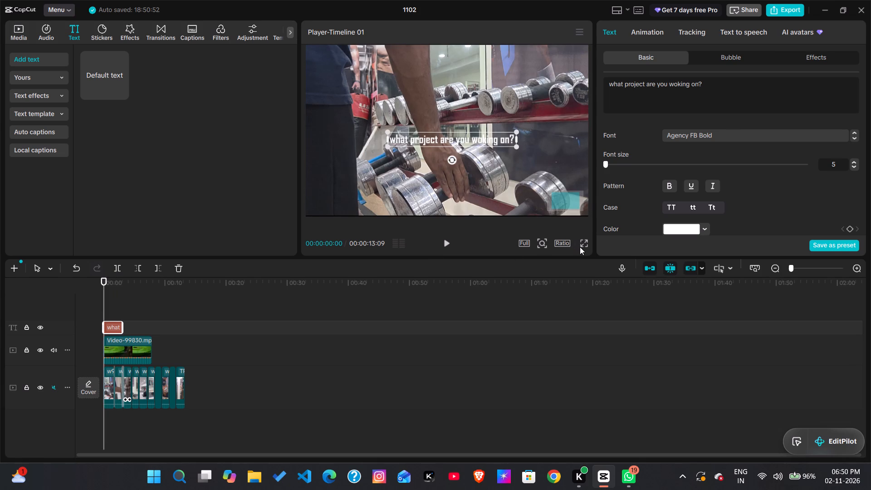
click(583, 244)
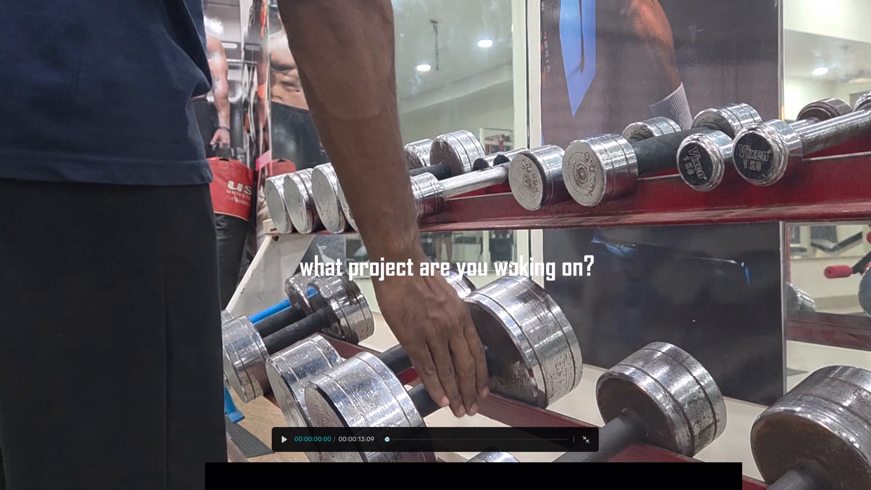
key(space)
key(space)
key(Escape)
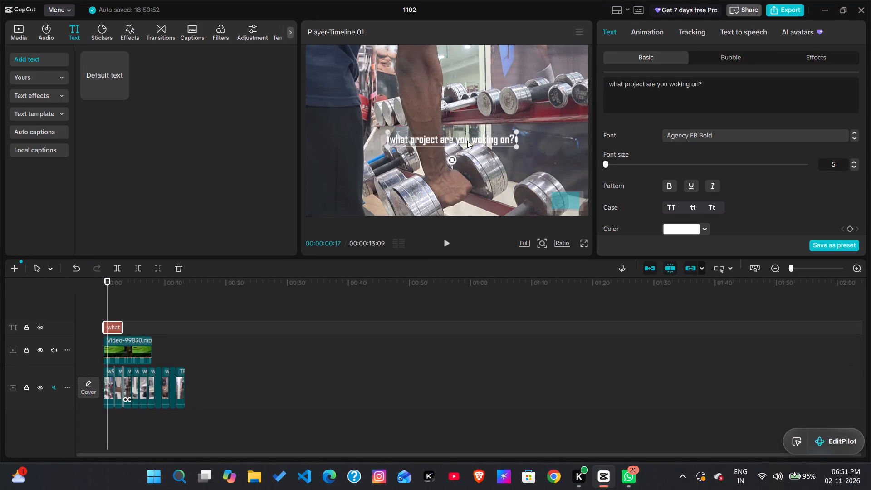
Move the subtitle up slightly, closer to the vertical centre of the video frame.
drag(467, 139, 467, 133)
drag(412, 140, 412, 133)
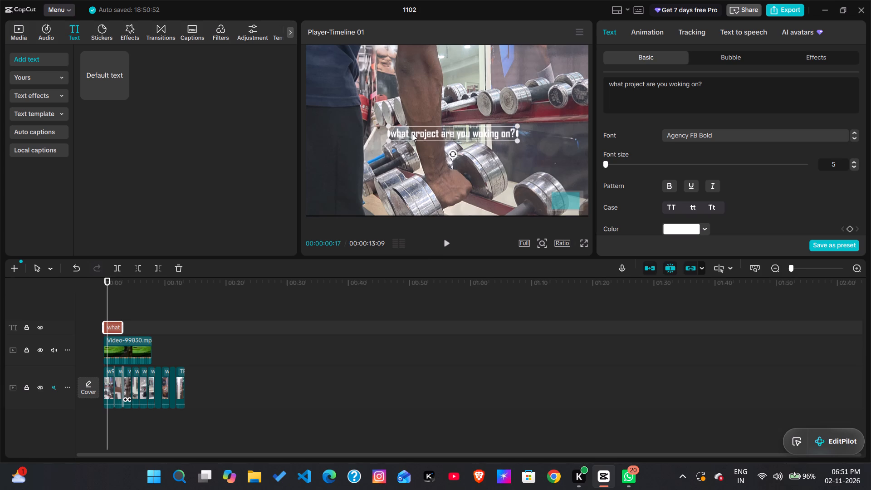
drag(412, 133, 412, 134)
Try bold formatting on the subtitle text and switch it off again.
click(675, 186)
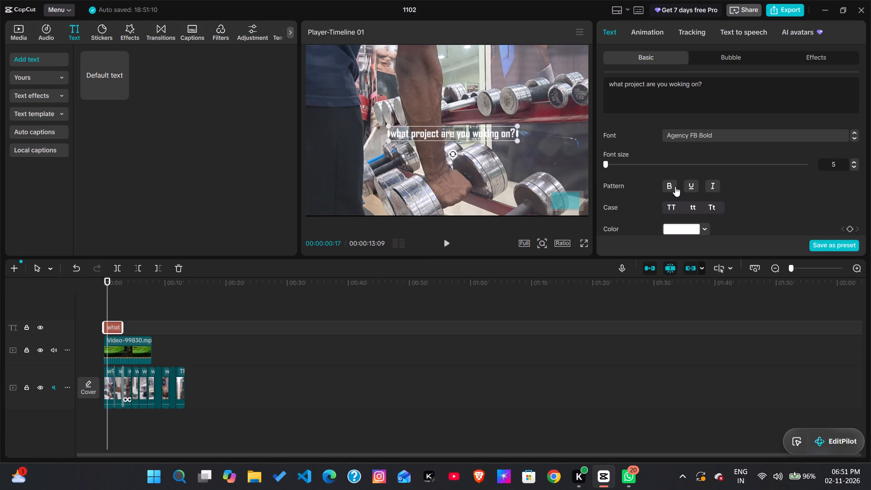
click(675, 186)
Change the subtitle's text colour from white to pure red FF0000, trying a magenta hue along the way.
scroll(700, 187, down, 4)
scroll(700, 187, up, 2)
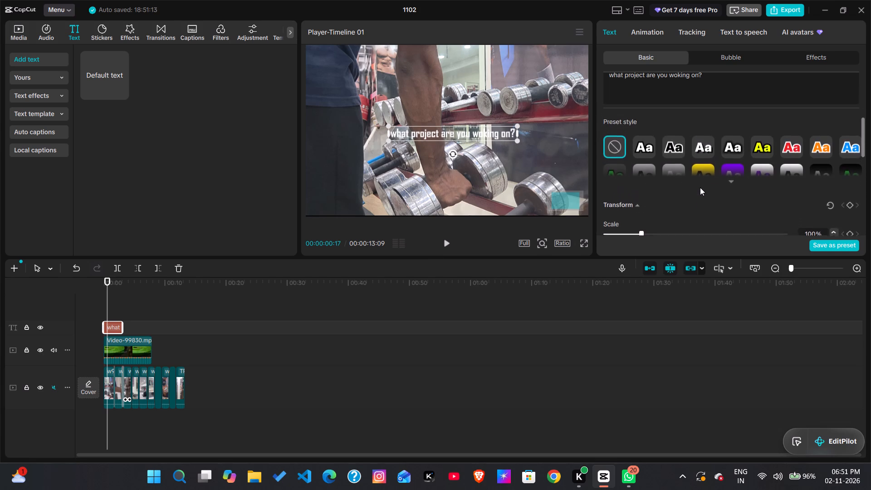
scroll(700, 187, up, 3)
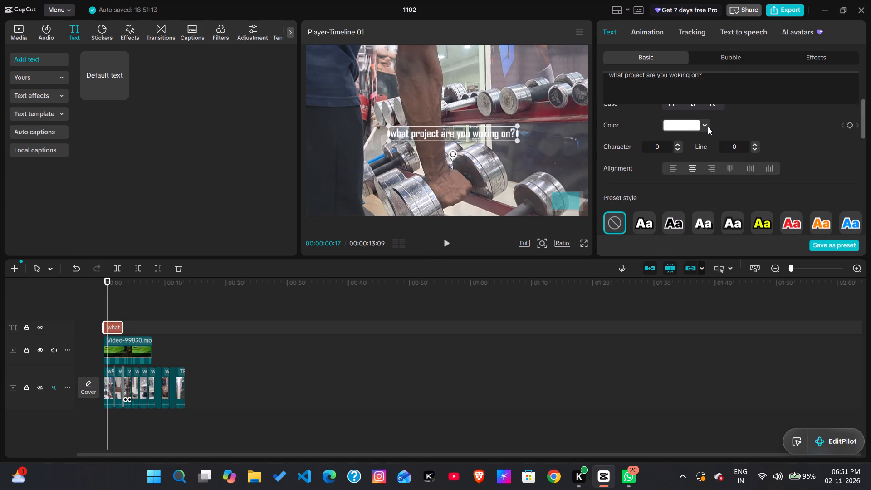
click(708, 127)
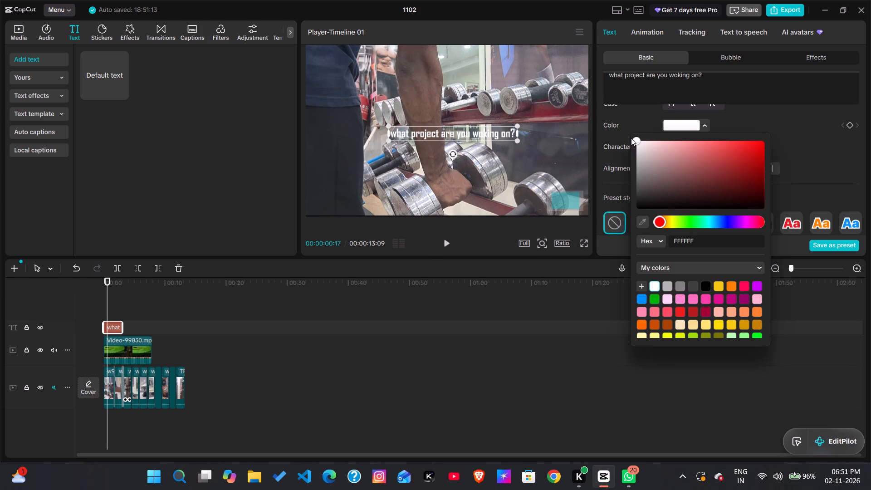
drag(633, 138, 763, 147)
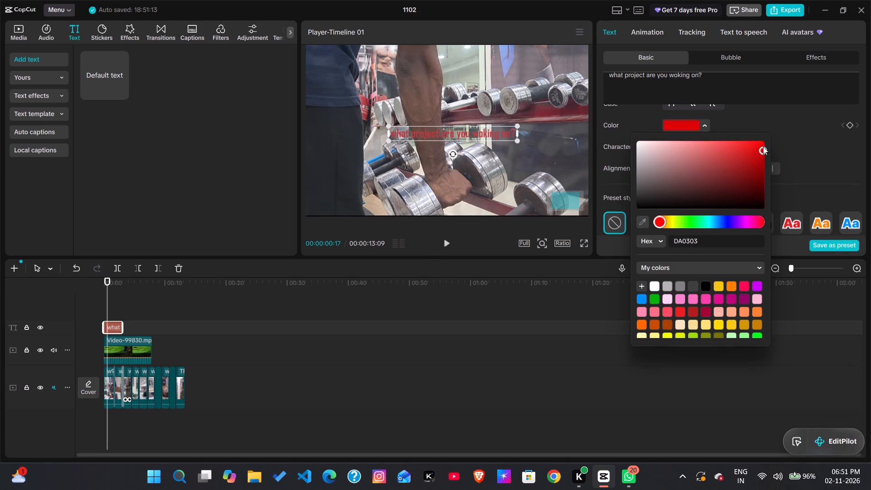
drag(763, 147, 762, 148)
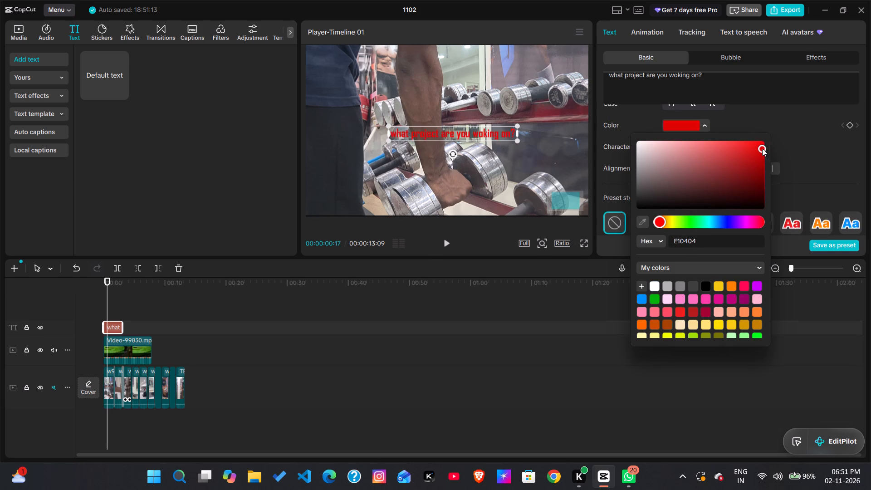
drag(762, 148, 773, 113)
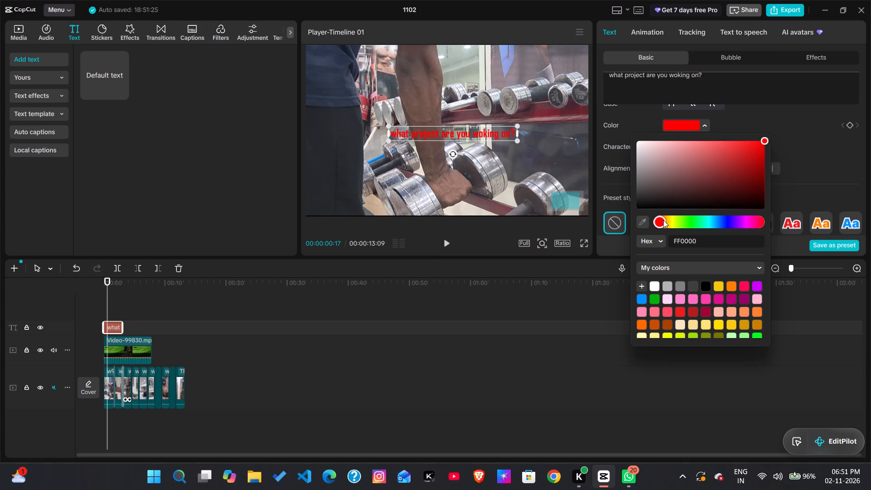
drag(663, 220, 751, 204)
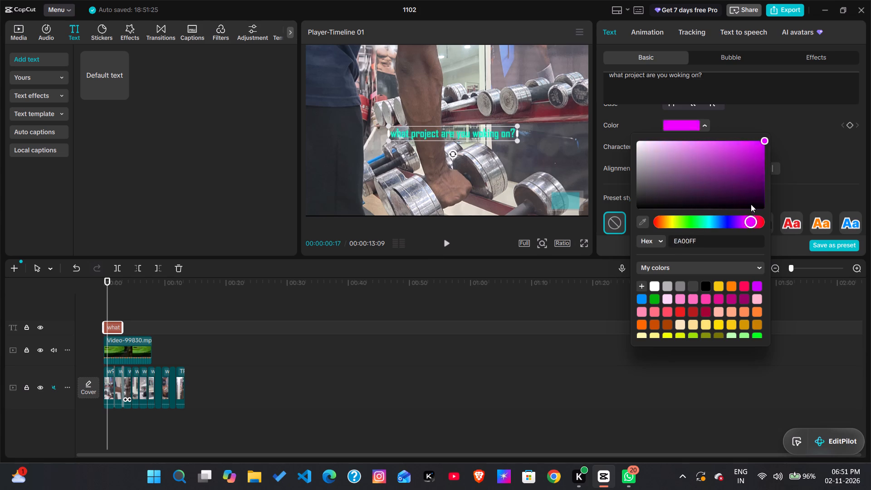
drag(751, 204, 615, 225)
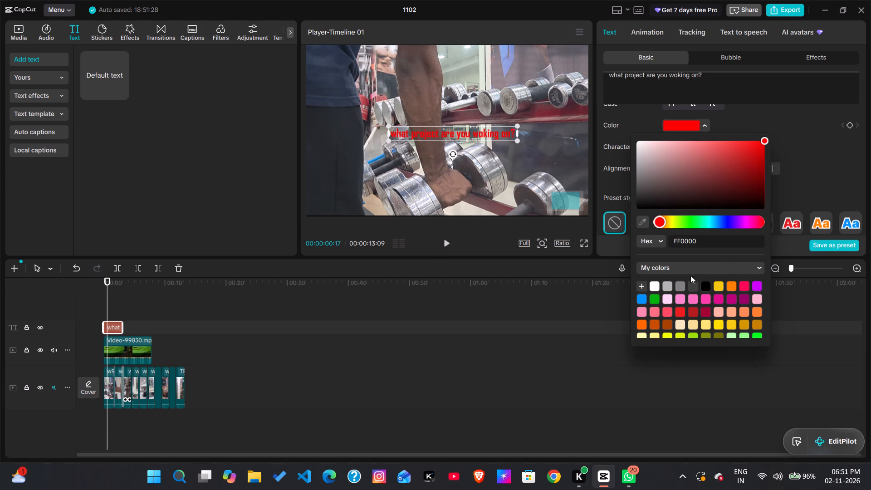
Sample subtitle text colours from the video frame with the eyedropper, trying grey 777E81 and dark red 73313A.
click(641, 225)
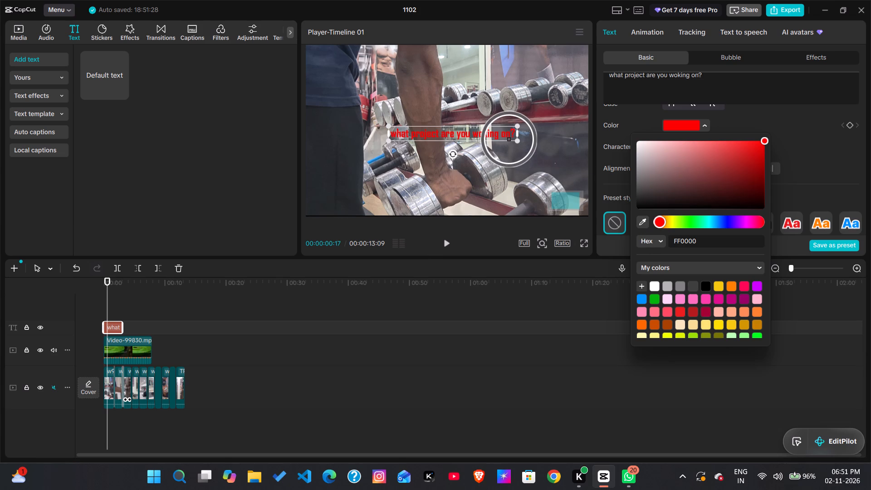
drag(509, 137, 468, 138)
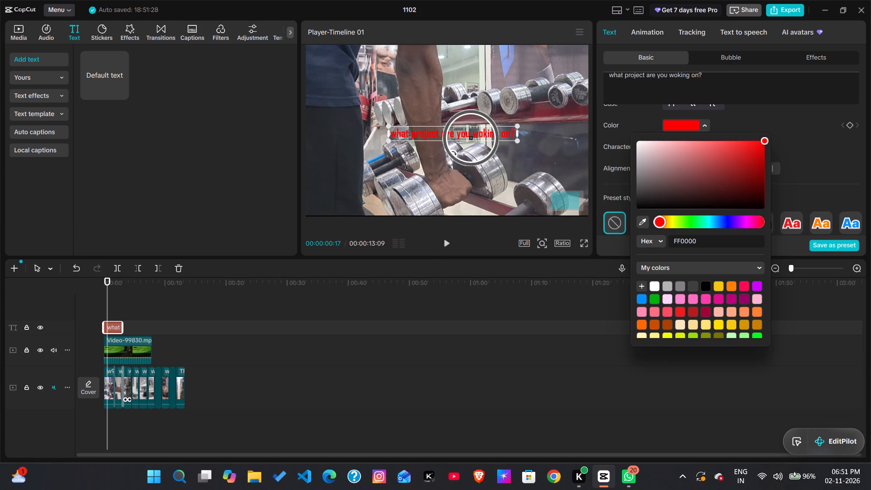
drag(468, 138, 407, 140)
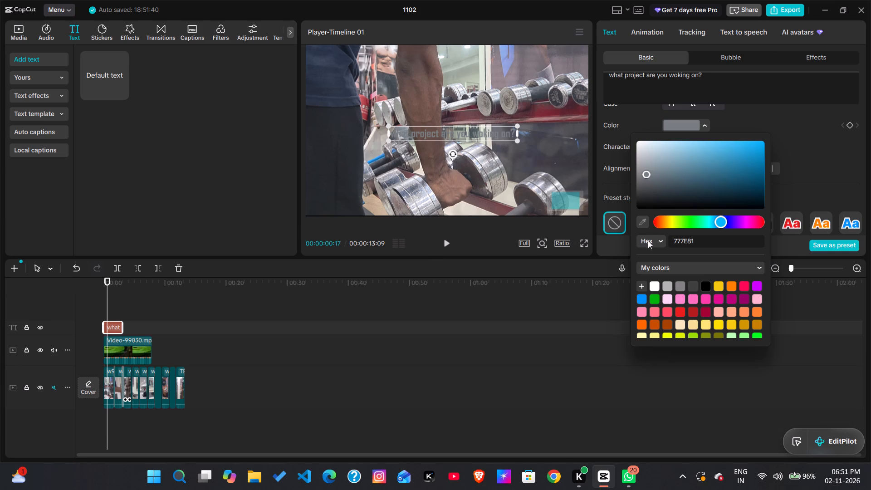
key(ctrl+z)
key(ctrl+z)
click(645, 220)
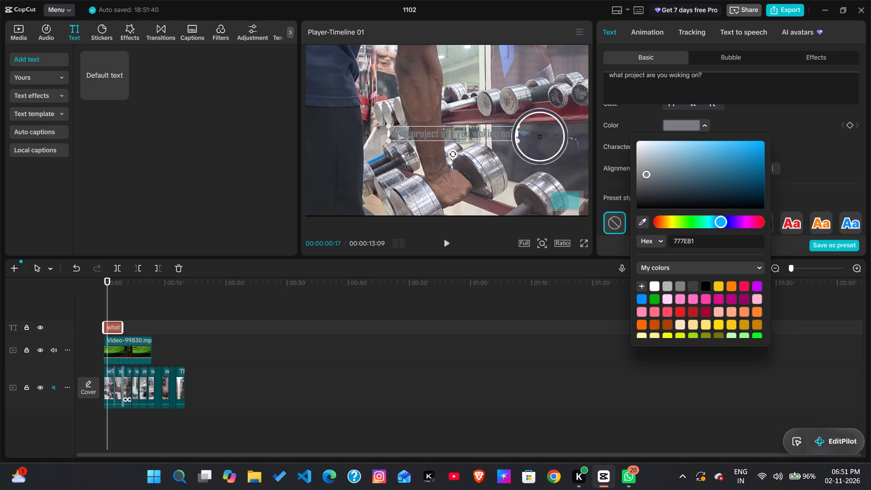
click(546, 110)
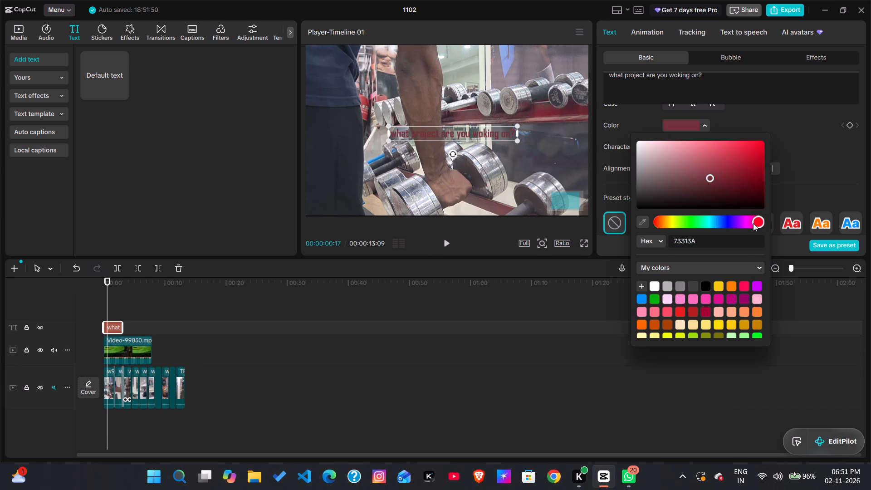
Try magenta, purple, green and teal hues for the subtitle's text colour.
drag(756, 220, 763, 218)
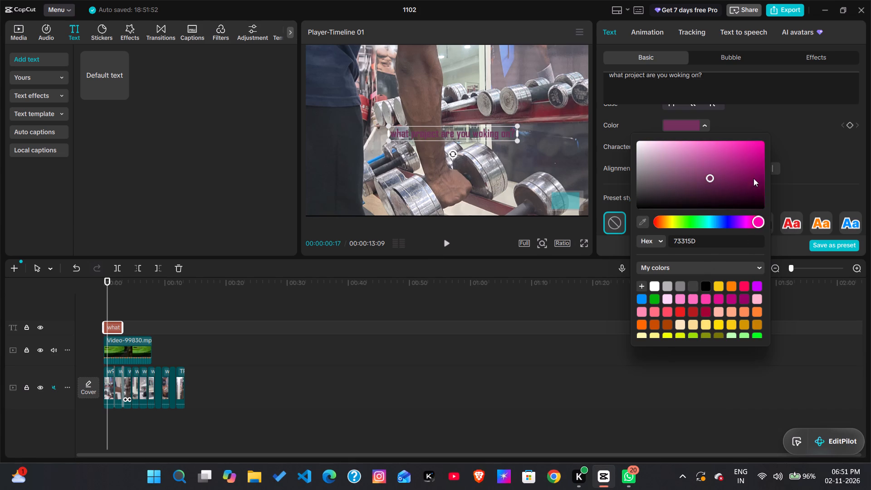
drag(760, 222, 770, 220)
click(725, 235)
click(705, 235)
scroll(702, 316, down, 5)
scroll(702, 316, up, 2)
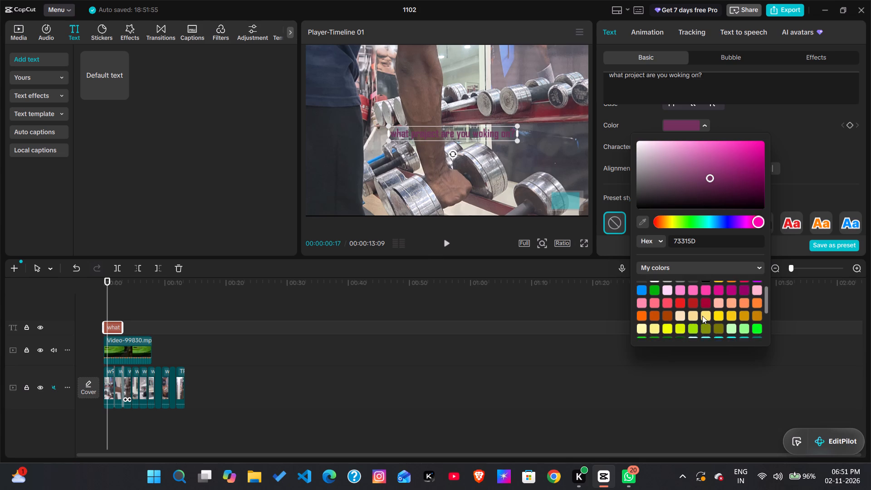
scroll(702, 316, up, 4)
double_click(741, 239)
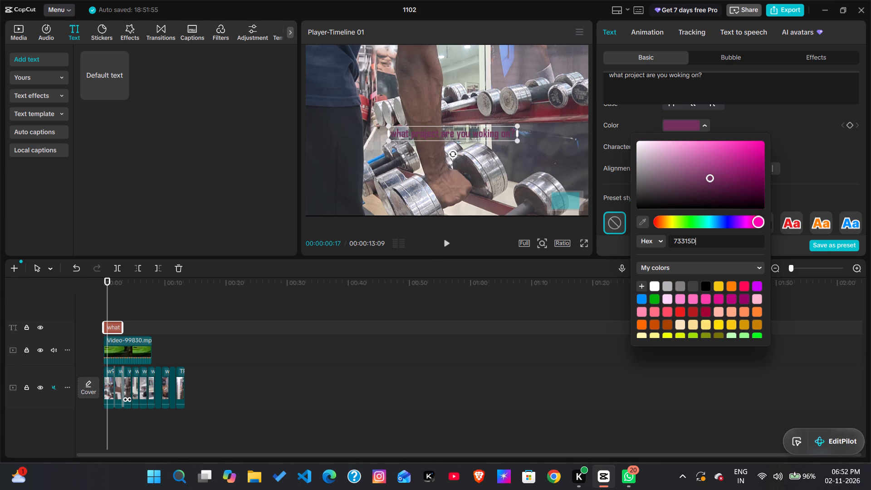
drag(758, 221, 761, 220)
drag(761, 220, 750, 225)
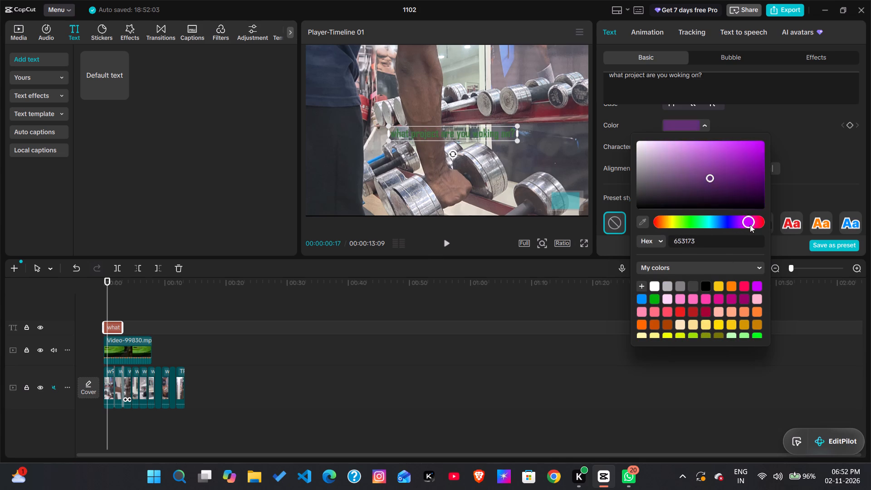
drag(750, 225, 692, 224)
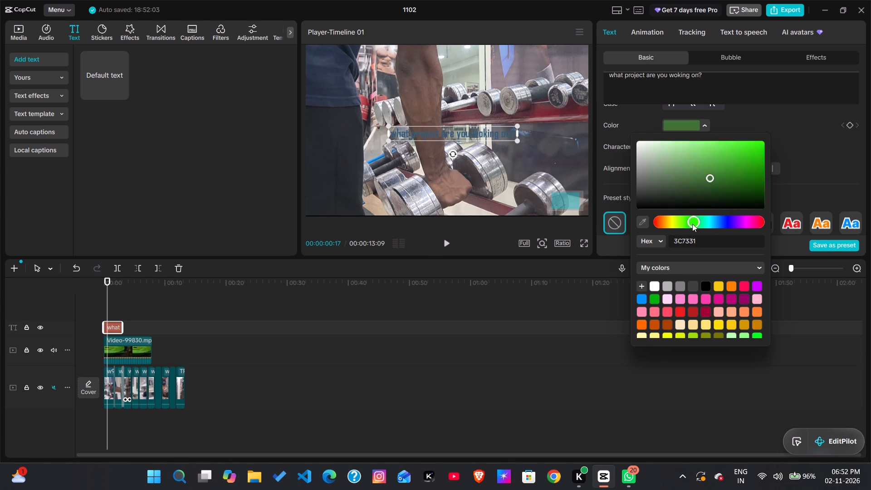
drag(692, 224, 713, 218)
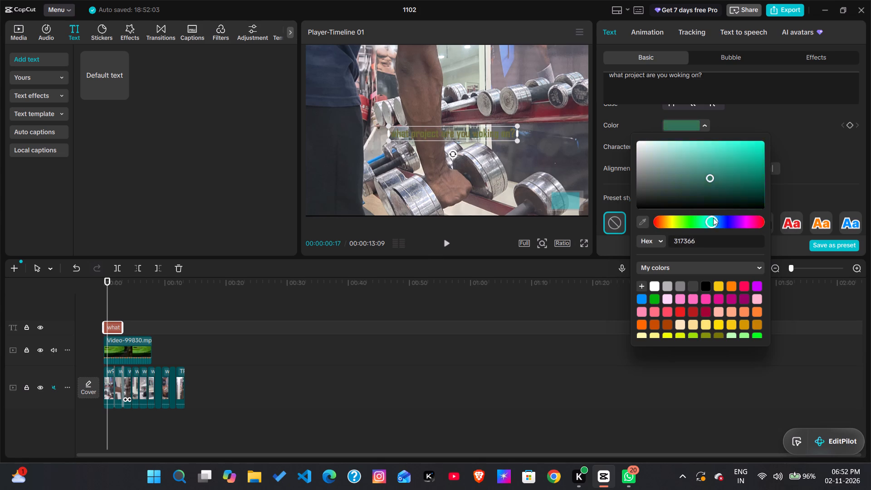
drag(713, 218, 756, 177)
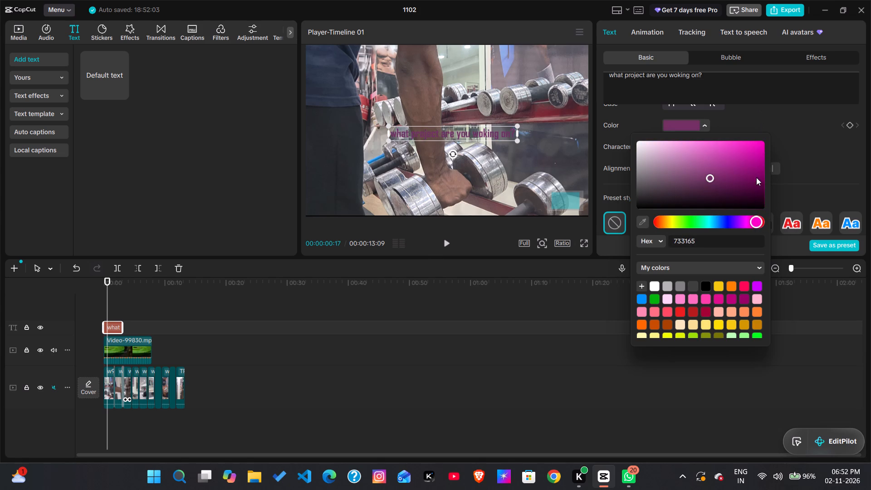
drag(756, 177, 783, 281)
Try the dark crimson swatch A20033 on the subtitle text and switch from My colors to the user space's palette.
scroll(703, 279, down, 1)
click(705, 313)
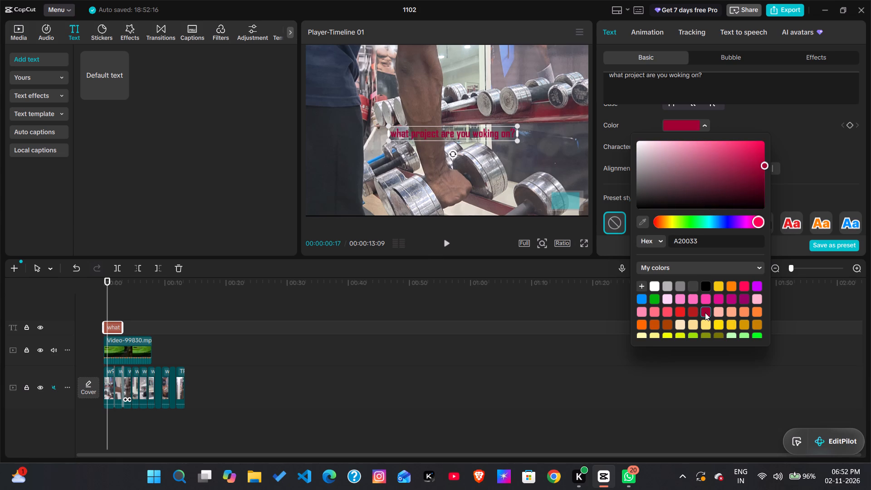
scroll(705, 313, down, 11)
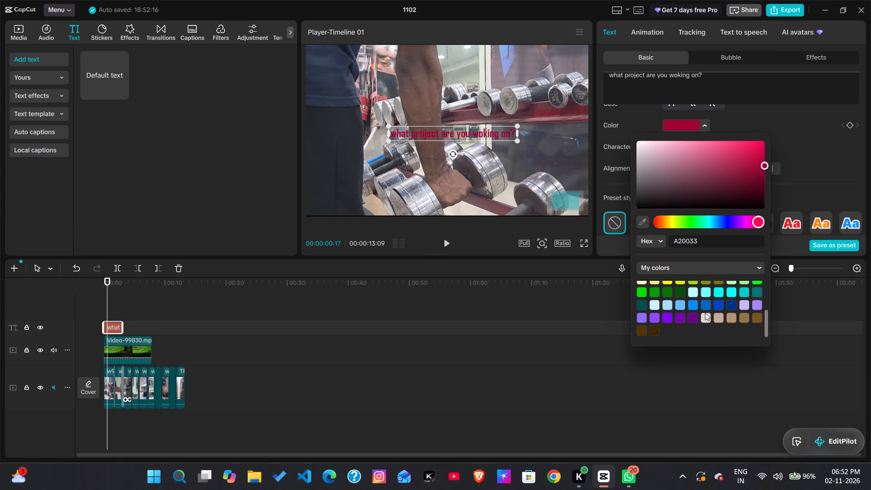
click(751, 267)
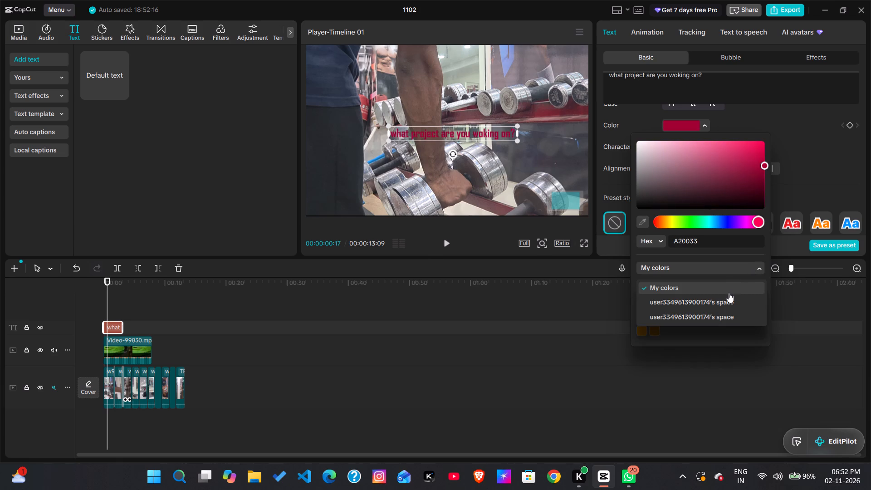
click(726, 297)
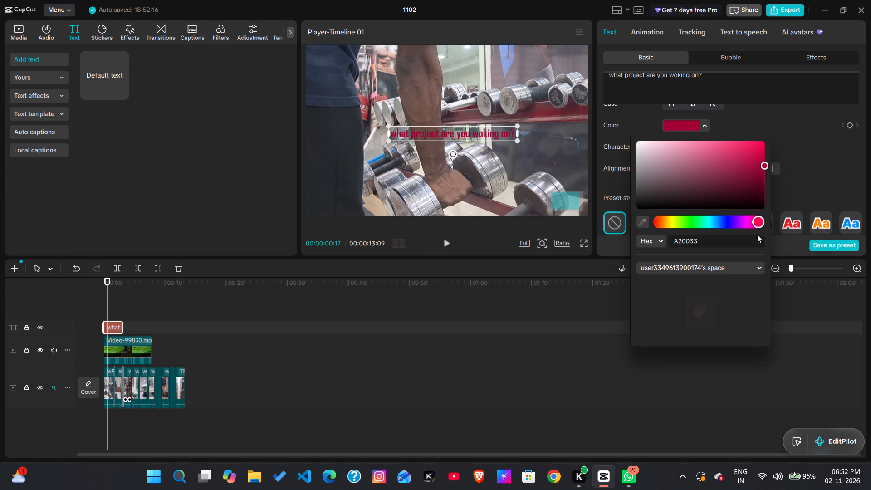
Set the subtitle's text colour to bright red F40000 and reselect the subtitle in the video frame.
drag(765, 170, 762, 137)
drag(762, 137, 761, 112)
drag(763, 165, 761, 145)
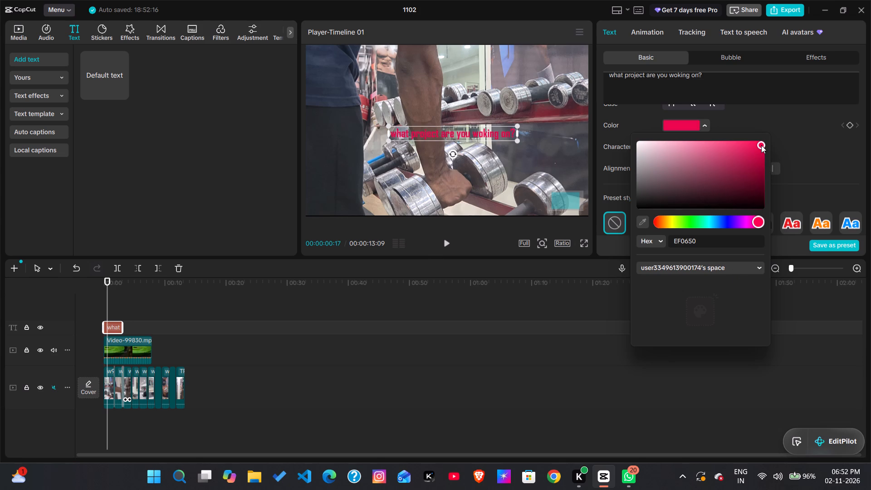
drag(761, 145, 769, 144)
click(702, 123)
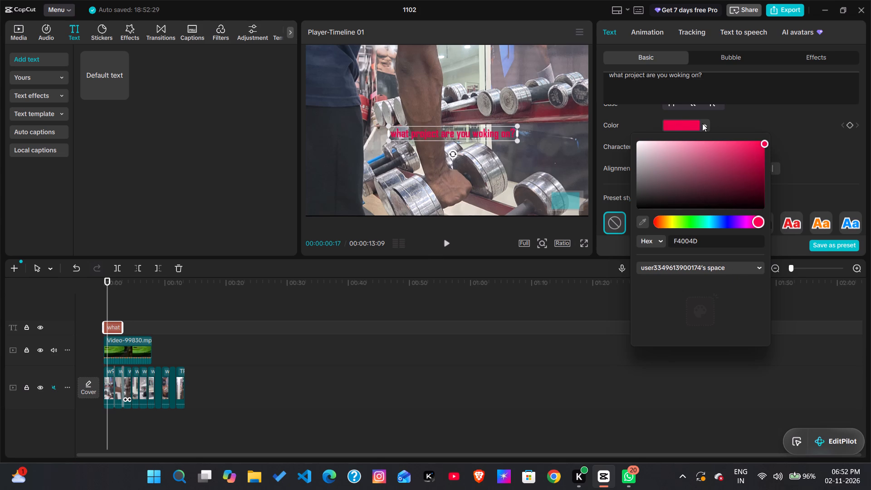
click(702, 123)
drag(758, 224, 605, 207)
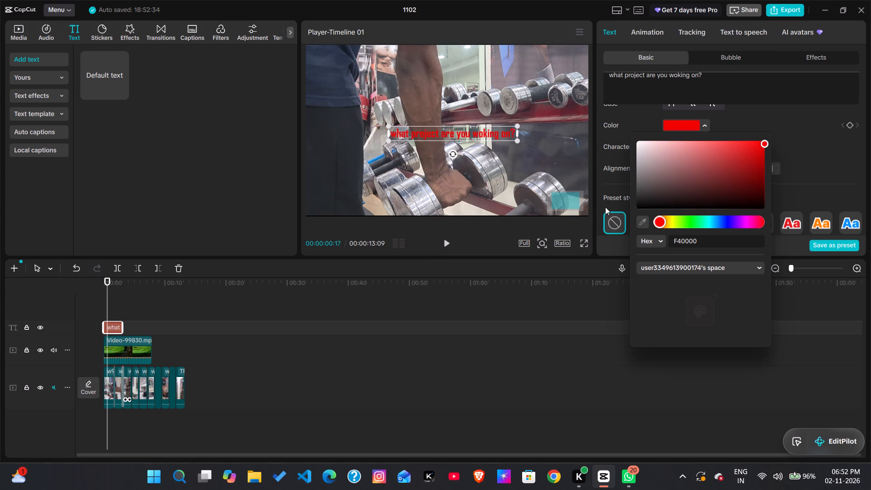
click(526, 151)
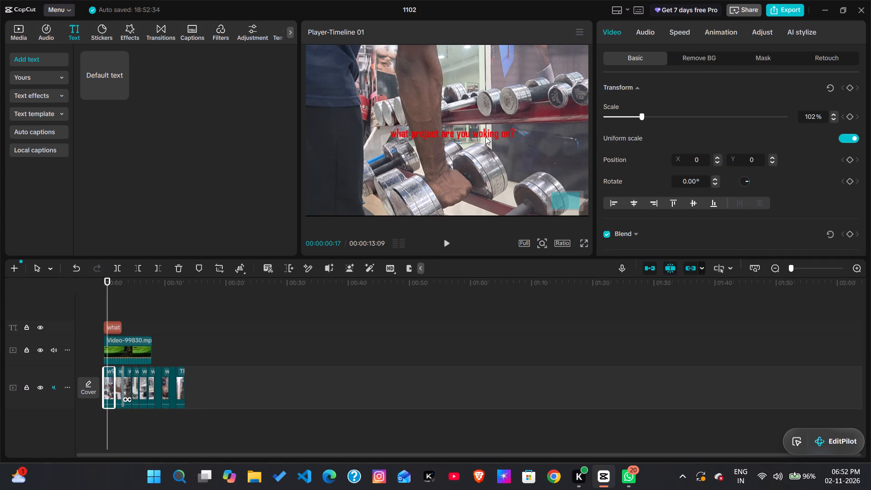
click(485, 137)
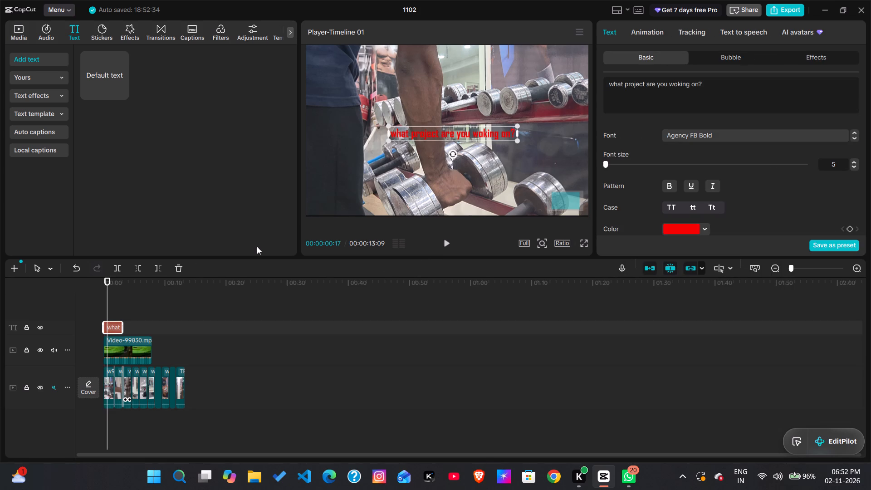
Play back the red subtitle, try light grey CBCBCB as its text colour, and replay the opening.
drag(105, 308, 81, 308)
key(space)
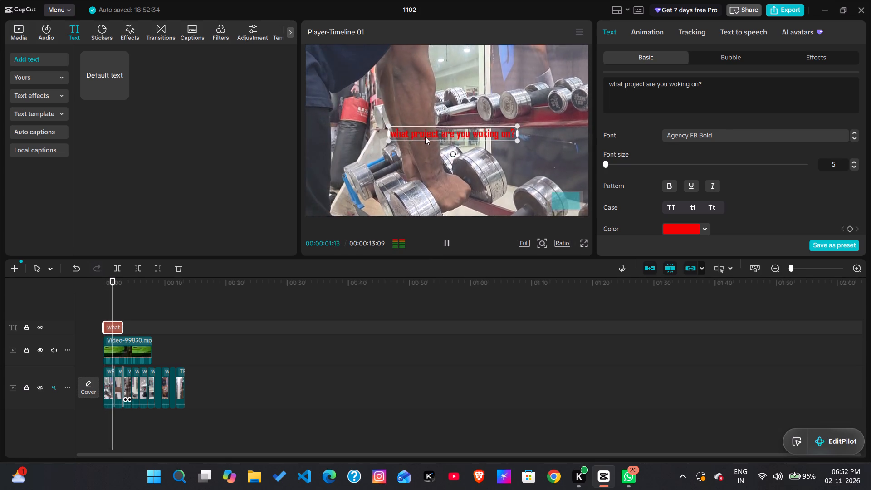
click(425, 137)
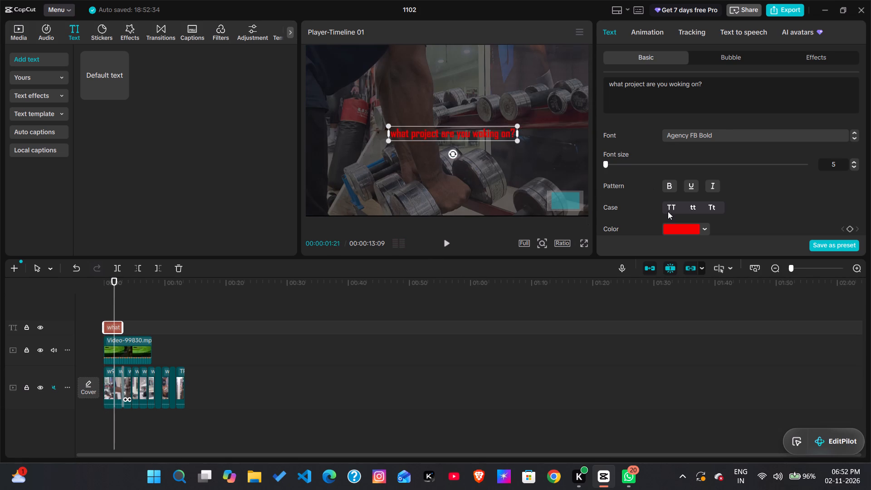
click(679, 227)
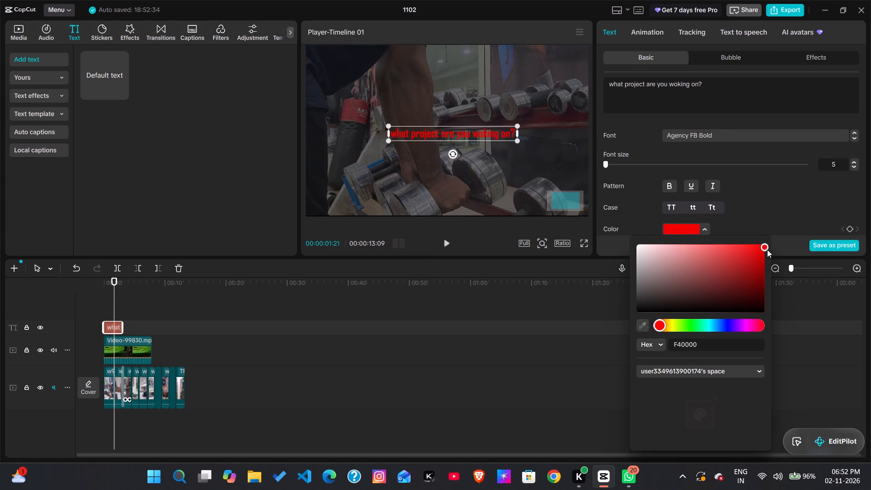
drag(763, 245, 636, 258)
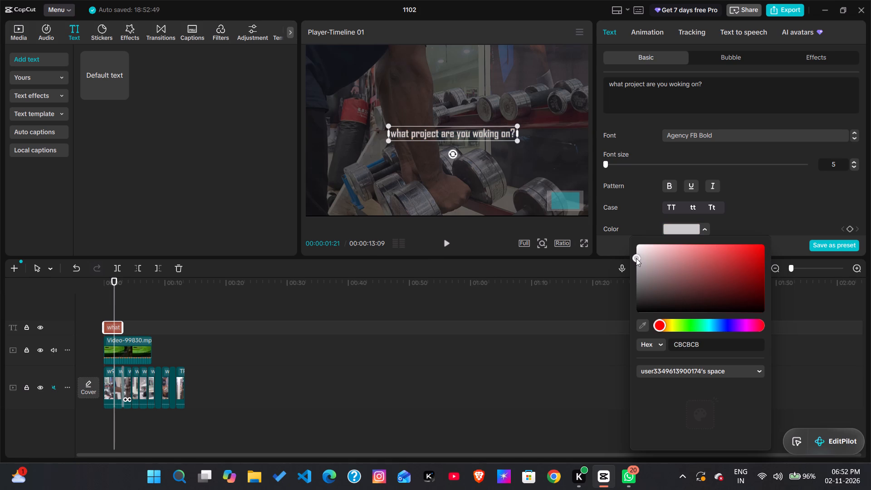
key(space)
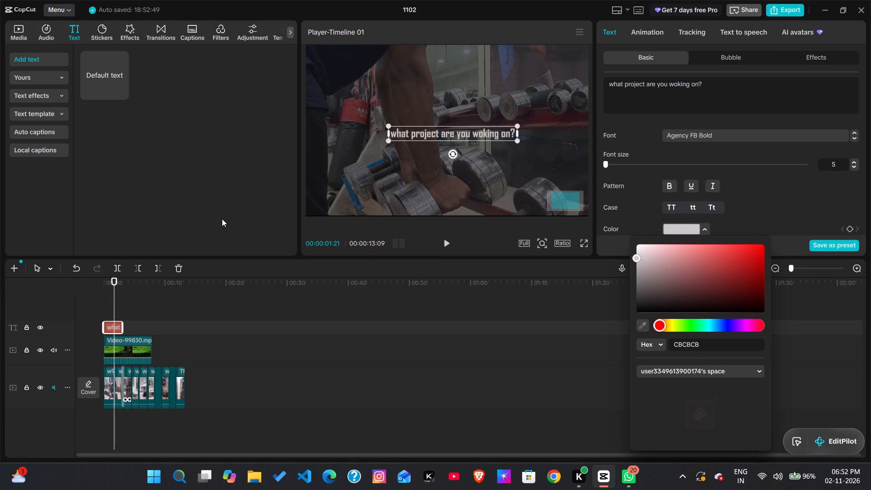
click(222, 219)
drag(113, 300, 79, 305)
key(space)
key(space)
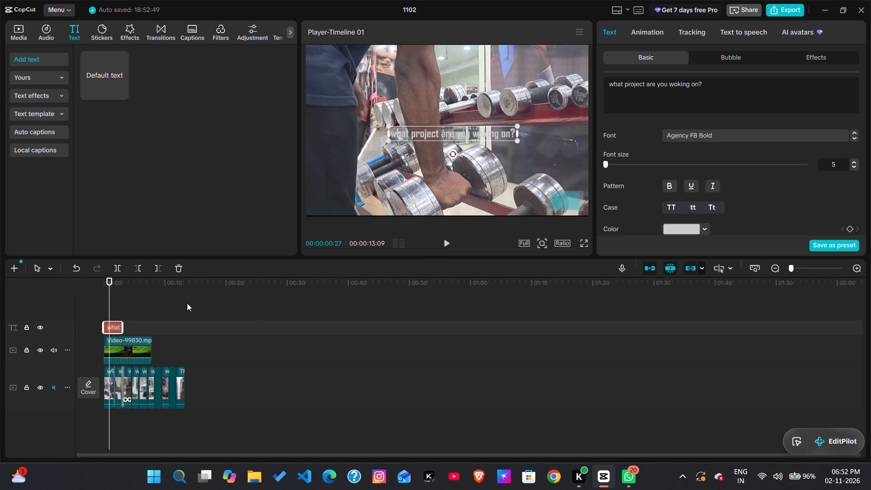
Set the subtitle's text colour to near-white F7F7F7.
click(701, 230)
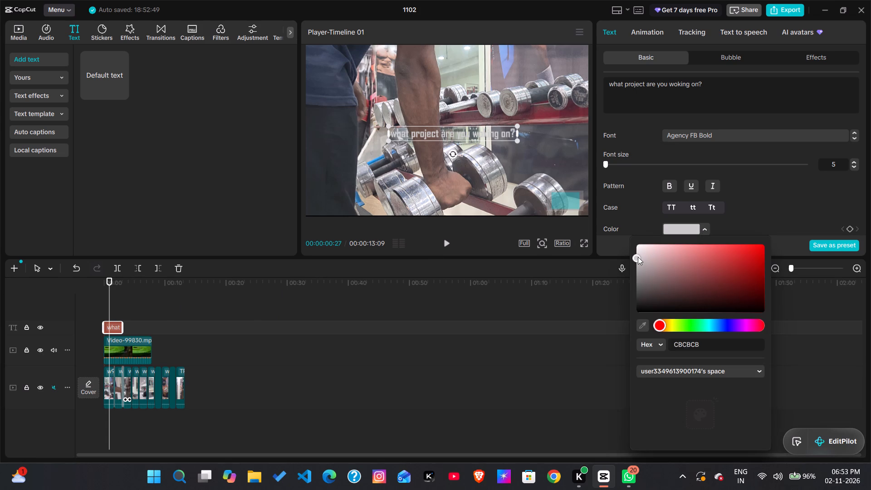
drag(638, 257, 636, 246)
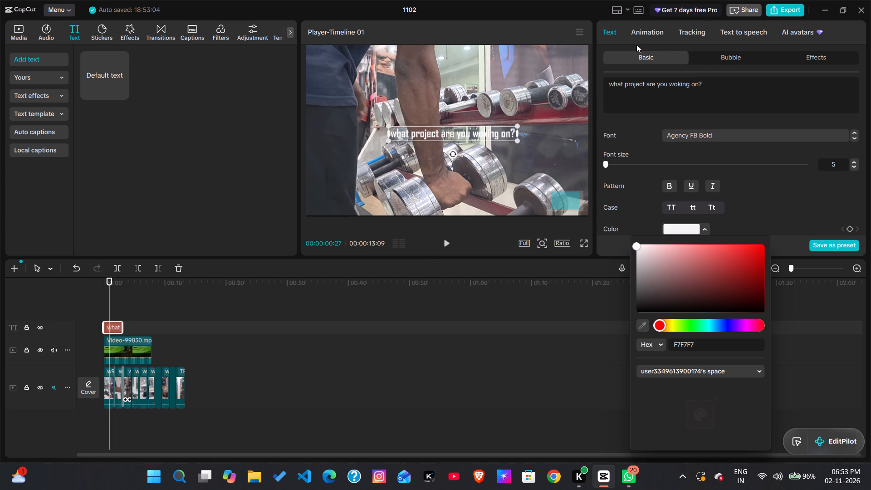
Apply the Fade In entrance animation to the "what project are you woking on?" subtitle with a 0.8 s duration.
click(655, 34)
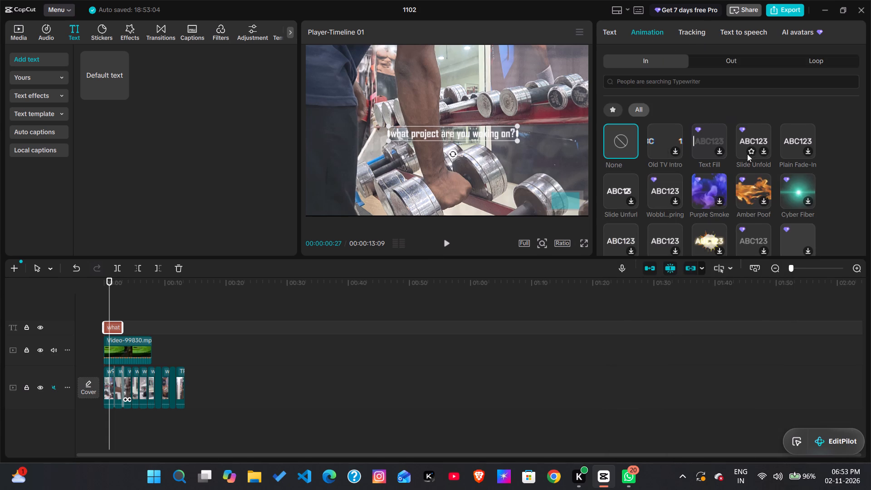
scroll(612, 231, down, 1)
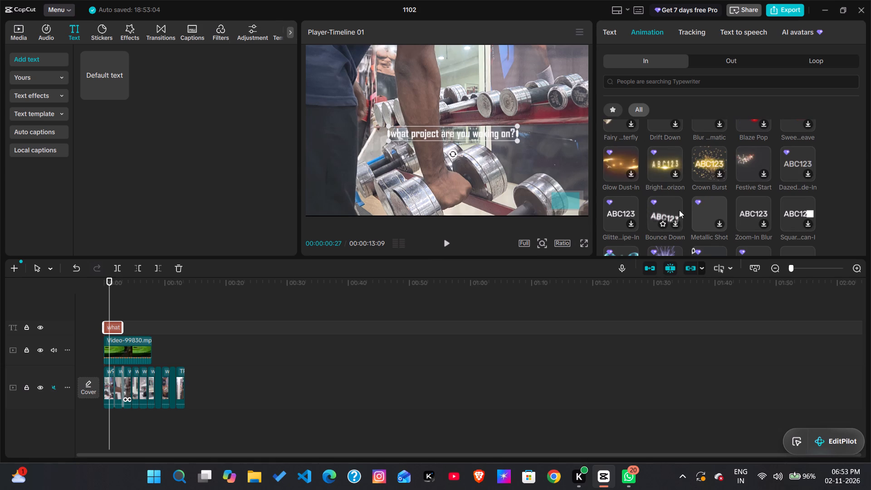
scroll(679, 208, down, 1)
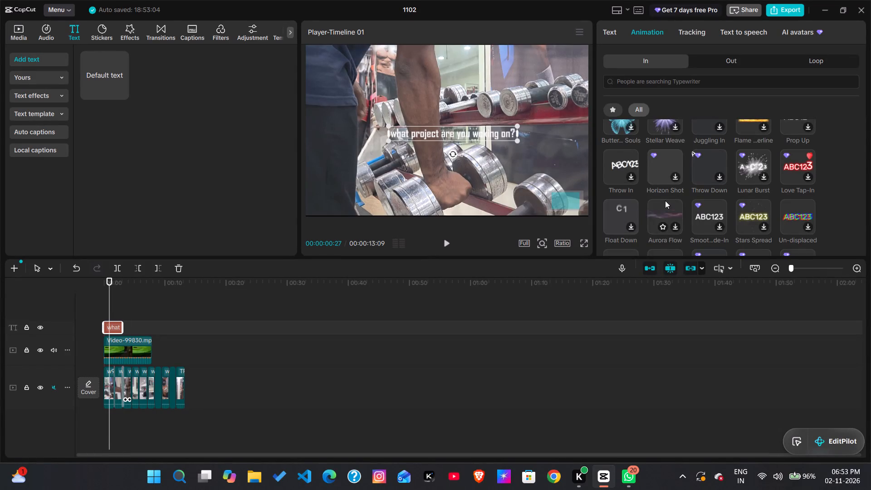
scroll(665, 201, down, 1)
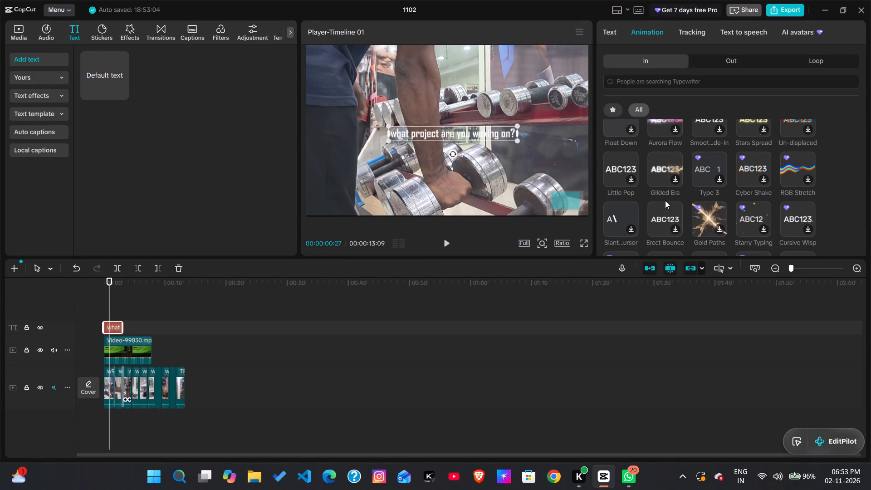
click(695, 86)
click(624, 113)
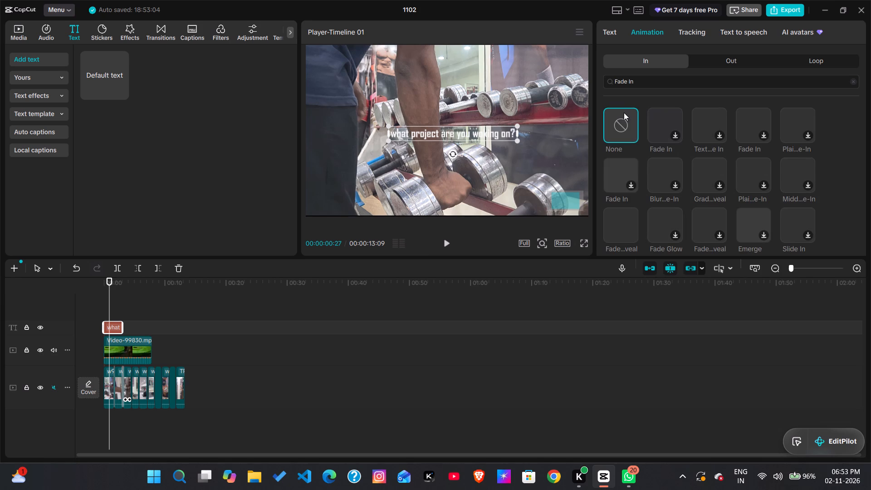
click(663, 121)
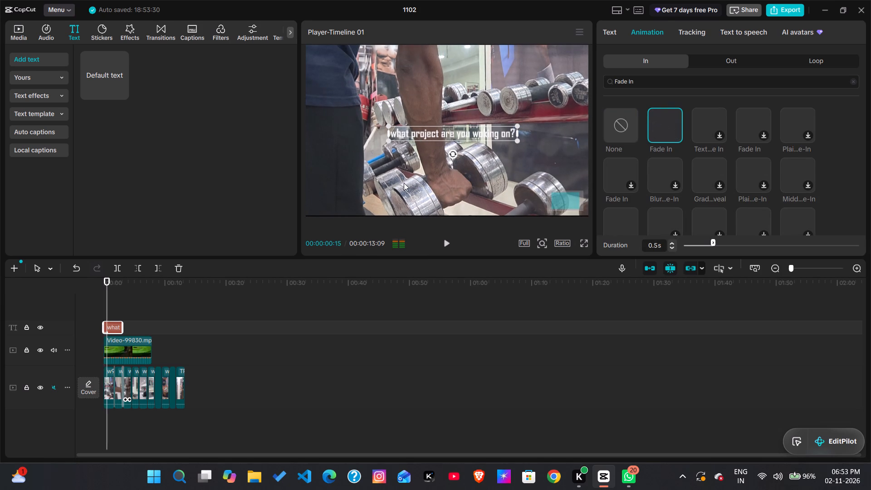
drag(714, 240, 737, 240)
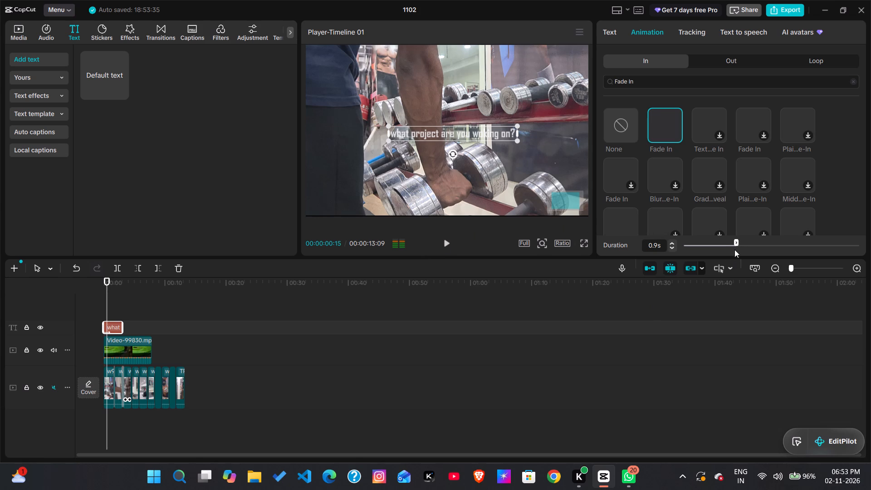
drag(734, 241, 727, 243)
Play back and scrub the timeline from the start to check the subtitle's fade-in and the gym clips that follow.
click(103, 305)
drag(107, 305, 82, 311)
key(space)
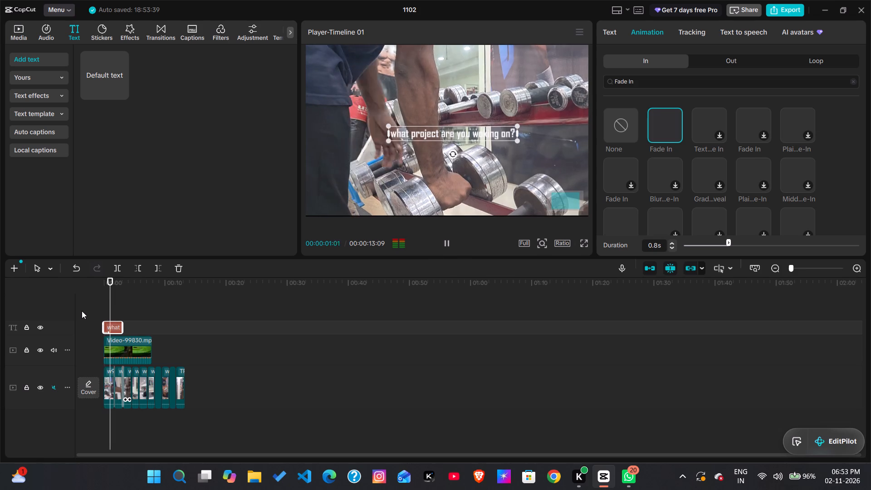
key(space)
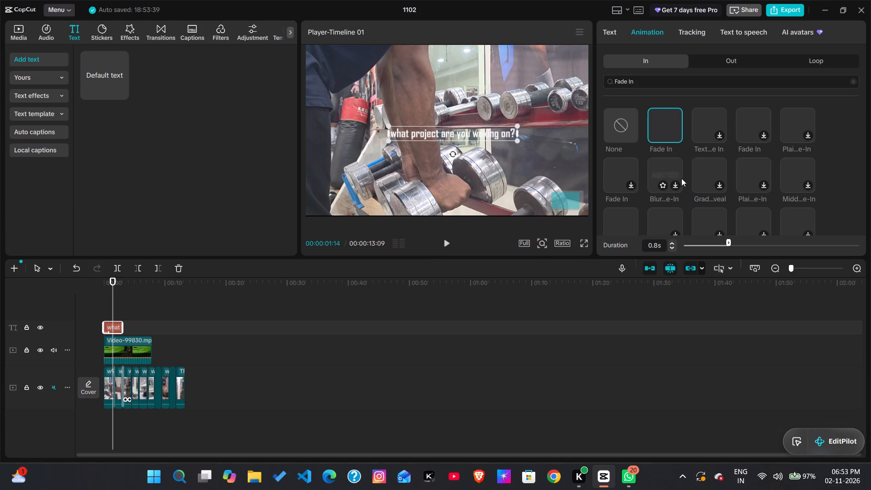
click(539, 12)
drag(113, 303, 89, 309)
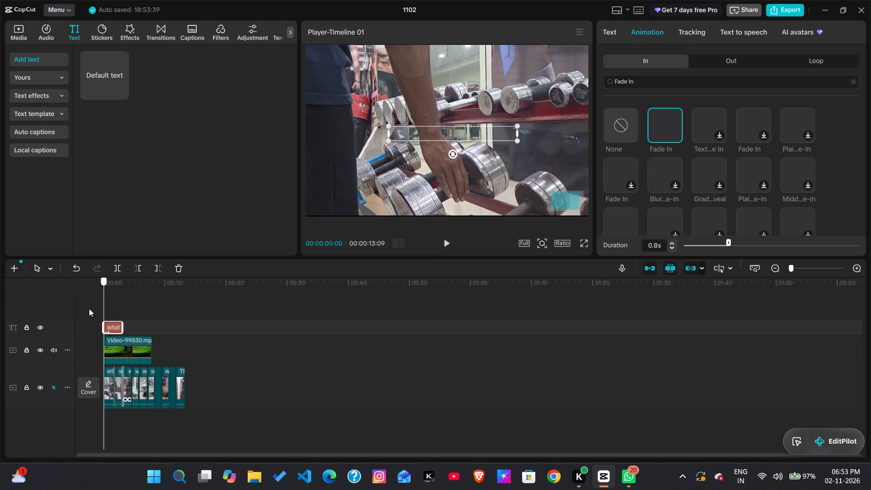
drag(89, 309, 149, 315)
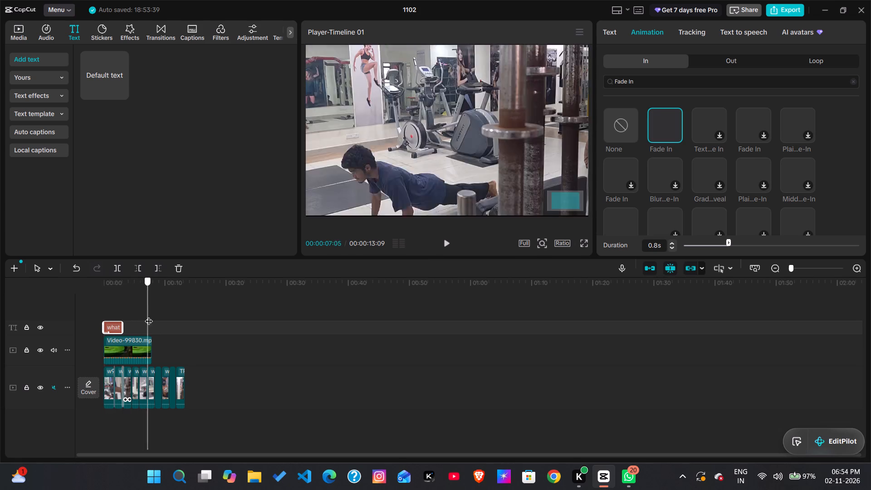
drag(149, 315, 118, 330)
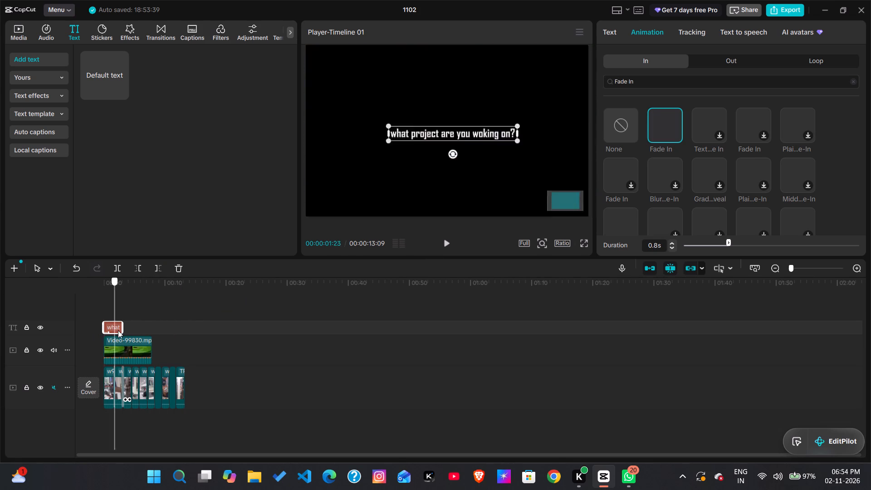
drag(118, 330, 139, 353)
click(139, 353)
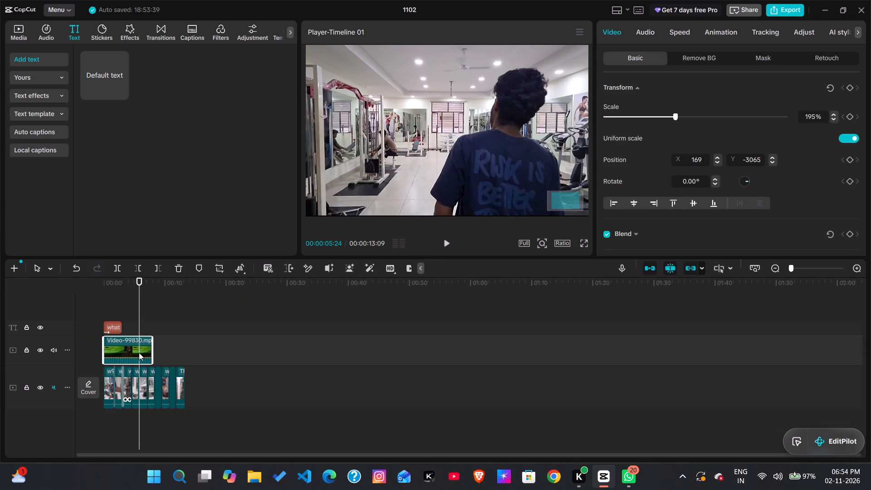
drag(139, 294, 85, 321)
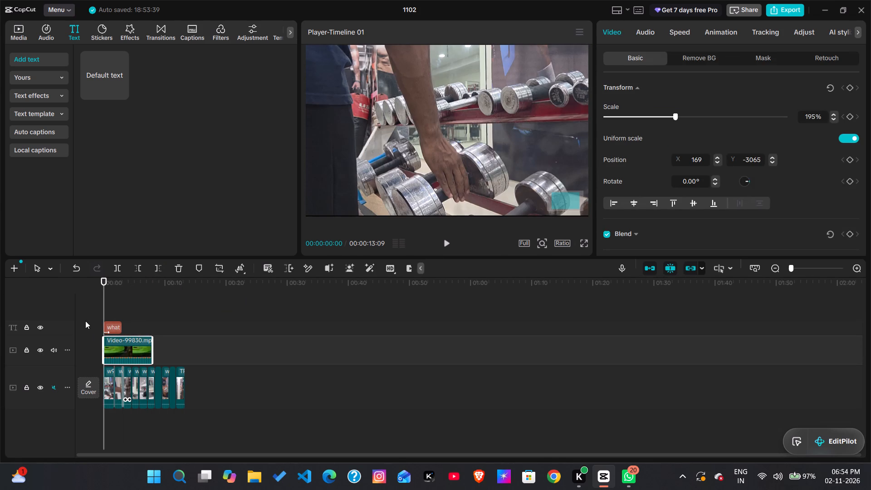
key(space)
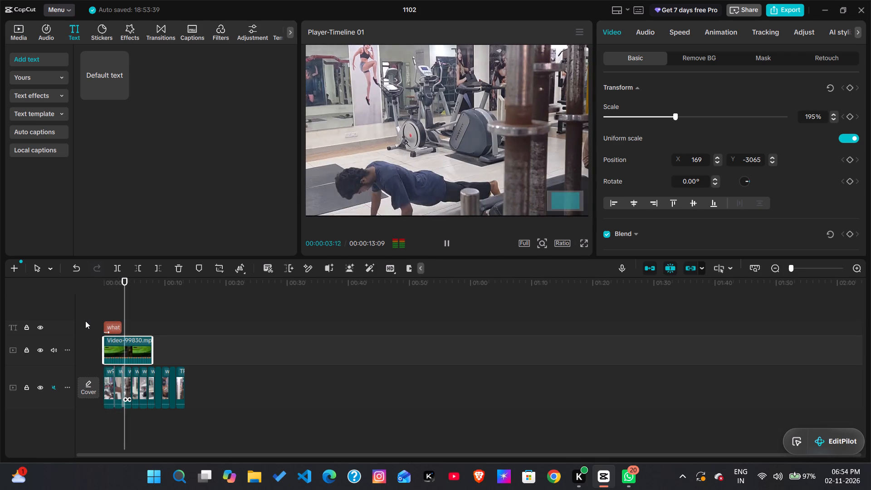
key(space)
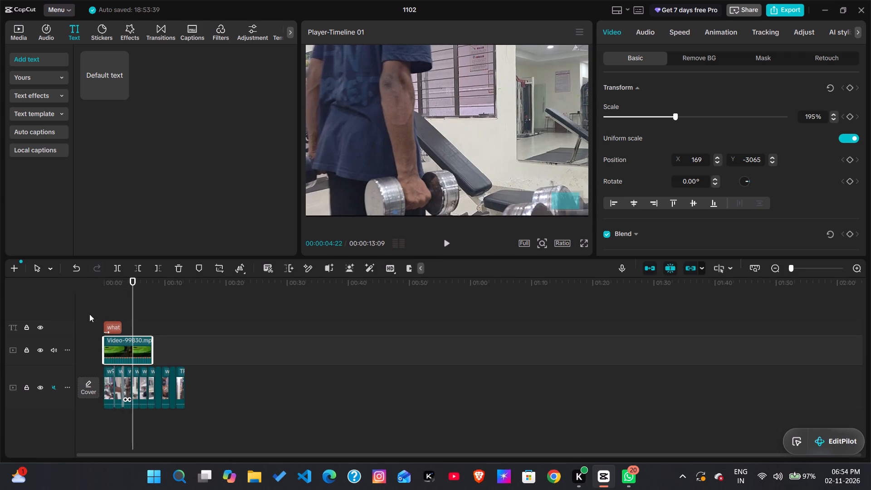
Inspect the middle gym clips and the transition between them, playing the timeline on past the end of the Video-99830.mp4 audio.
click(129, 390)
click(138, 396)
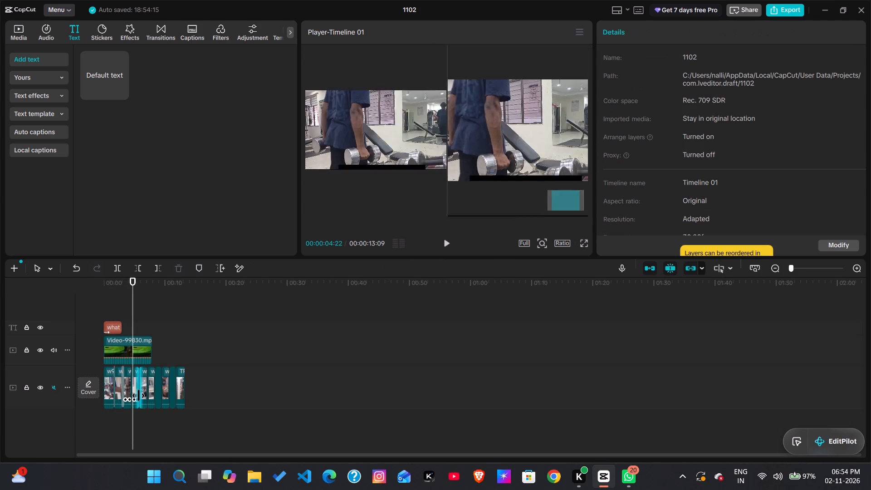
click(137, 394)
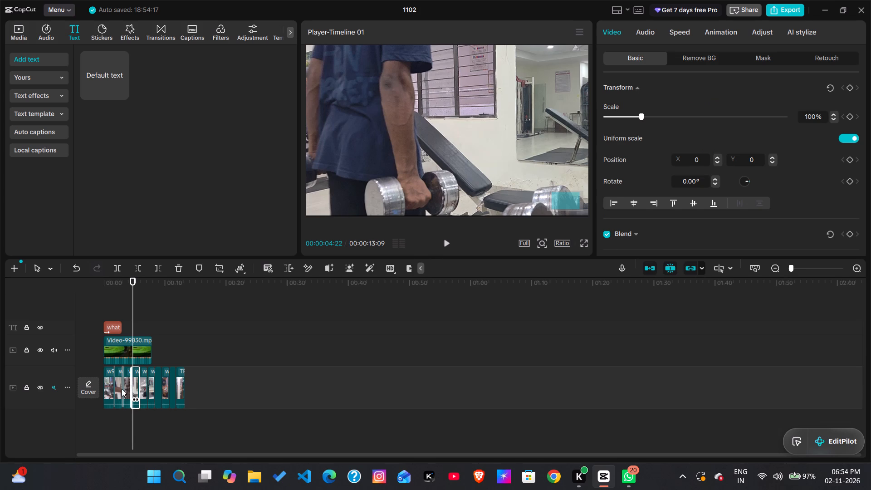
click(140, 387)
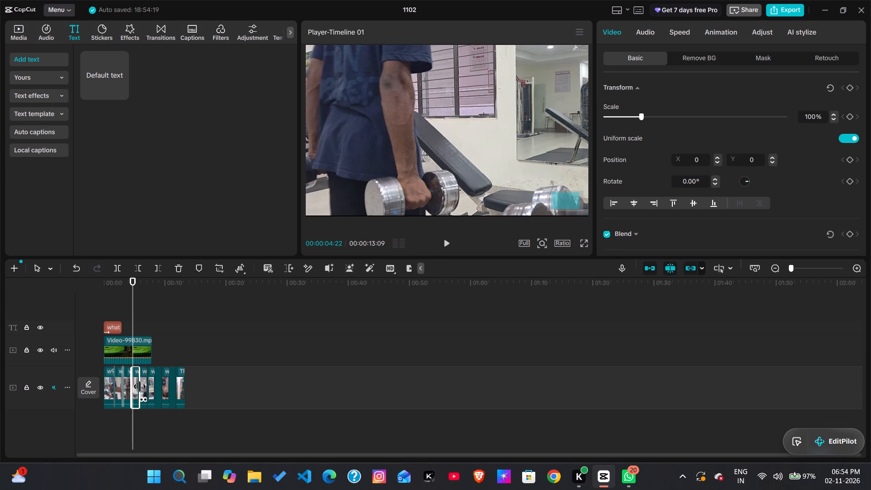
click(143, 387)
key(space)
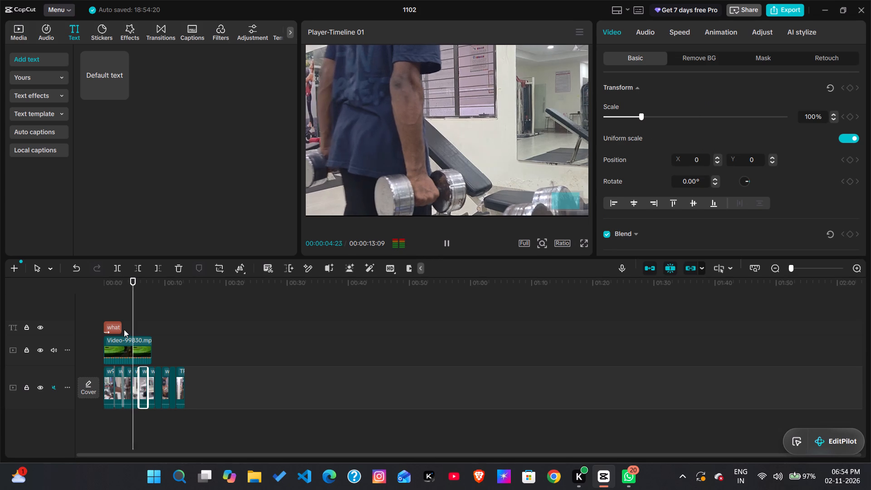
key(space)
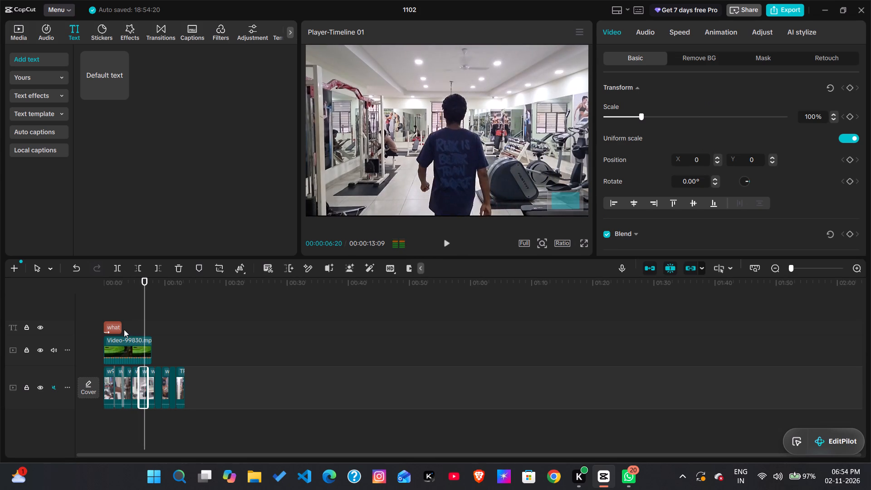
key(space)
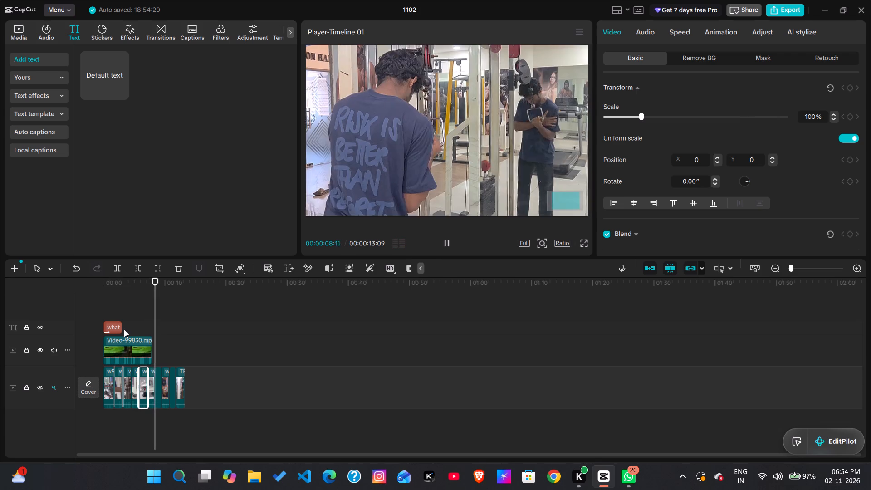
key(space)
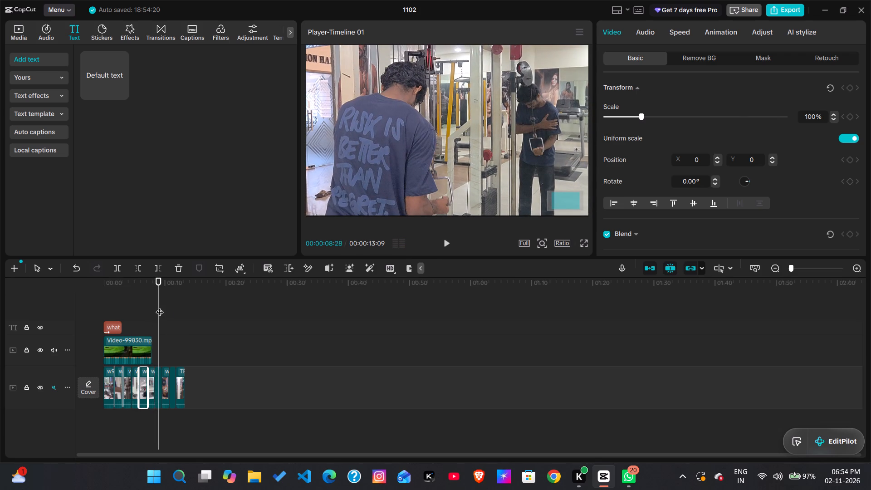
Delete the third clip on the main track, the push-up clip starting at about 3 s.
drag(158, 305, 131, 333)
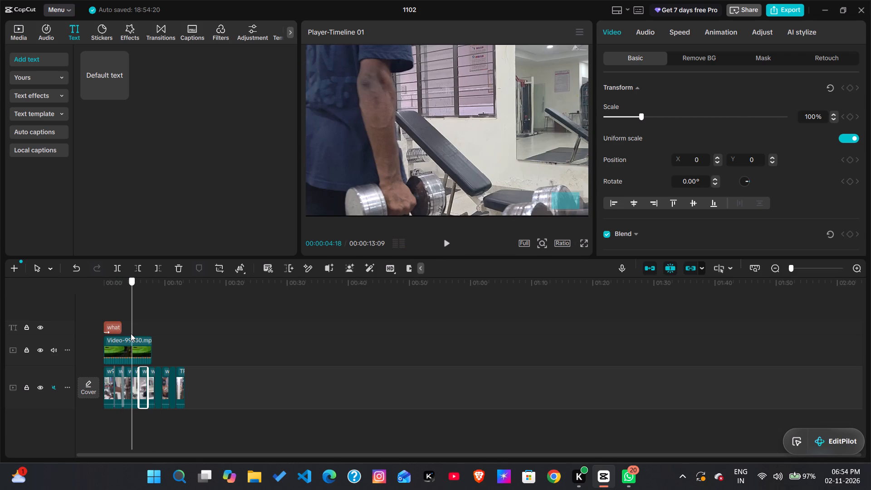
drag(131, 333, 136, 337)
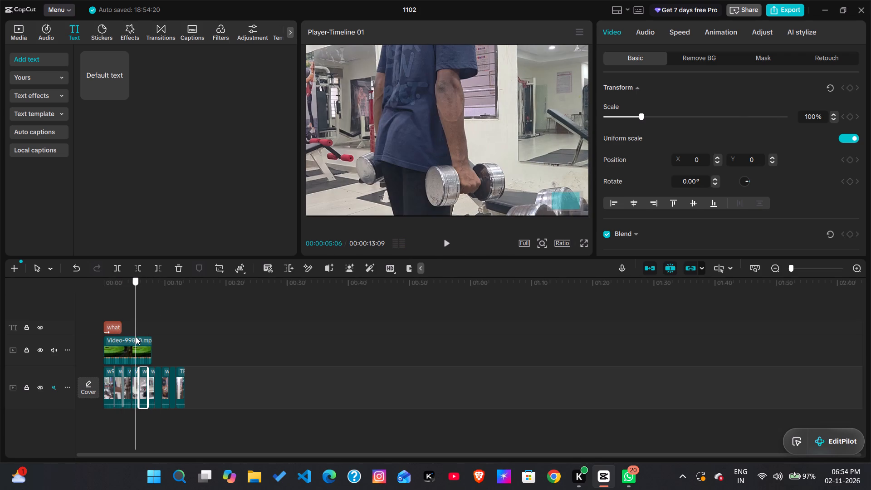
click(140, 308)
drag(139, 308, 113, 304)
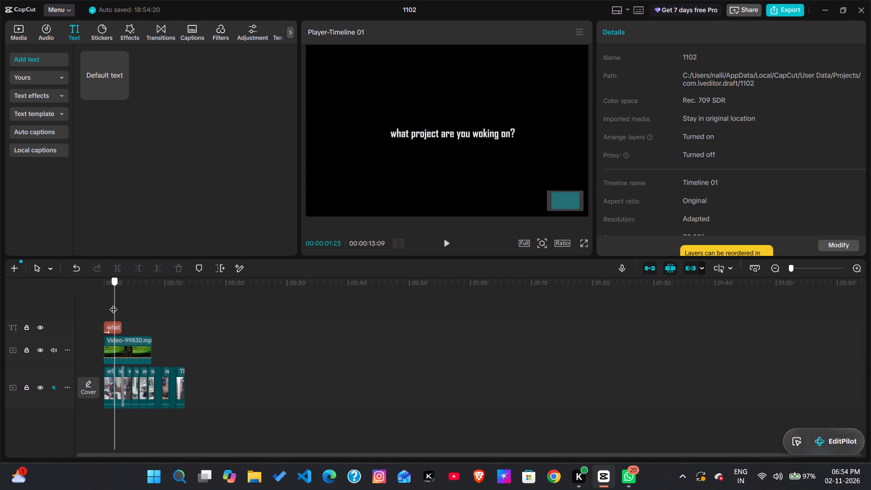
drag(113, 304, 140, 313)
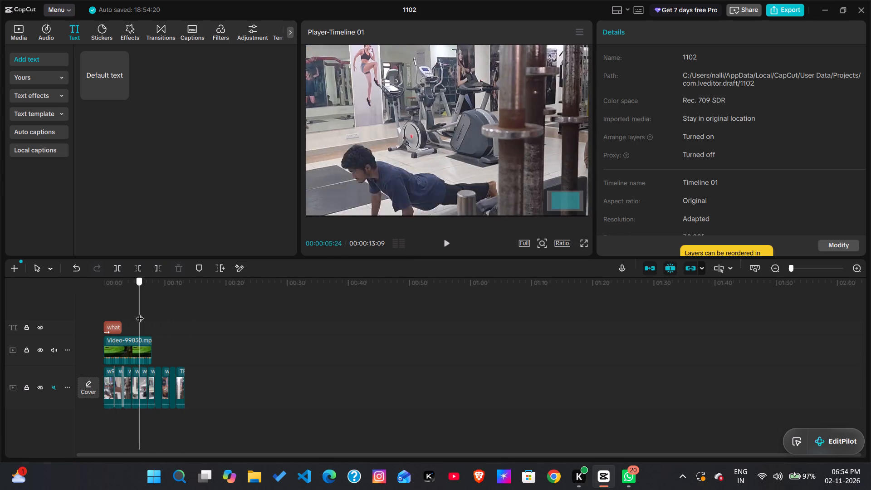
drag(140, 313, 122, 323)
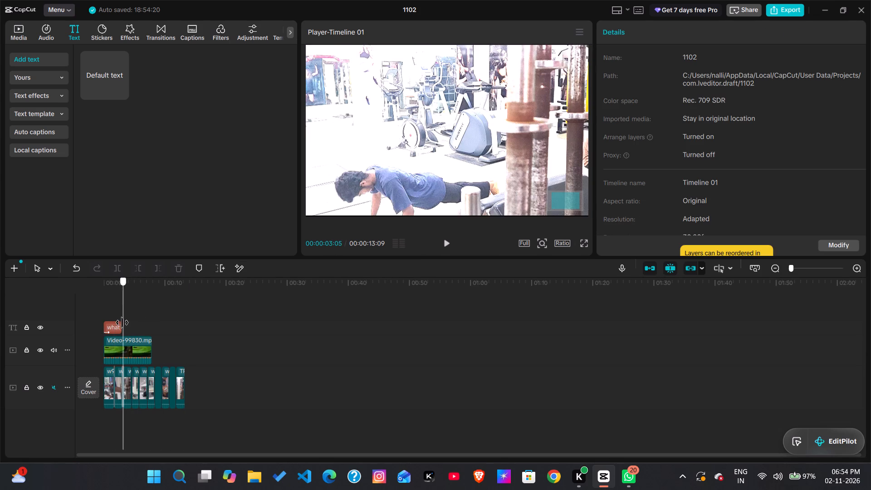
drag(122, 323, 123, 324)
click(127, 380)
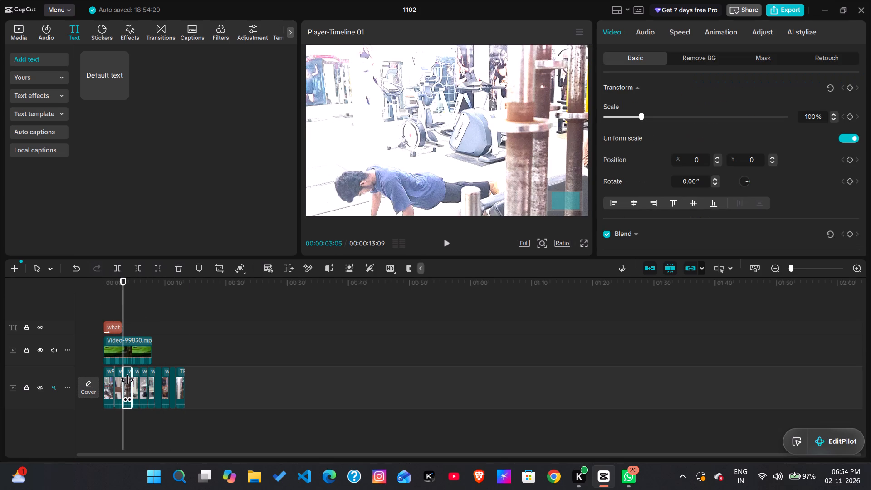
key(BackSpace)
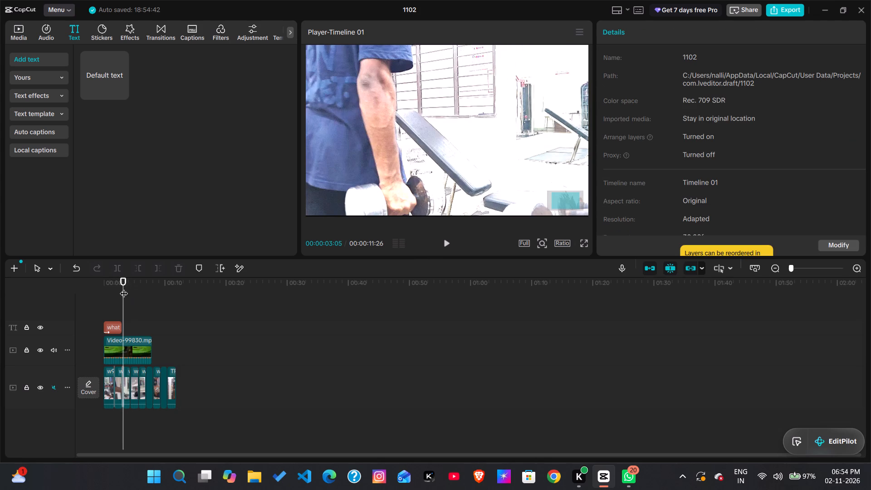
Insert w13.mp4 from the imported media into the main track at about 4 s, directly after the standing dumbbell clip.
drag(124, 288, 86, 309)
key(space)
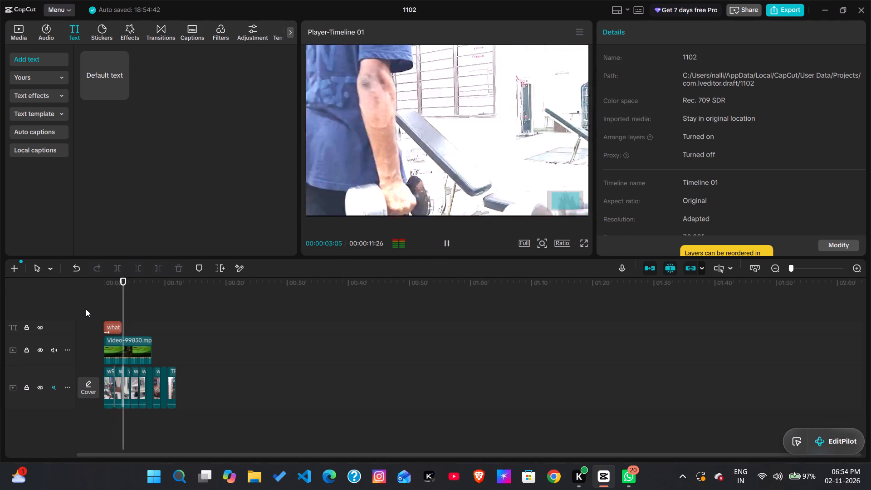
key(space)
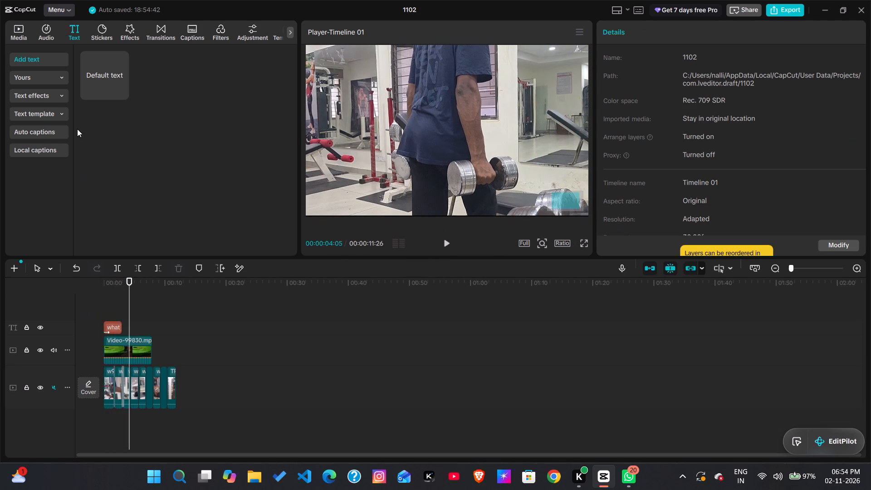
click(23, 35)
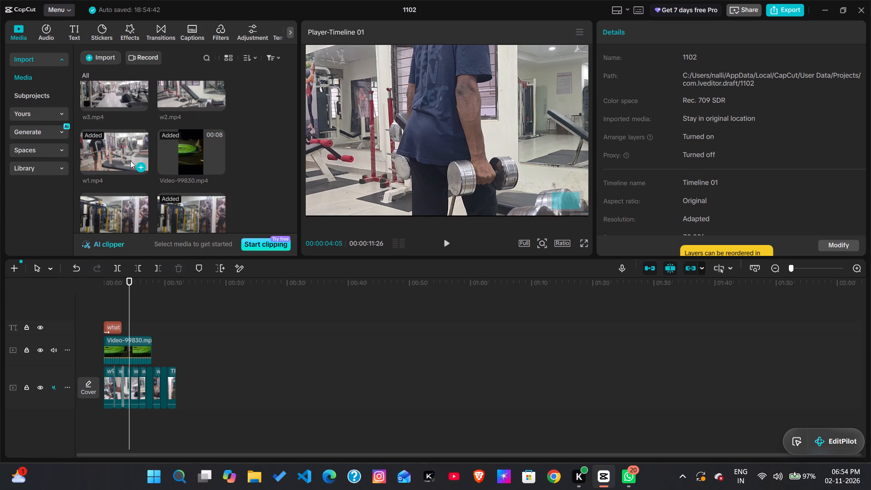
scroll(130, 161, down, 2)
scroll(130, 161, up, 3)
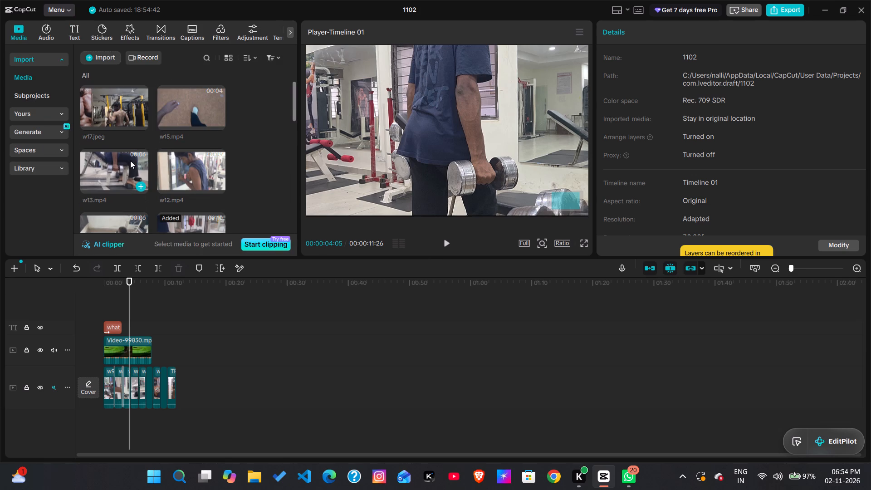
click(130, 161)
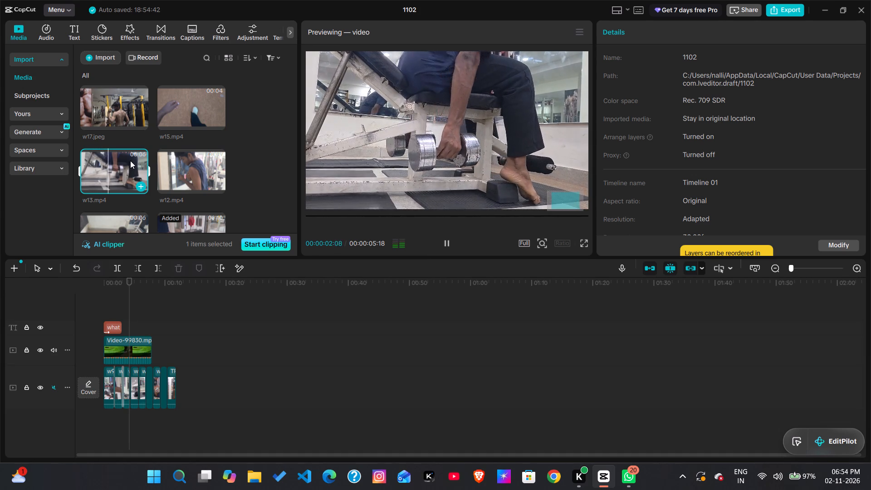
key(space)
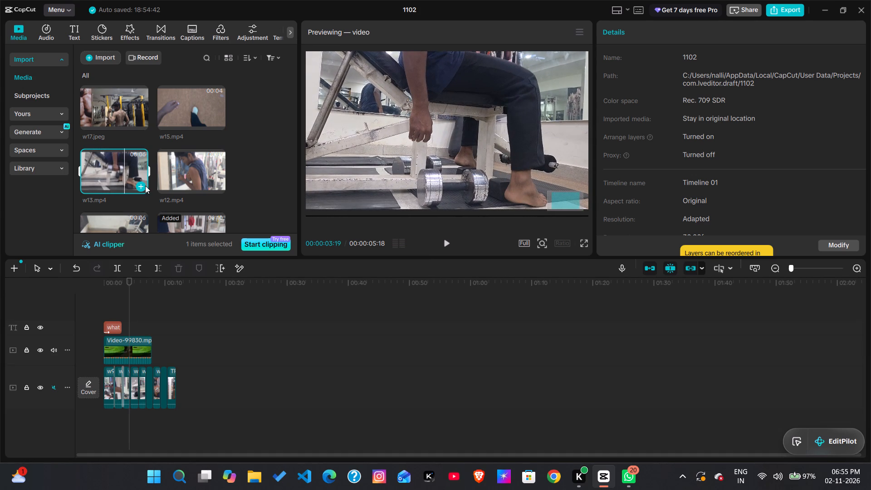
drag(130, 164, 142, 332)
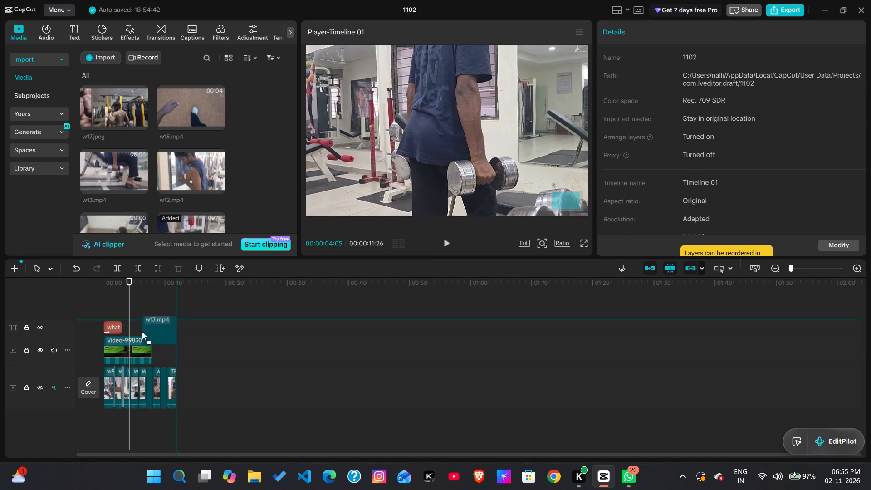
drag(142, 332, 125, 381)
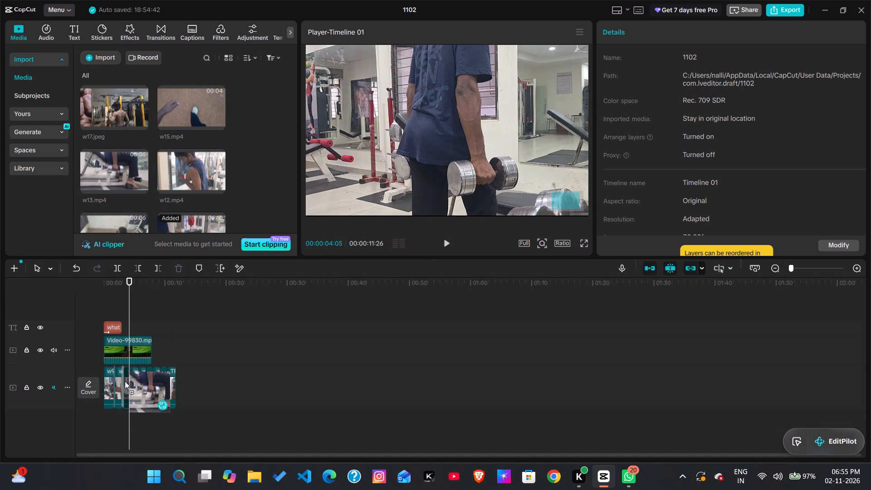
drag(125, 381, 129, 379)
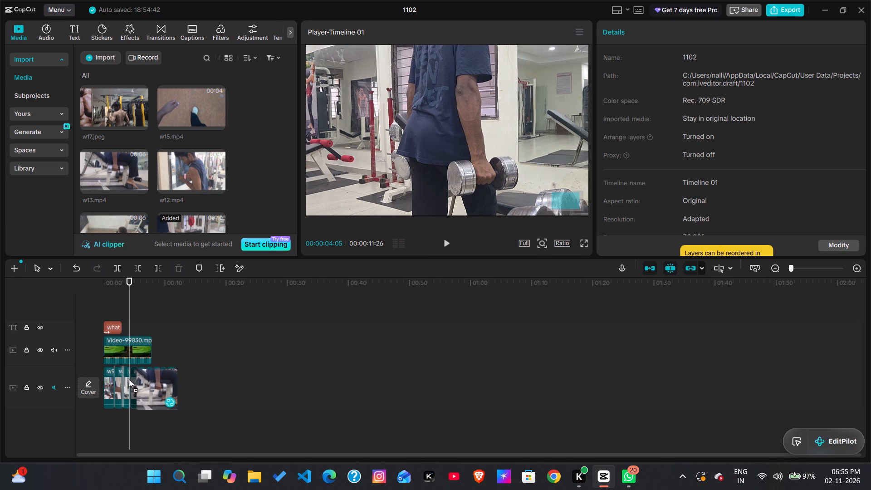
drag(129, 379, 131, 379)
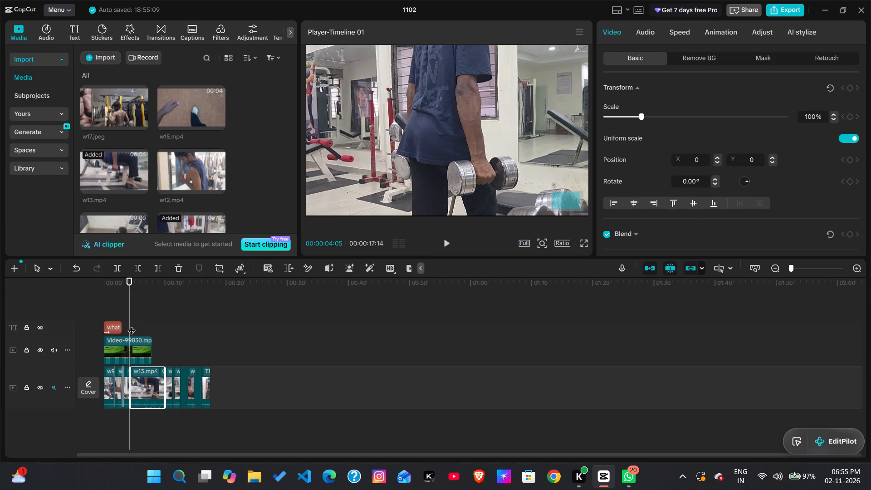
Scrub and play the inserted w13.mp4 clip and the standing dumbbell clip before it to check their order.
drag(131, 299, 118, 304)
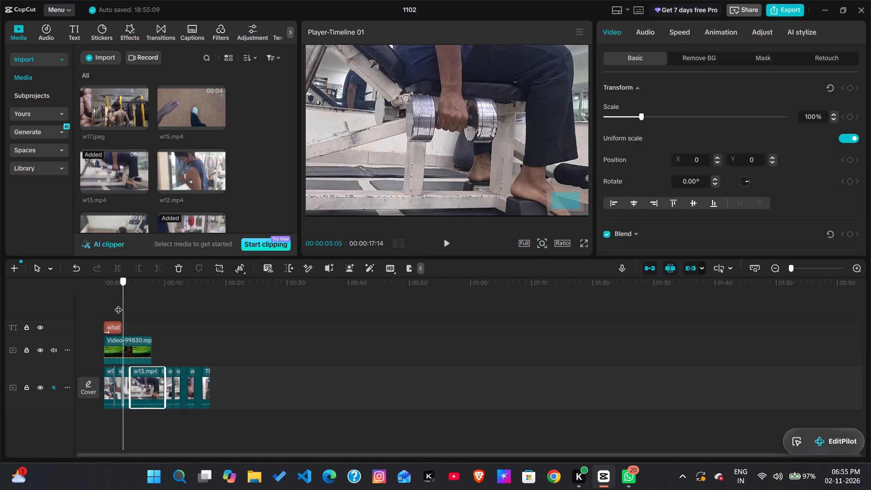
drag(118, 304, 128, 325)
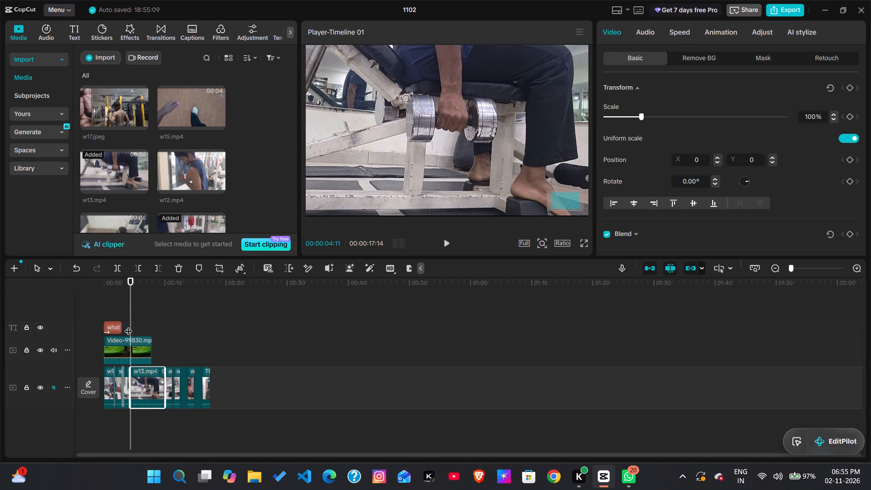
key(space)
key(space)
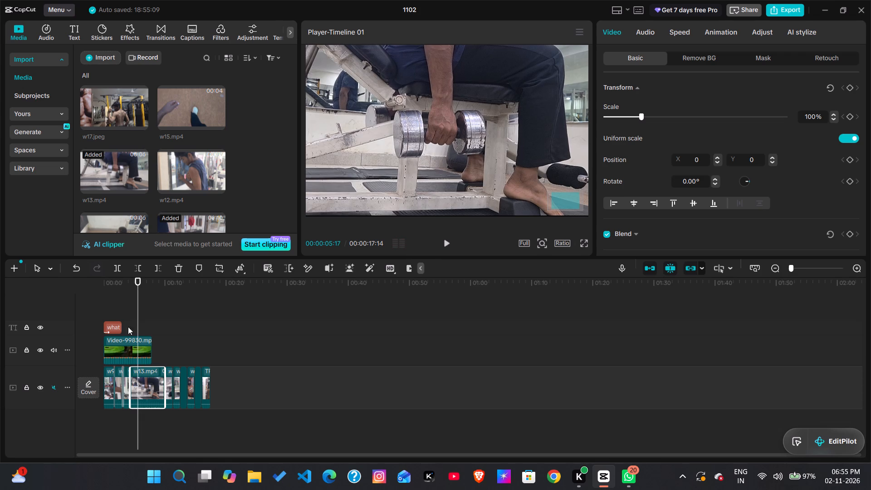
click(129, 377)
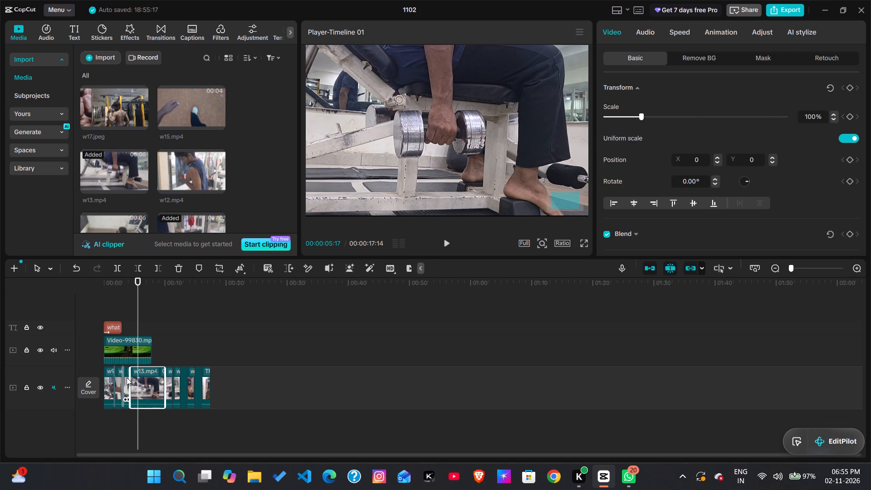
click(127, 377)
drag(137, 286, 105, 301)
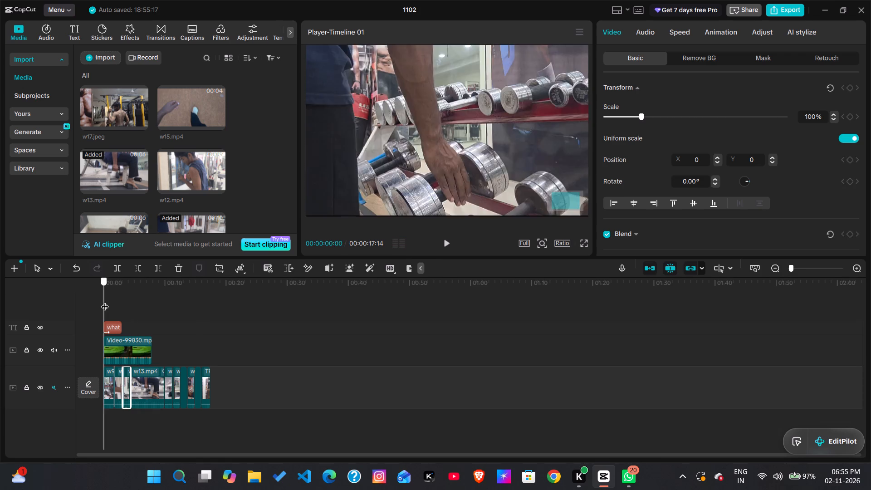
drag(105, 301, 121, 301)
key(space)
key(space)
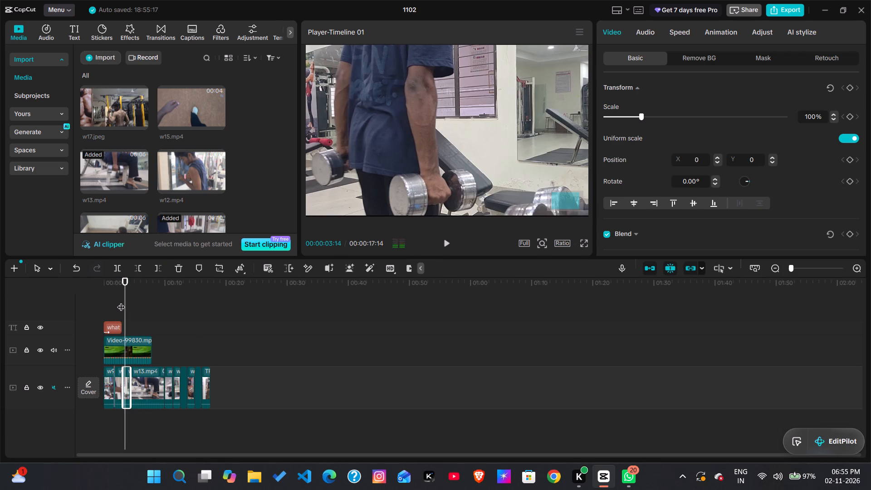
Move w13.mp4 ahead of the standing dumbbell clip so it directly follows the second clip, w10.mp4.
click(149, 378)
drag(149, 378, 122, 400)
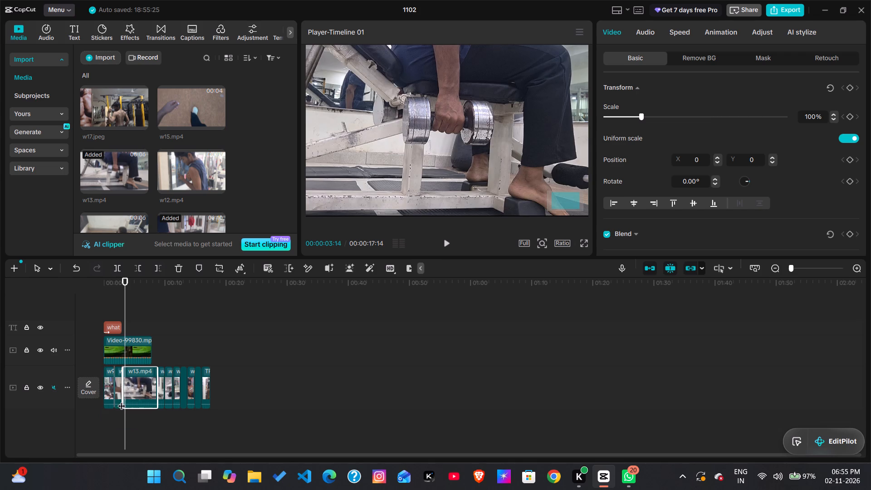
Play the sequence from the start and trim the beginning of w13.mp4, leaving about 1.8 s of the clip.
drag(122, 309, 95, 316)
key(space)
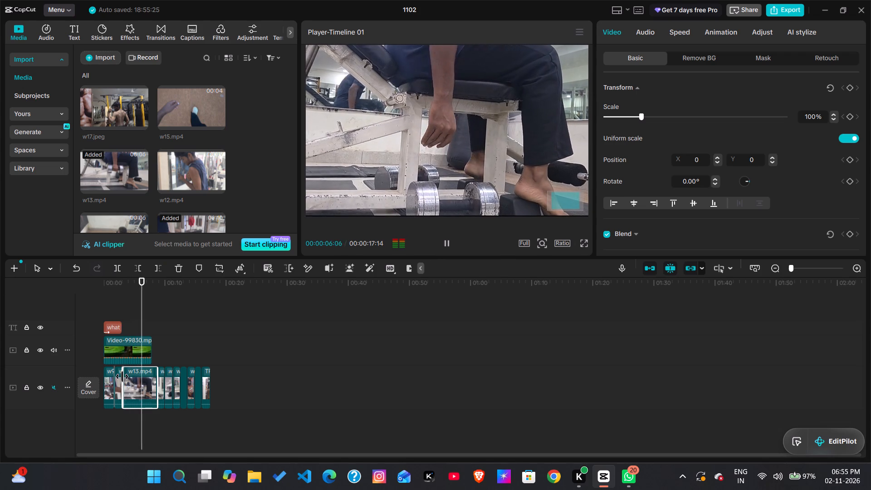
drag(122, 377, 147, 380)
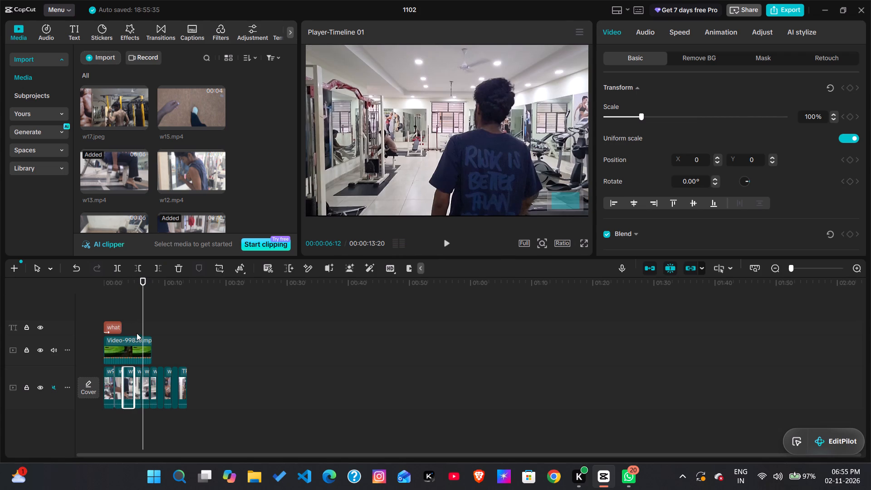
Review the trimmed sequence, then extend w13.mp4's start slightly earlier and trim its end for a 00:00:01:24 clip.
drag(144, 306, 86, 320)
key(space)
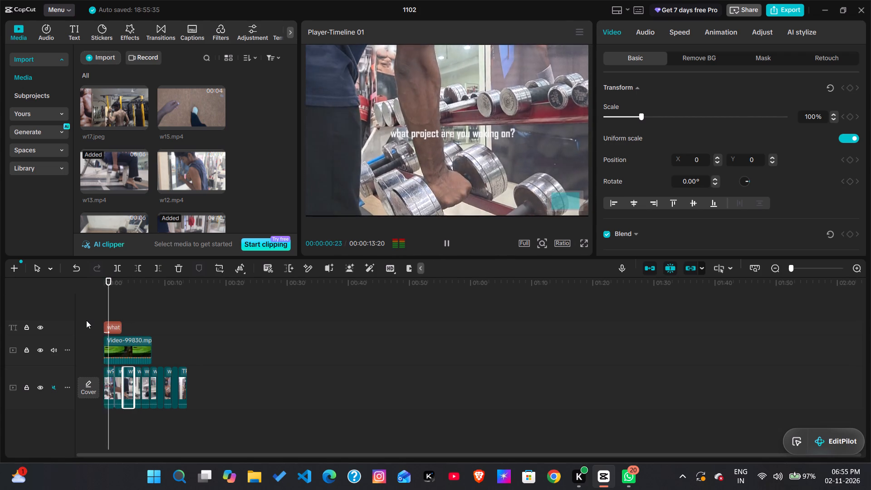
click(86, 320)
key(space)
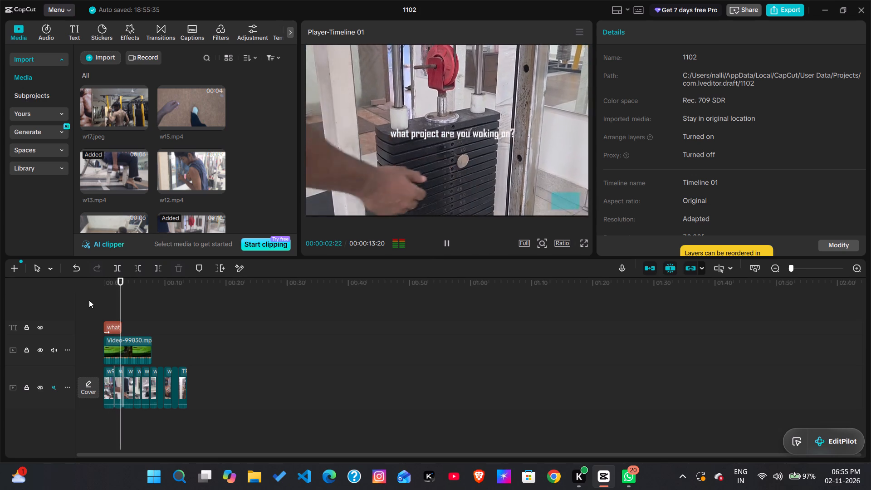
key(space)
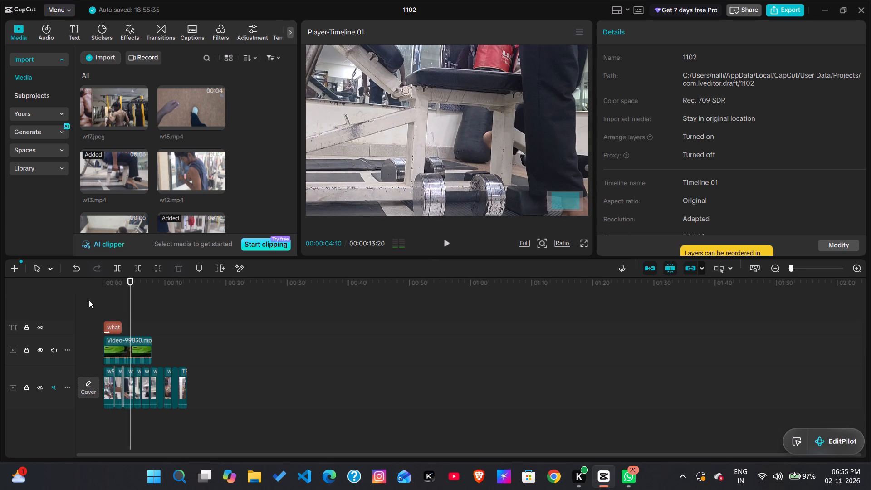
click(126, 381)
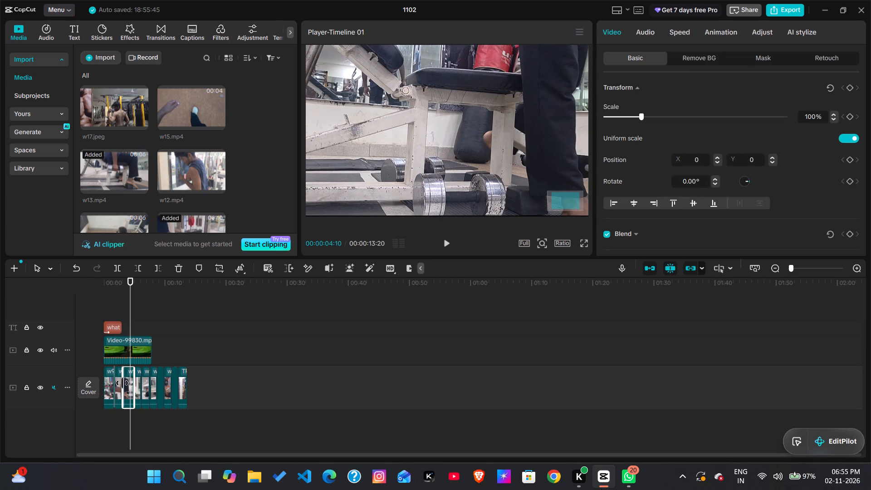
click(122, 383)
drag(140, 382, 139, 382)
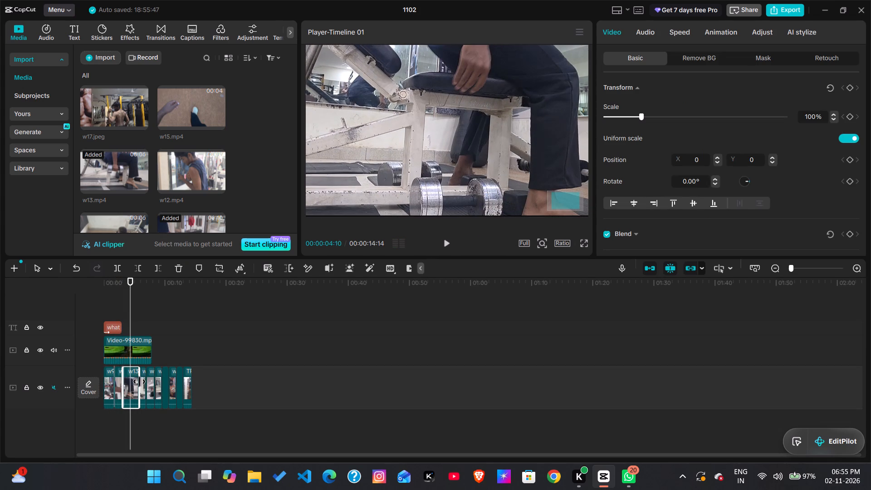
drag(139, 382, 132, 382)
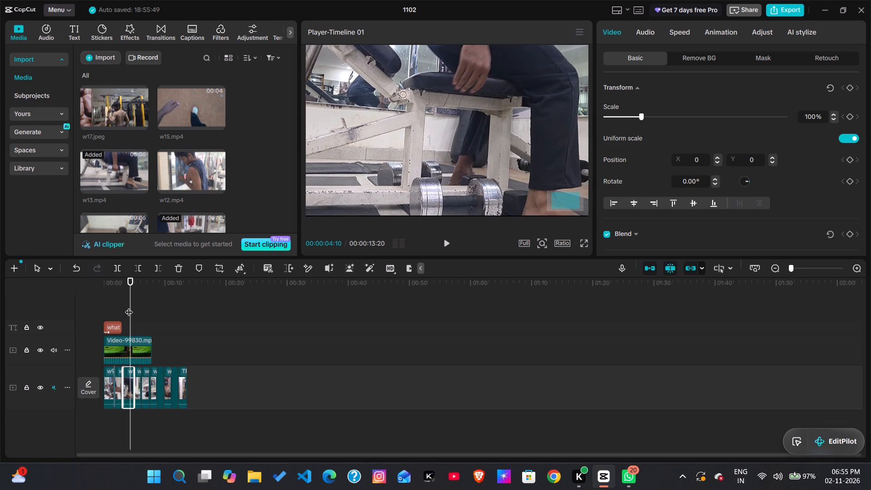
Examine the clip sequence from w9.mp4 to the TRI FLEX clips against the subtitle and the Video-99830.mp4 audio.
ctrl+scroll(138, 311, up, 9)
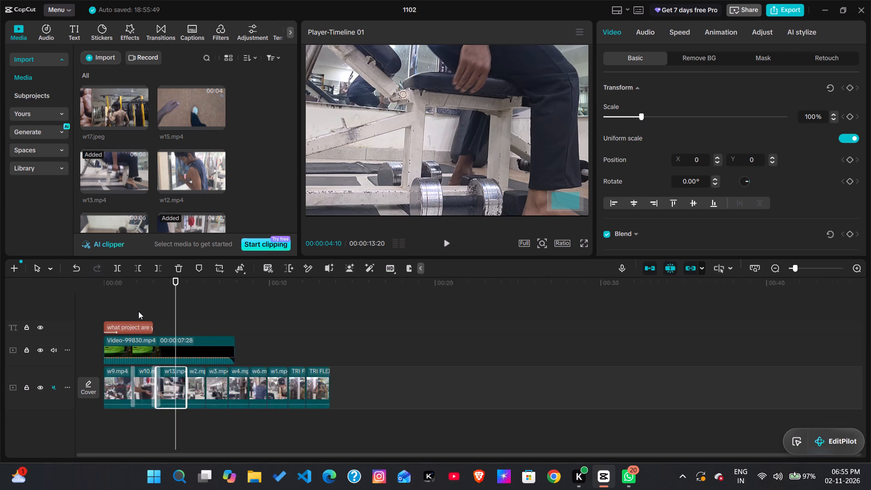
ctrl+scroll(138, 311, up, 4)
scroll(144, 311, right, 1)
scroll(261, 279, right, 1)
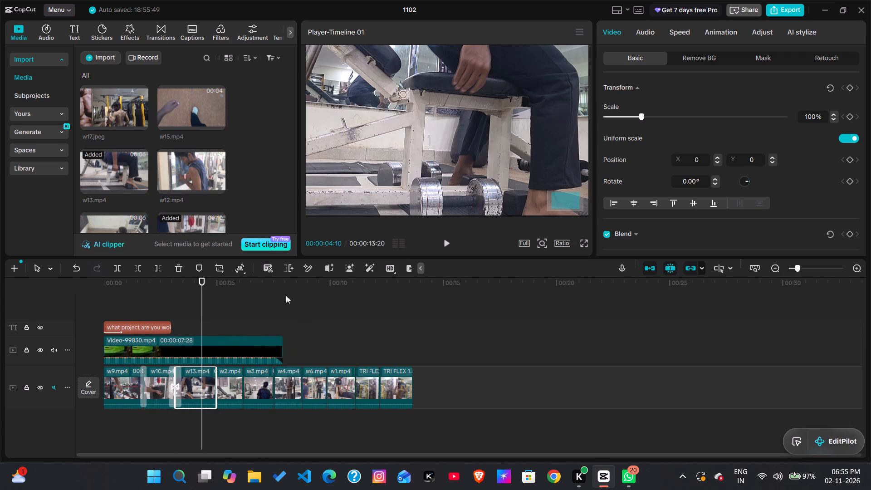
scroll(286, 295, right, 1)
ctrl+scroll(249, 291, right, 1)
ctrl+scroll(249, 291, up, 1)
ctrl+scroll(249, 291, right, 1)
ctrl+scroll(249, 291, up, 8)
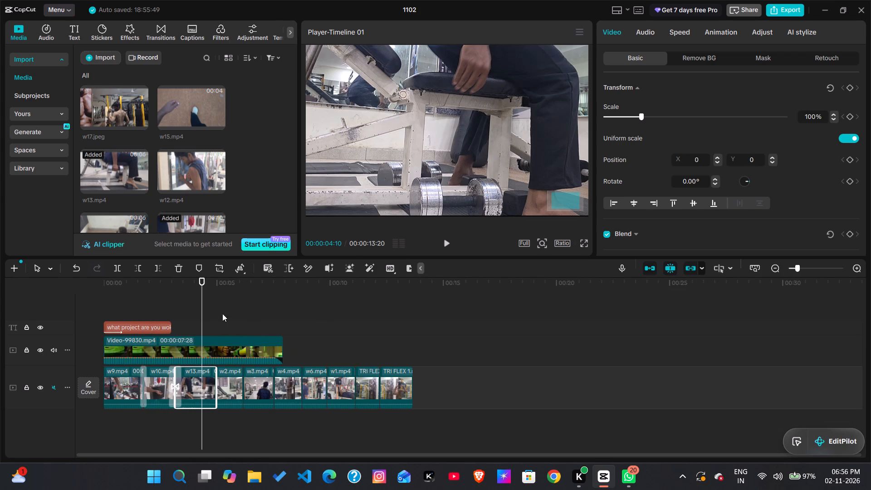
ctrl+scroll(225, 346, up, 11)
scroll(537, 345, right, 2)
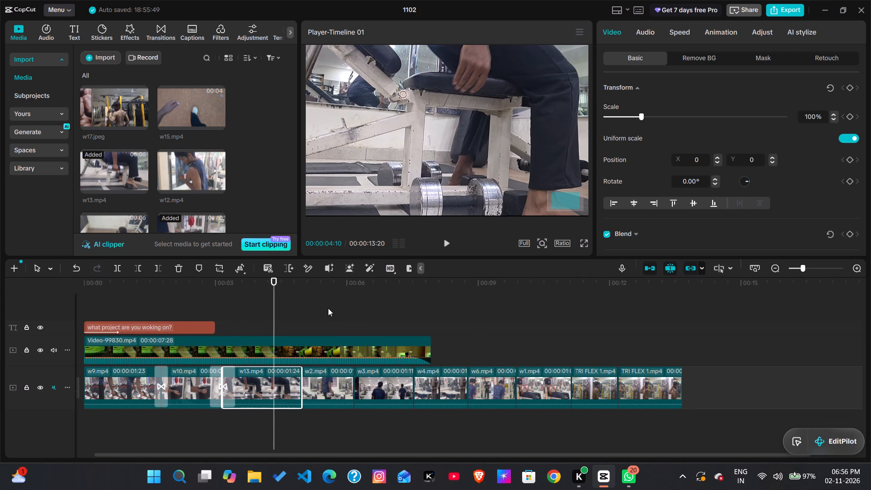
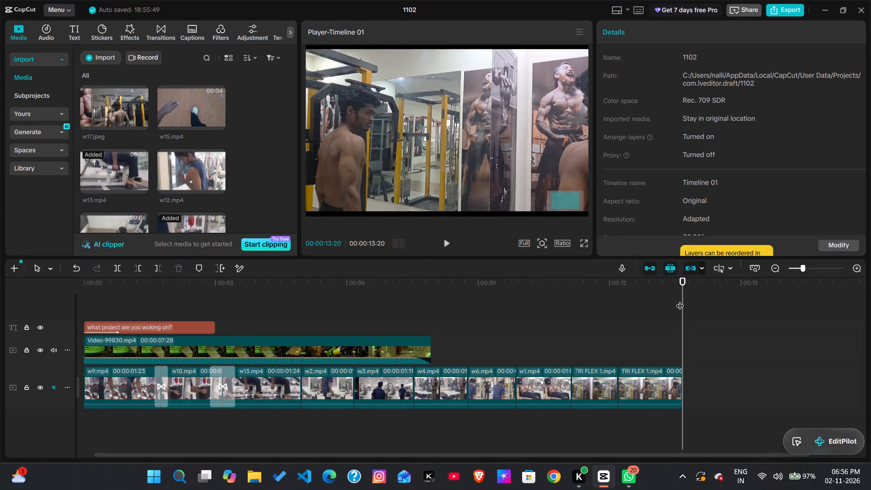
Examine the sequence from the TRI FLEX clips back to w9.mp4, and play the opening through to w13.mp4.
drag(680, 300, 559, 304)
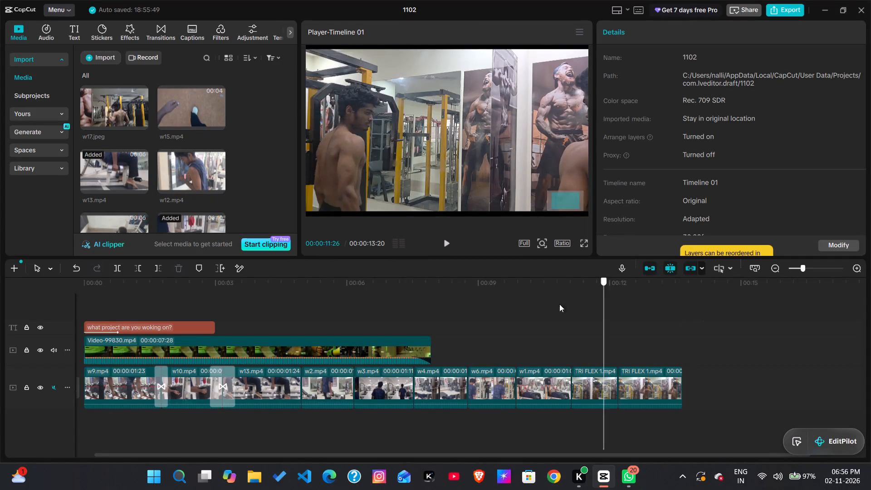
drag(559, 304, 487, 338)
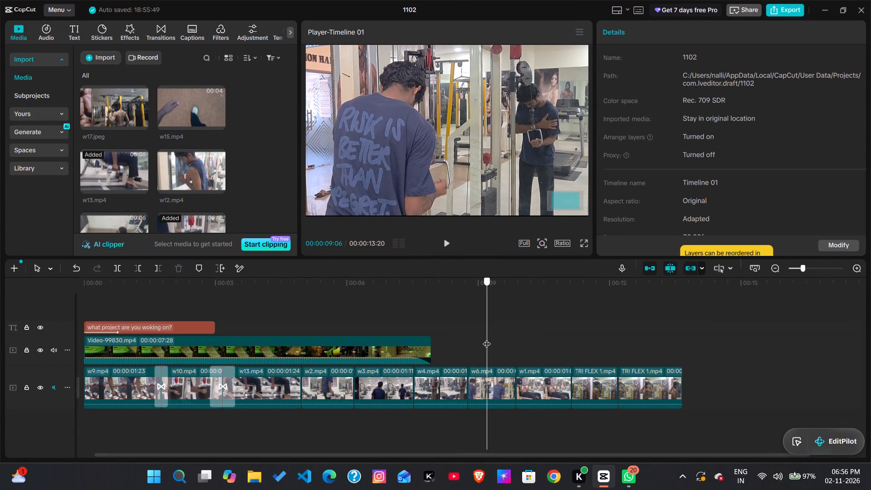
drag(487, 338, 463, 353)
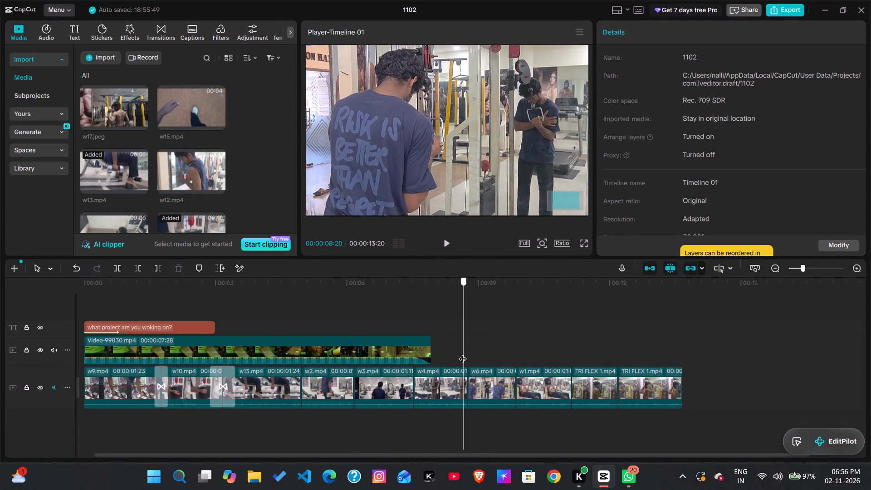
drag(463, 353, 335, 339)
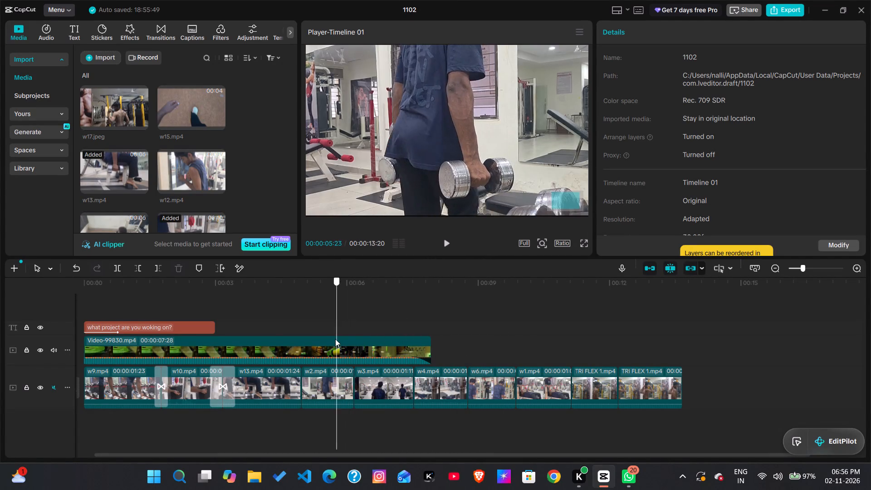
drag(335, 339, 179, 321)
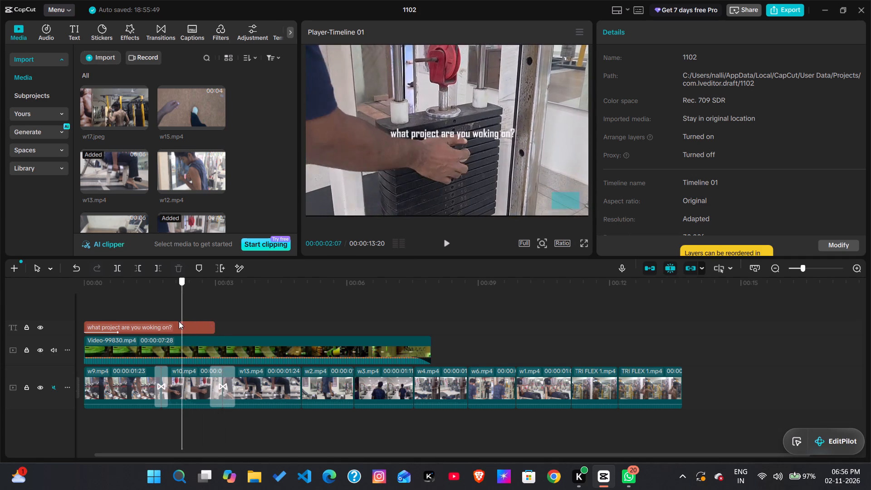
drag(179, 321, 84, 323)
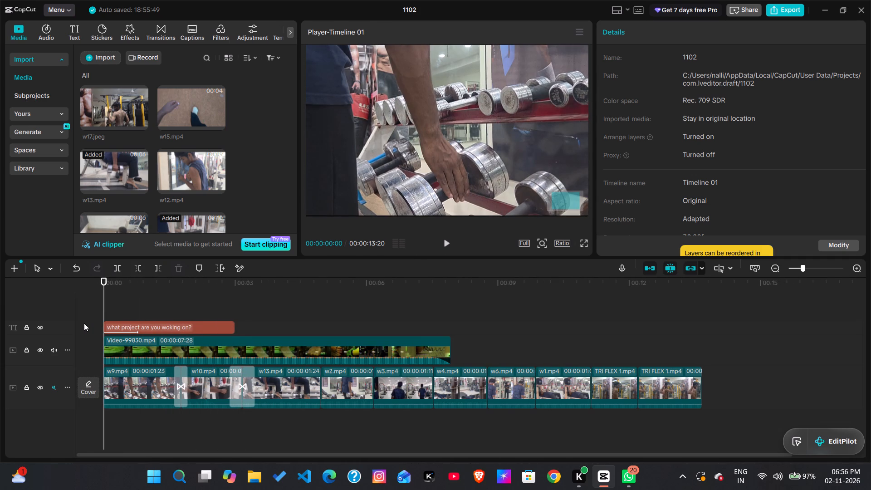
drag(102, 303, 223, 294)
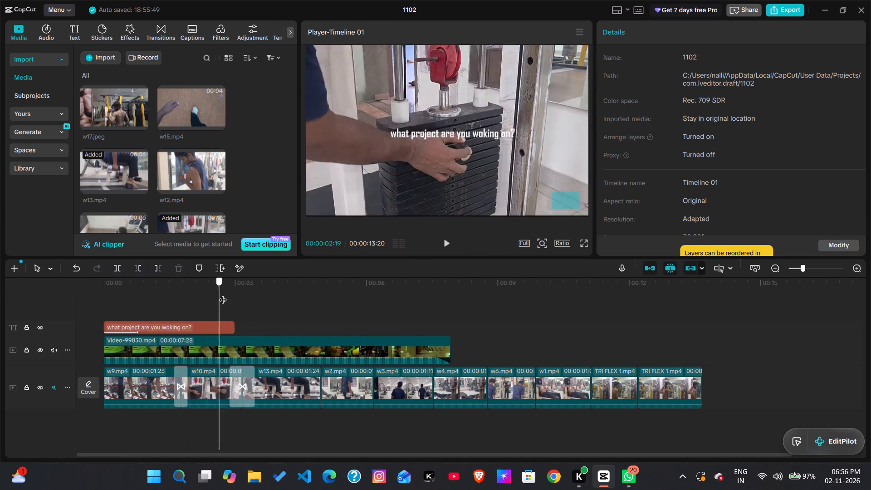
drag(223, 294, 228, 326)
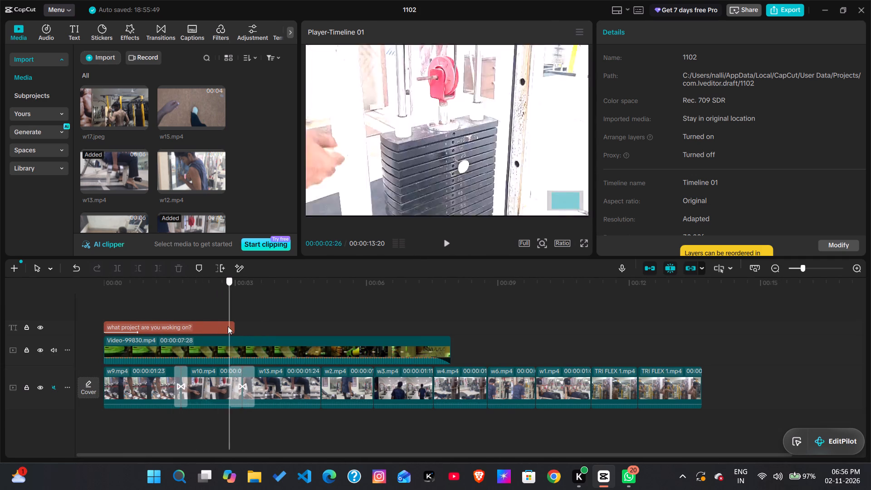
drag(228, 326, 132, 334)
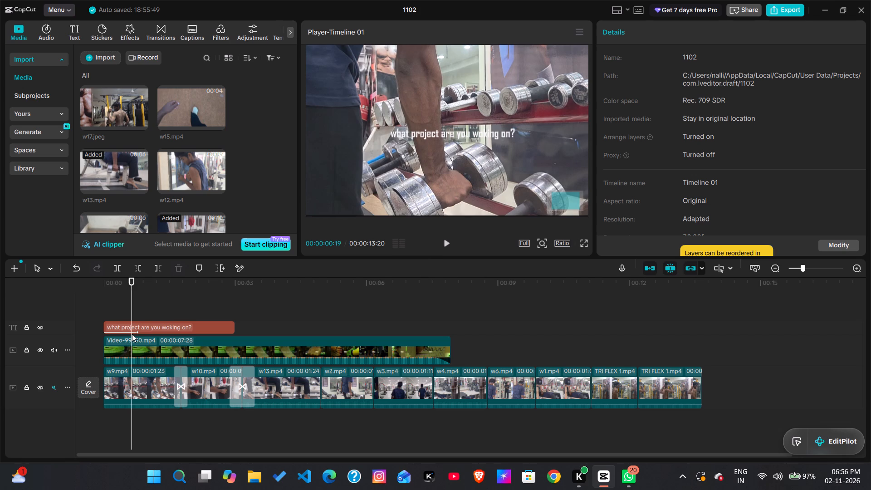
key(space)
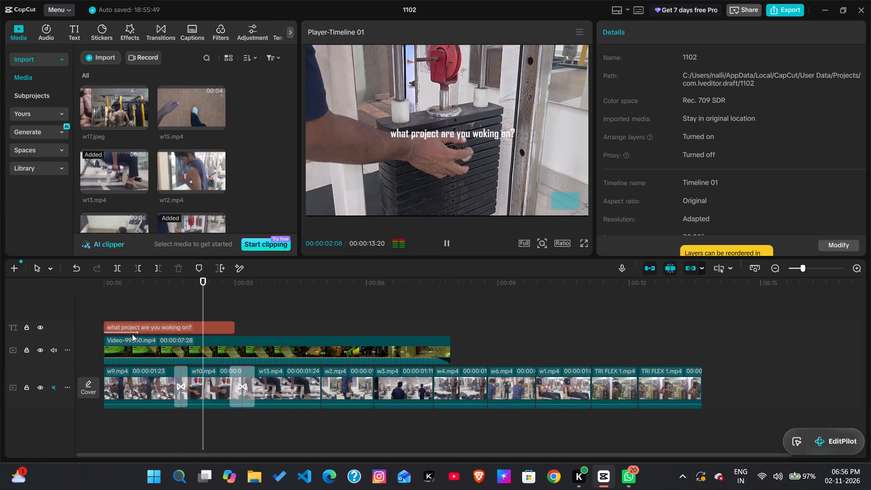
key(space)
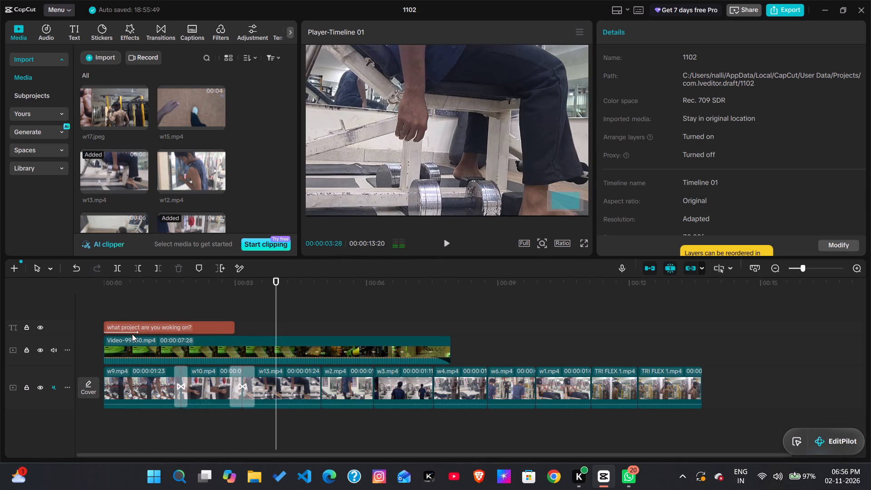
key(space)
key(space)
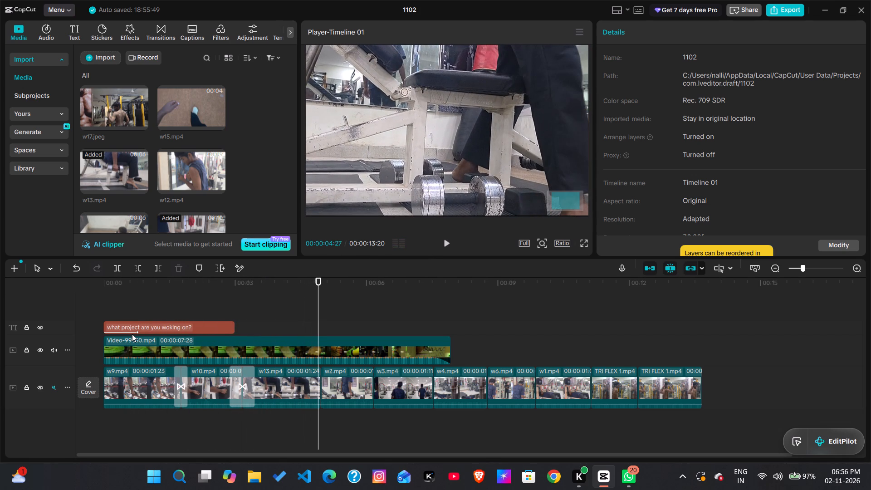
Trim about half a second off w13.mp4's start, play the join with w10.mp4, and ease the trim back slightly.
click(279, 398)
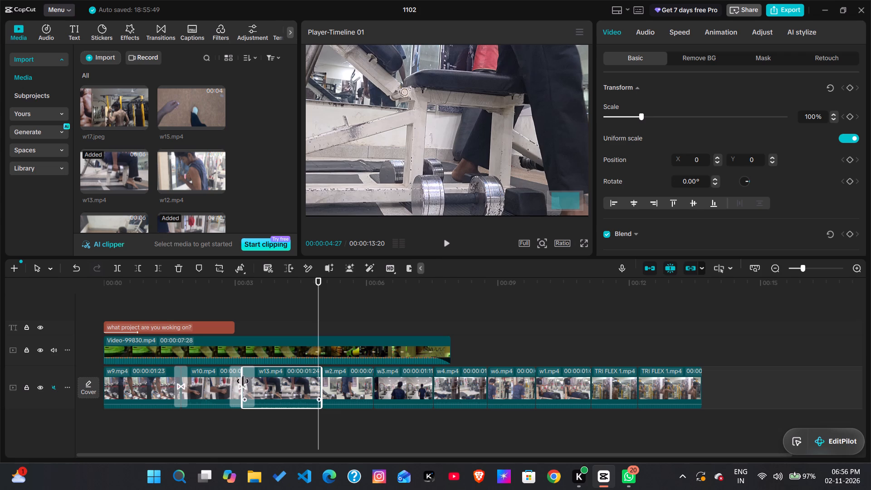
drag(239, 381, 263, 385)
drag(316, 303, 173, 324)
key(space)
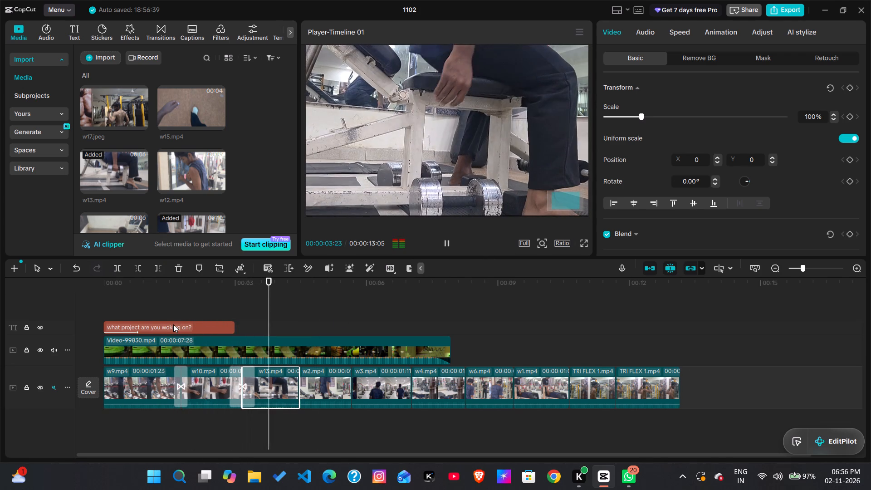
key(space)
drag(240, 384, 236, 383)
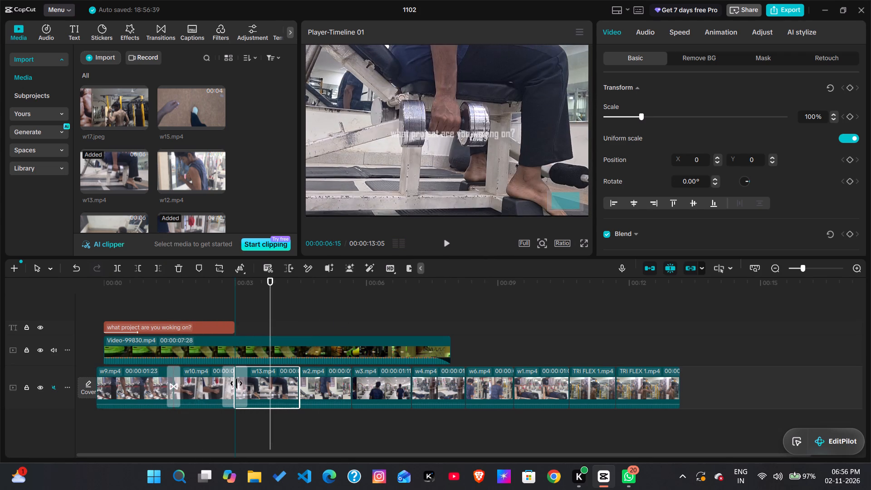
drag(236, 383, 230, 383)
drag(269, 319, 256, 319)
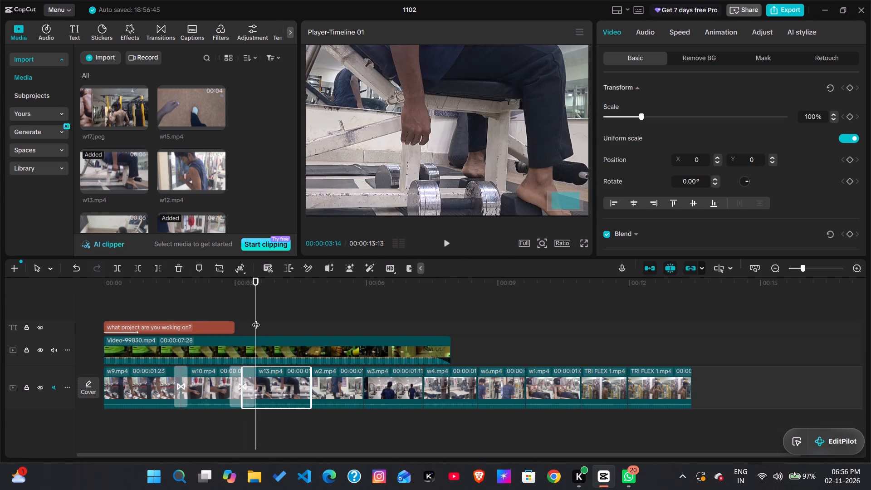
Extend w13.mp4's start back to where the hand grips the dumbbells, making the clip 00:00:02:23 long.
drag(241, 373, 235, 373)
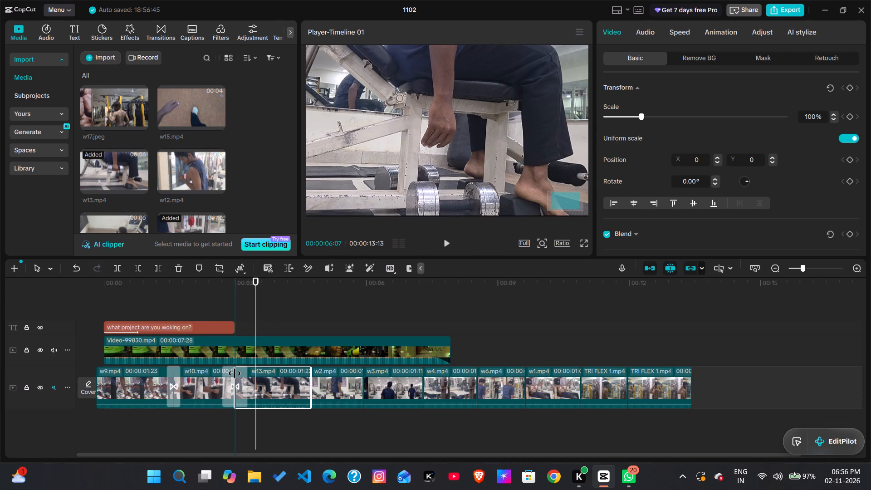
drag(235, 373, 209, 374)
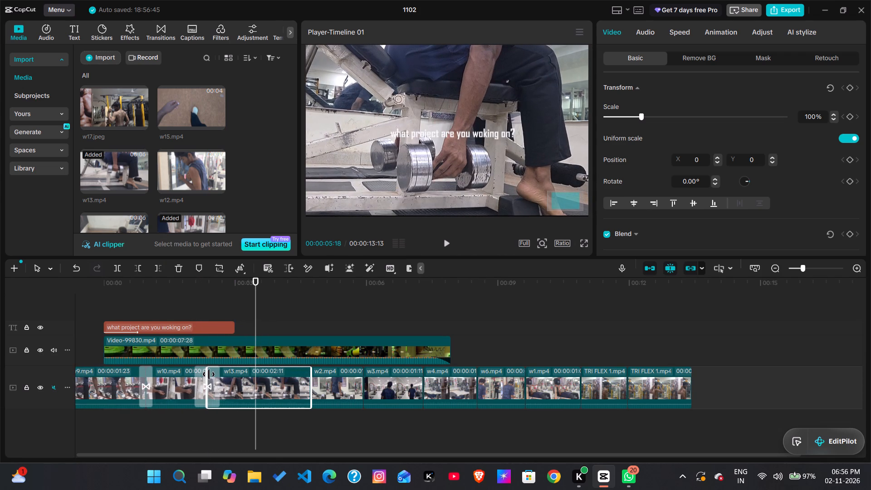
drag(209, 374, 209, 376)
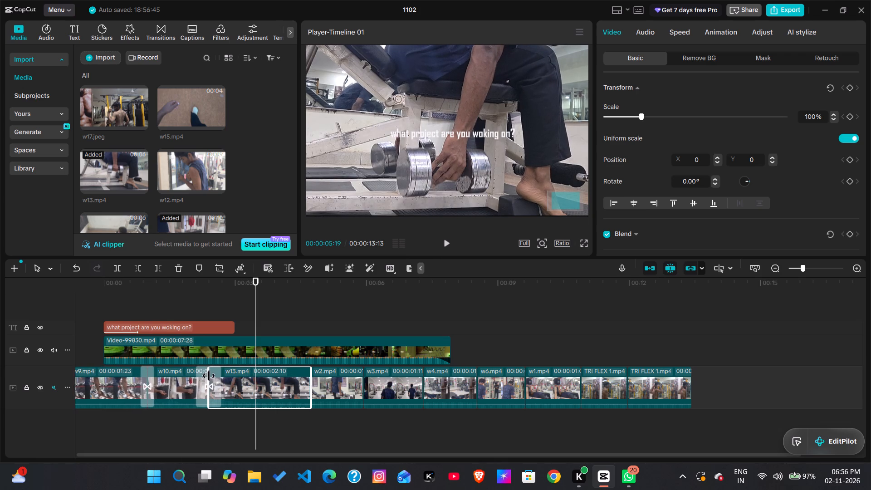
drag(209, 376, 191, 370)
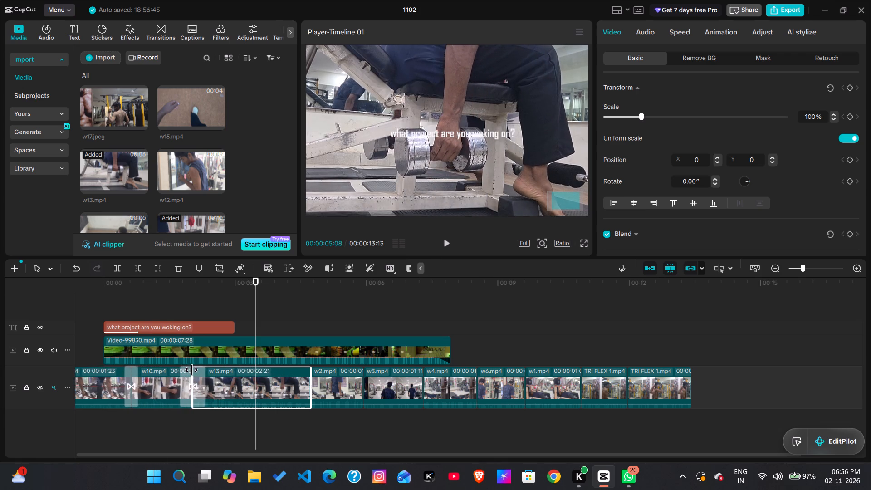
drag(191, 370, 191, 369)
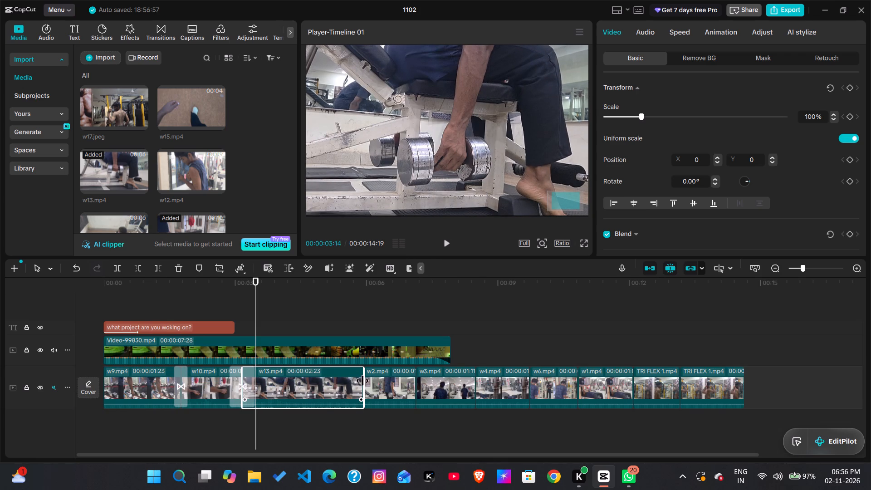
Trim w13.mp4's end to leave about half a second, play the join with w10.mp4, and lengthen the end by about three frames.
drag(362, 381, 260, 400)
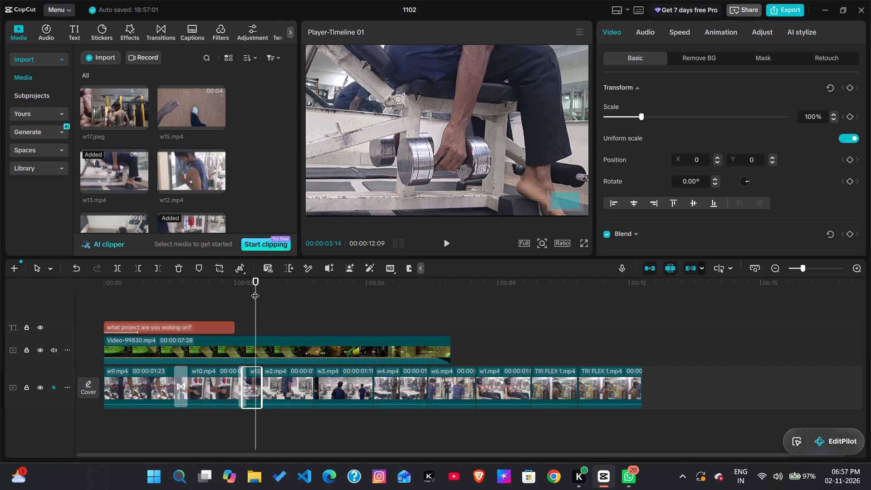
drag(255, 290, 188, 301)
key(space)
key(space)
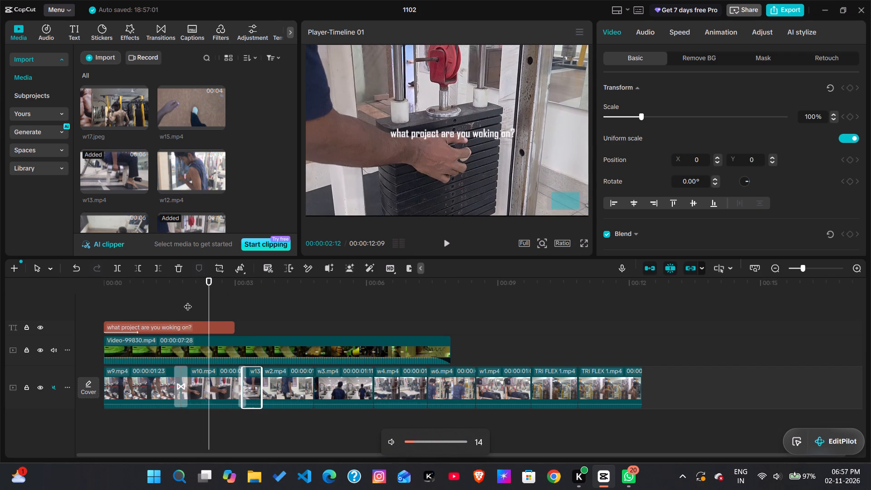
key(space)
key(space)
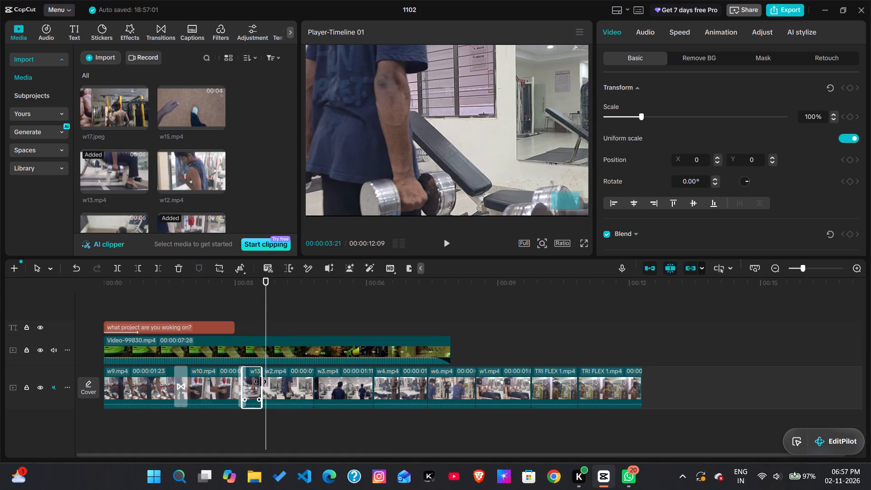
drag(260, 382, 264, 382)
drag(266, 314, 231, 314)
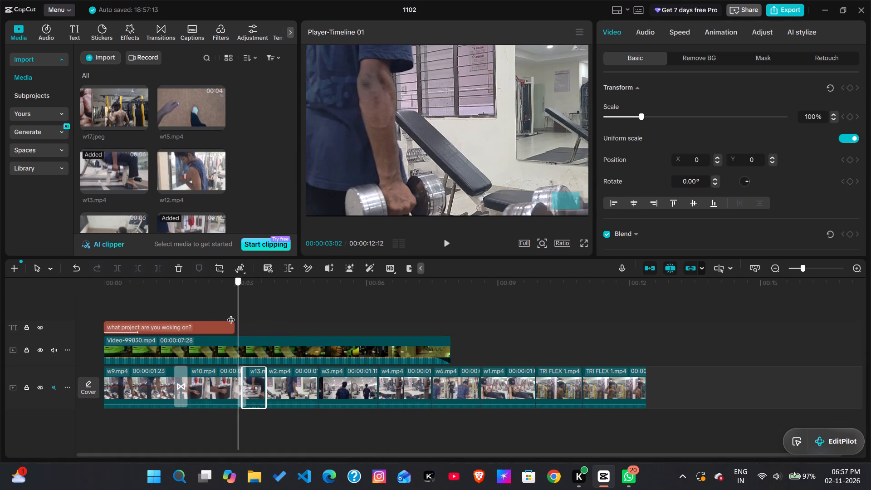
Extend w2.mp4's end past the man sitting down on the bench, making the clip 00:00:05:17 long.
drag(231, 314, 293, 360)
click(291, 388)
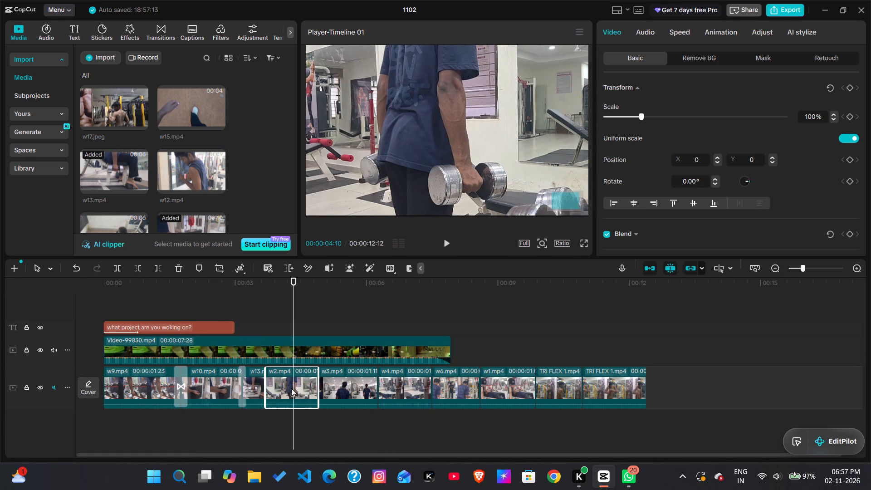
drag(318, 386, 322, 386)
drag(322, 386, 371, 386)
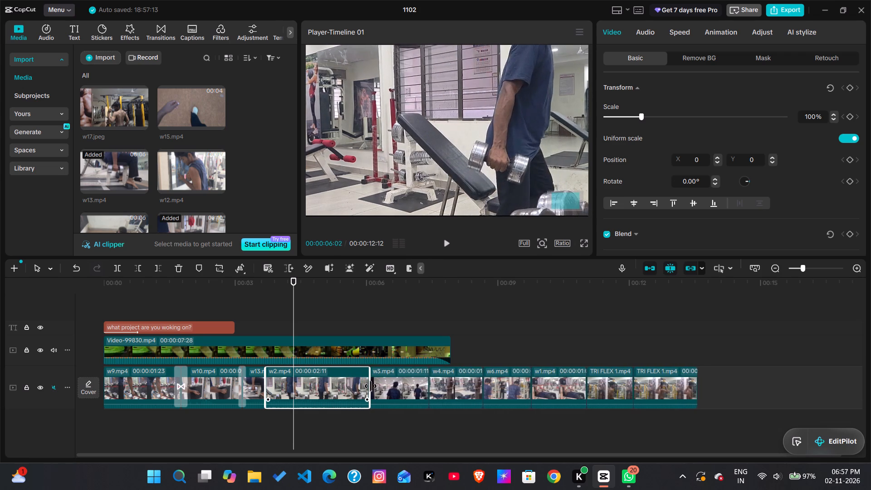
drag(371, 386, 436, 369)
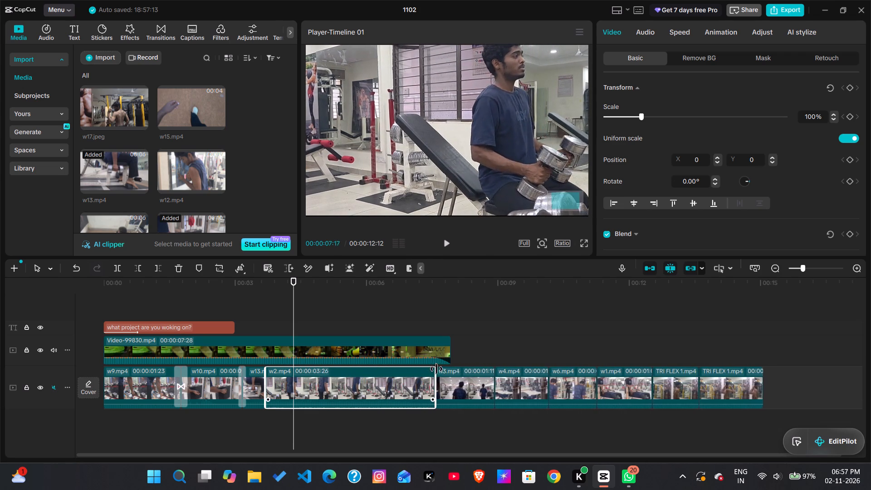
drag(436, 369, 474, 362)
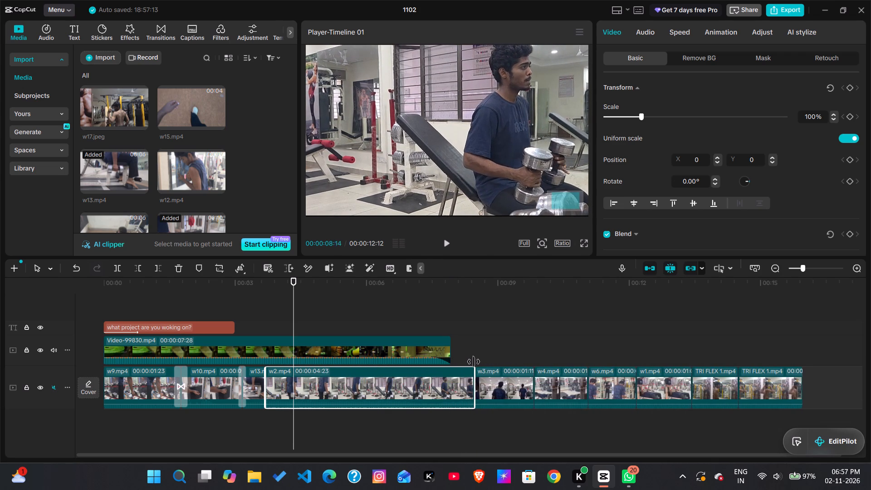
drag(474, 362, 509, 355)
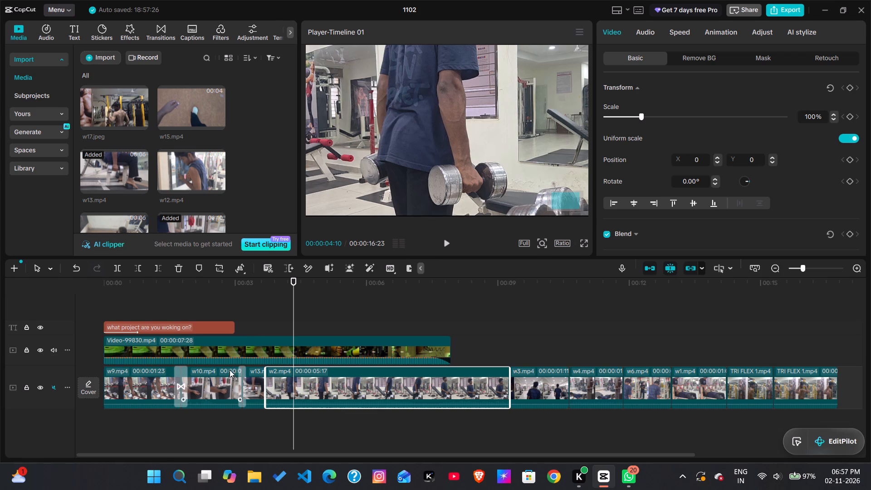
Scrub through the extended shot and lengthen w2.mp4's end to 00:00:07:18 so it includes the seated dumbbell lift.
drag(293, 314, 433, 357)
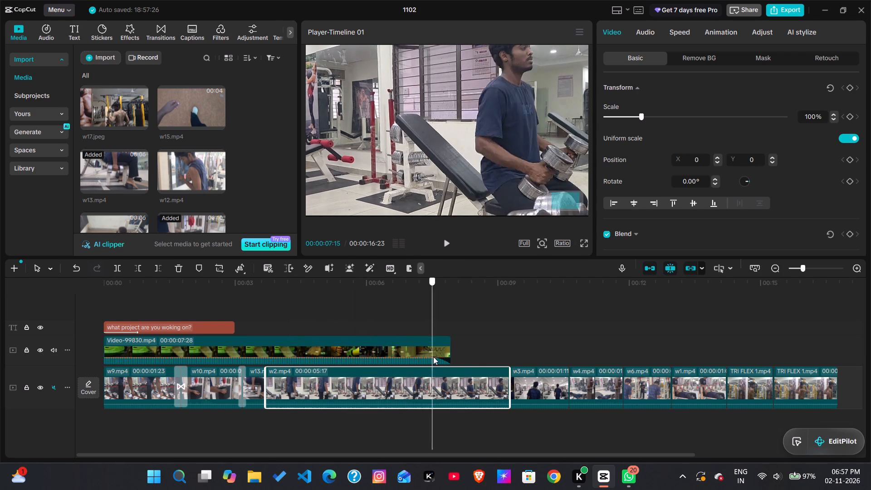
drag(433, 357, 477, 359)
drag(511, 380, 521, 381)
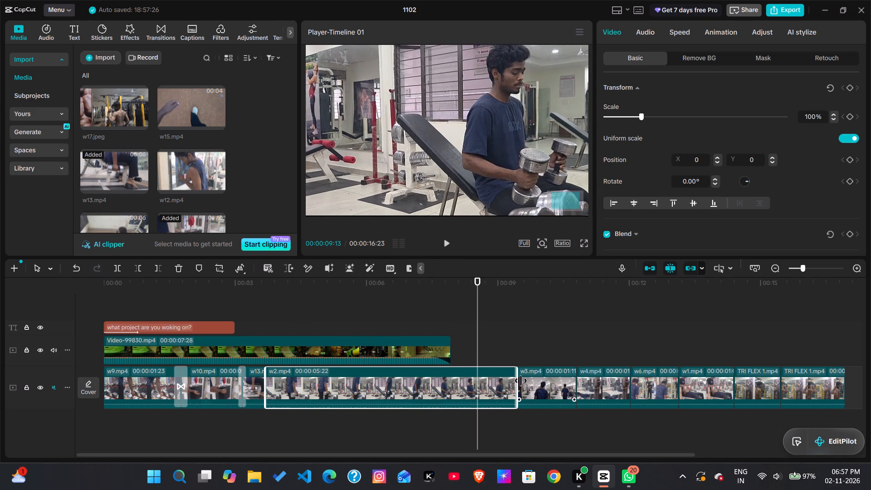
drag(521, 381, 574, 383)
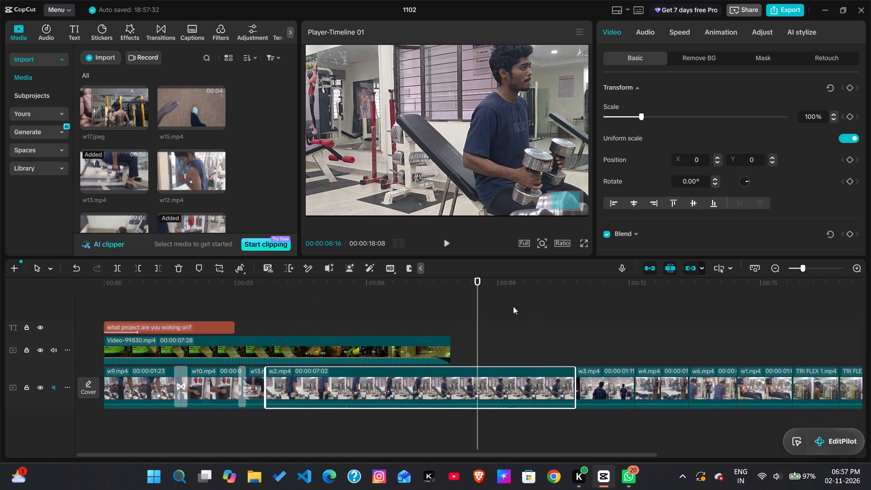
drag(474, 305, 506, 314)
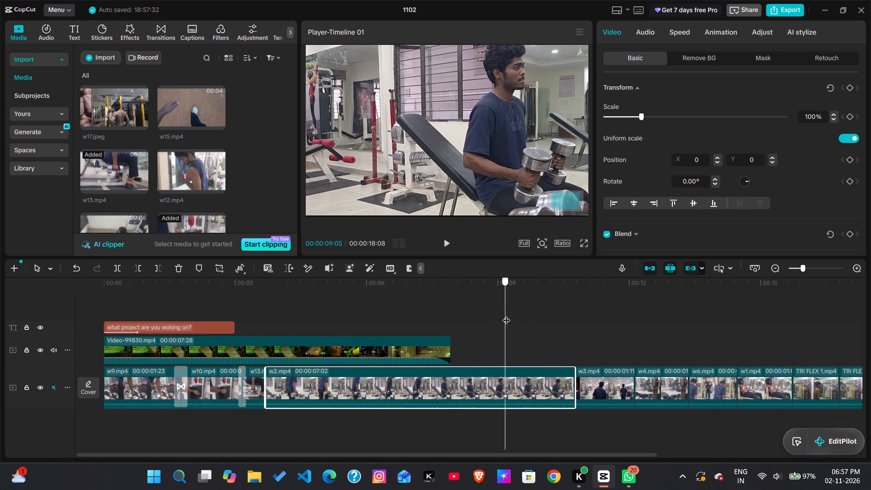
drag(506, 314, 561, 330)
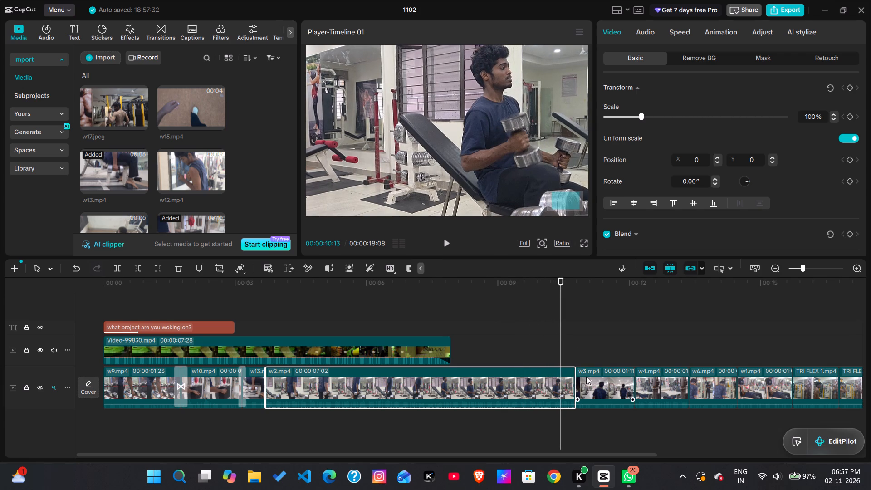
drag(577, 373, 587, 374)
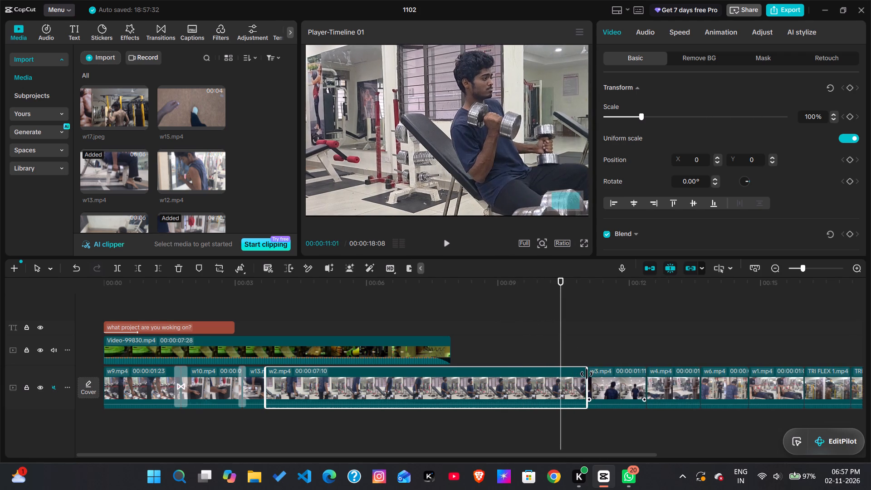
drag(587, 374, 597, 374)
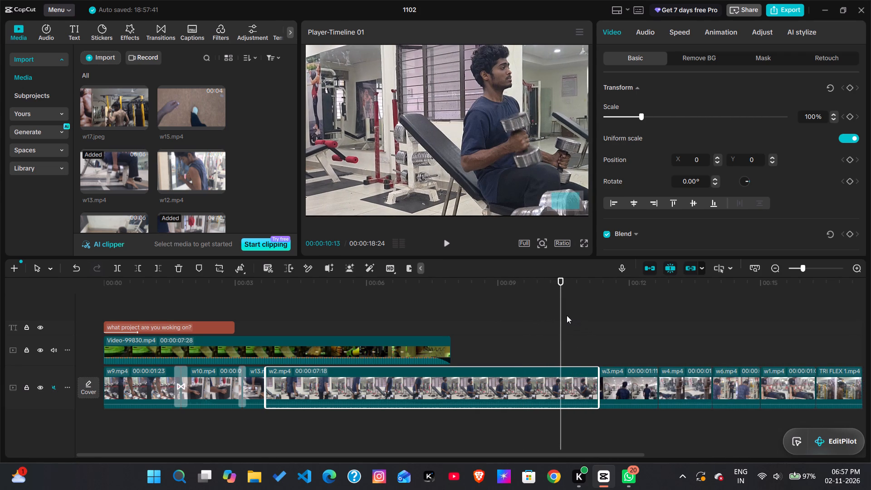
Split w2.mp4 at 00:00:10:14, delete the part before the cut, and play from w13.mp4 into w3.mp4.
click(563, 315)
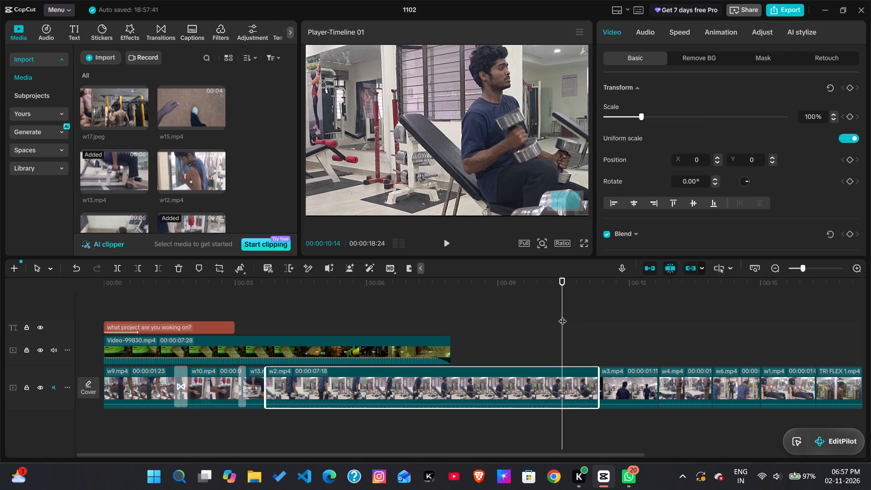
key(ctrl+b)
ctrl+click(563, 315)
click(501, 382)
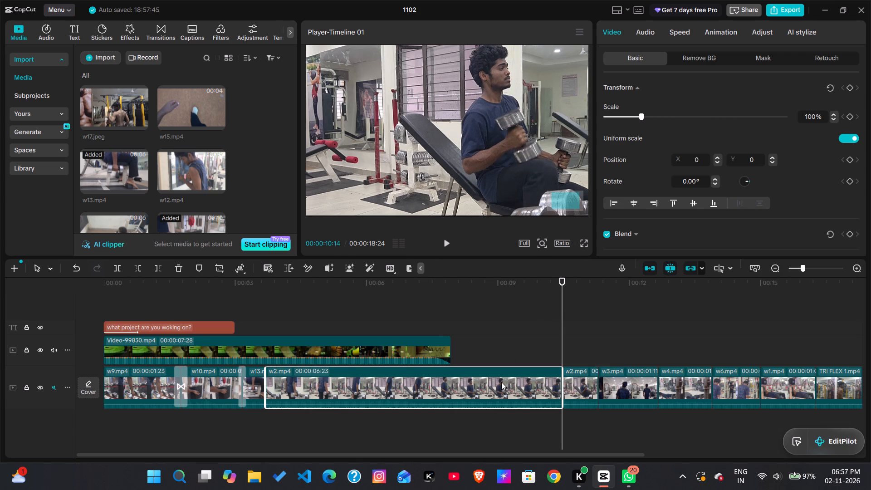
key(BackSpace)
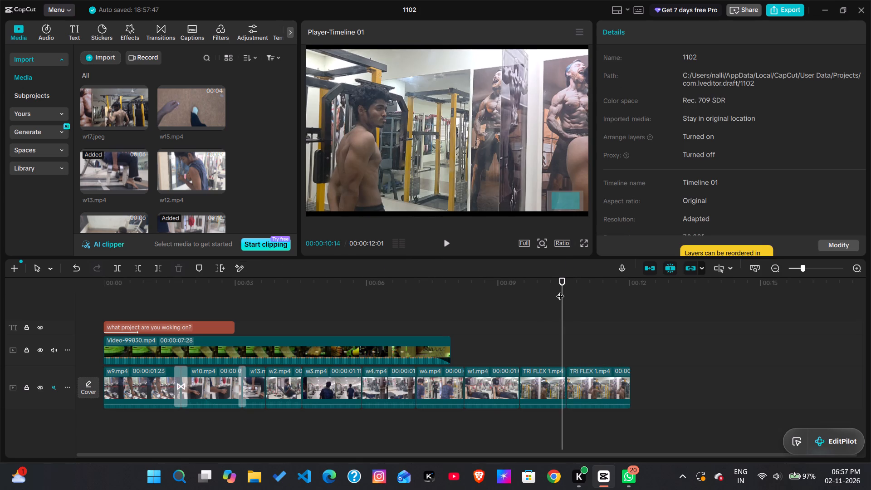
drag(560, 290, 255, 348)
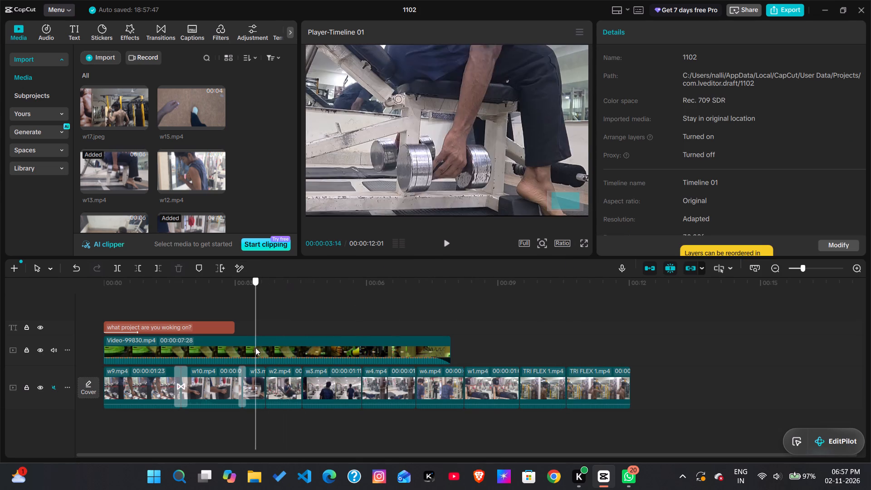
drag(255, 348, 250, 340)
key(space)
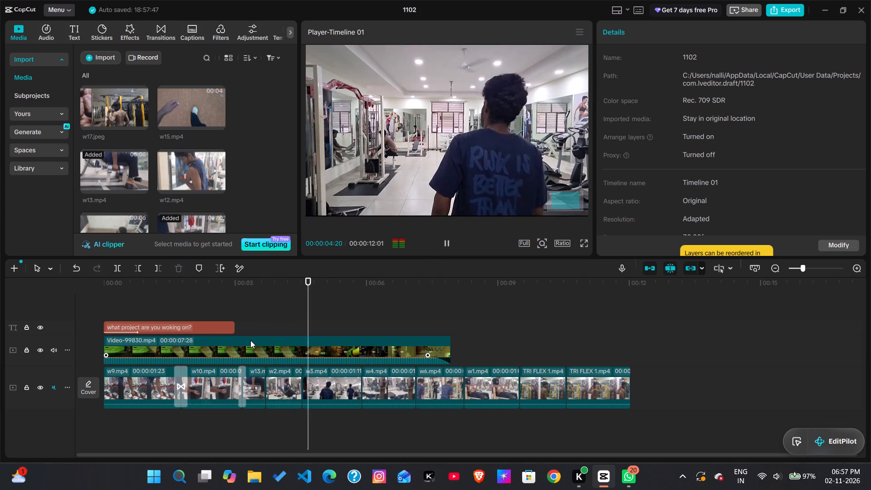
key(space)
Look through the basic video settings of the shortened w2.mp4, from Transform down to Motion blur and Canvas.
click(280, 391)
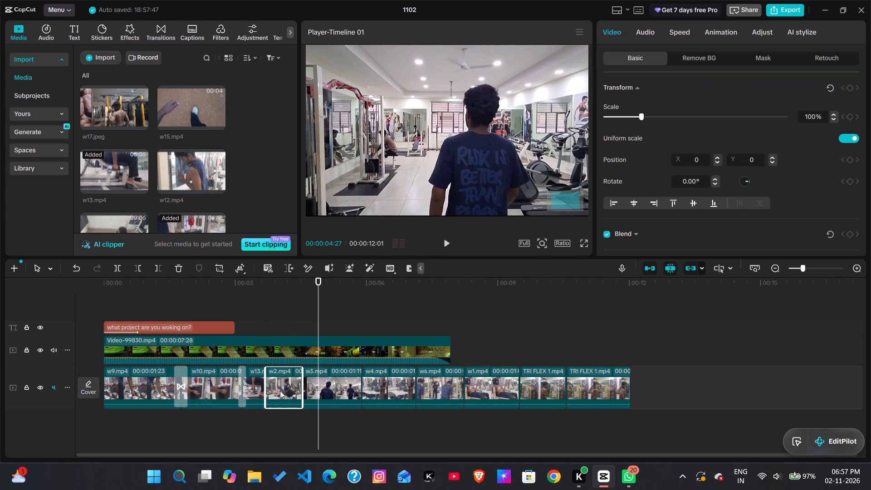
scroll(673, 180, down, 5)
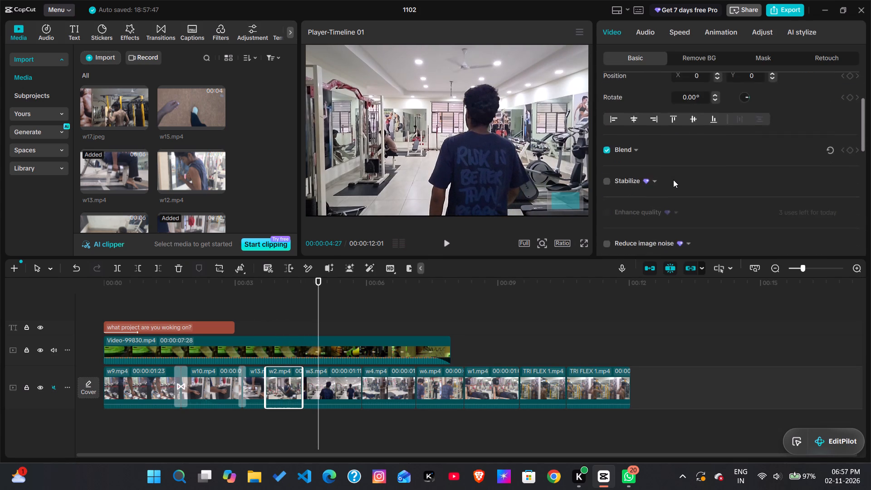
scroll(673, 180, down, 2)
scroll(673, 180, down, 19)
scroll(673, 180, up, 7)
scroll(673, 180, down, 13)
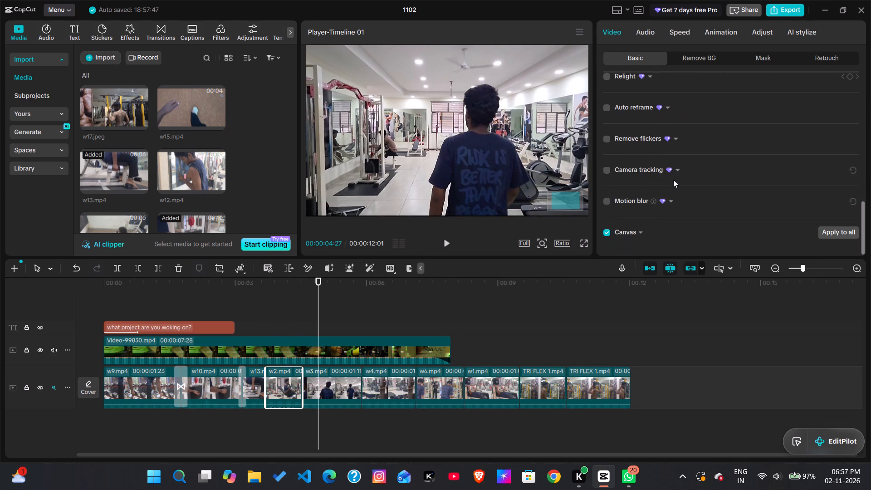
scroll(673, 180, up, 16)
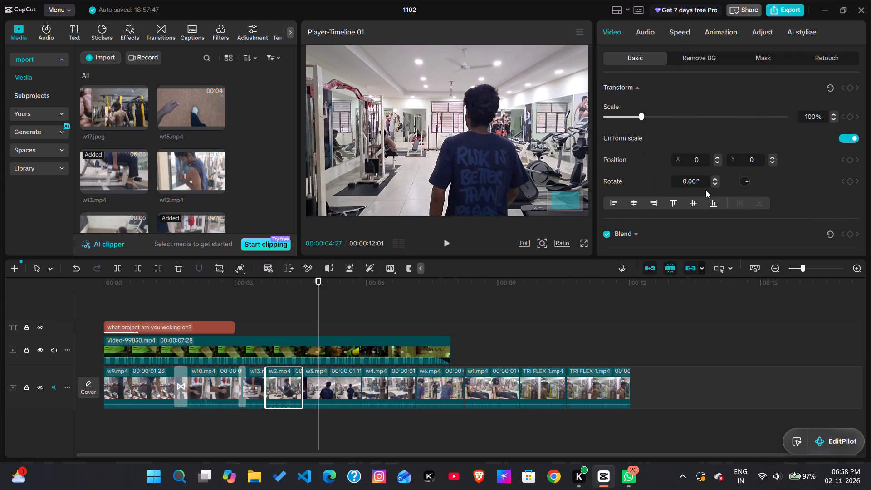
scroll(705, 190, down, 10)
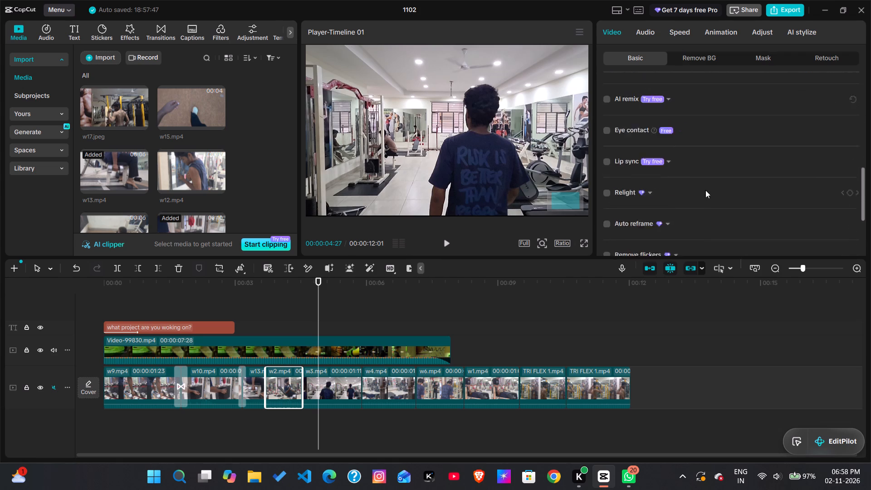
scroll(705, 190, down, 8)
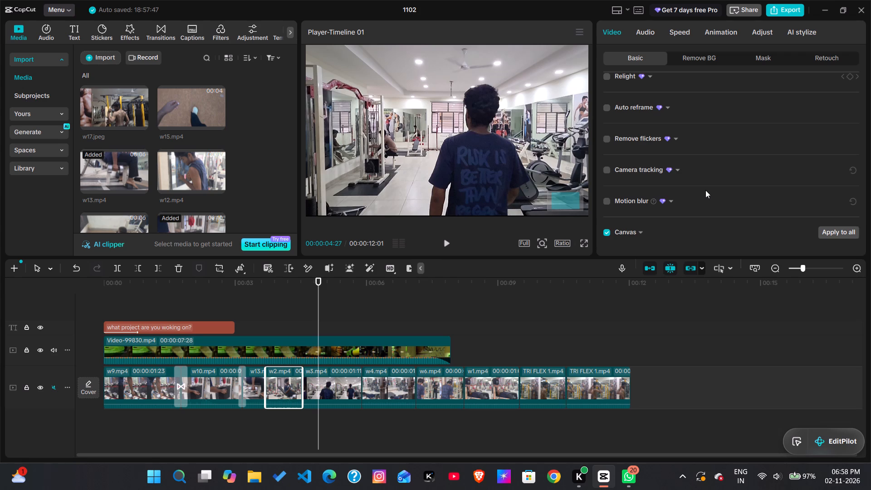
scroll(705, 190, up, 10)
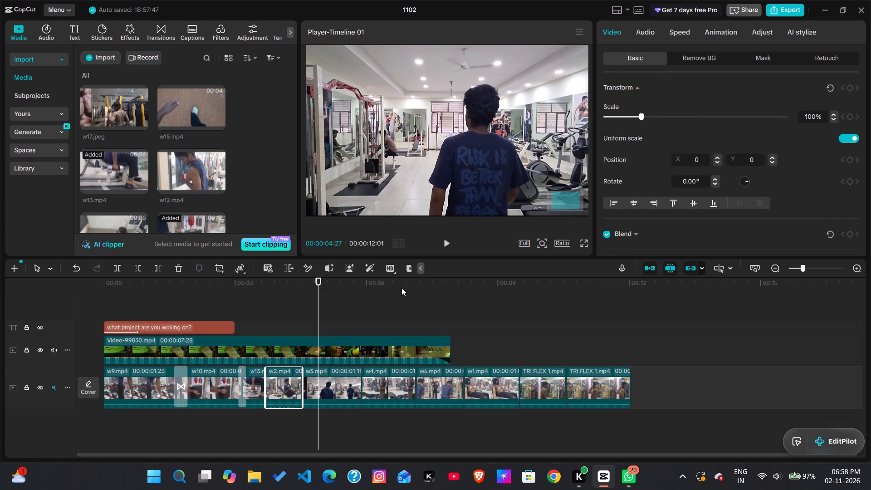
Set w2.mp4's speed to 1.94x and play the sequence from the end of w10.mp4 into w3.mp4.
drag(314, 312, 279, 330)
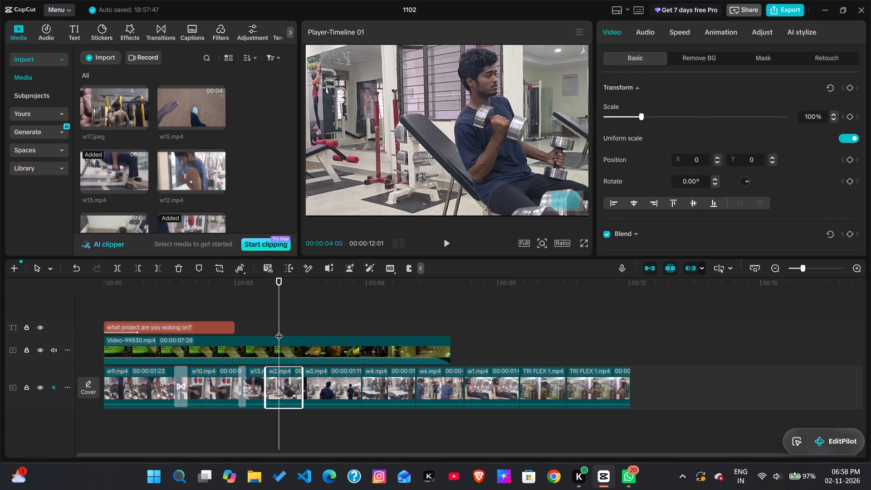
scroll(676, 162, up, 2)
click(682, 34)
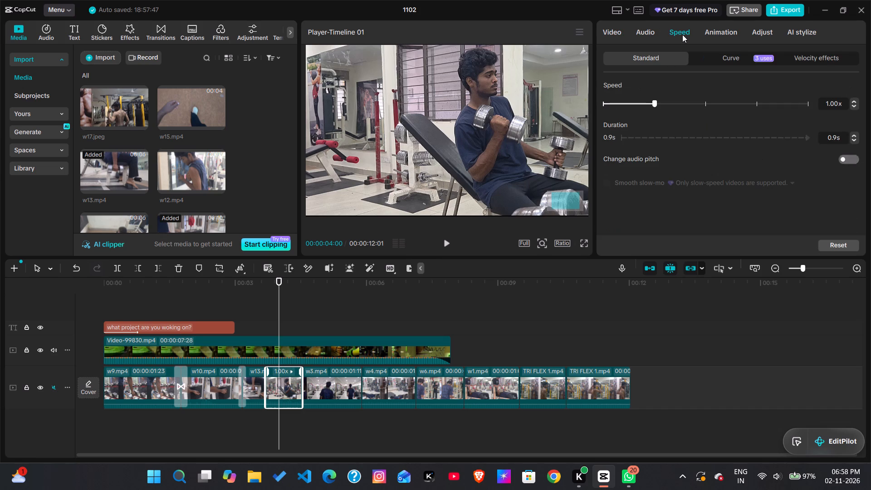
click(703, 101)
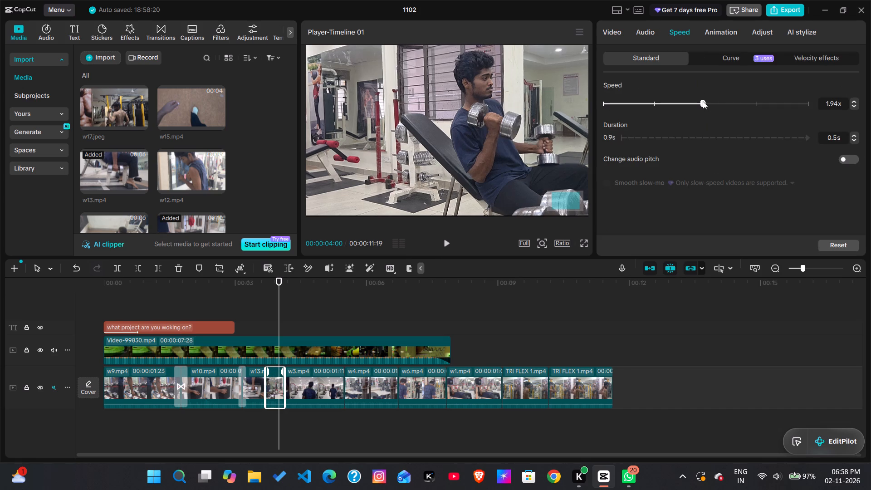
drag(280, 290, 234, 284)
key(space)
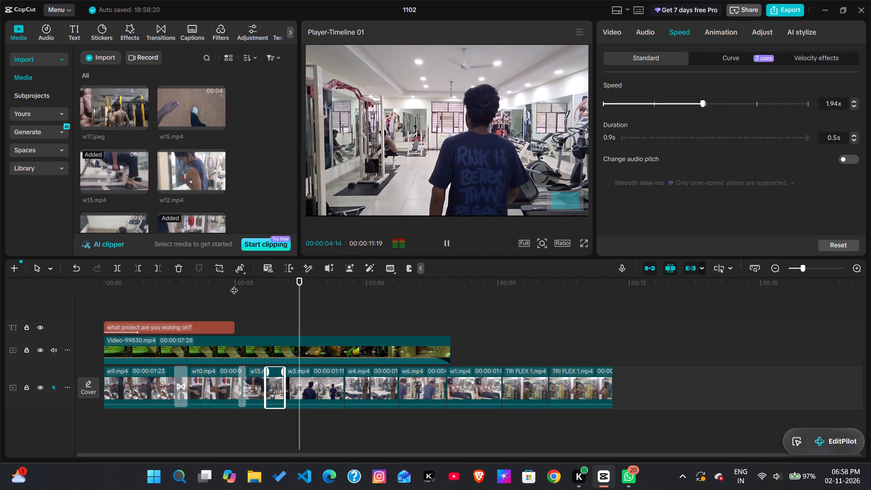
key(space)
Set w13.mp4's speed to 1.19x and scrub back and forth from w9.mp4 to its join with w10.mp4.
click(247, 374)
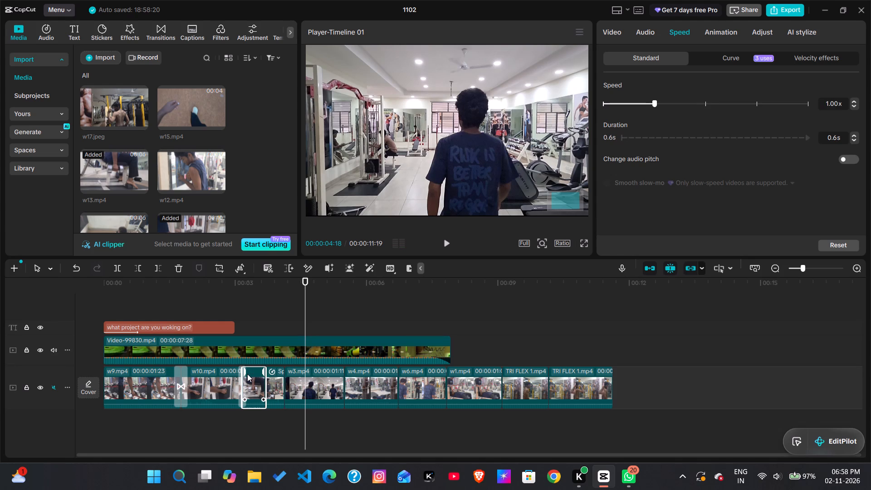
click(664, 100)
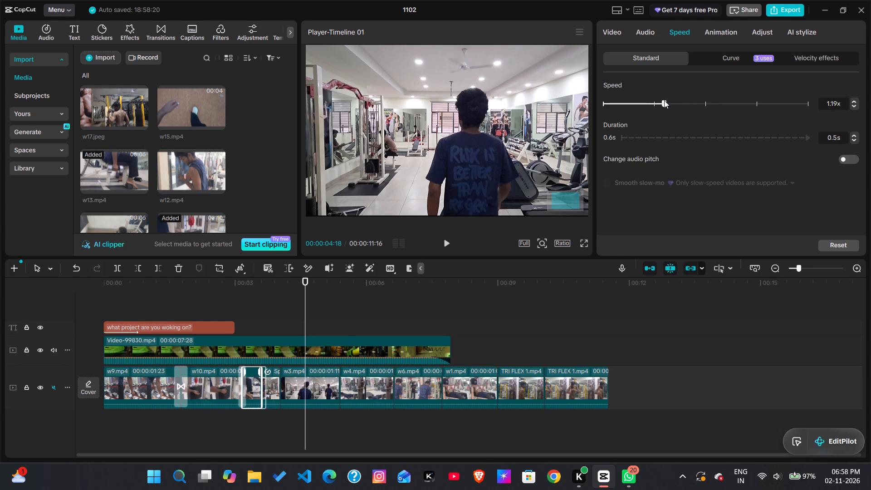
drag(308, 306, 175, 301)
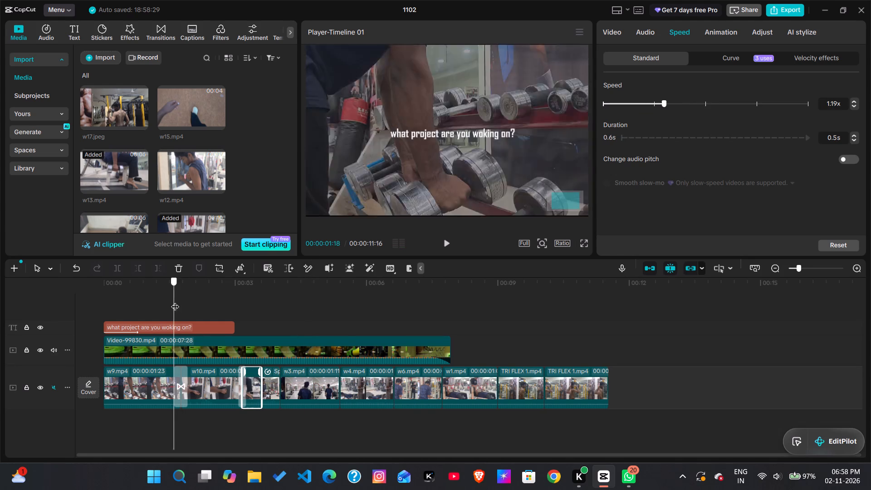
drag(175, 301, 241, 327)
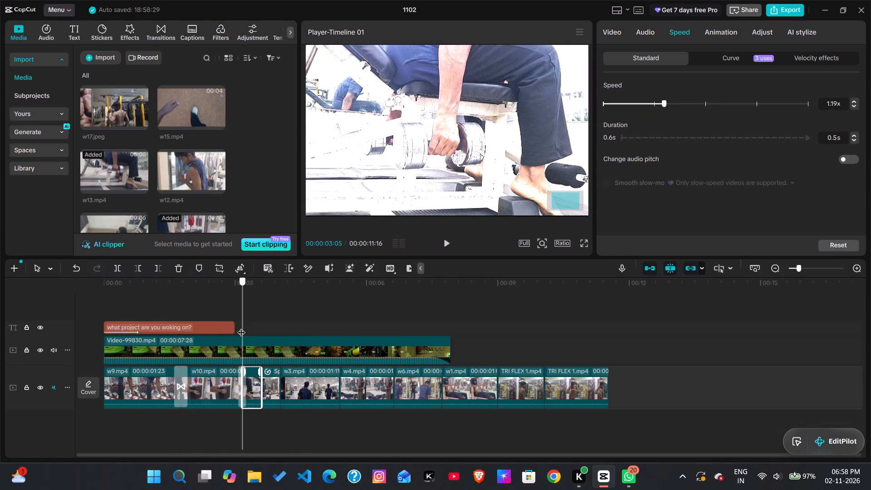
drag(241, 327, 246, 329)
drag(246, 329, 157, 344)
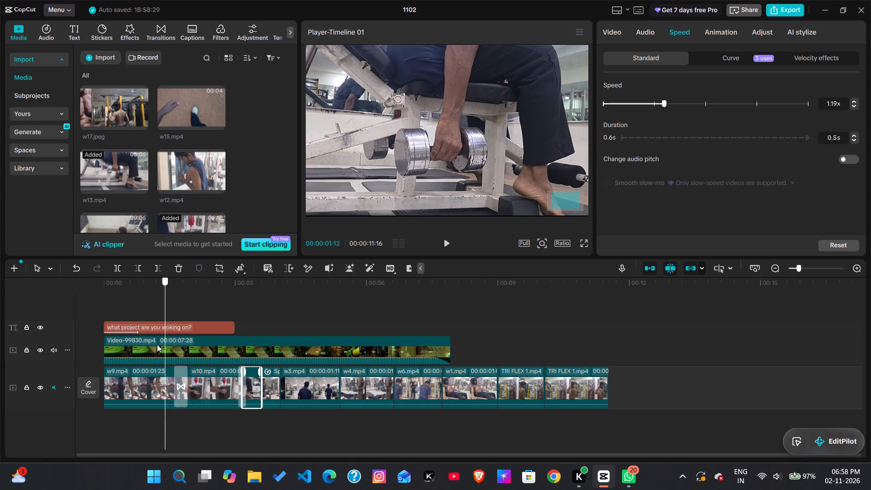
Scrub through w9.mp4 and trim its end back to a clip length of 00:00:01:12.
drag(157, 344, 122, 380)
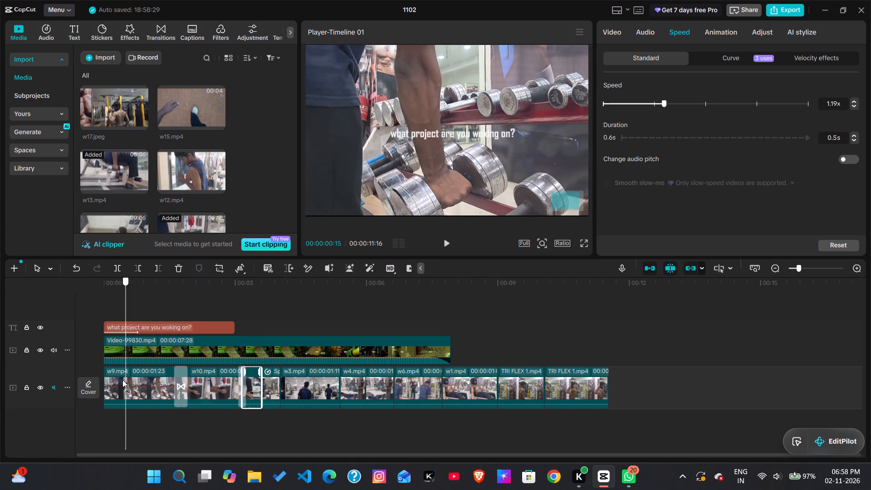
drag(122, 380, 144, 373)
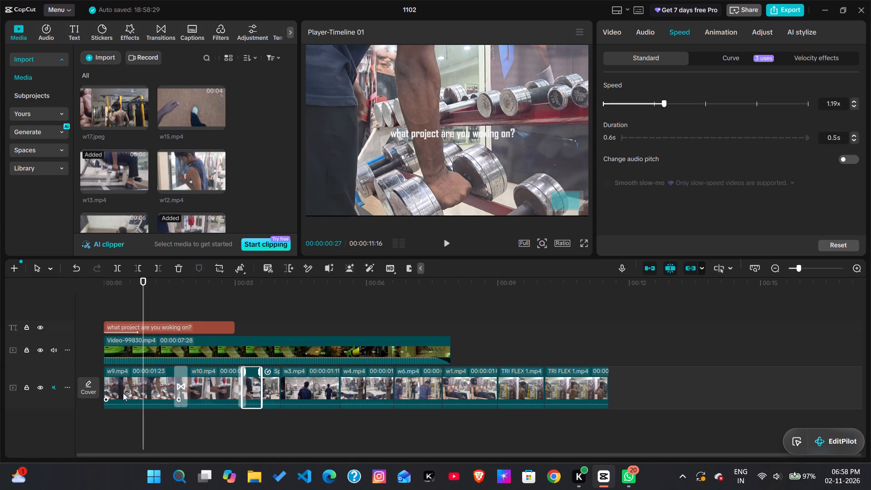
click(120, 394)
drag(144, 292, 119, 292)
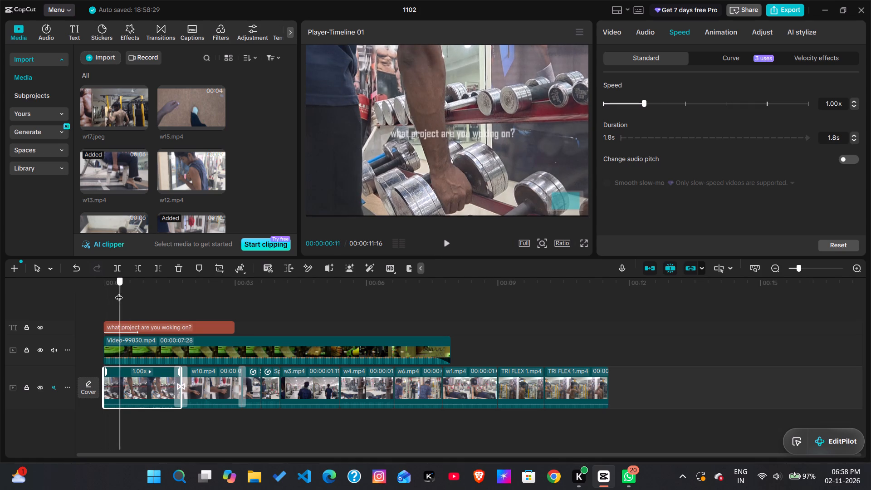
drag(119, 292, 102, 289)
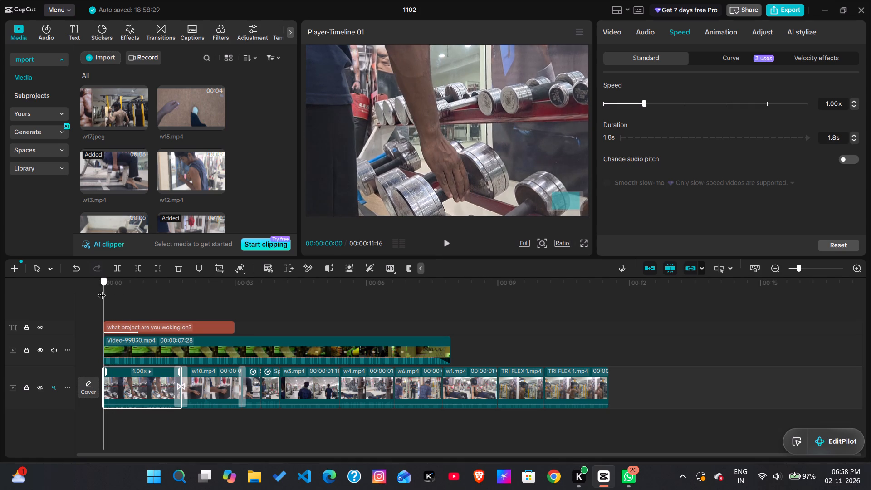
drag(102, 289, 177, 303)
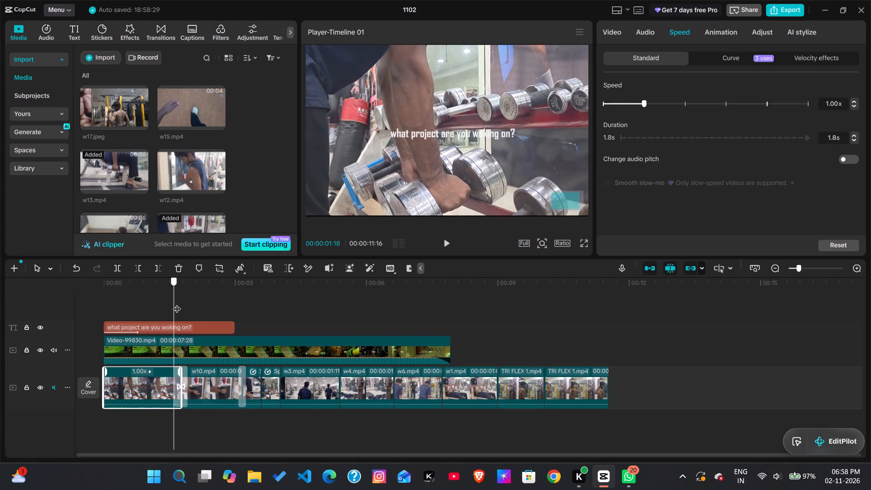
drag(177, 303, 165, 316)
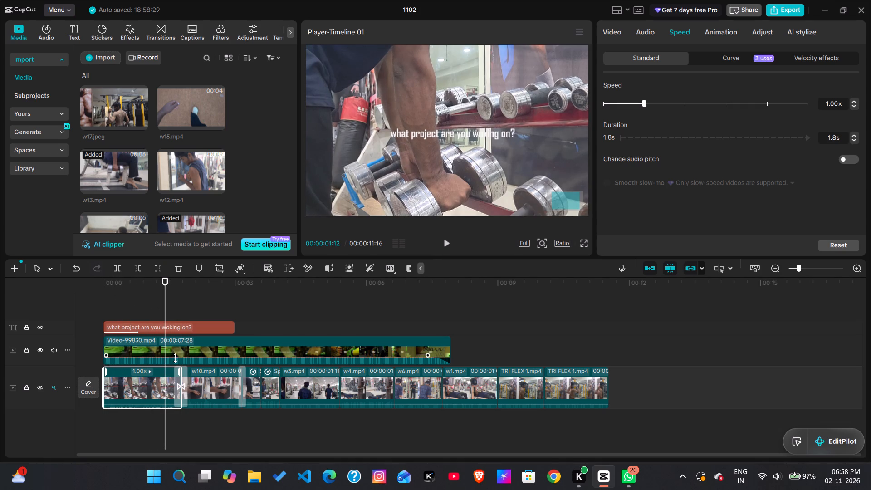
click(158, 379)
drag(182, 379, 165, 380)
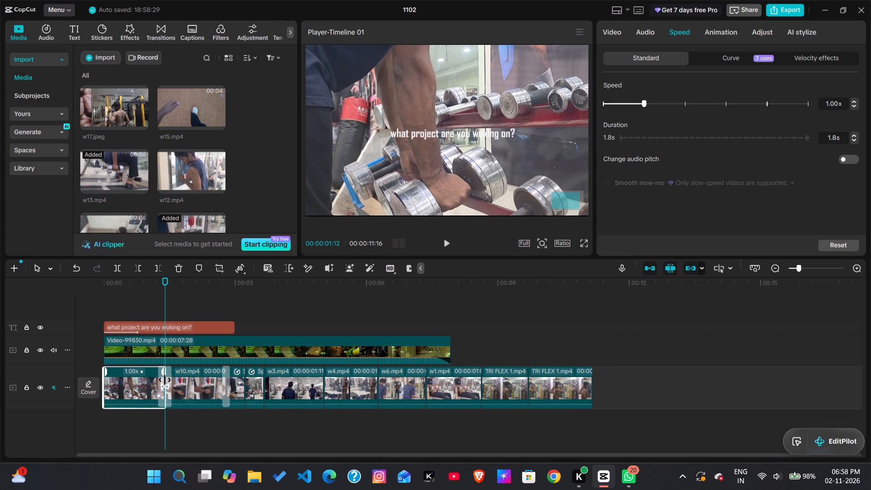
drag(165, 380, 163, 380)
Play the sequence from the start into w4.mp4, and trim the start of w3.mp4 to leave a 1.1 s clip.
drag(165, 311, 67, 348)
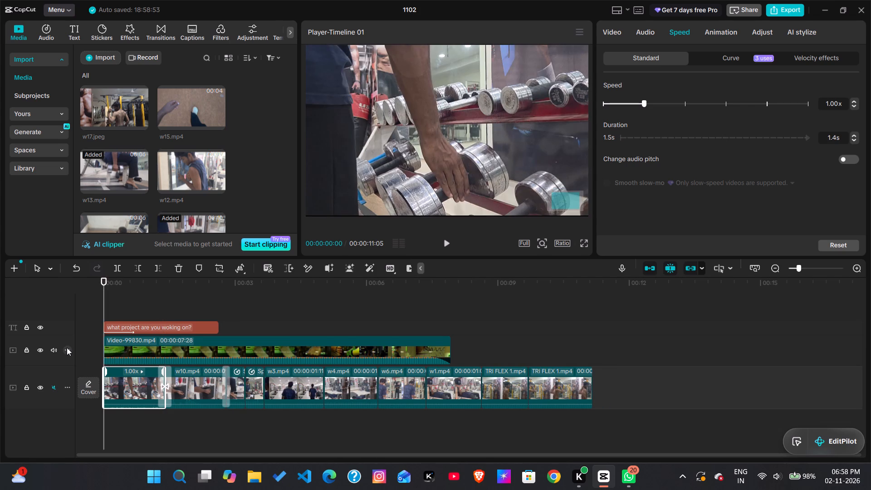
key(space)
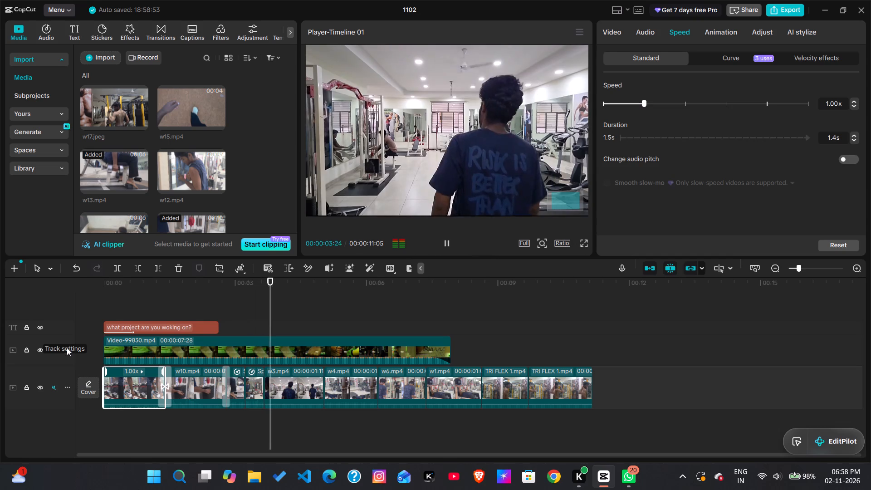
key(space)
key(space)
key(space)
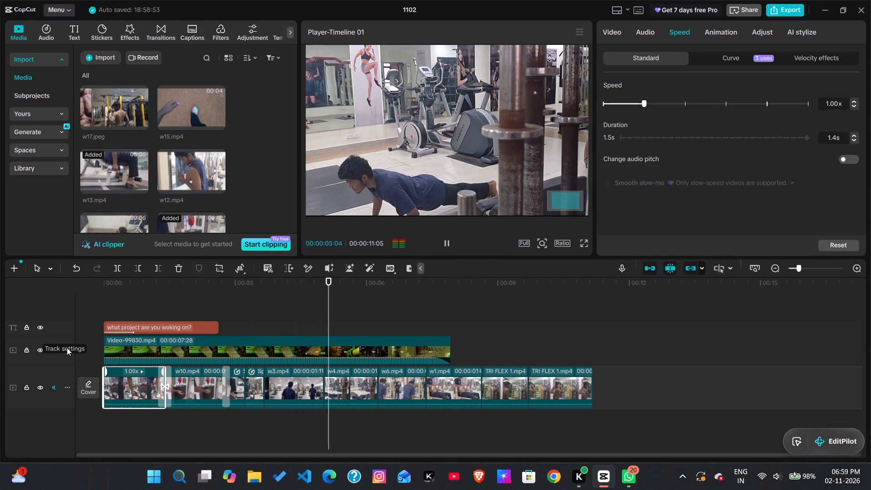
click(283, 392)
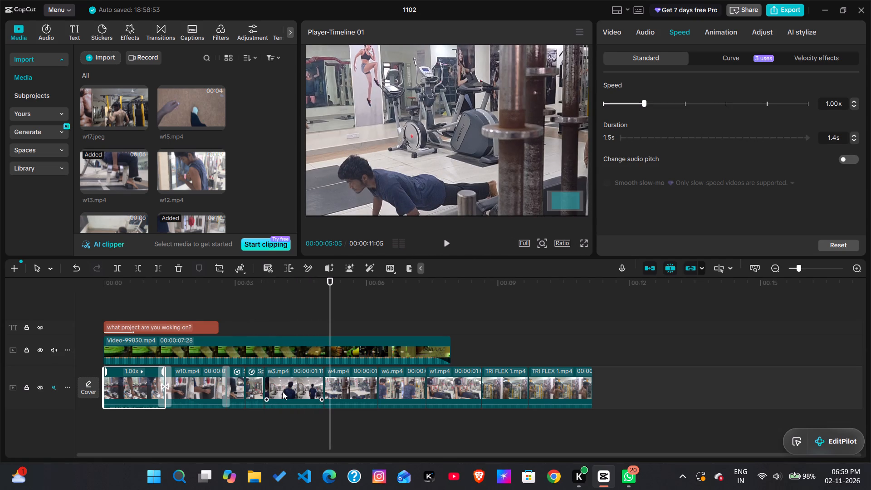
drag(262, 384, 272, 384)
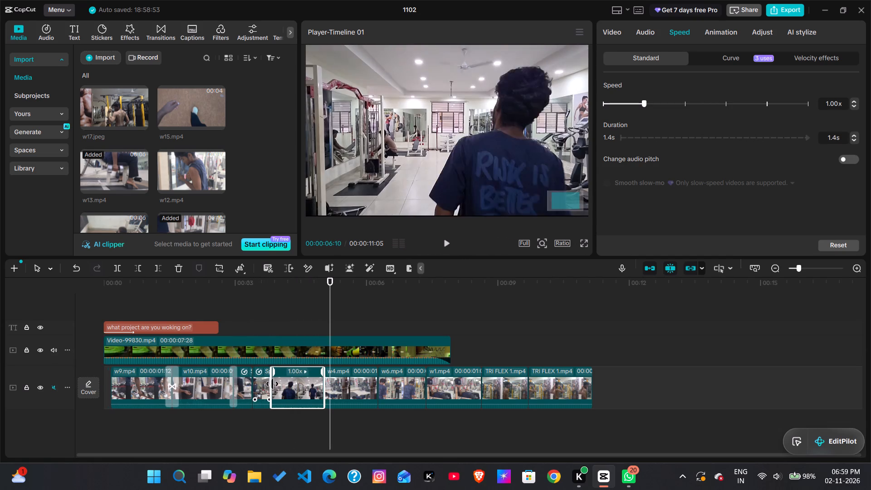
drag(272, 384, 276, 386)
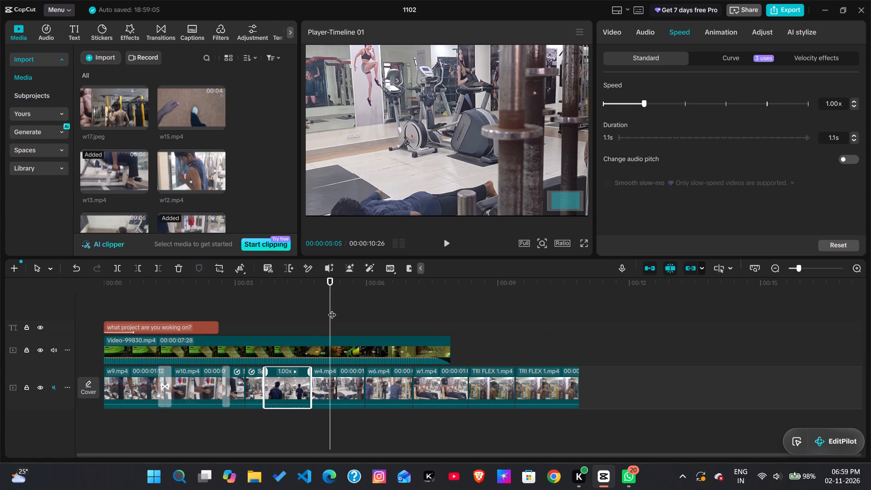
Scrub through the sequence from w9.mp4 to the TRI FLEX 1.mp4 clips and back to w1.mp4.
drag(331, 308, 168, 339)
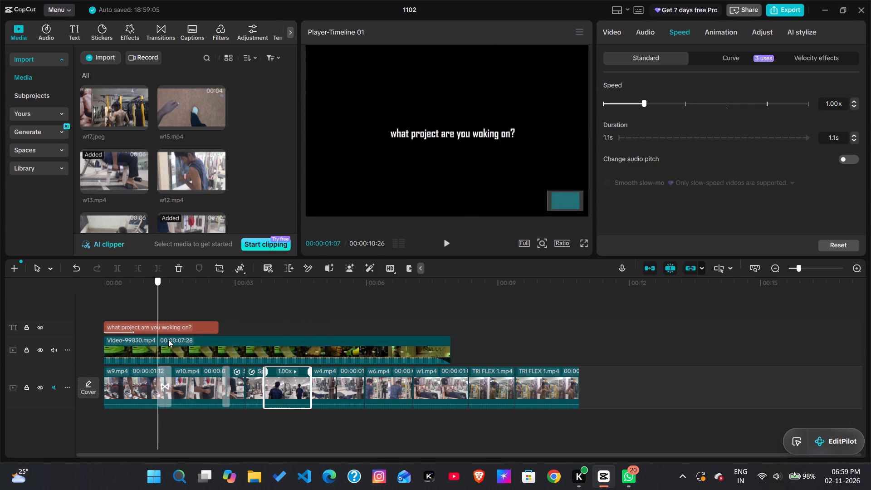
drag(168, 339, 221, 343)
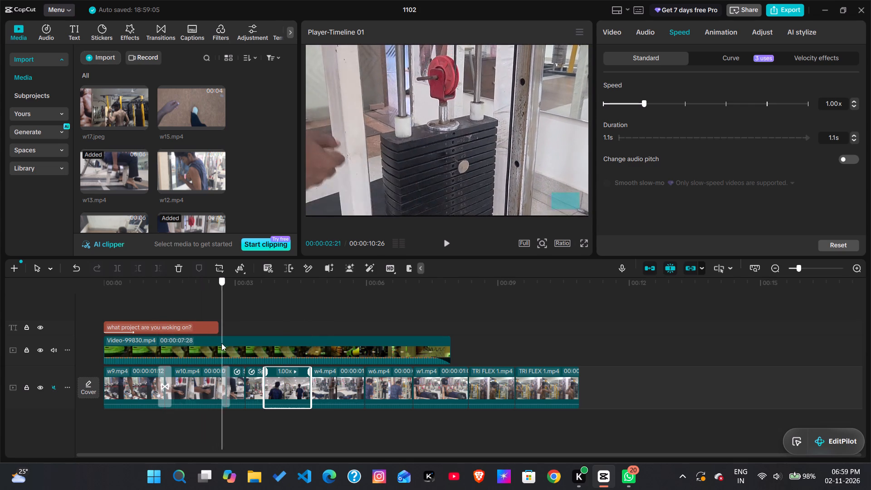
drag(221, 343, 266, 348)
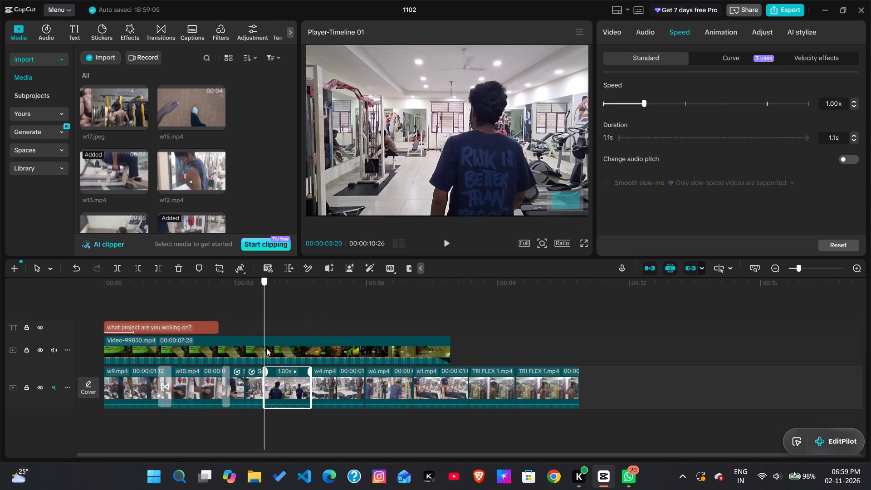
drag(266, 348, 313, 346)
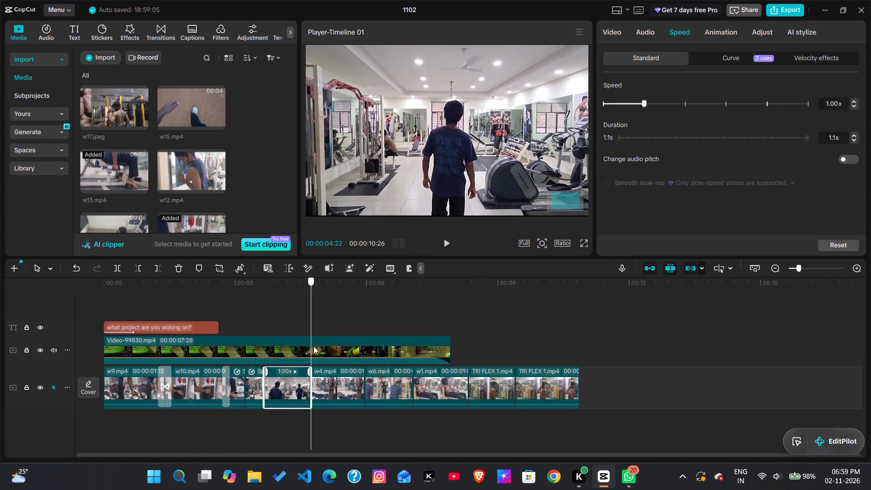
drag(313, 346, 391, 333)
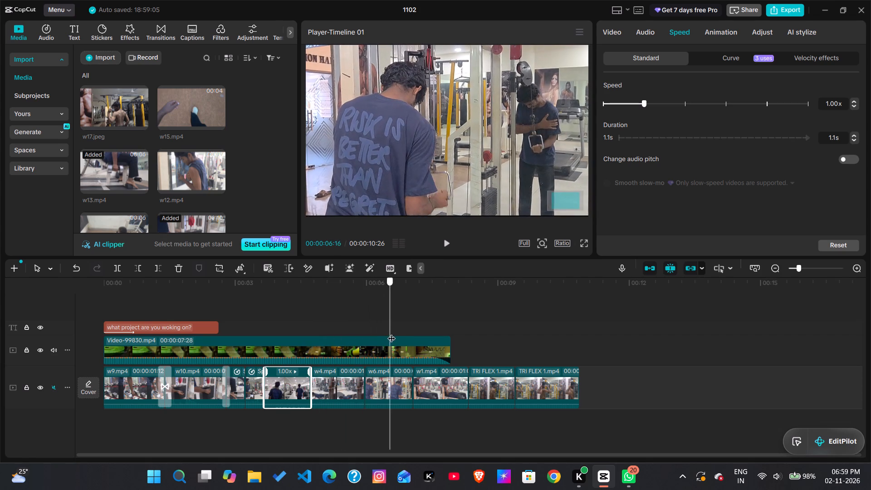
drag(391, 333, 495, 341)
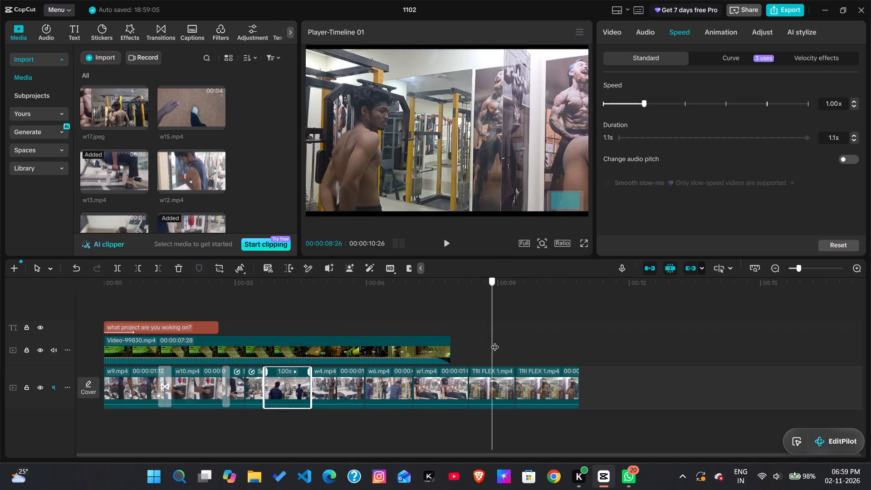
drag(495, 341, 440, 358)
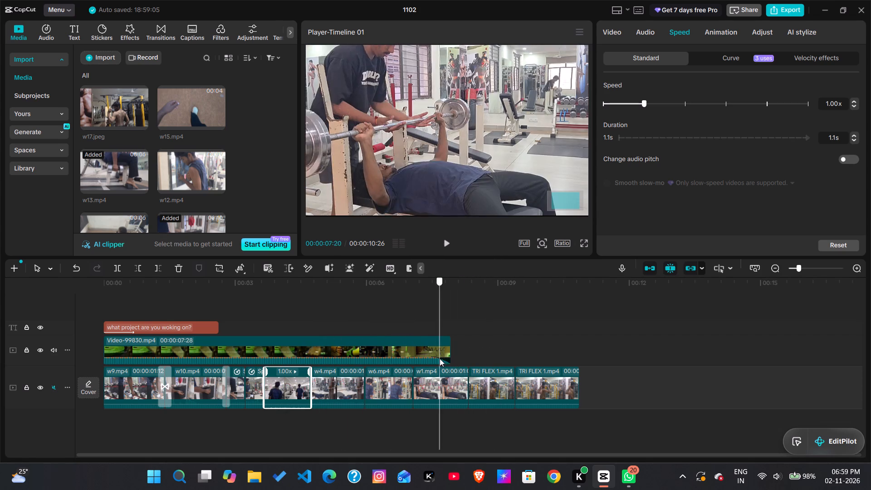
drag(440, 358, 437, 357)
Trim the end of w6.mp4 back to about 6.5 s on the timeline.
click(393, 389)
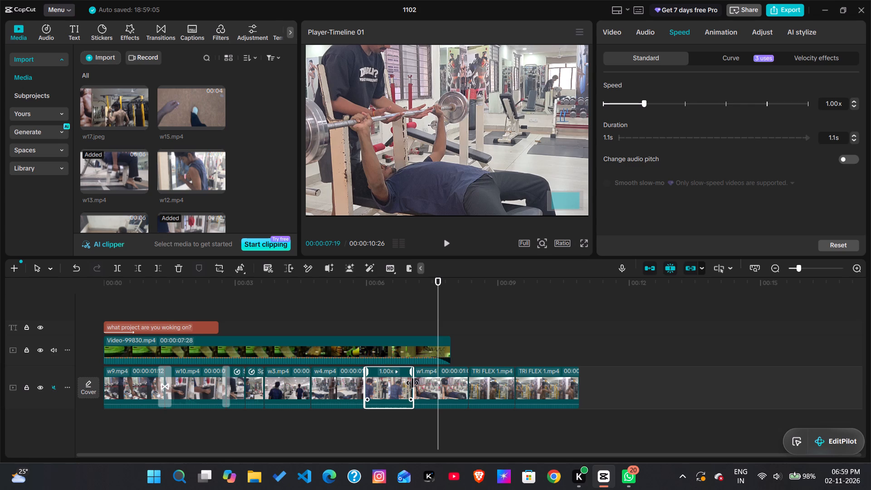
drag(412, 383, 388, 382)
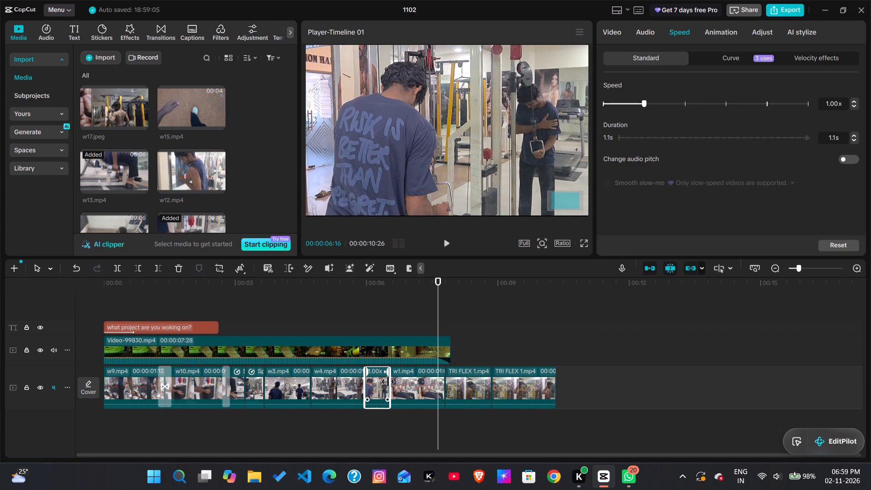
drag(388, 382, 387, 382)
Set w1.mp4's speed to 1.36x and play the sequence from w4.mp4 into the TRI FLEX 1.mp4 clips.
click(398, 382)
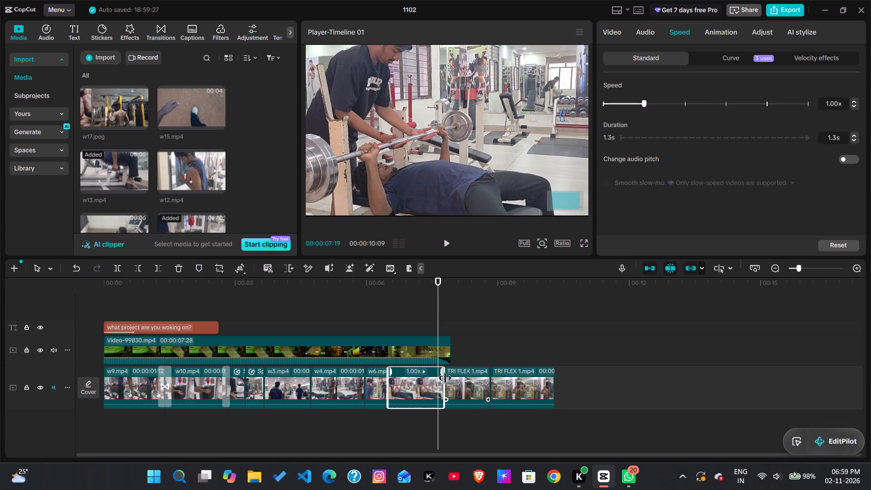
click(655, 102)
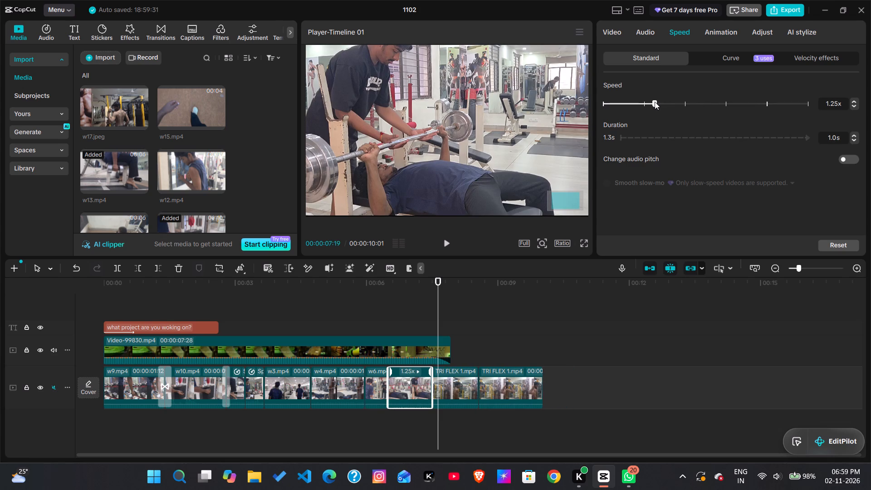
click(659, 103)
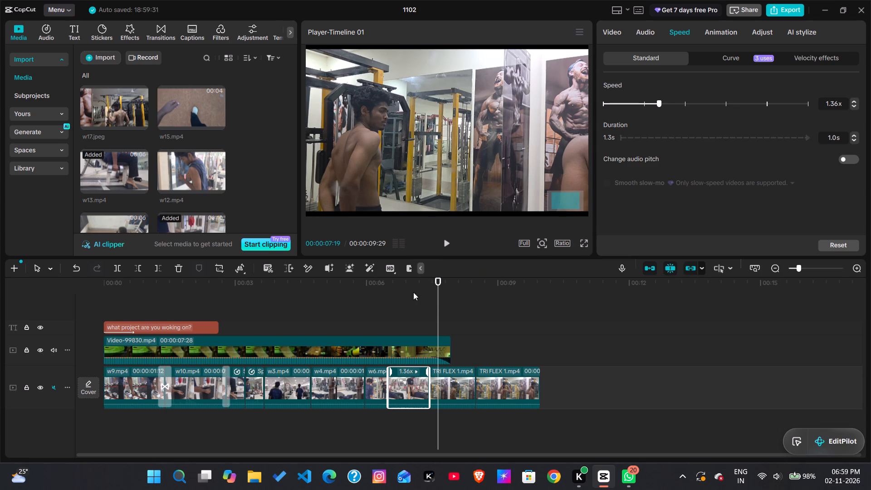
drag(435, 307, 337, 320)
key(space)
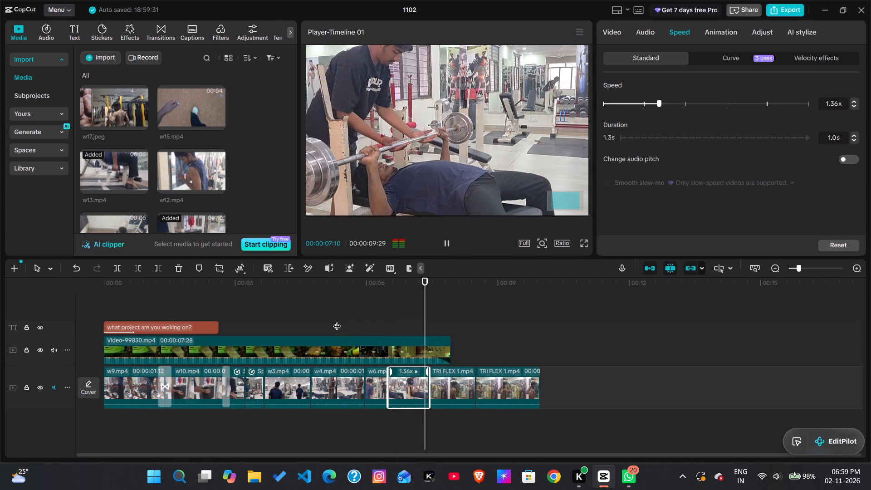
key(space)
key(space)
key(space)
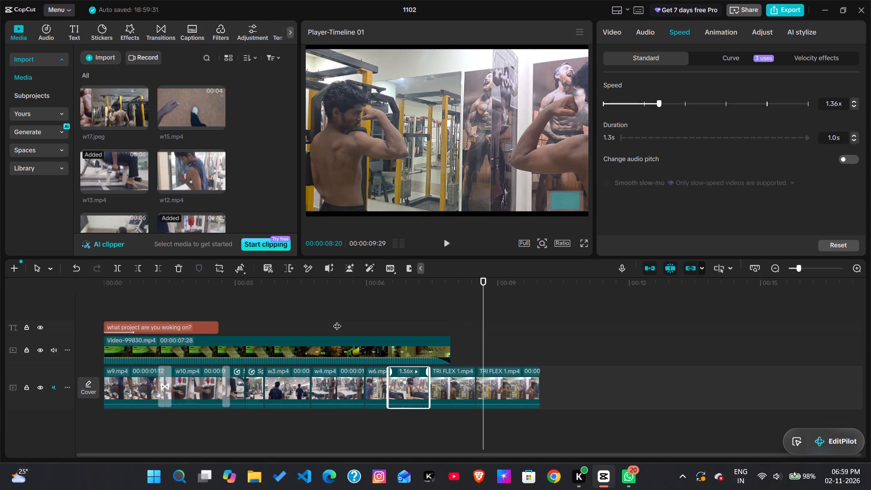
Trim the start of the first TRI FLEX 1.mp4 clip to leave 0.8 s.
click(461, 397)
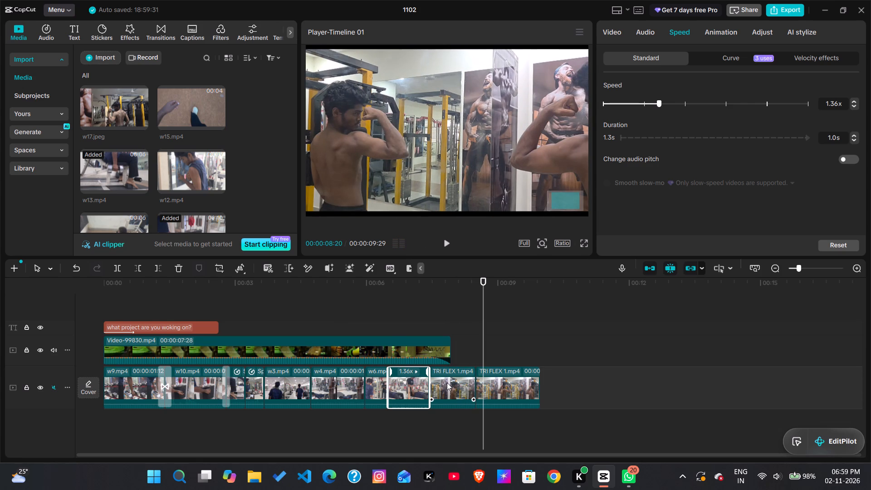
click(447, 382)
drag(429, 377, 433, 377)
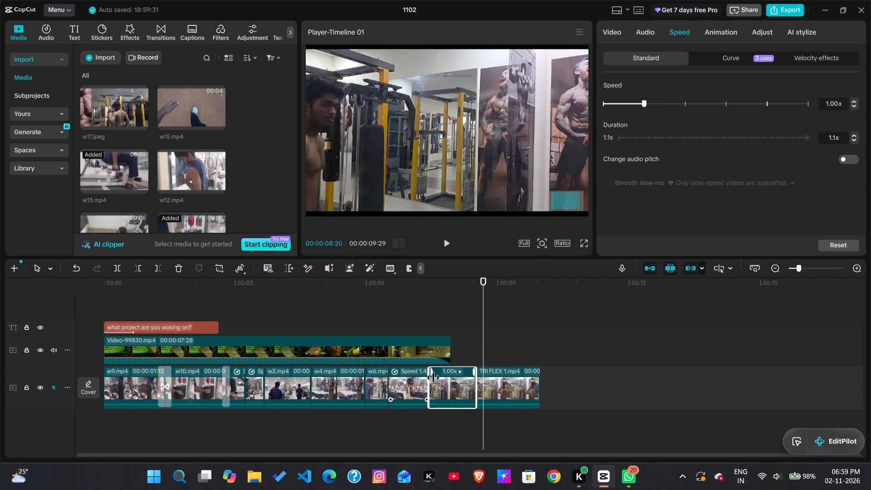
drag(433, 377, 444, 381)
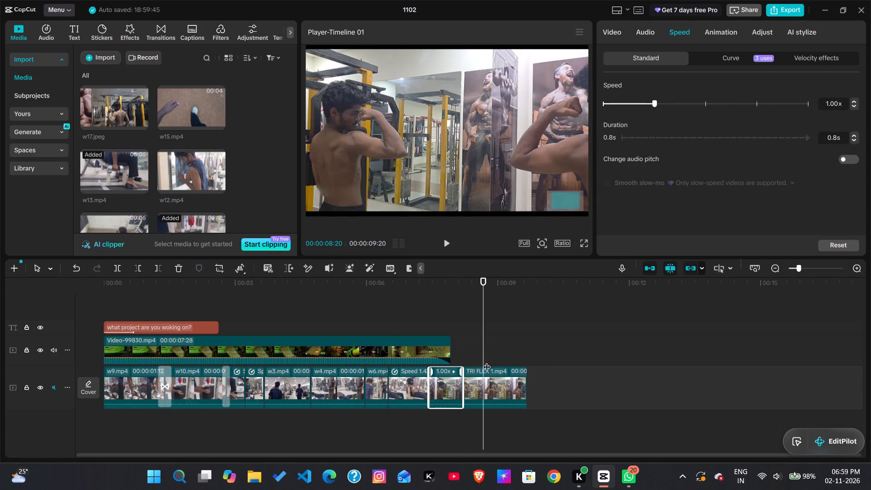
Set the last TRI FLEX 1.mp4 clip's speed to 1.67x and move the playhead back to w4.mp4.
click(487, 375)
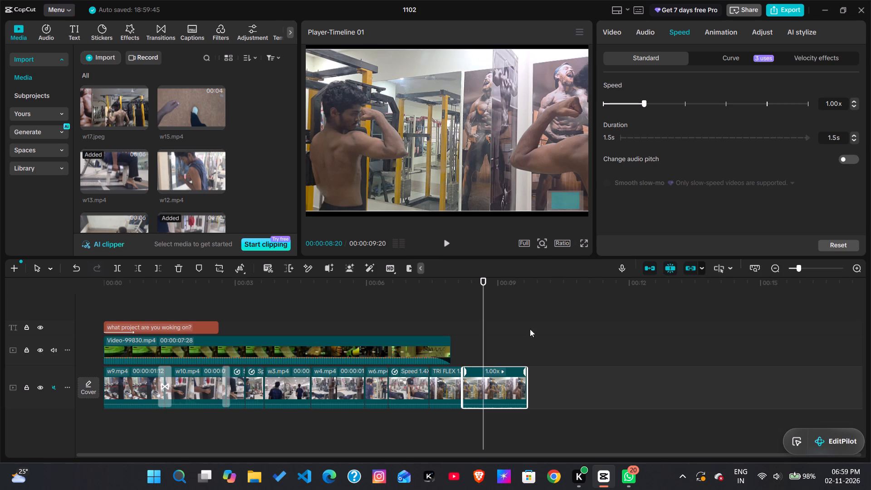
click(660, 103)
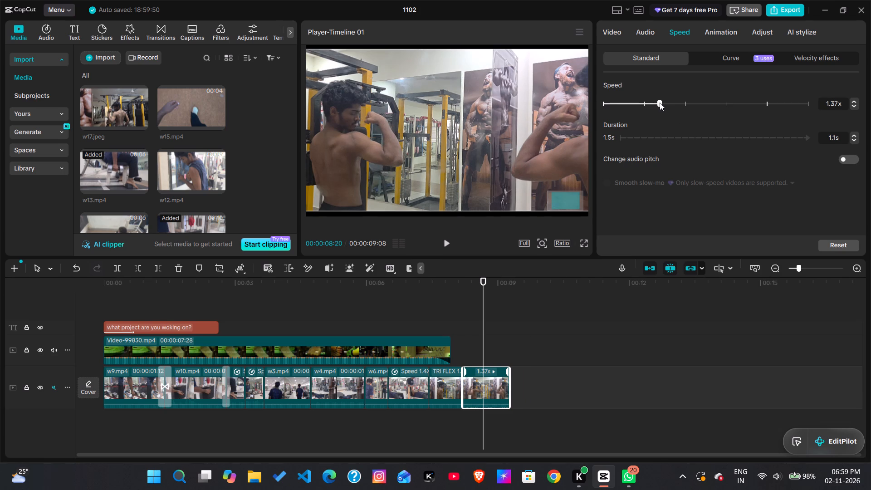
click(672, 105)
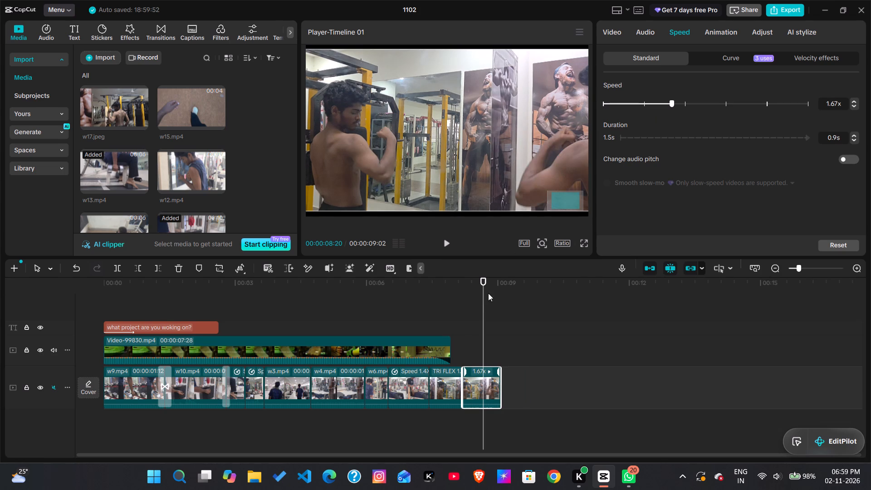
drag(484, 298, 329, 489)
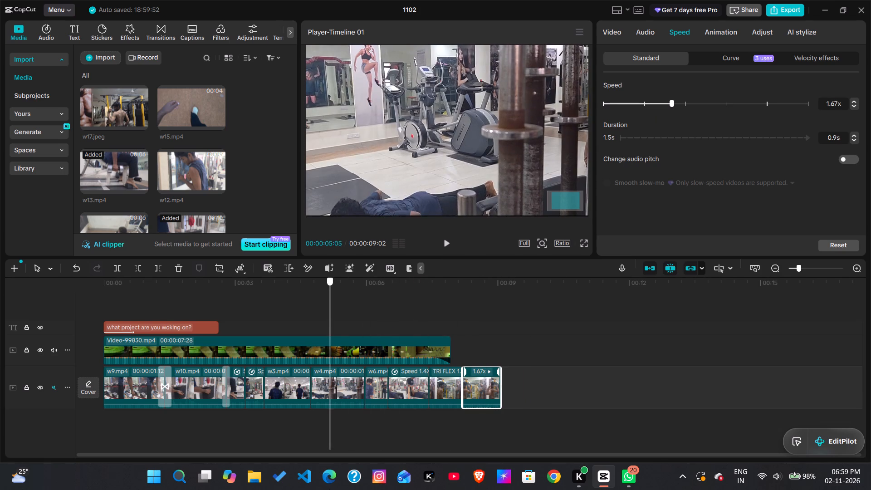
Play the sequence from the start and trim the start of the first TRI FLEX 1.mp4 clip to leave 0.5 s.
drag(329, 489, 361, 475)
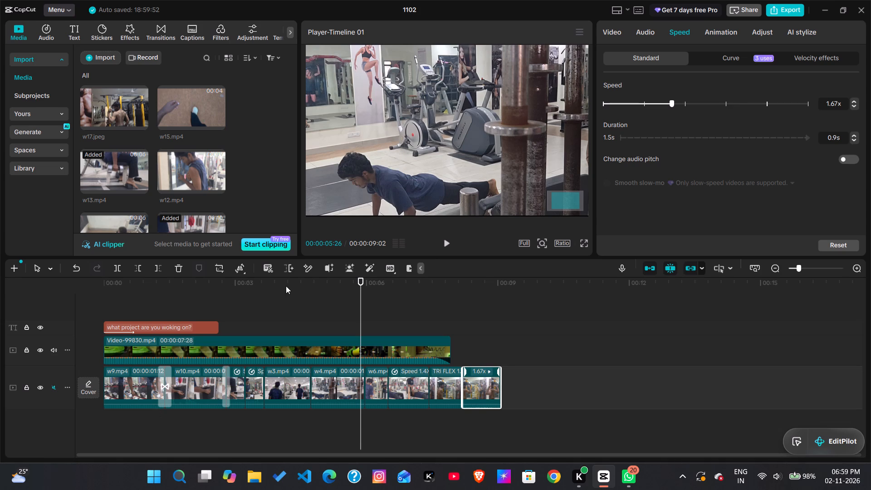
drag(356, 290, 4, 421)
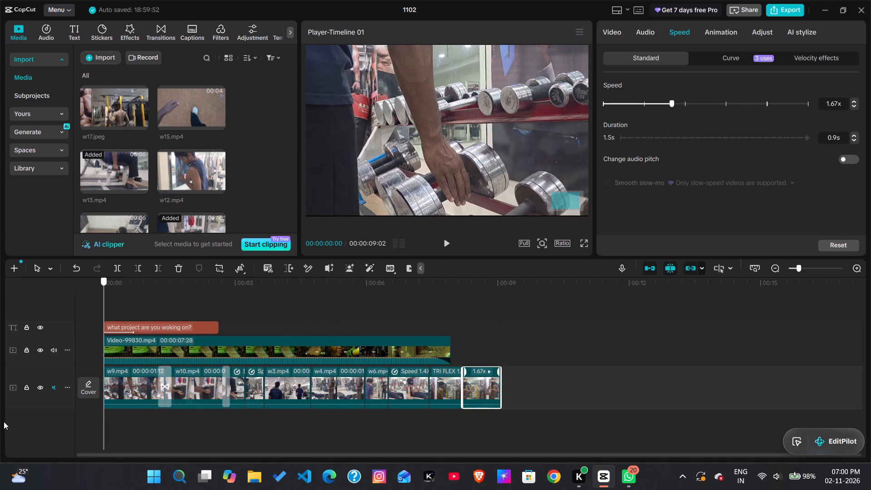
drag(4, 421, 2, 420)
key(space)
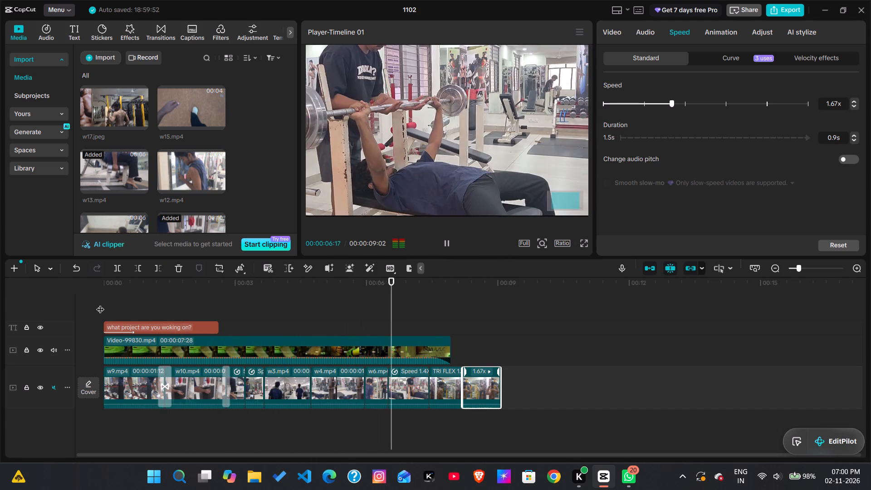
key(space)
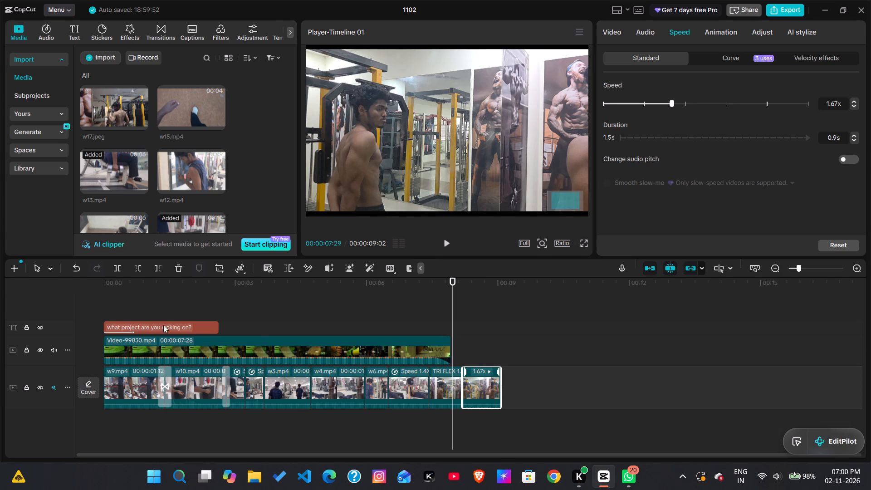
click(435, 373)
drag(427, 387, 443, 392)
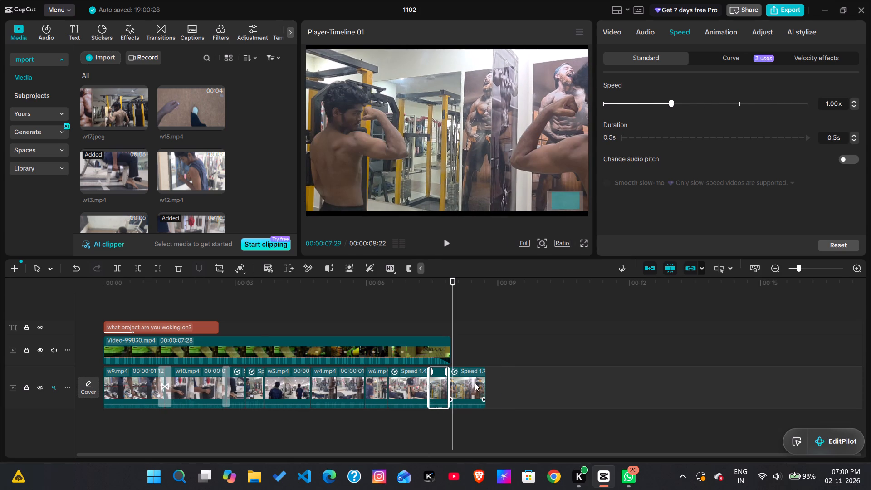
Play the sequence from the start through w6.mp4 and scrub the opening clips to check their cuts against the audio.
click(475, 383)
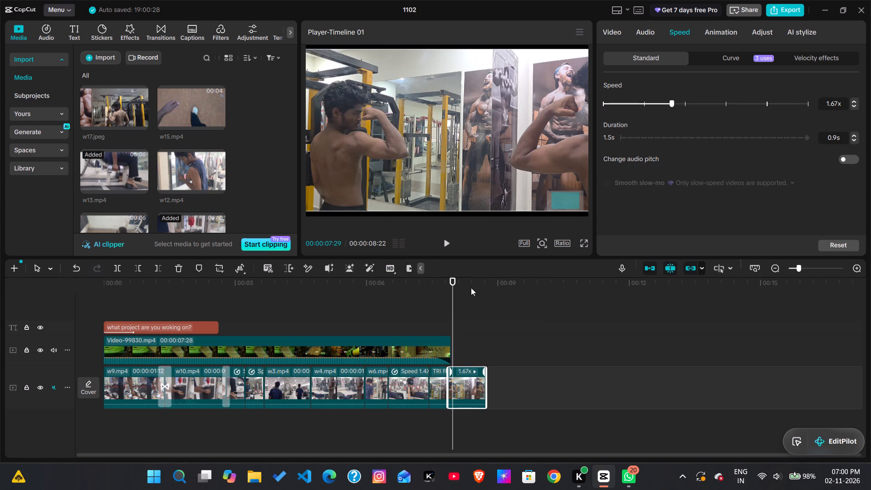
drag(454, 295, 111, 323)
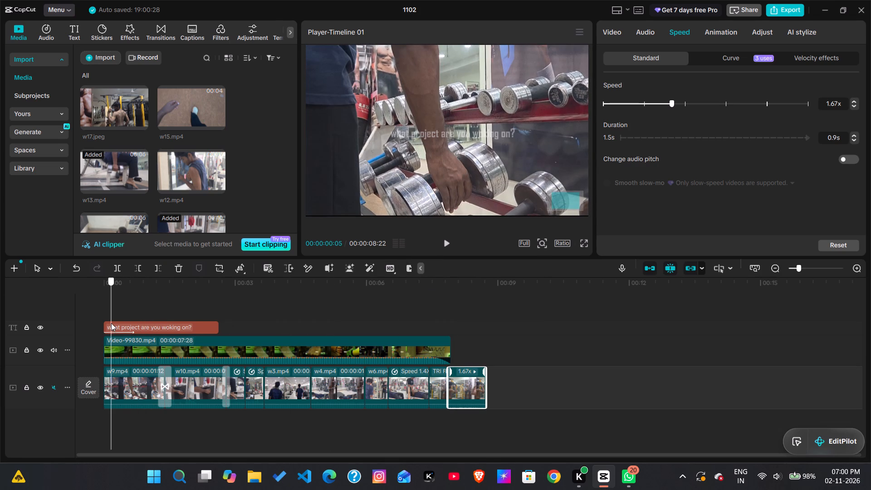
drag(111, 323, 99, 310)
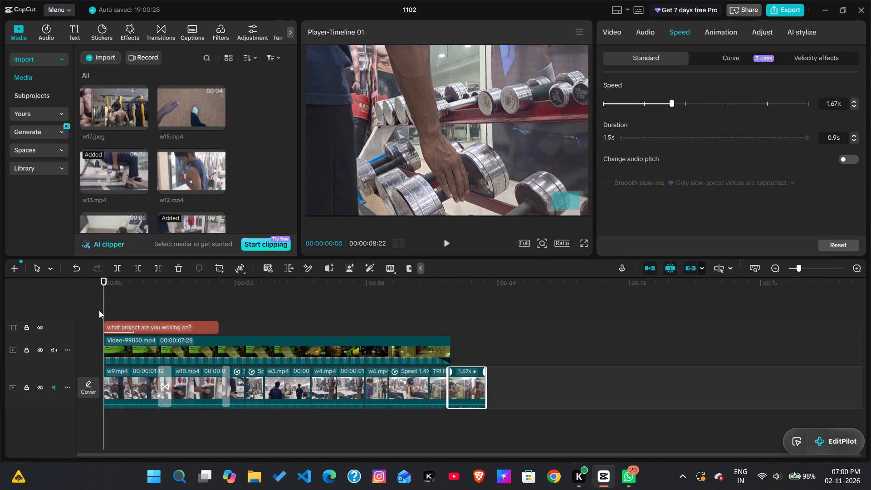
key(space)
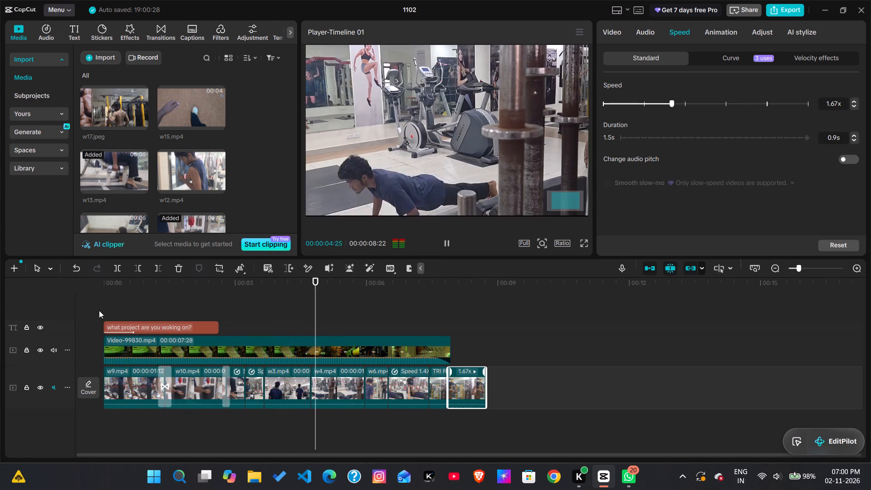
key(space)
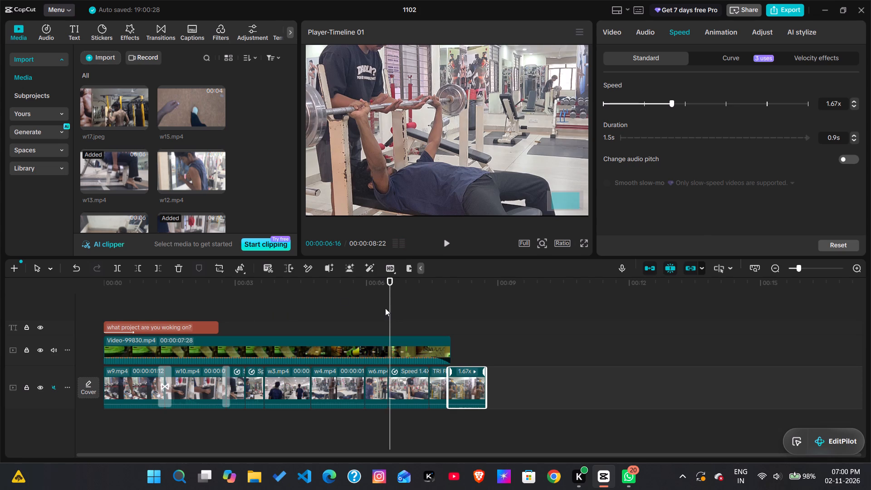
drag(385, 308, 389, 311)
drag(389, 311, 245, 286)
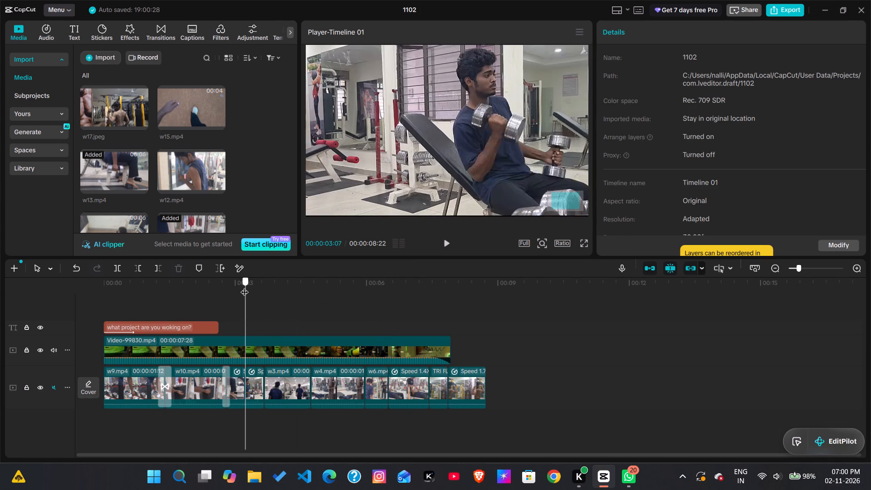
drag(245, 286, 208, 321)
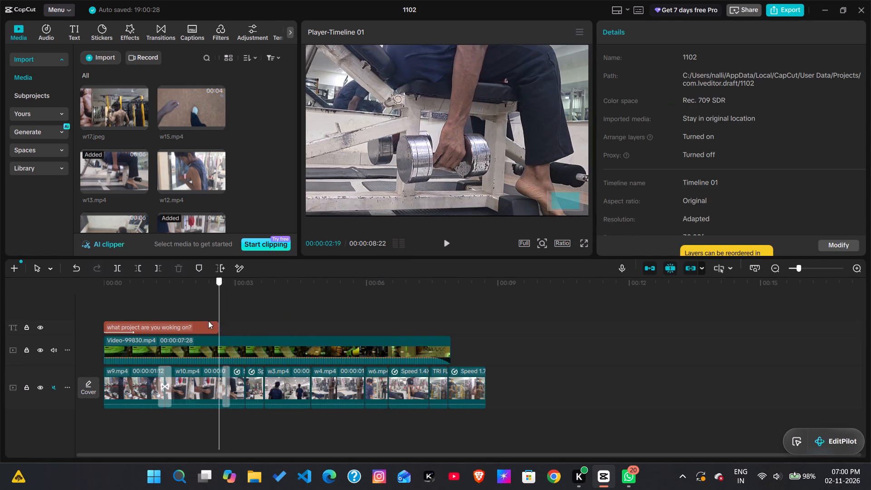
drag(208, 321, 162, 377)
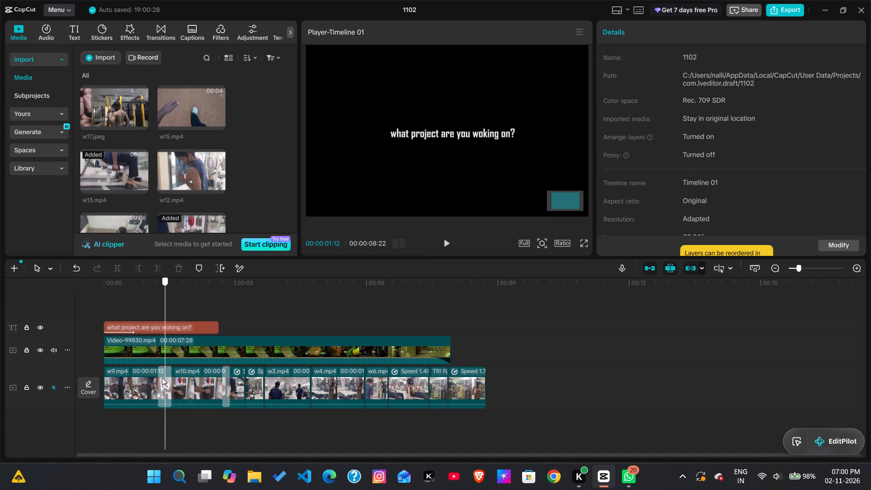
drag(162, 377, 114, 425)
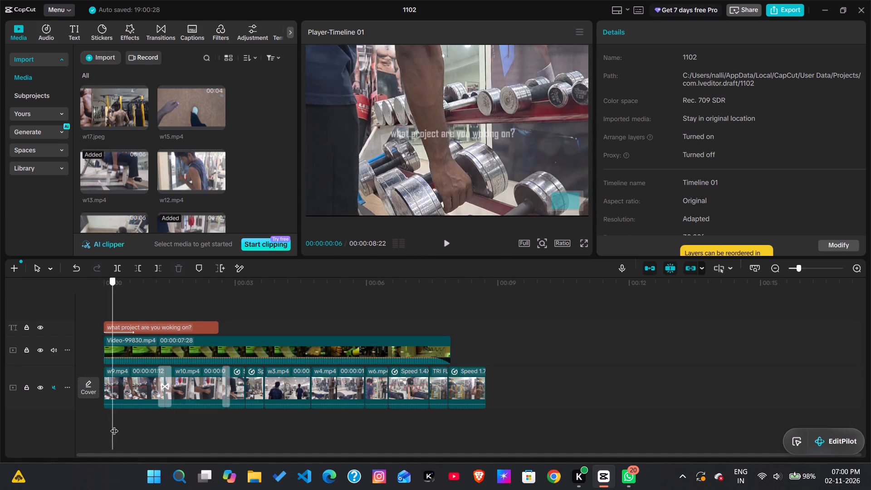
drag(114, 425, 253, 442)
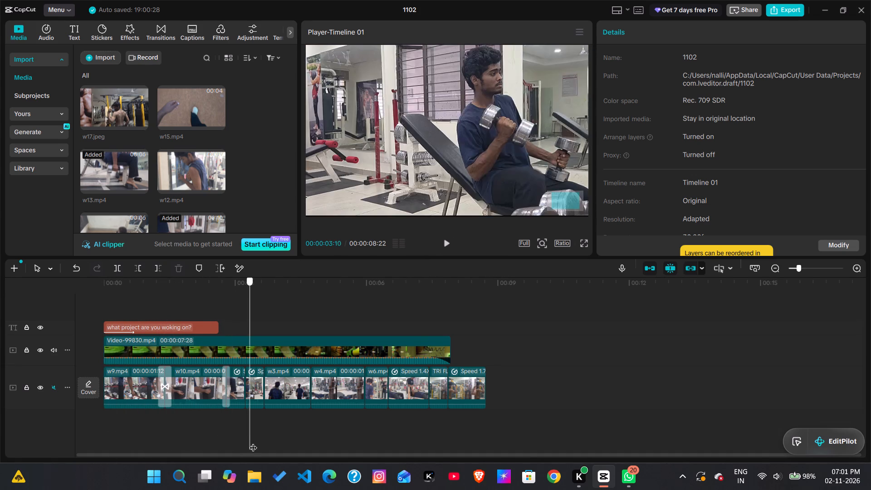
drag(253, 442, 254, 445)
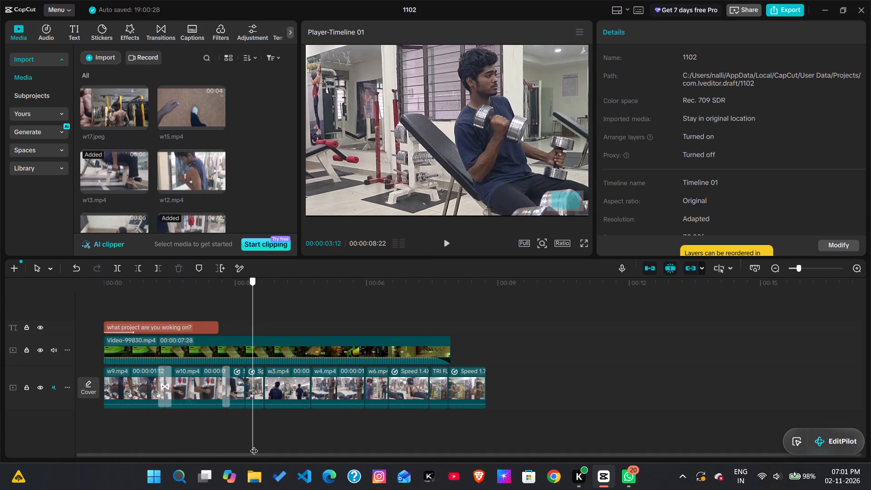
drag(254, 445, 232, 439)
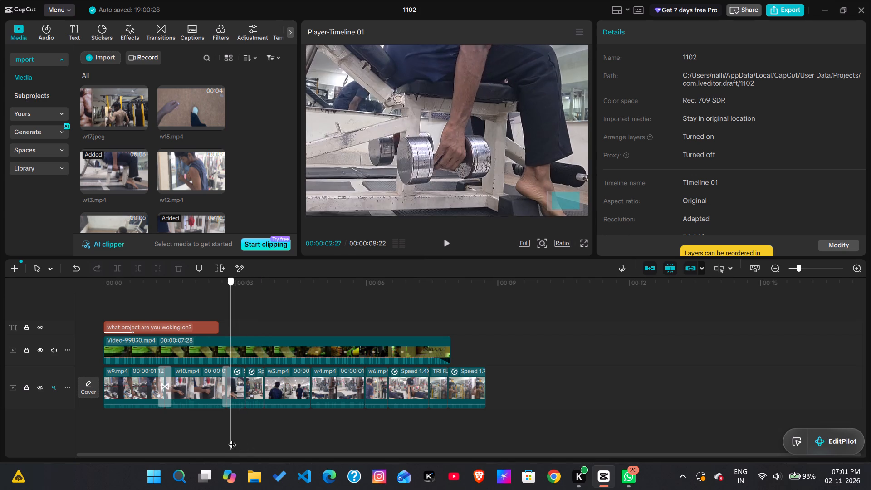
drag(232, 439, 232, 438)
Play on from the end of w10.mp4 in short bursts and trim the end of w4.mp4 back to 00:00:05:17.
key(space)
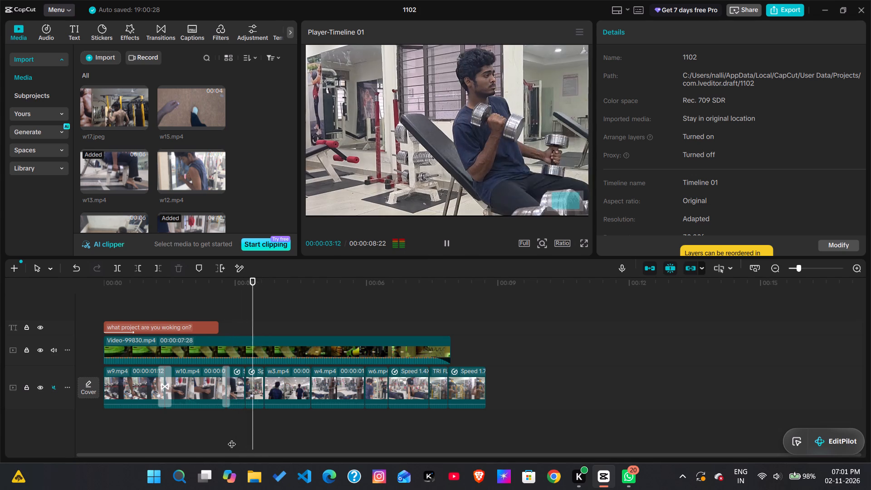
key(space)
key(space)
key(space)
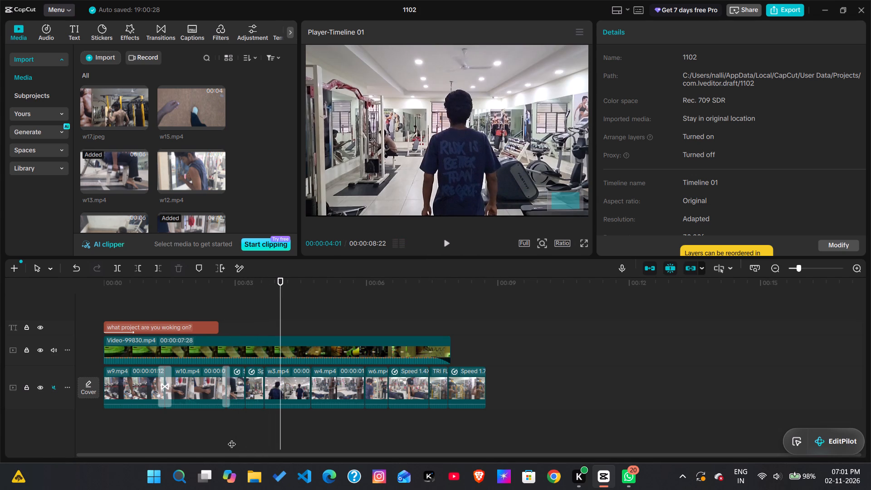
key(space)
key(space)
key(space)
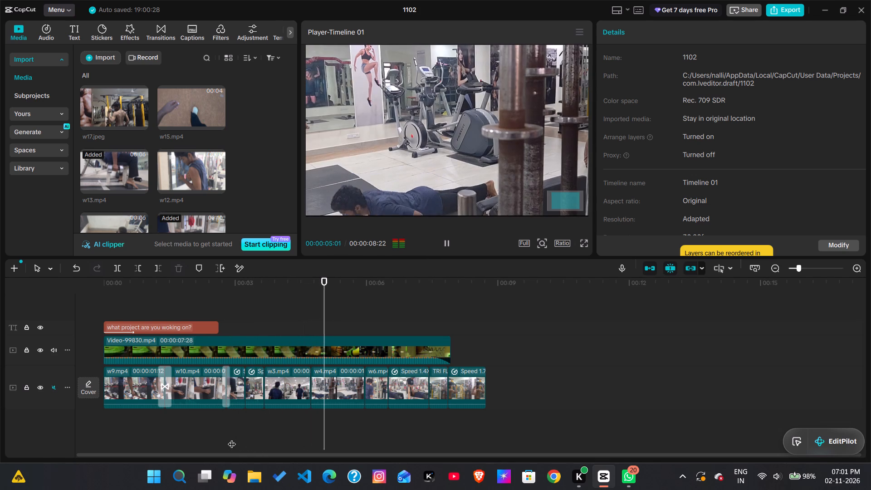
key(space)
key(space)
key(space)
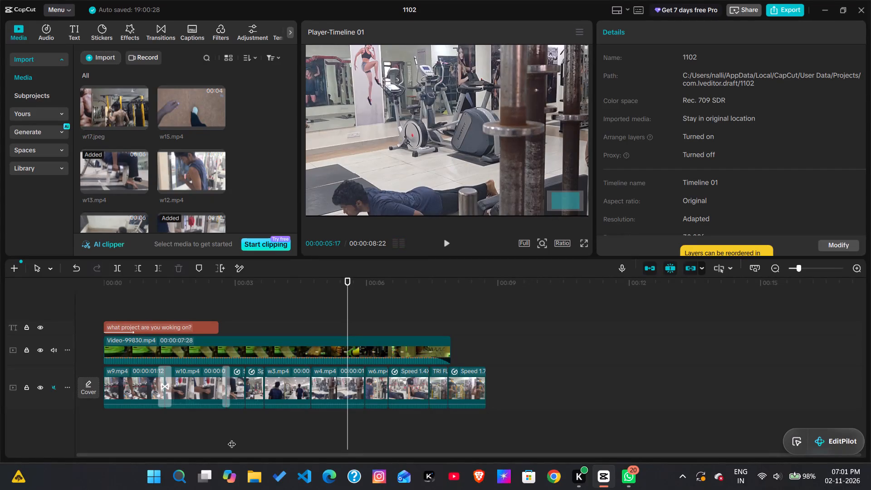
click(339, 396)
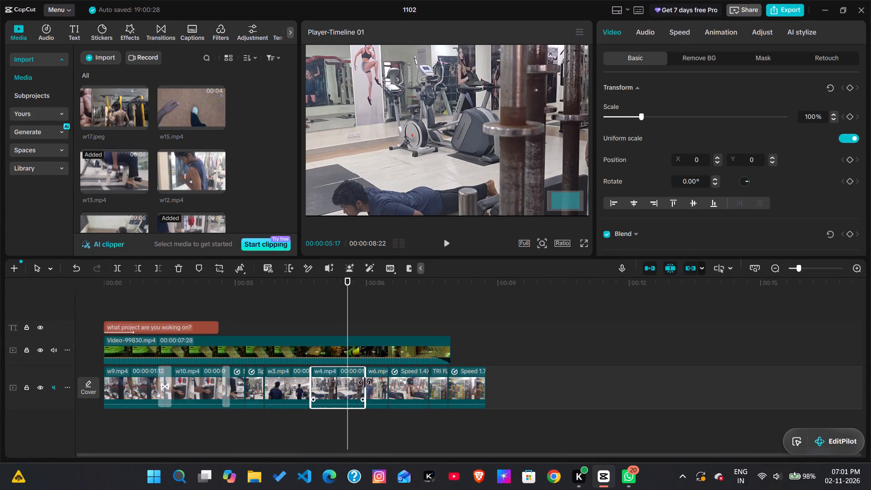
drag(365, 382, 345, 379)
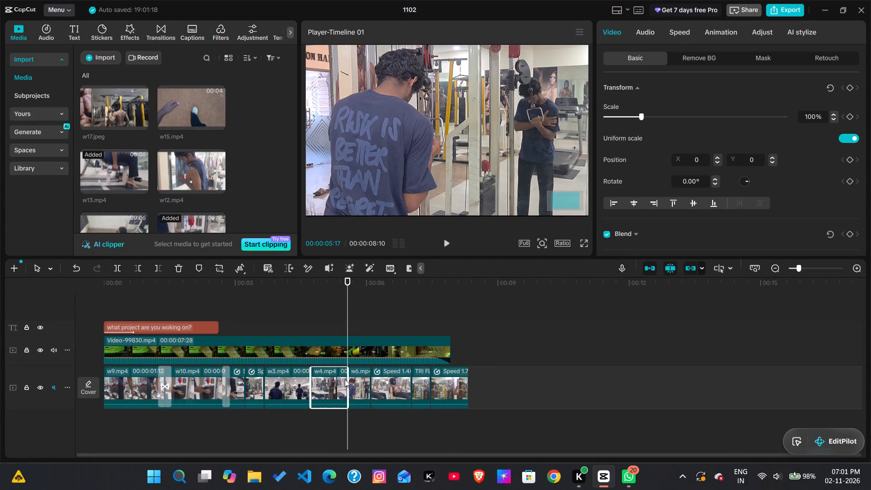
Replay the cuts around w4.mp4 and trim the end of the last TRI FLEX 1.mp4 clip back to 00:00:08:05.
drag(346, 314, 292, 309)
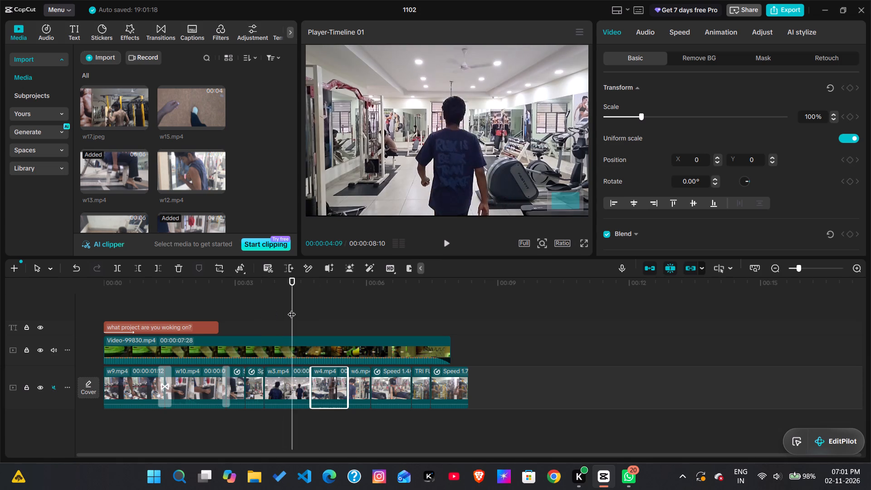
key(space)
key(space)
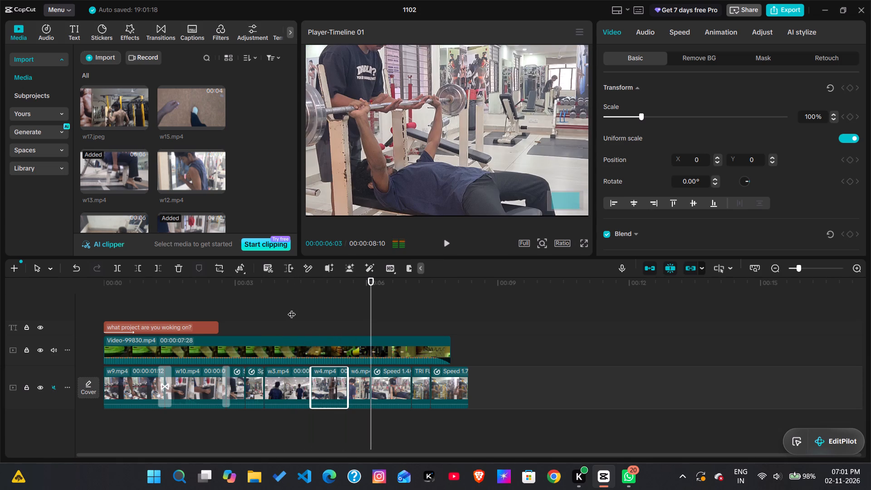
drag(371, 298, 127, 307)
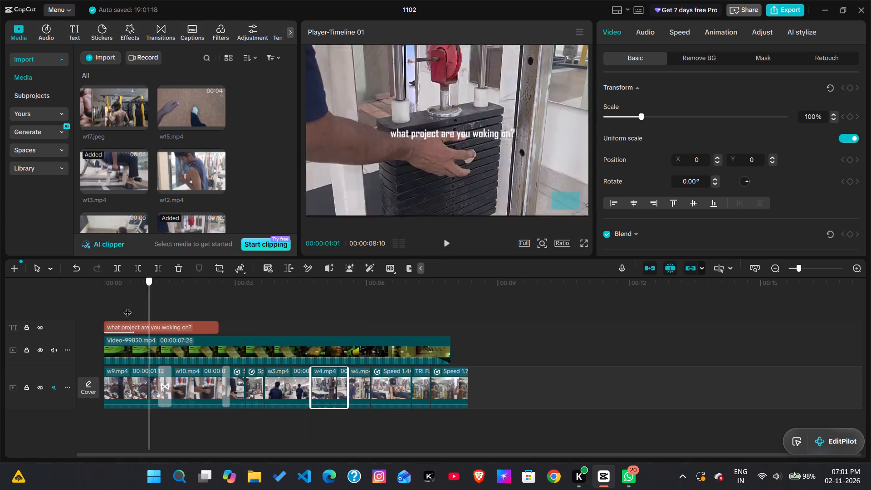
drag(127, 307, 91, 318)
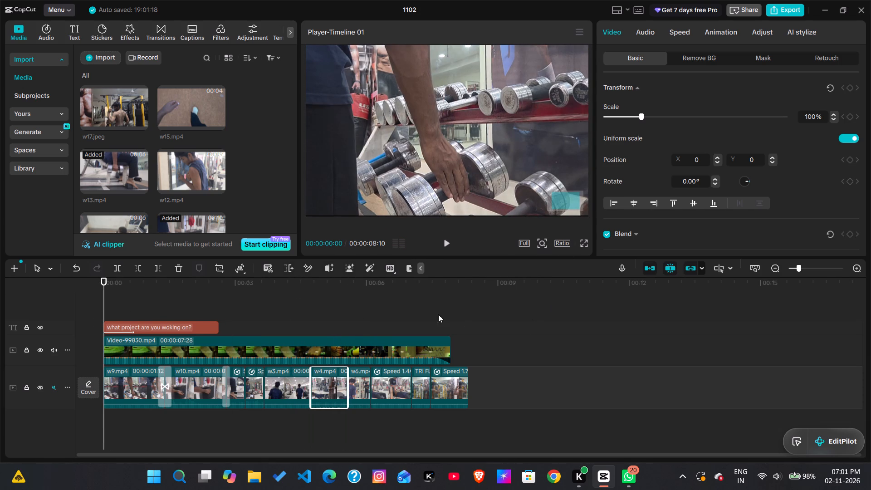
click(441, 384)
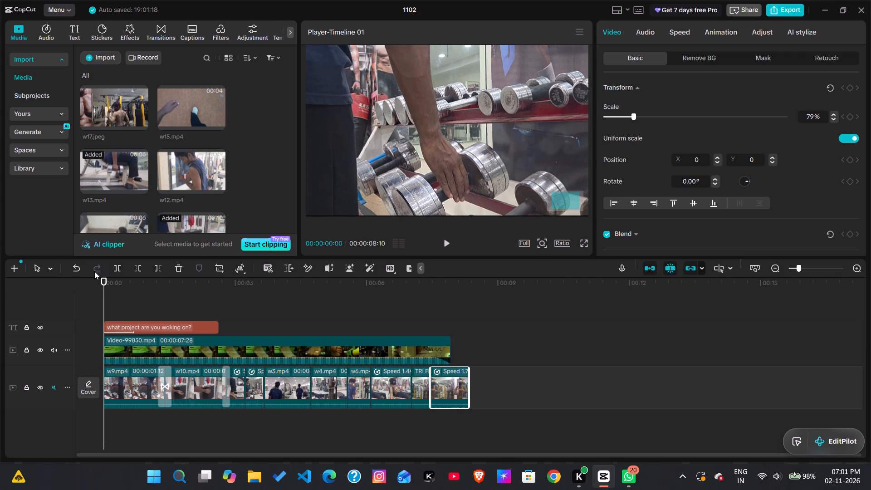
drag(101, 287, 433, 340)
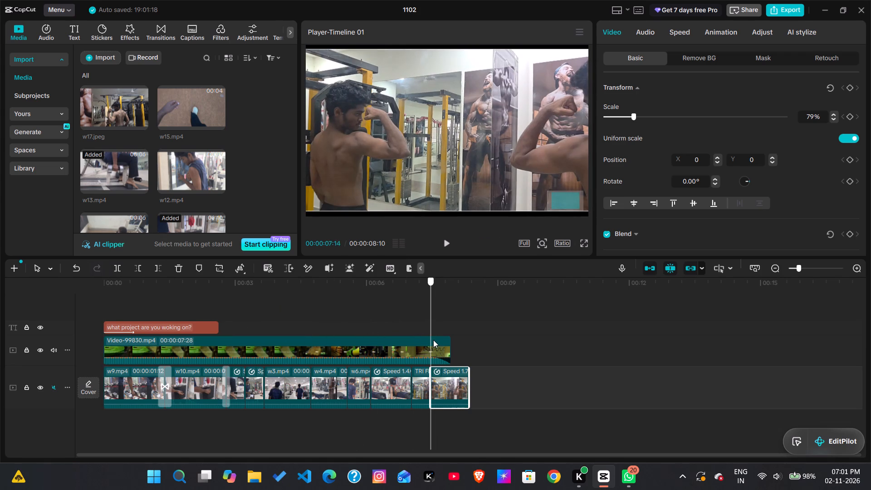
drag(433, 340, 460, 340)
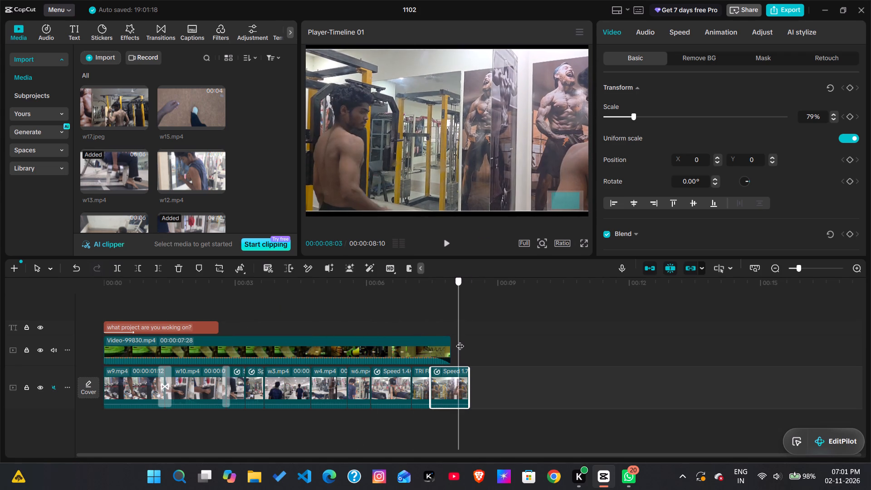
drag(460, 340, 461, 340)
drag(470, 382, 459, 382)
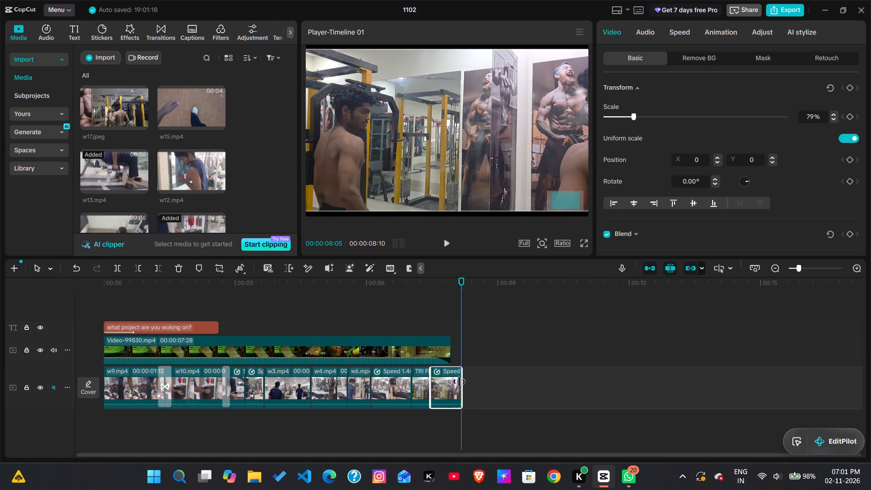
drag(459, 382, 458, 381)
drag(458, 381, 461, 382)
Trim the start of the last TRI FLEX 1.mp4 clip so the sequence ends at 00:00:07:29, and replay the ending.
drag(430, 378, 439, 379)
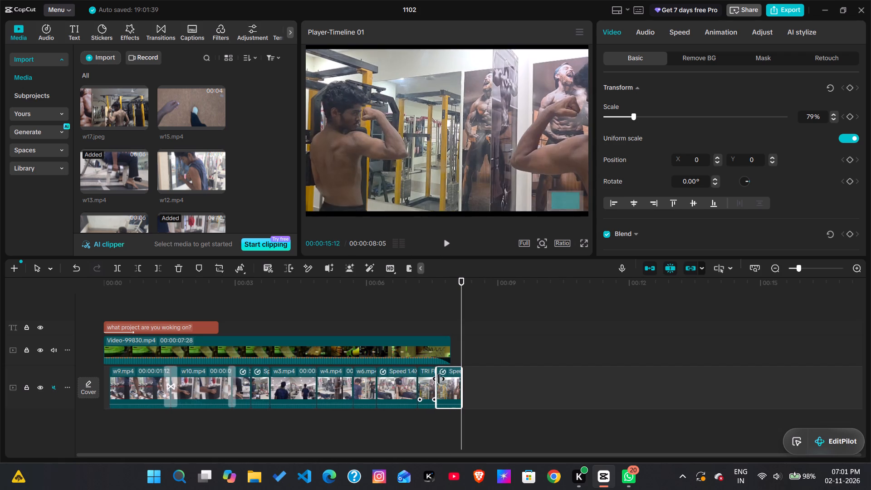
drag(439, 379, 440, 378)
drag(454, 322, 412, 318)
key(space)
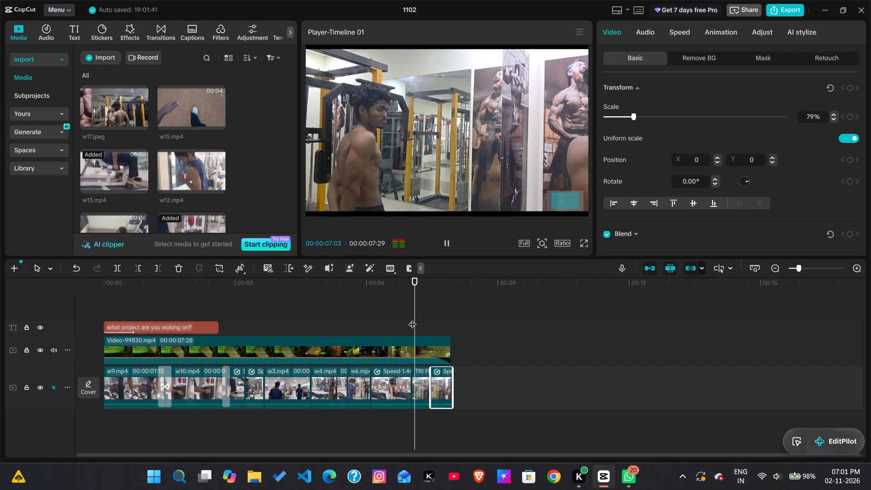
key(space)
key(space)
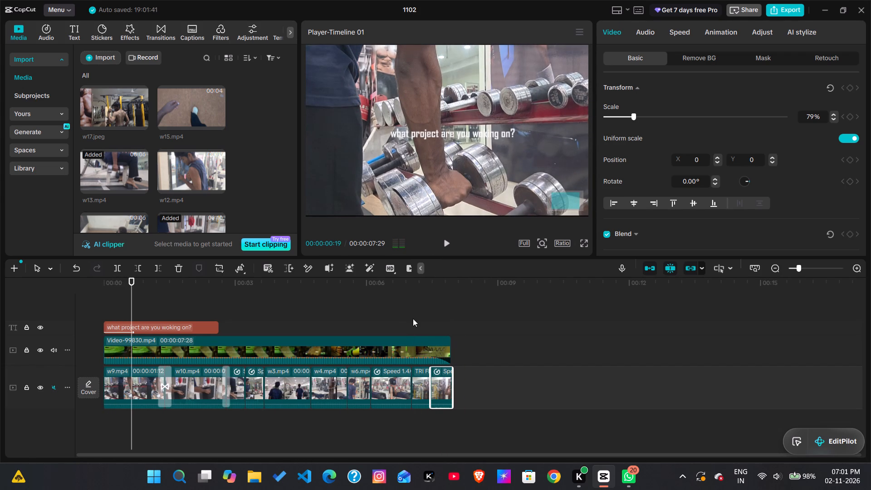
Extend the end of the last TRI FLEX 1.mp4 clip, trim its start so the sequence ends at 00:00:08:06, and play it through.
drag(453, 380, 464, 381)
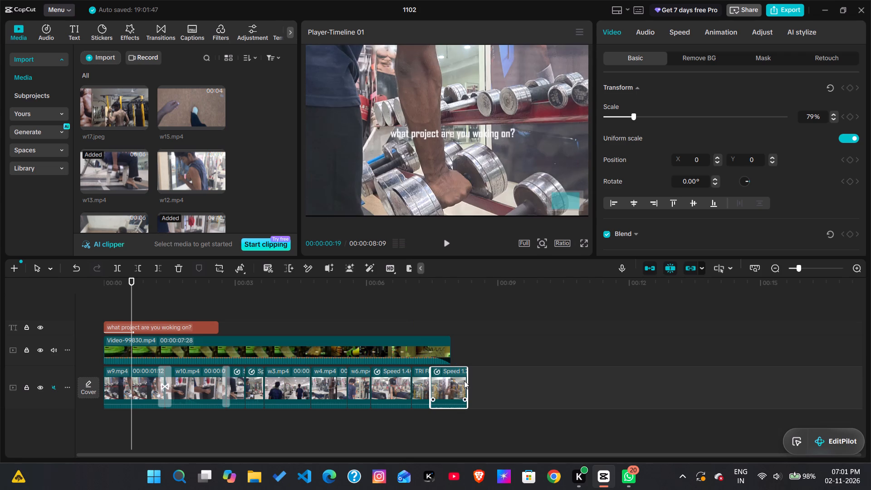
drag(429, 378, 435, 378)
key(space)
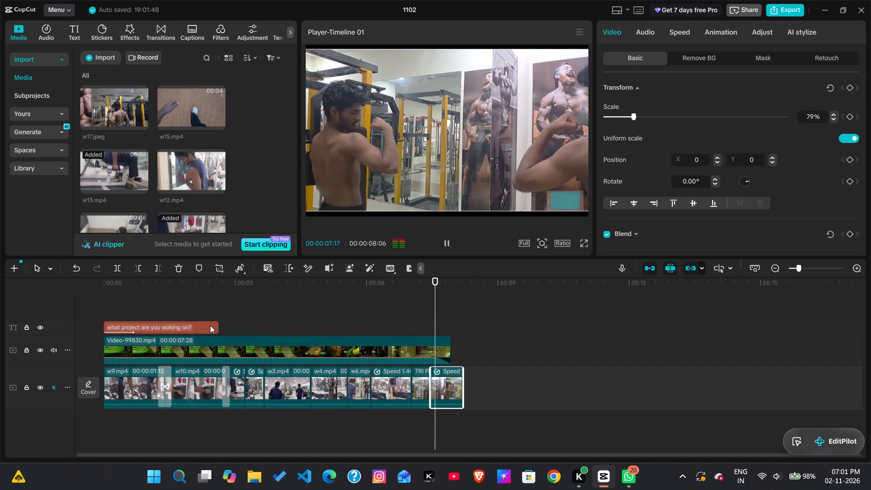
key(space)
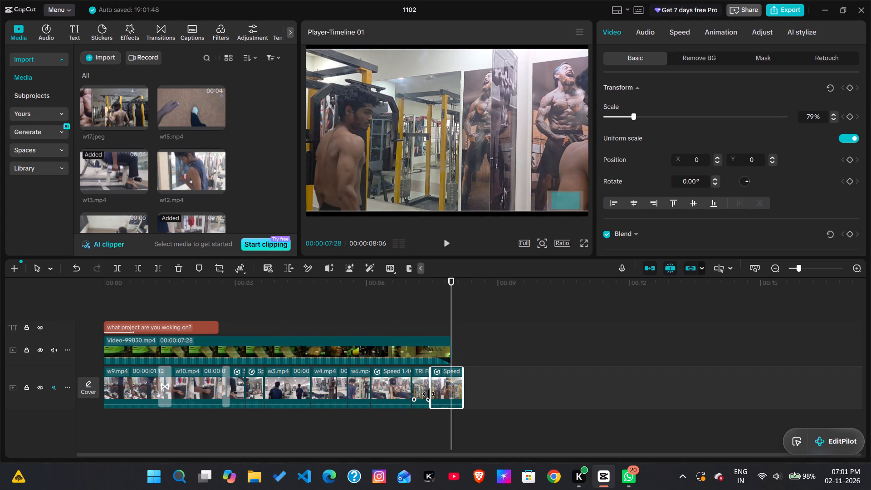
Extend the start of the last TRI FLEX 1.mp4 clip slightly, trim its end to 00:00:07:28, and replay the ending.
click(429, 393)
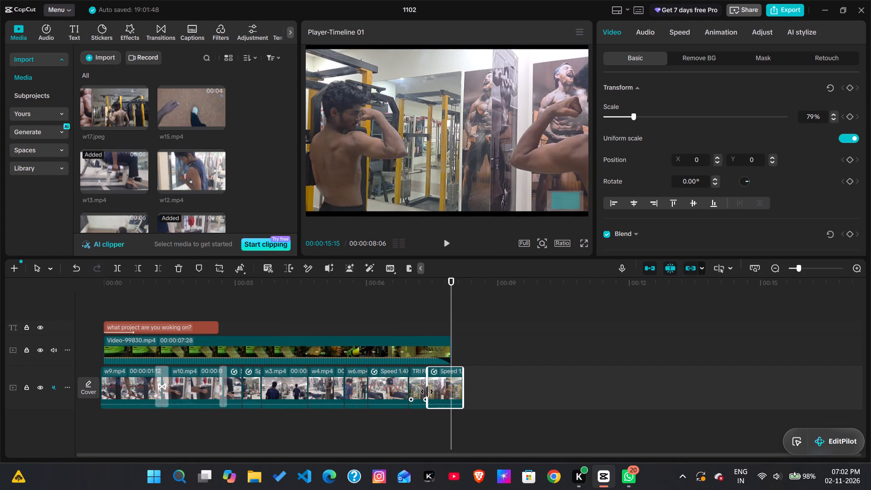
drag(466, 385, 457, 381)
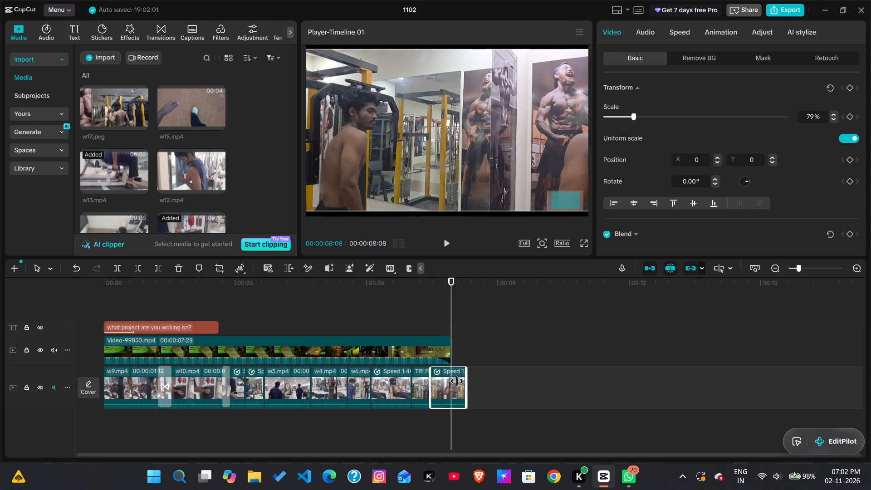
drag(457, 381, 451, 377)
drag(449, 317, 418, 314)
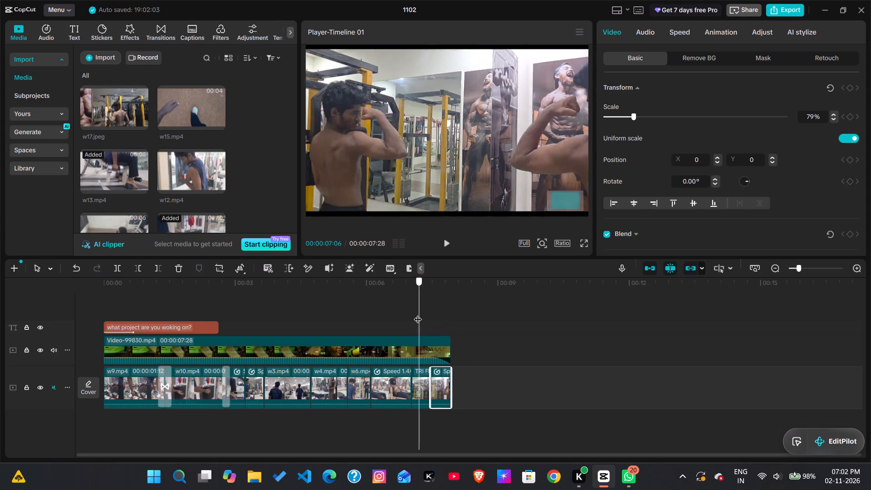
drag(418, 314, 417, 313)
key(space)
key(space)
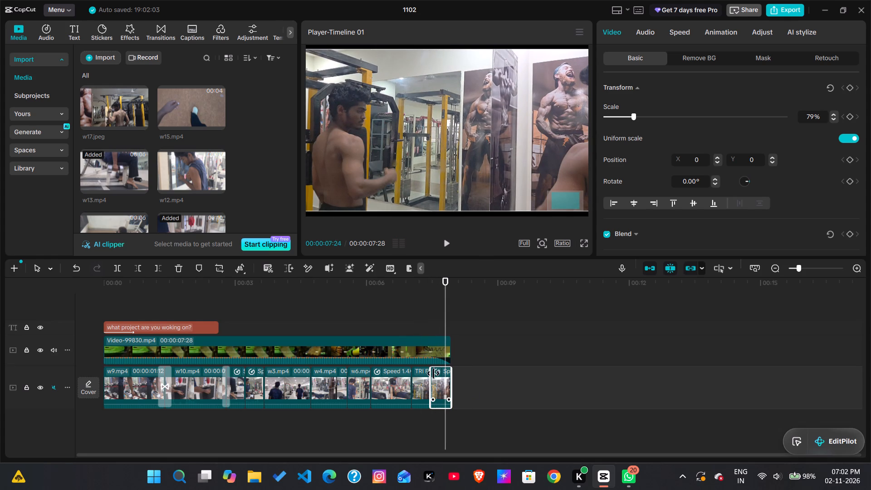
Extend the start of the last TRI FLEX 1.mp4 clip to reveal earlier footage, leaving the sequence end at 00:00:08:02.
double_click(428, 378)
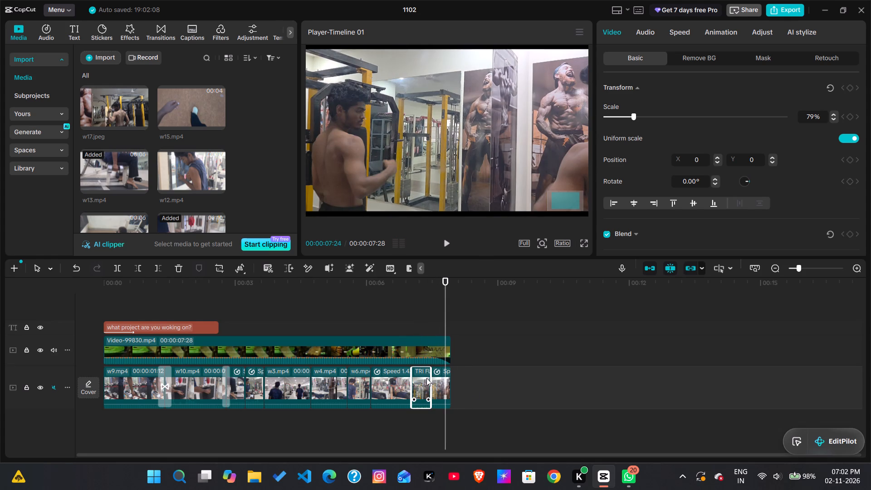
click(435, 381)
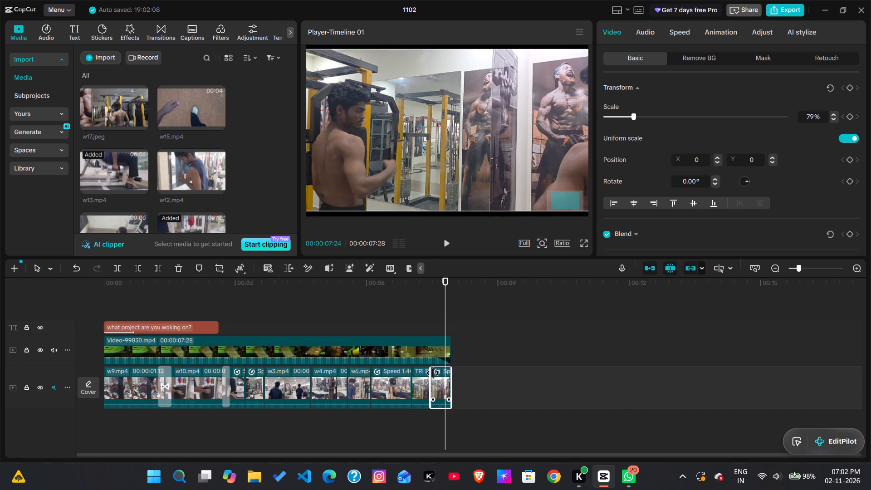
click(430, 373)
drag(430, 377, 426, 377)
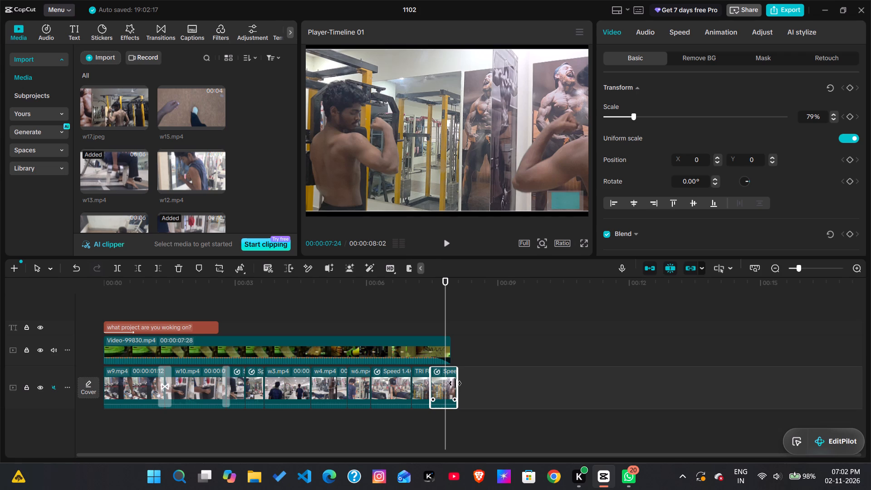
drag(457, 382, 450, 382)
drag(429, 379, 425, 379)
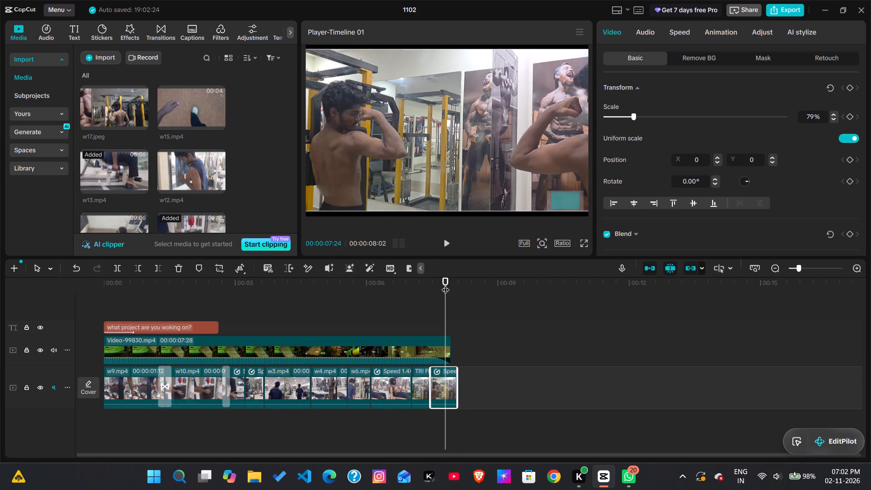
Replay and scrub the last TRI FLEX 1.mp4 clips to check the final cut against the audio.
drag(441, 287, 428, 293)
key(space)
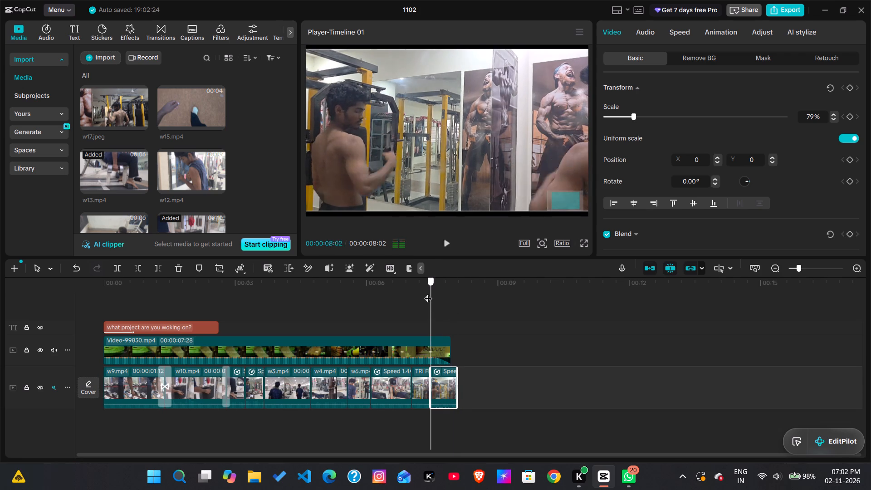
drag(428, 293, 429, 293)
key(space)
key(space)
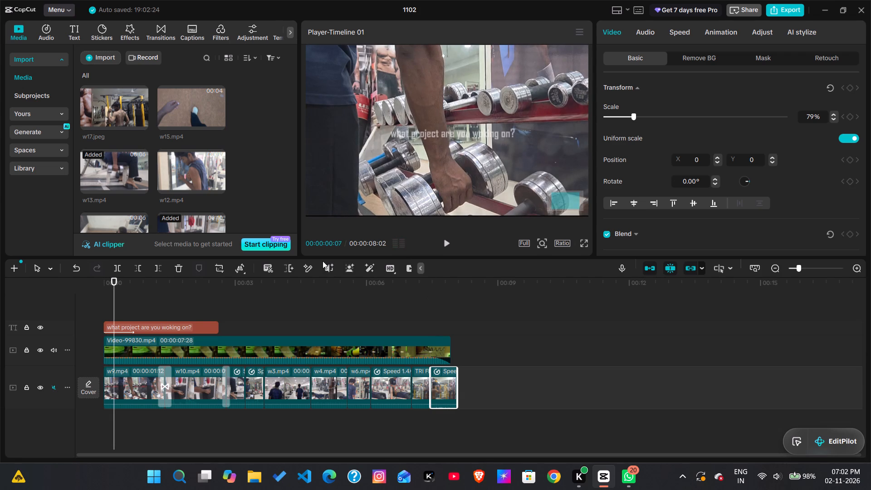
drag(110, 306, 349, 359)
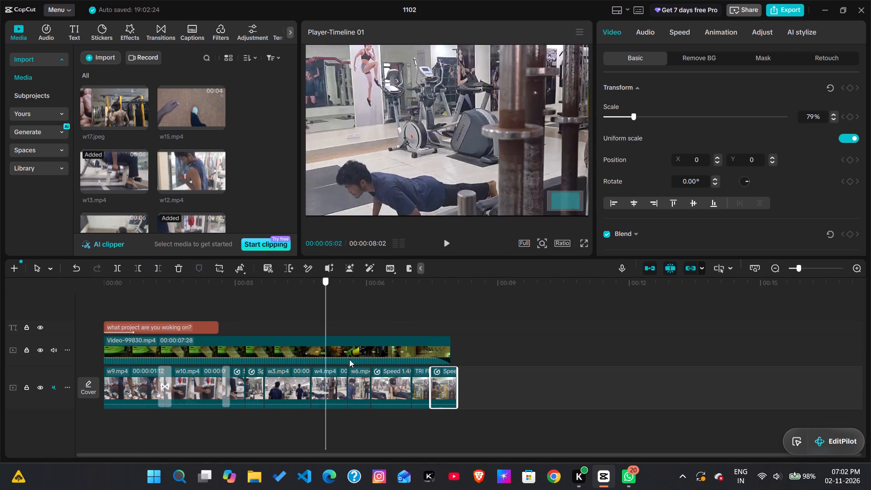
drag(349, 359, 430, 303)
drag(430, 297, 445, 305)
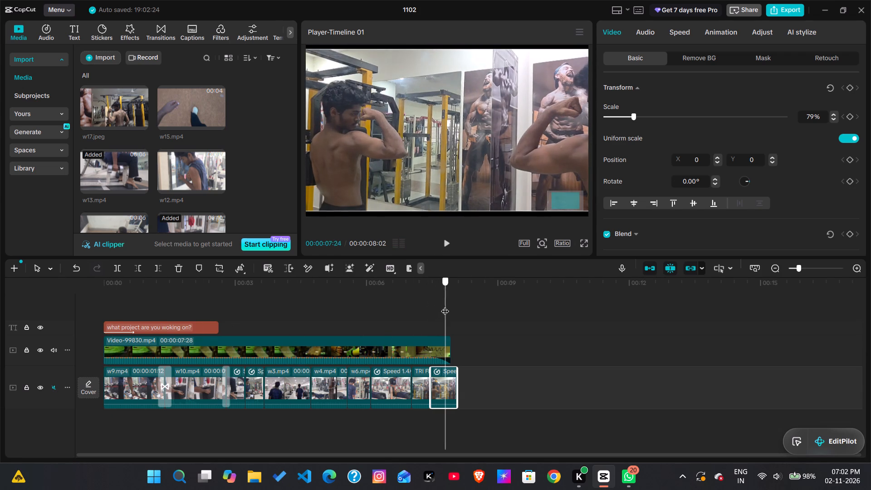
drag(445, 305, 423, 310)
key(space)
key(space)
Play the sequence from the start and scrub between the opening and closing clips to review the overall timing.
key(space)
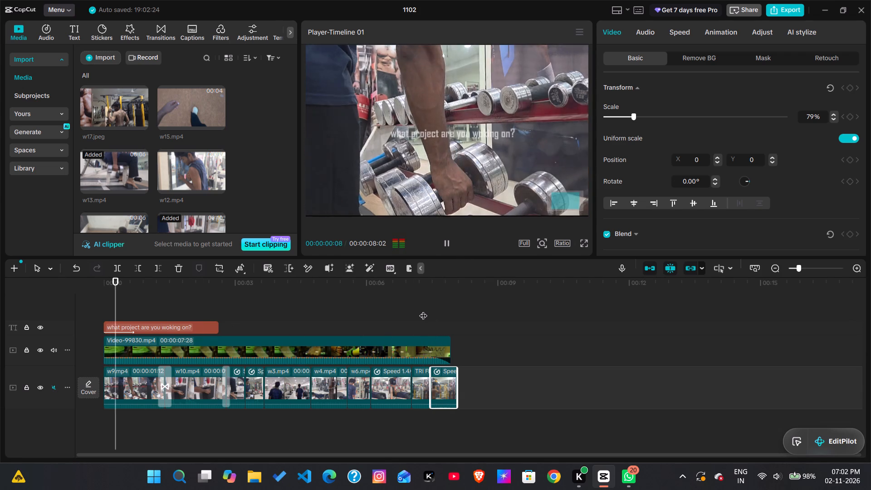
drag(199, 304, 282, 315)
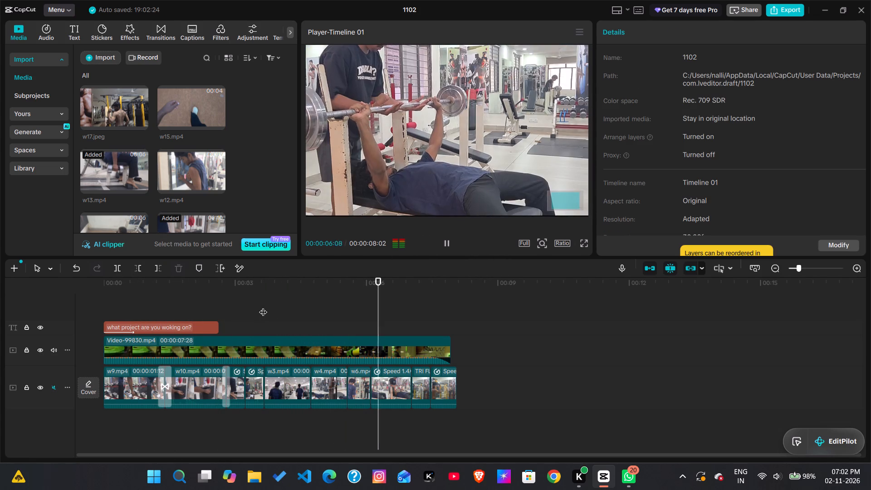
key(space)
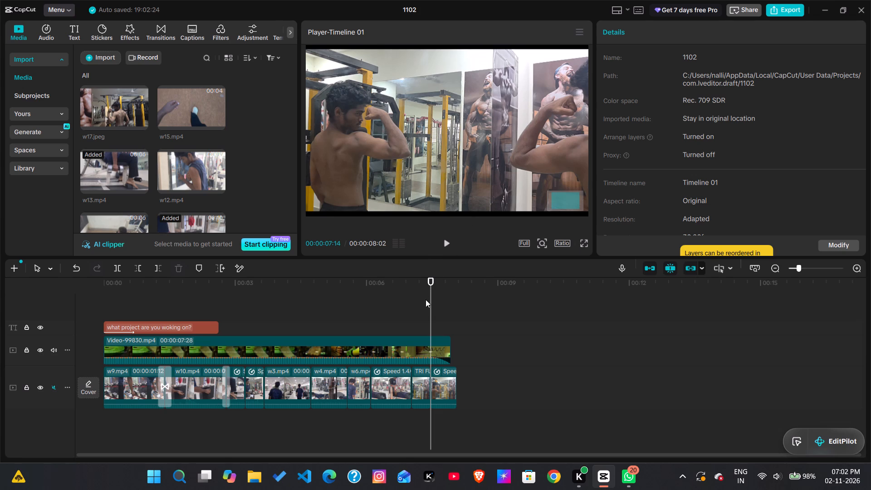
drag(429, 300, 221, 314)
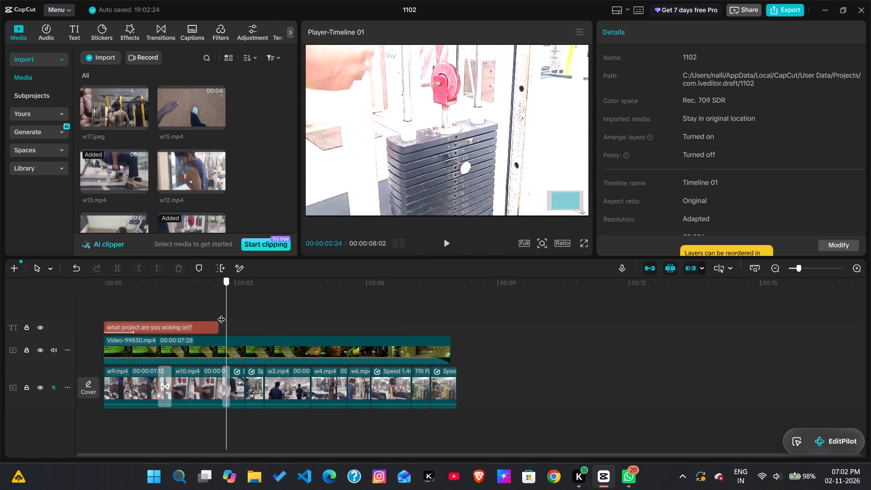
drag(221, 314, 209, 310)
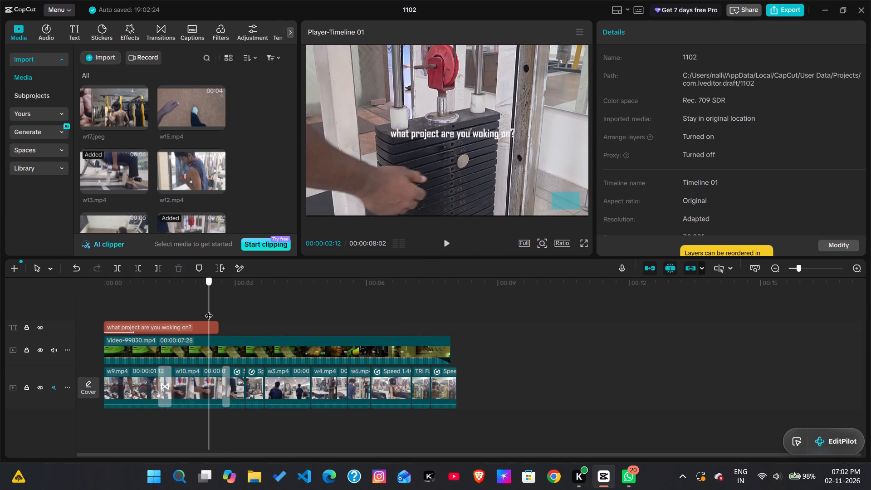
drag(209, 310, 419, 340)
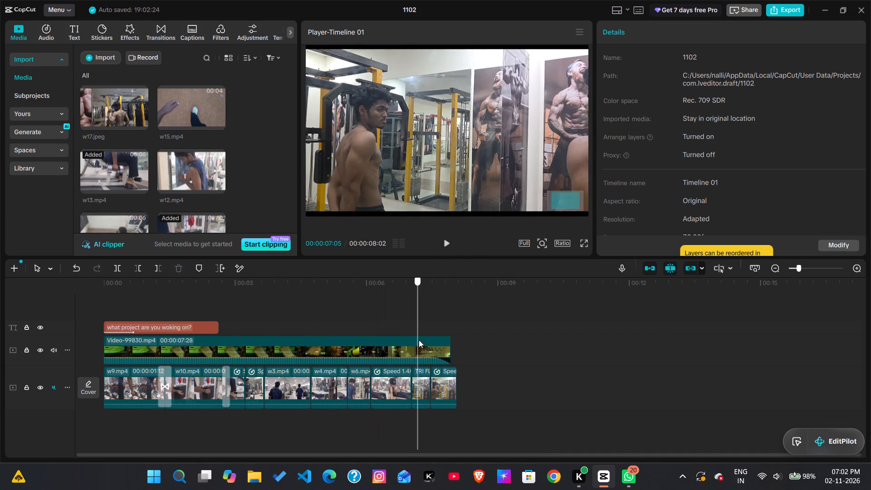
drag(419, 340, 444, 339)
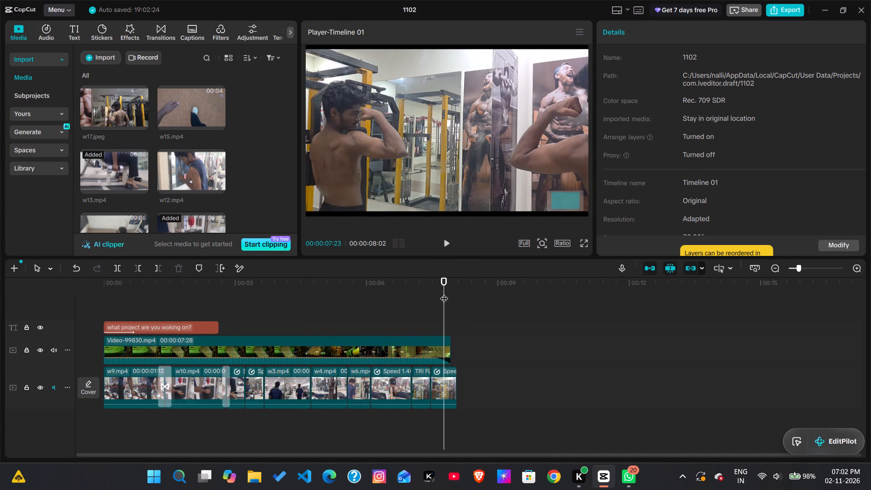
drag(443, 292, 165, 463)
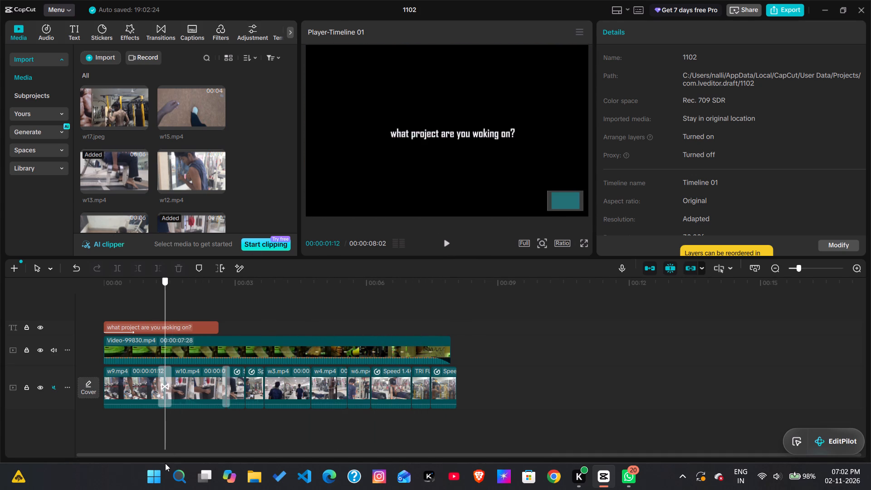
drag(165, 463, 98, 468)
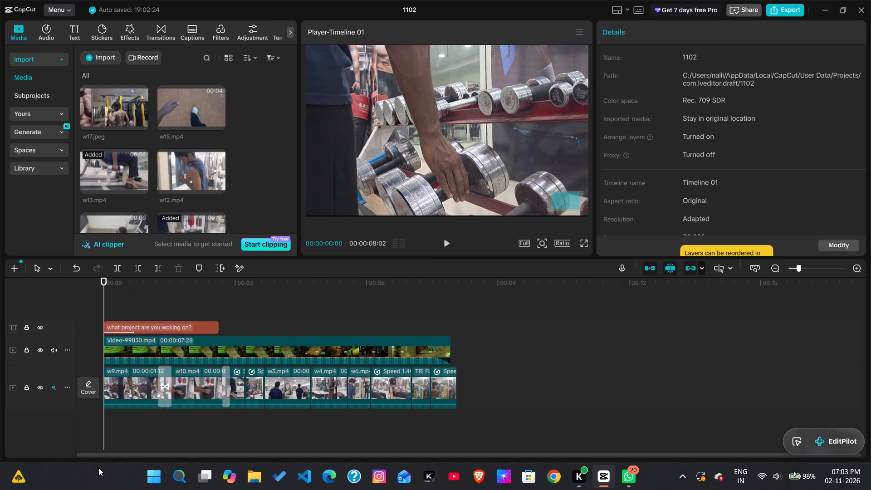
key(space)
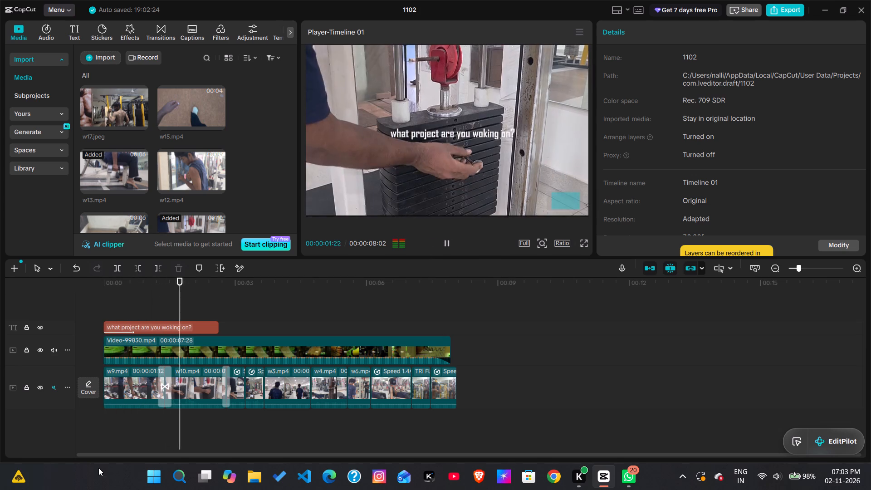
key(space)
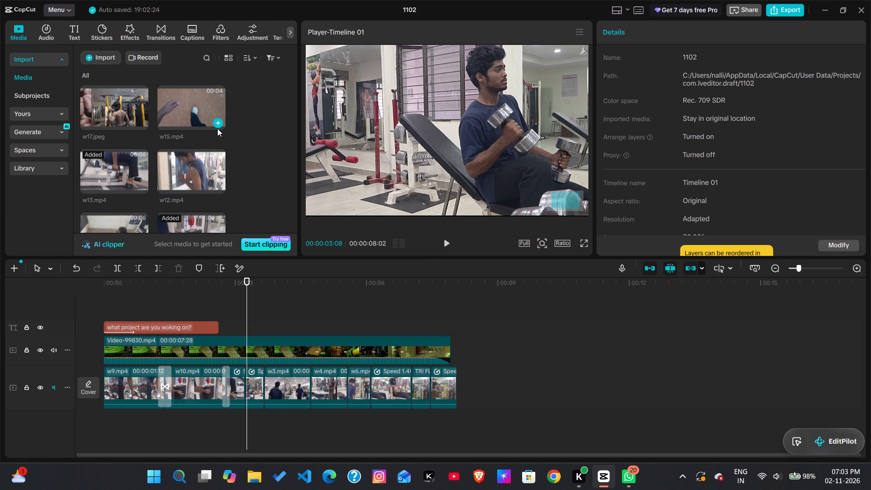
Browse the recommended filters and preview Chilly Film and Dim Light on the gym footage.
click(216, 39)
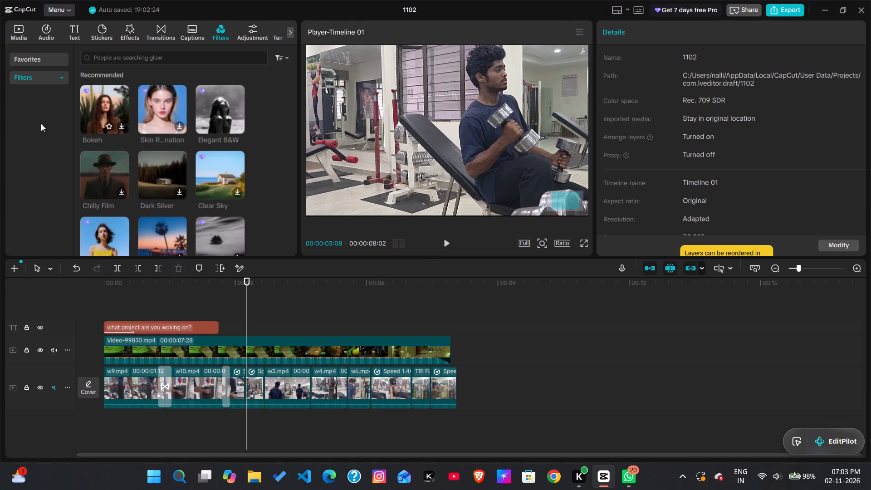
click(107, 163)
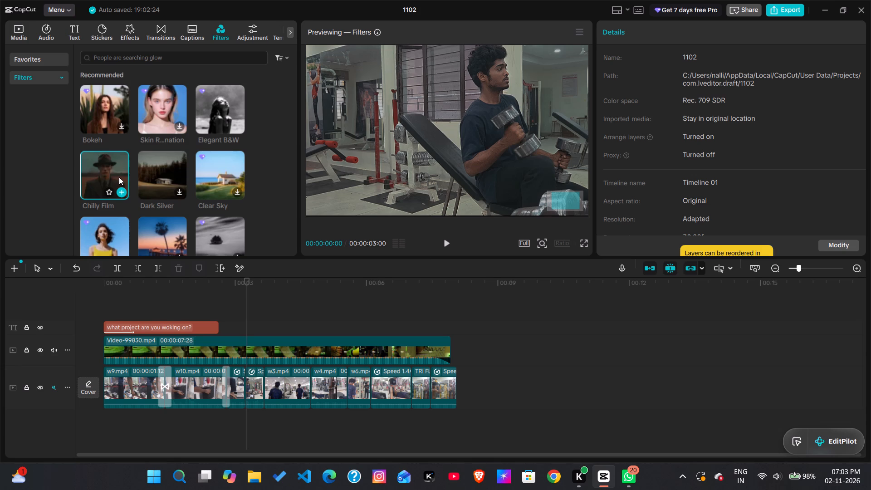
scroll(119, 177, down, 1)
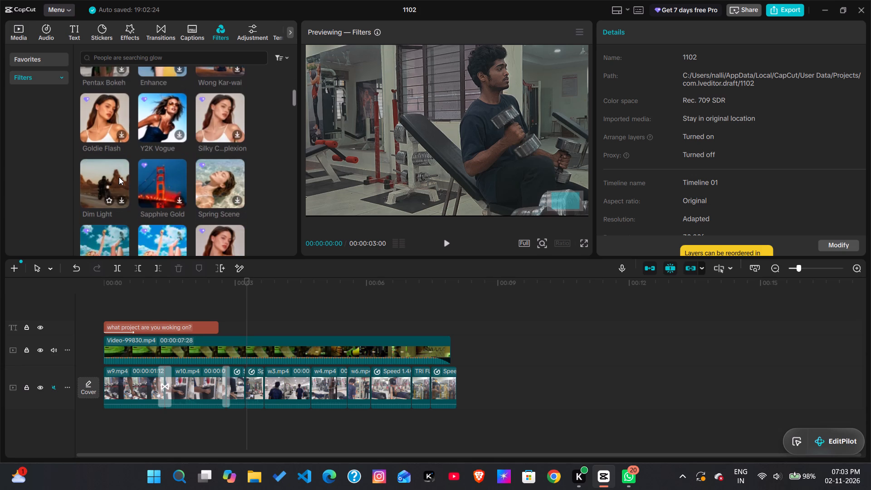
scroll(119, 177, down, 1)
scroll(119, 177, up, 1)
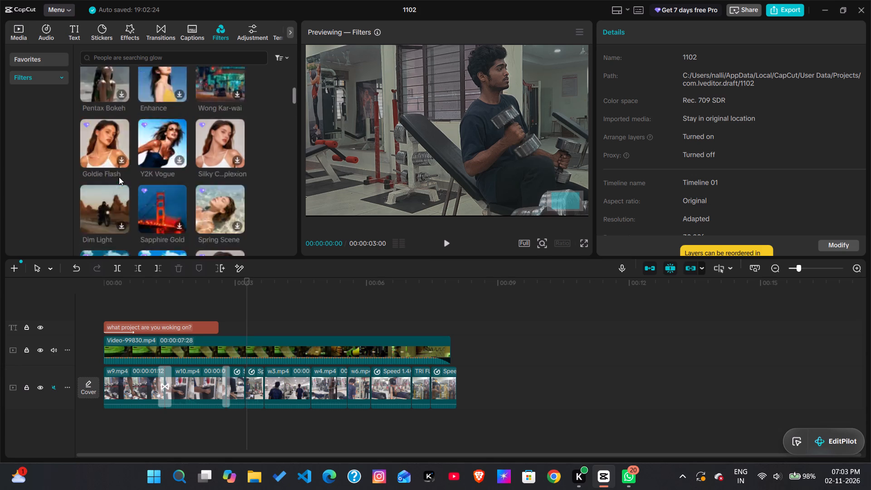
scroll(119, 177, up, 1)
scroll(119, 177, down, 2)
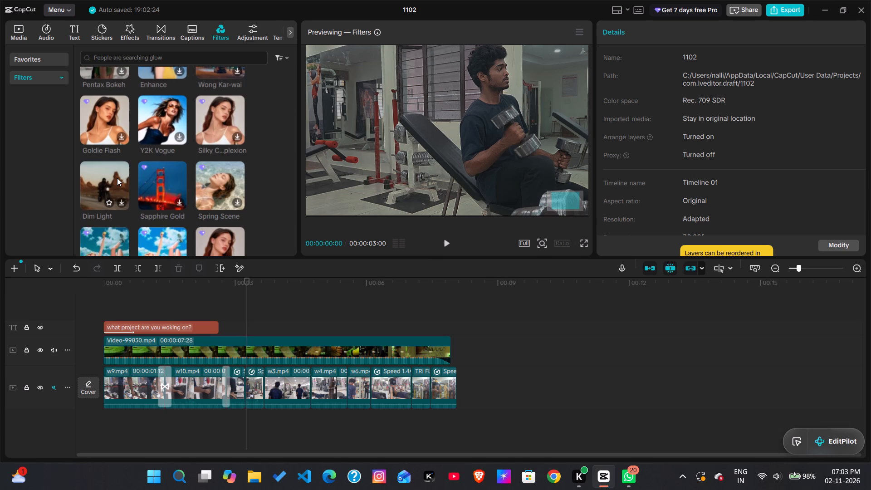
click(117, 178)
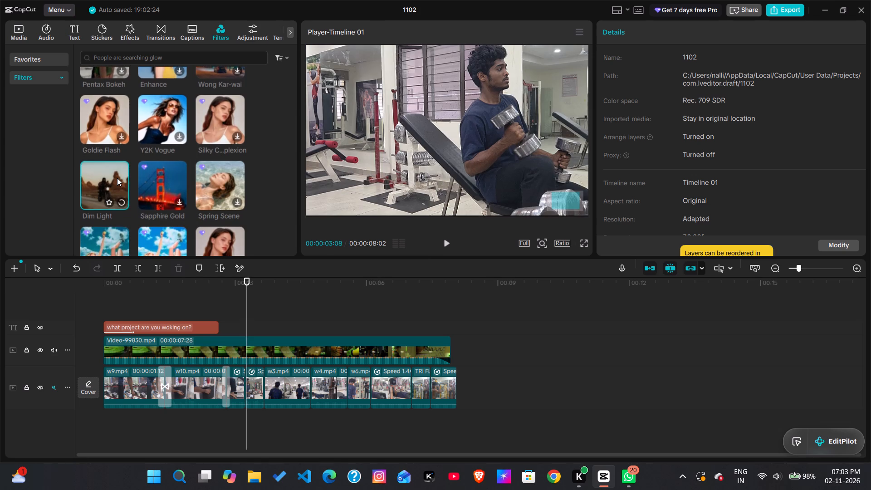
scroll(117, 178, up, 1)
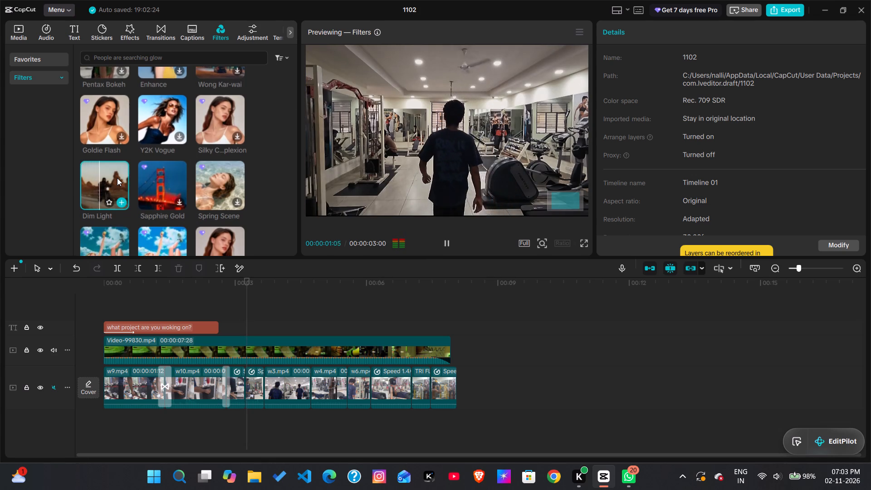
scroll(117, 178, up, 1)
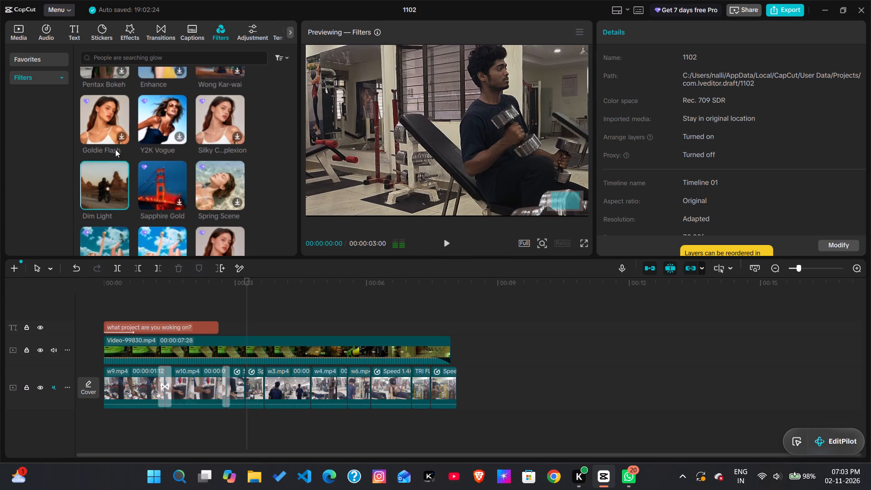
scroll(114, 148, up, 2)
Add the Chilly Film filter and stretch it from the sequence start to the end of the Video-99830.mp4 clip.
click(113, 155)
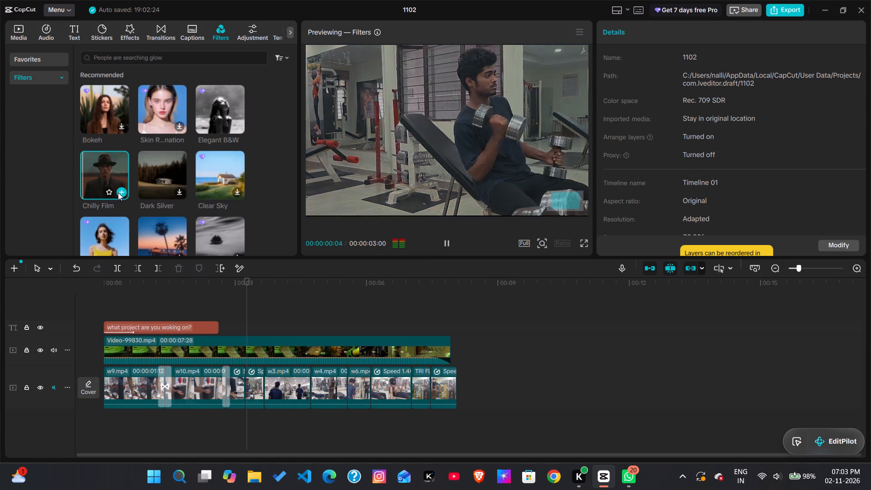
click(123, 191)
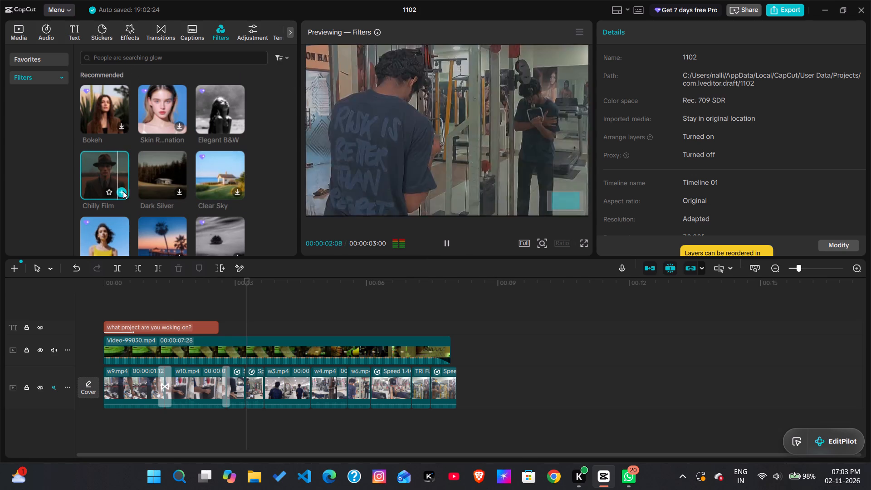
drag(248, 324, 203, 325)
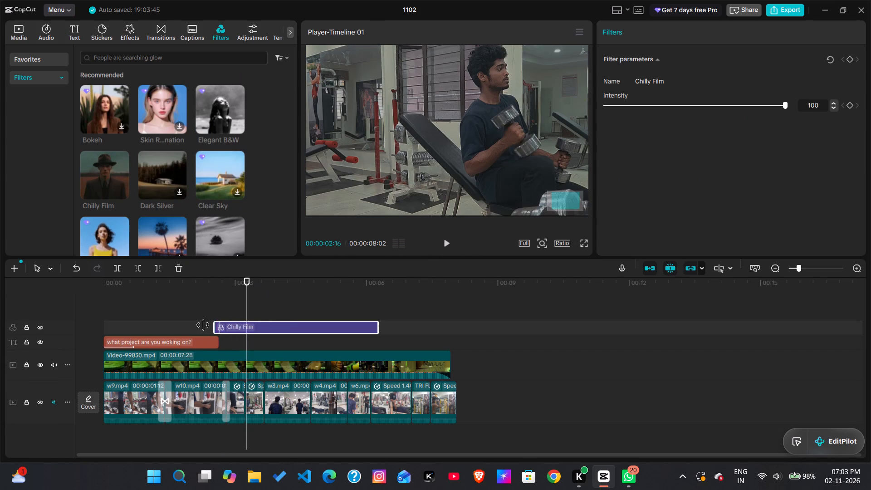
drag(203, 325, 105, 338)
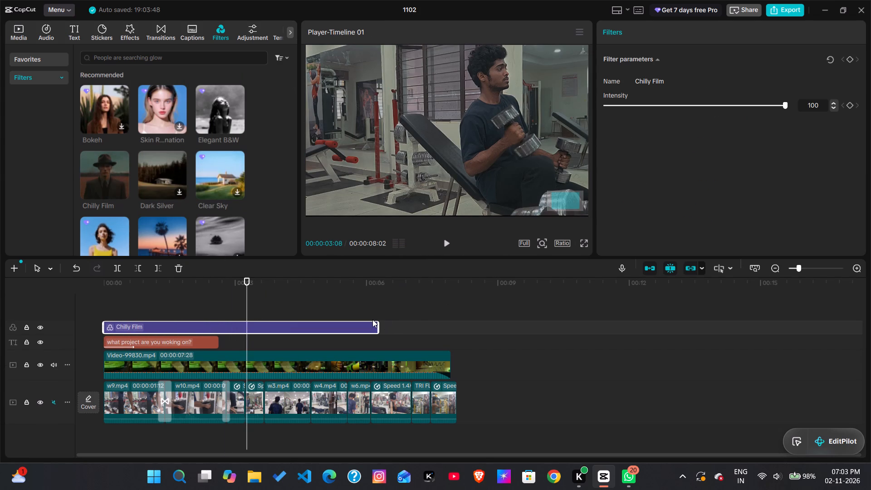
drag(379, 328, 432, 342)
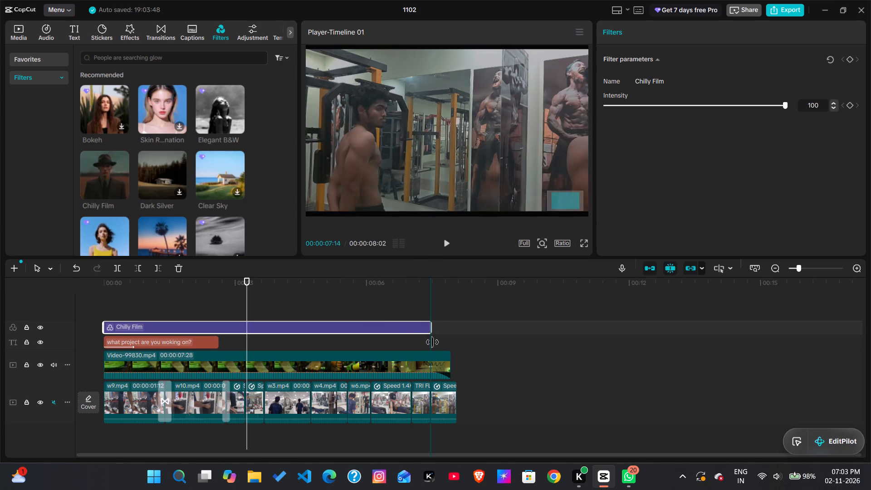
drag(432, 342, 451, 349)
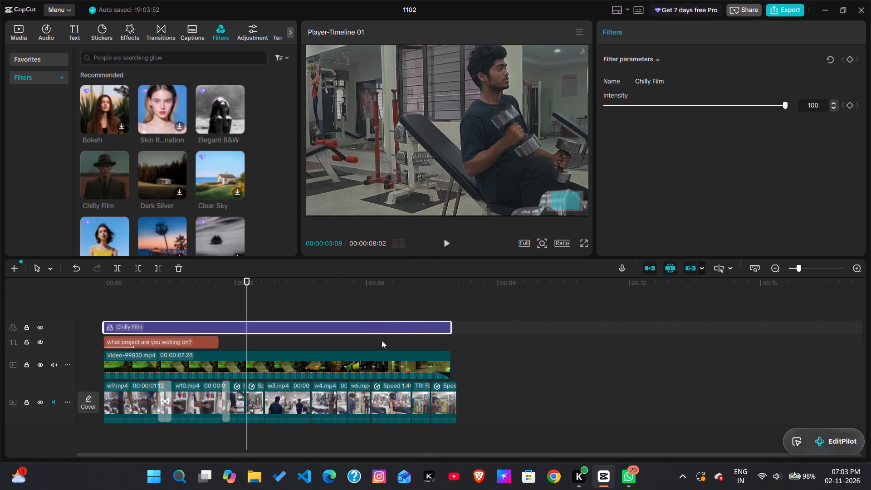
Scrub through the opening w9.mp4 and w10.mp4 clips to check the Chilly Film look with the subtitle.
drag(246, 294, 116, 360)
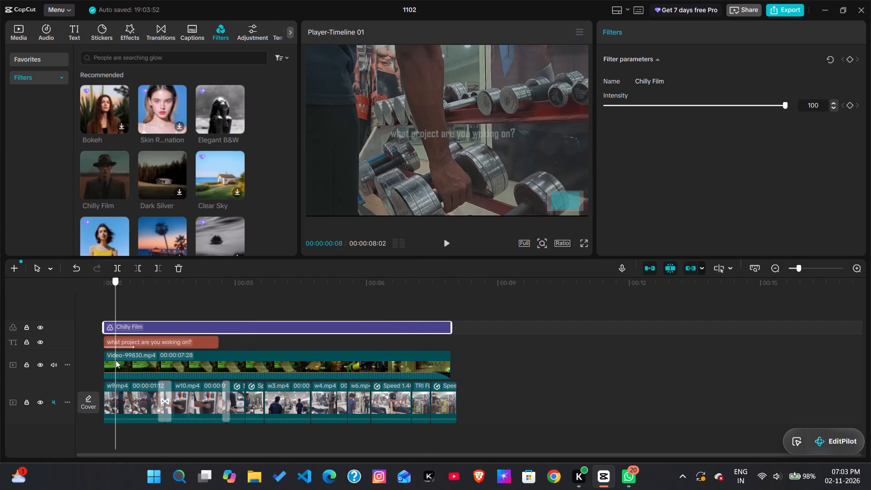
drag(116, 360, 138, 338)
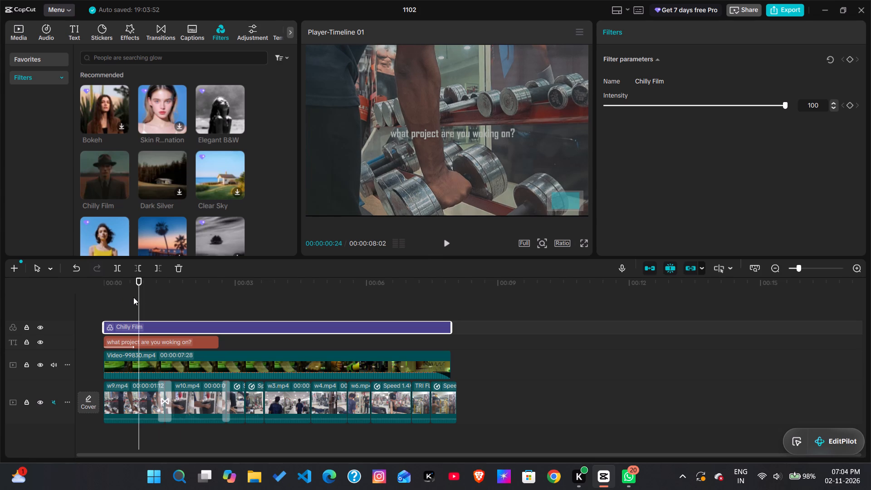
drag(135, 298, 104, 294)
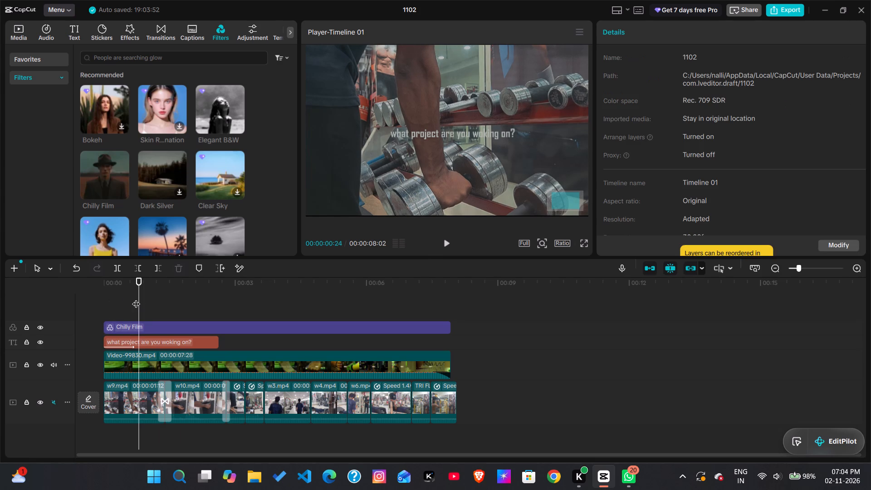
drag(136, 298, 195, 317)
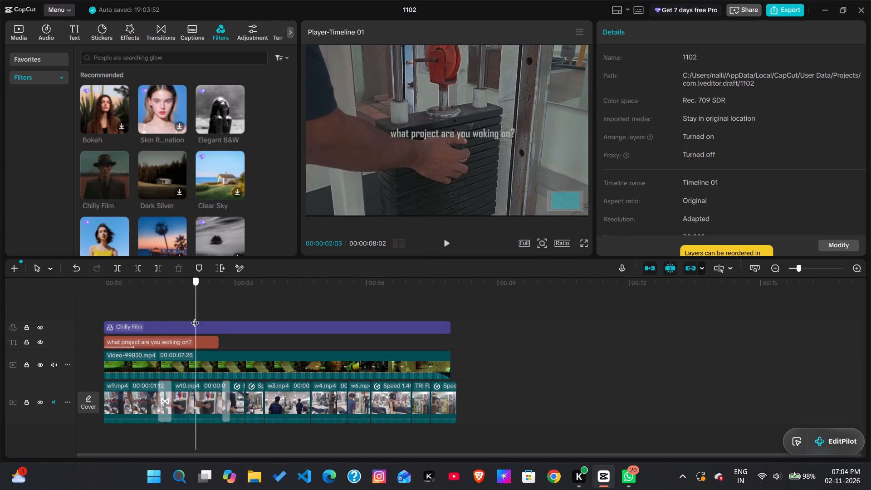
drag(195, 317, 111, 318)
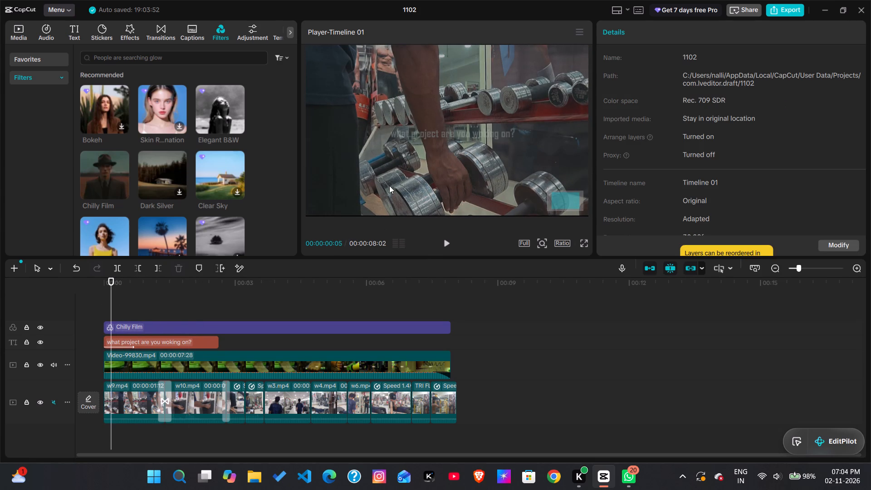
Add a custom adjustment layer above the filter and align its start with the beginning of the sequence.
click(249, 41)
click(121, 92)
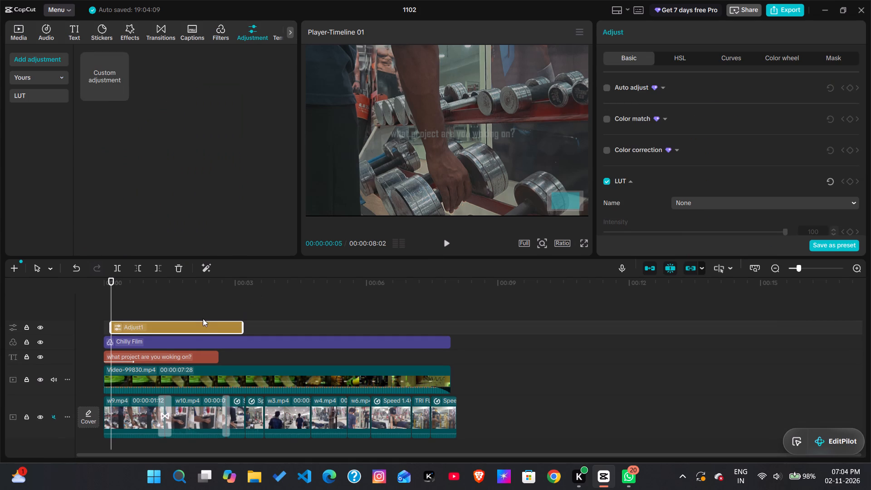
drag(196, 325, 191, 325)
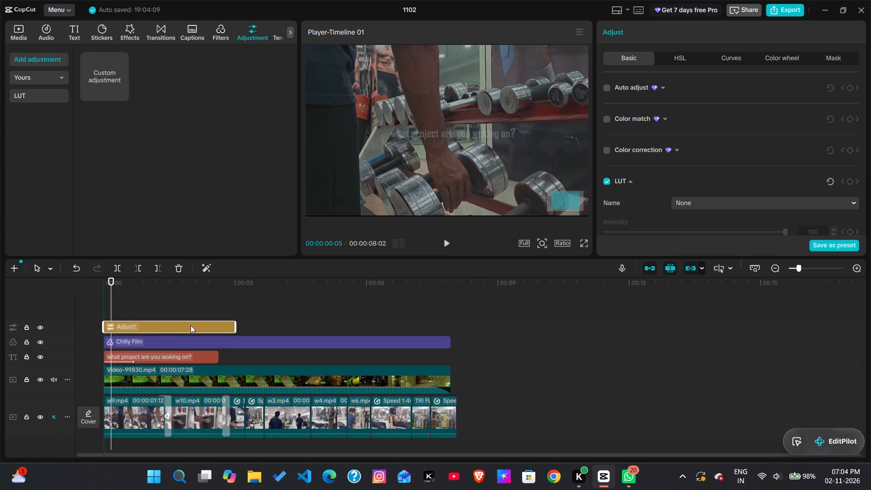
drag(191, 325, 191, 325)
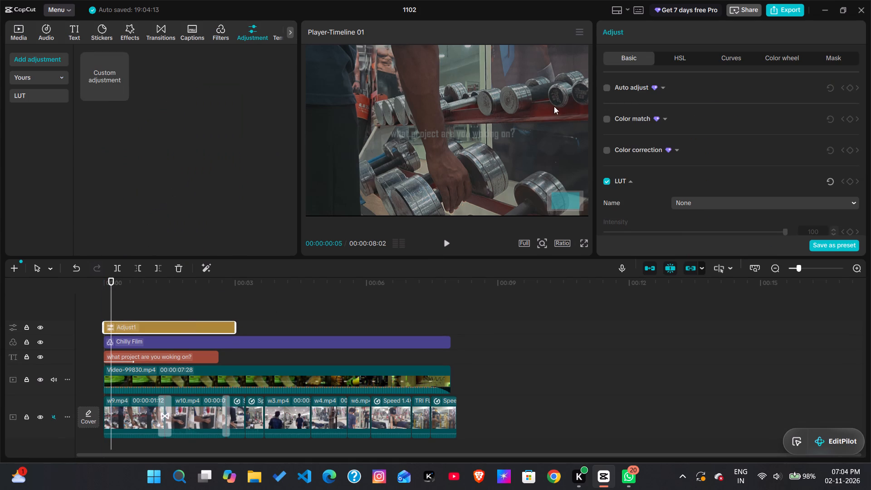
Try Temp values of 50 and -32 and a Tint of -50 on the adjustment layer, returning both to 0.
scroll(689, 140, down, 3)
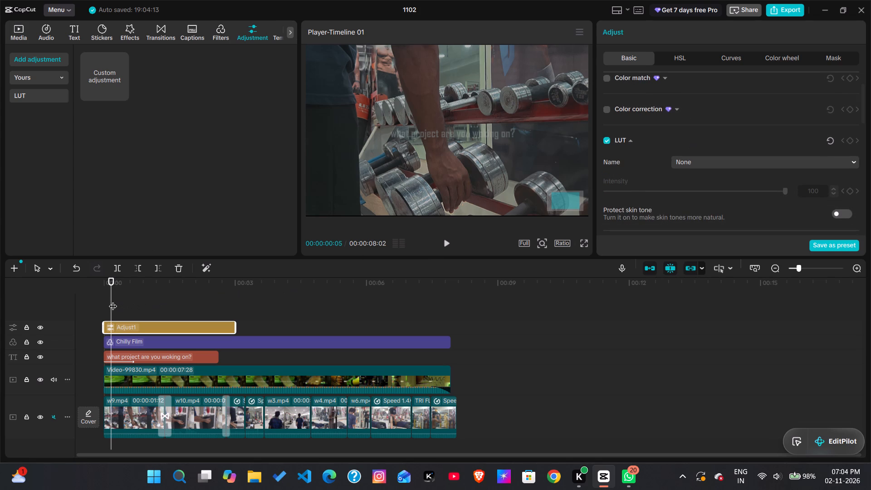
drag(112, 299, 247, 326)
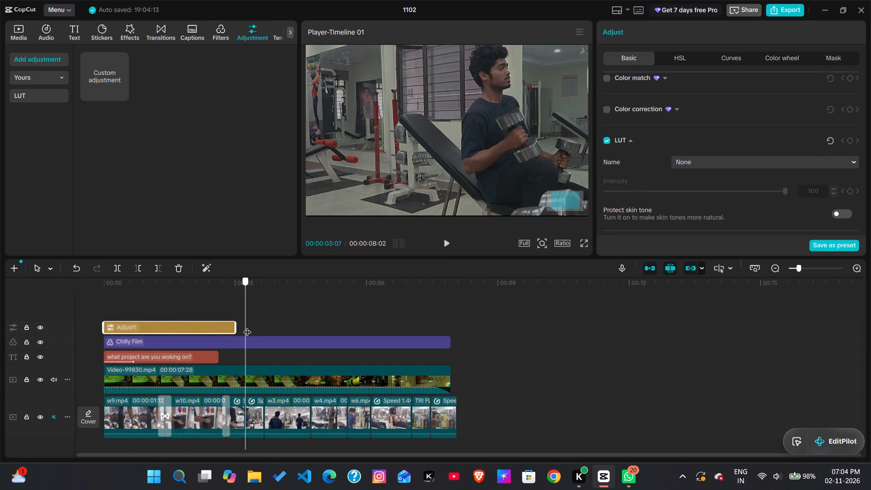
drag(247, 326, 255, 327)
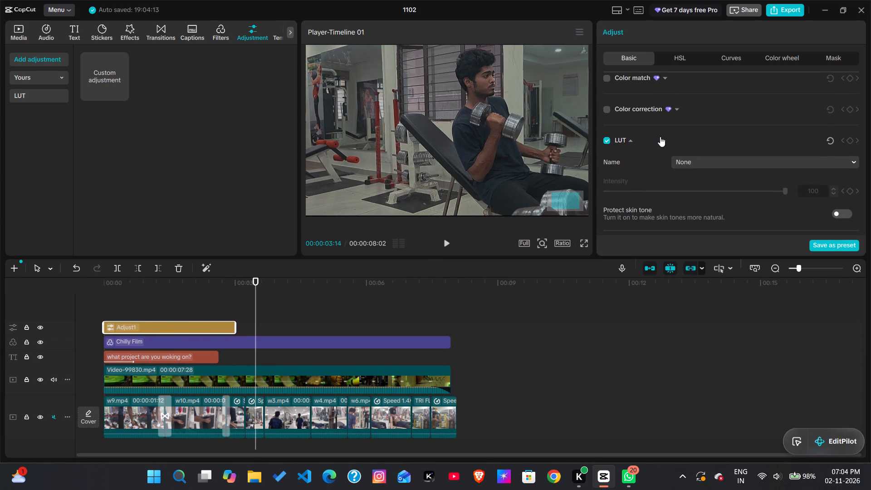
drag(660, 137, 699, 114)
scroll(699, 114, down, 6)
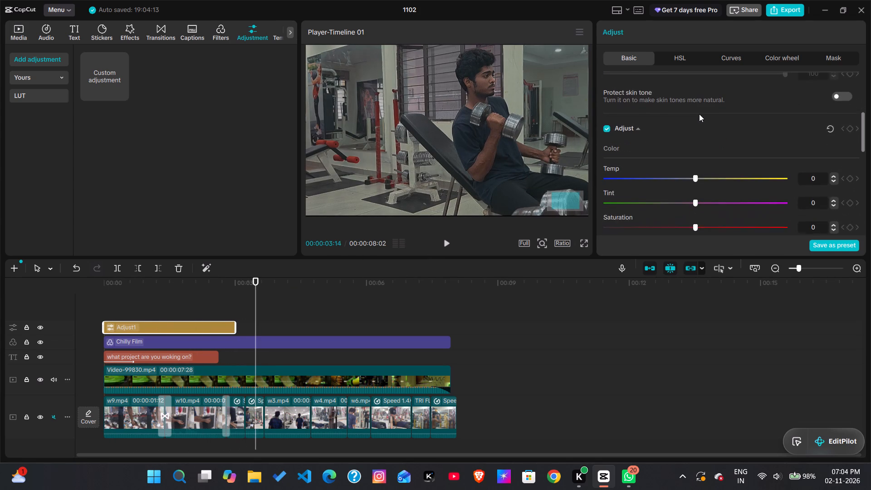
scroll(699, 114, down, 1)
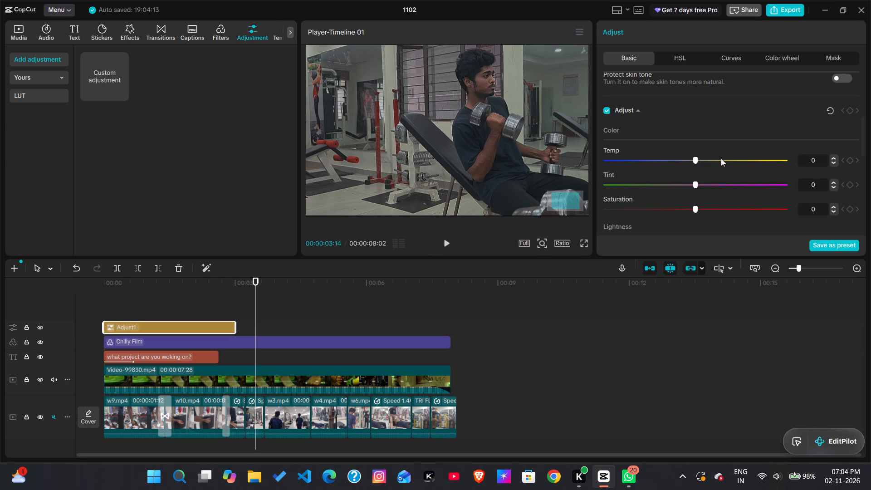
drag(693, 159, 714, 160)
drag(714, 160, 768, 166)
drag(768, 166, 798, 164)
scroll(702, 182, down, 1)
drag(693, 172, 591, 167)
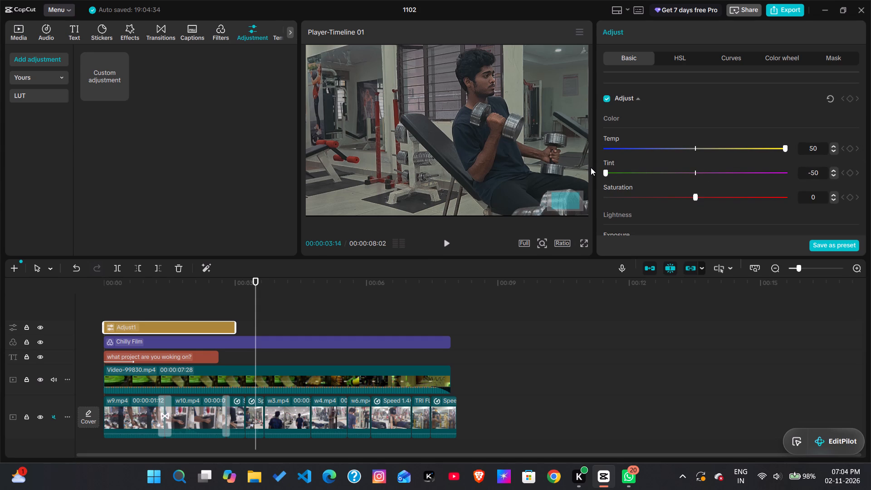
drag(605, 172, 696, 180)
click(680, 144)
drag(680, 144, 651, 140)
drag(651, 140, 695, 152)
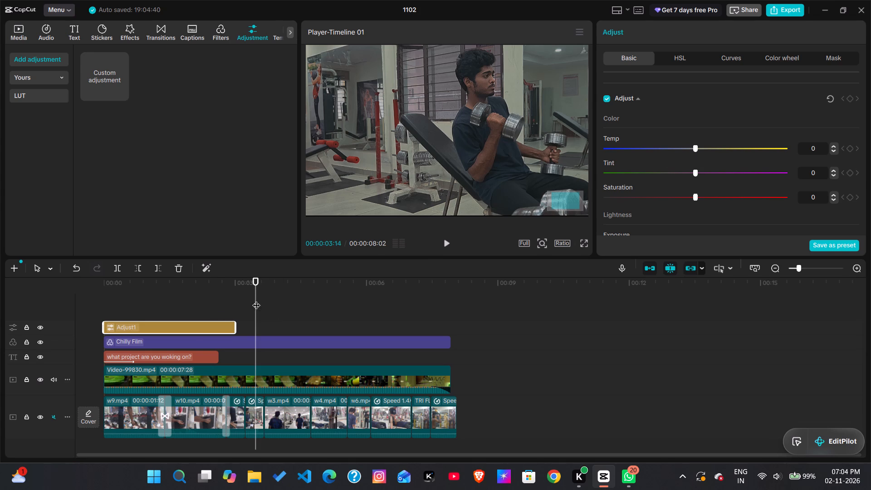
Set the adjustment layer's Temp to -19, Exposure to 4 and Contrast to 27, previewing on the w10.mp4 clip.
drag(256, 299, 190, 316)
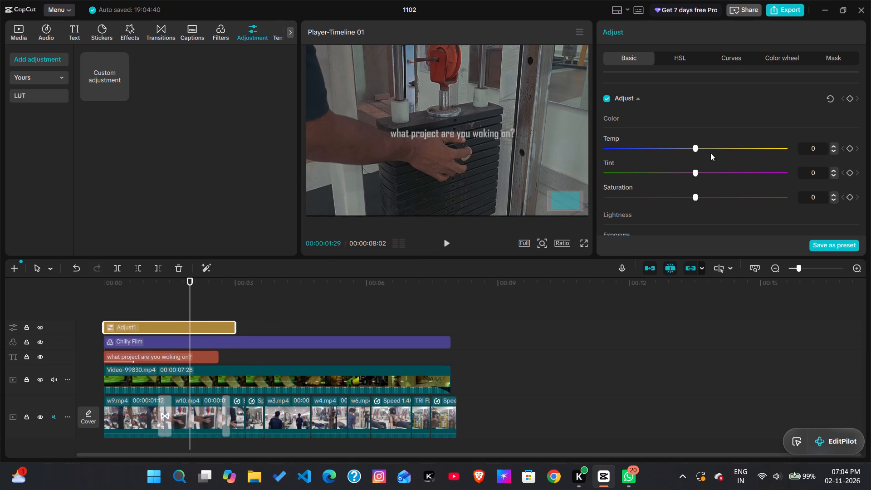
drag(696, 149, 657, 151)
drag(657, 151, 659, 152)
scroll(659, 152, down, 2)
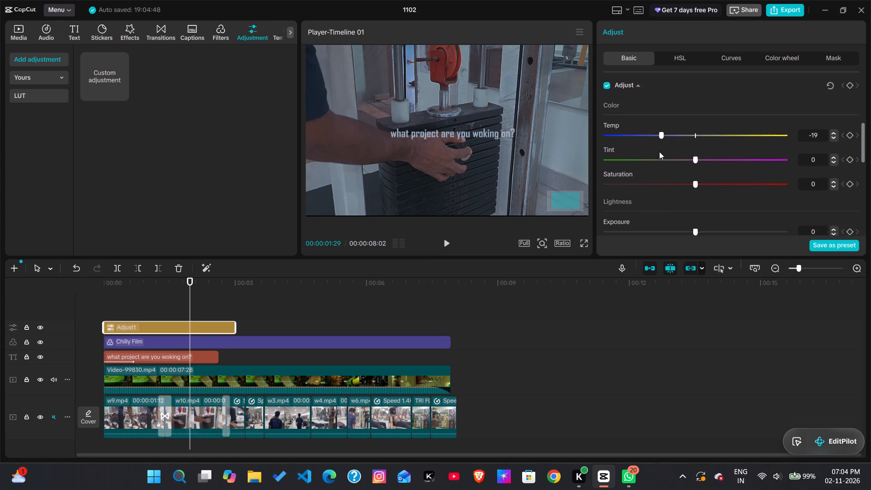
scroll(659, 152, down, 1)
drag(698, 186, 701, 196)
drag(696, 212, 742, 211)
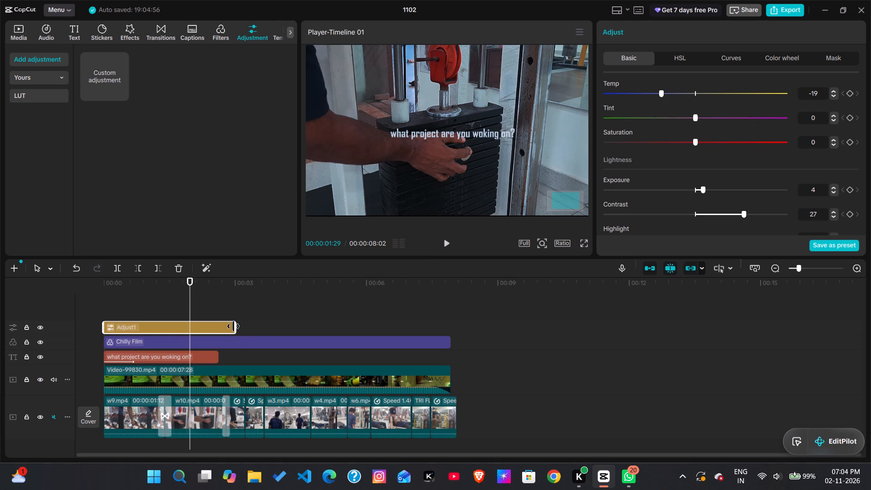
Stretch the adjustment layer to the end of the Video-99830.mp4 clip and play the sequence from the start.
drag(237, 326, 419, 329)
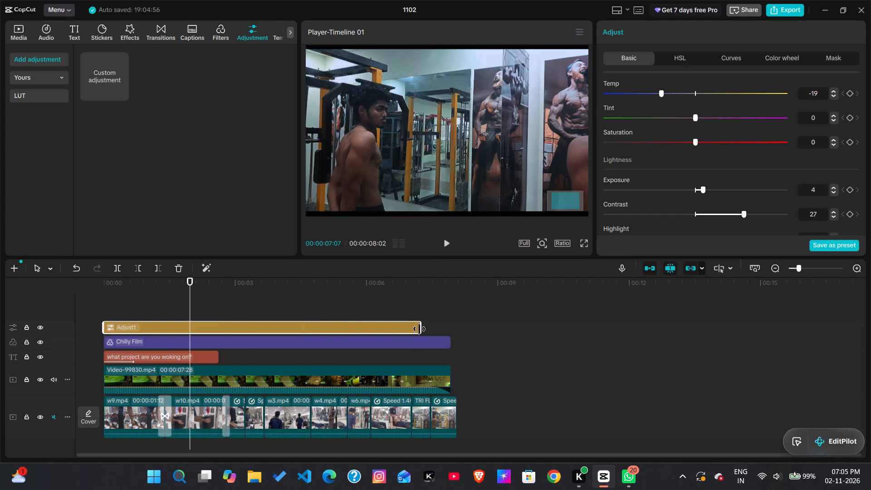
drag(419, 329, 447, 328)
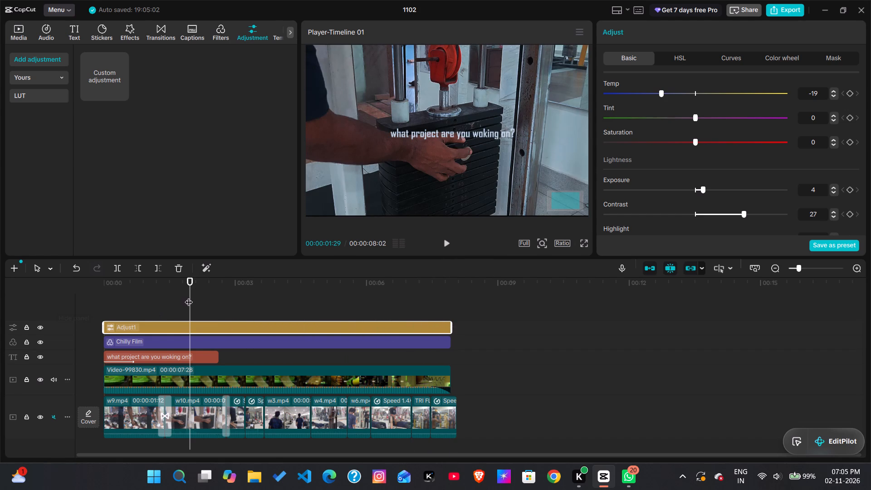
drag(189, 296, 66, 309)
key(space)
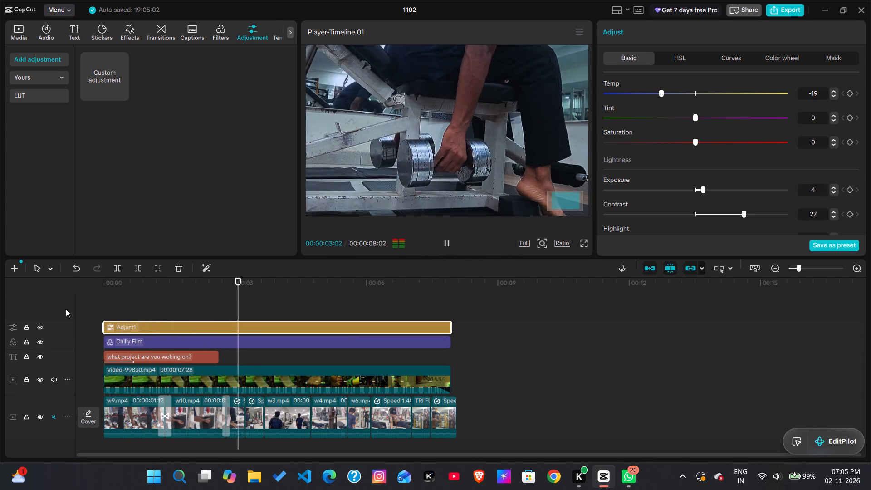
key(space)
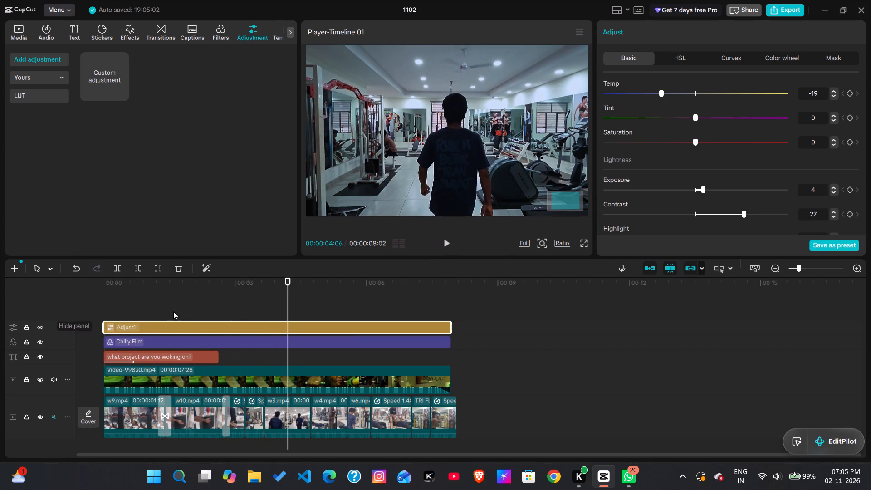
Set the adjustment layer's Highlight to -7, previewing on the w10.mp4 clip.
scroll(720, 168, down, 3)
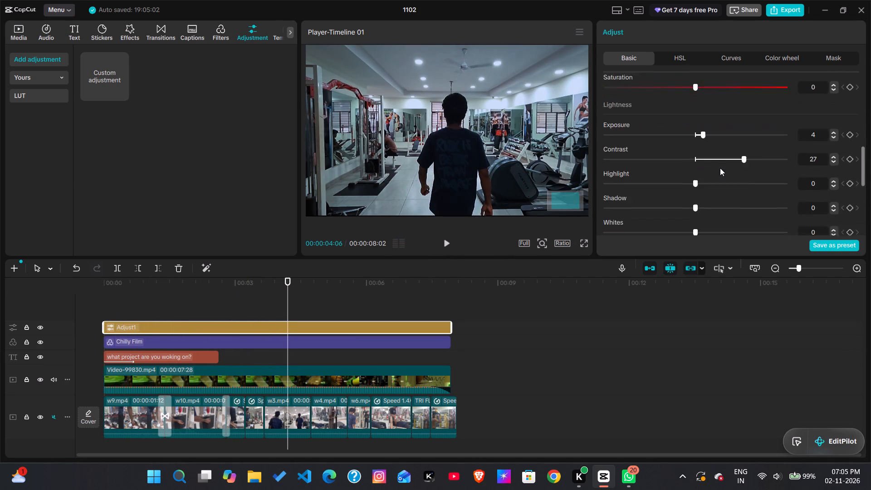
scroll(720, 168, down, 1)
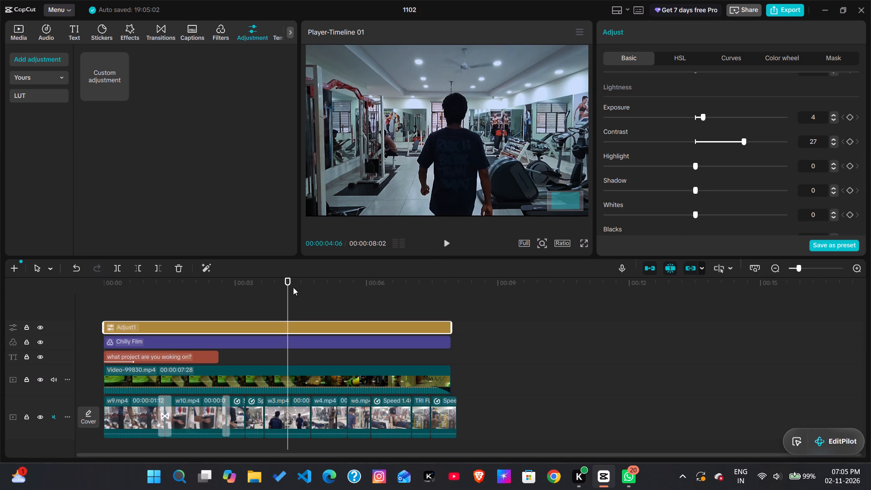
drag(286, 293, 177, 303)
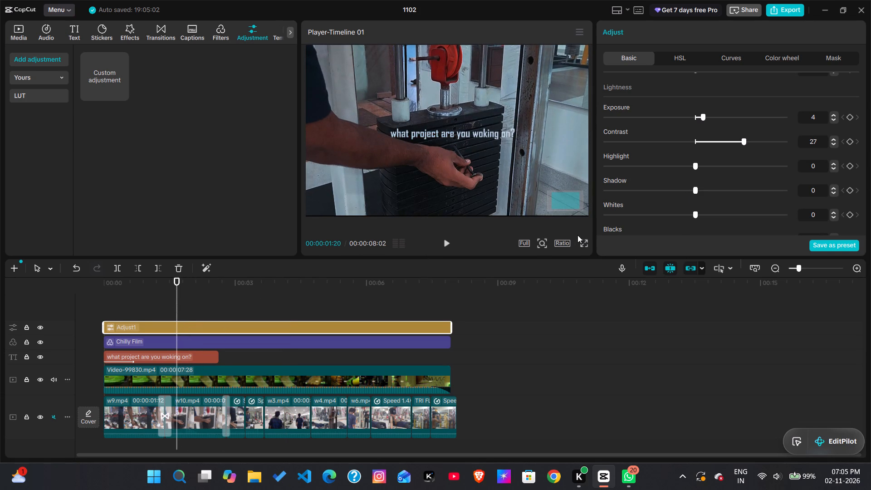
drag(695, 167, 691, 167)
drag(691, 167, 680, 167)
Play from w10.mp4 into w3.mp4, then step back frame by frame to the dumbbell shot to examine the grading.
key(space)
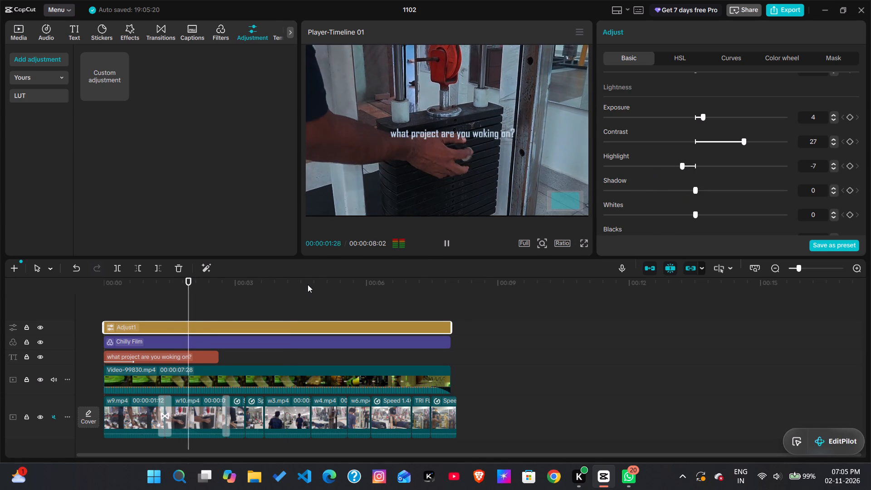
key(space)
key(space)
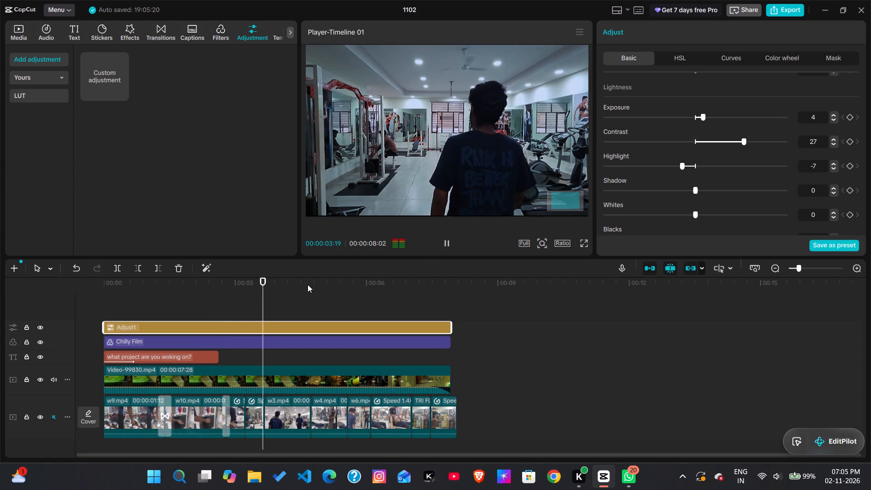
key(space)
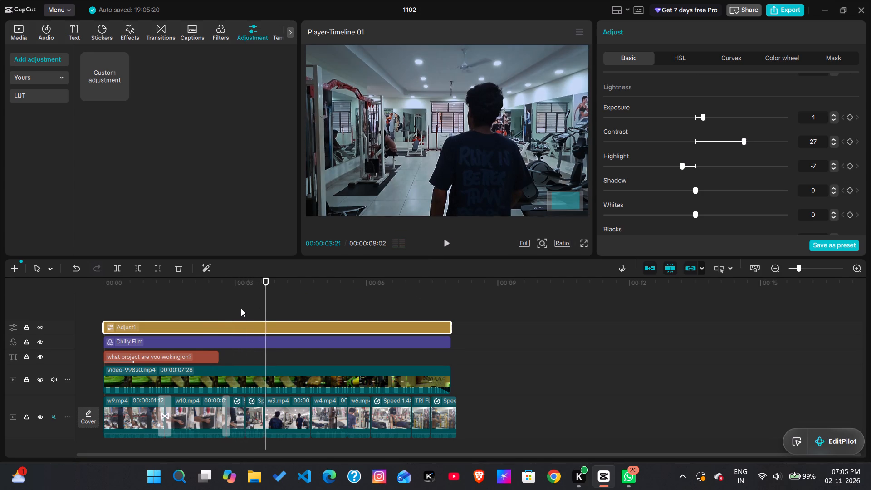
key(Left)
key(Left)
key(Left)
key(Left)
key(Left)
key(Left)
key(Left)
key(Left)
key(Left)
key(Left)
key(Left)
key(Left)
key(Left)
key(Left)
key(Left)
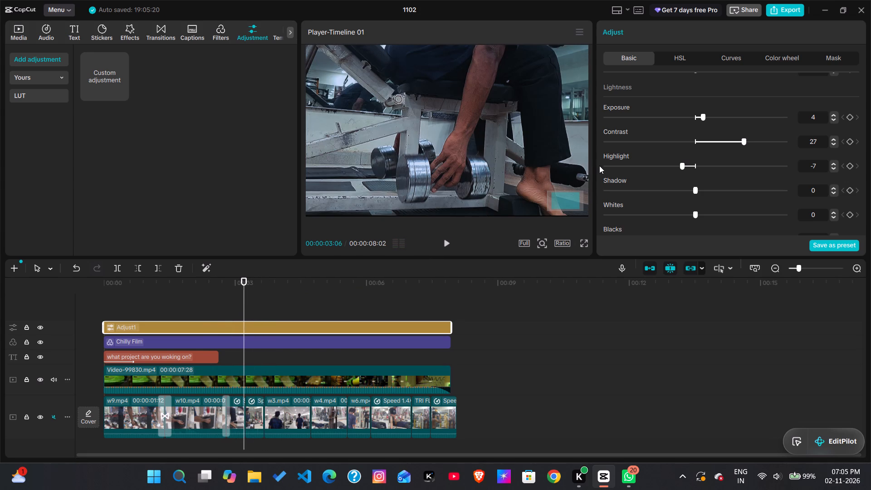
key(Right)
key(Right)
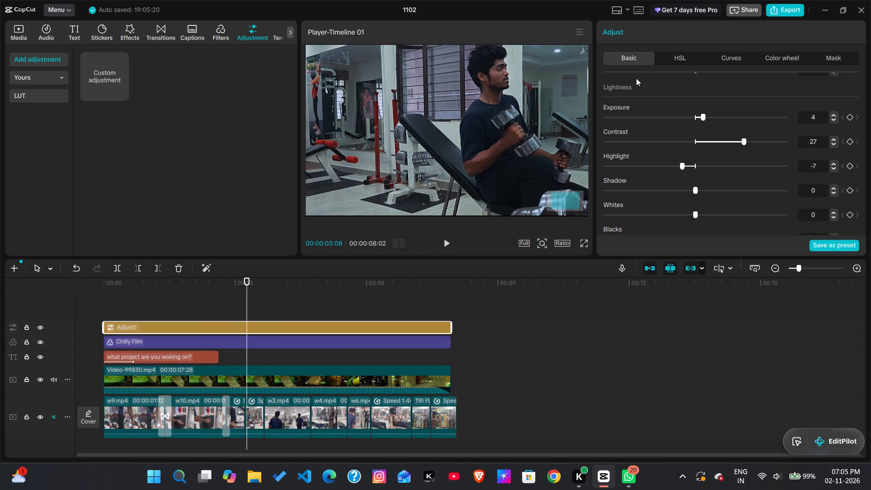
Set the adjustment layer's Highlight to -50 and Shadow to -5.
scroll(636, 78, down, 2)
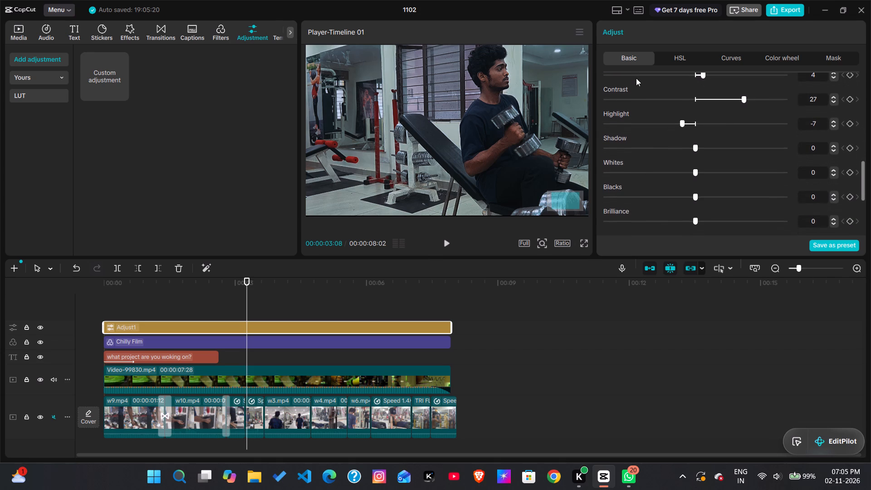
drag(683, 125, 657, 123)
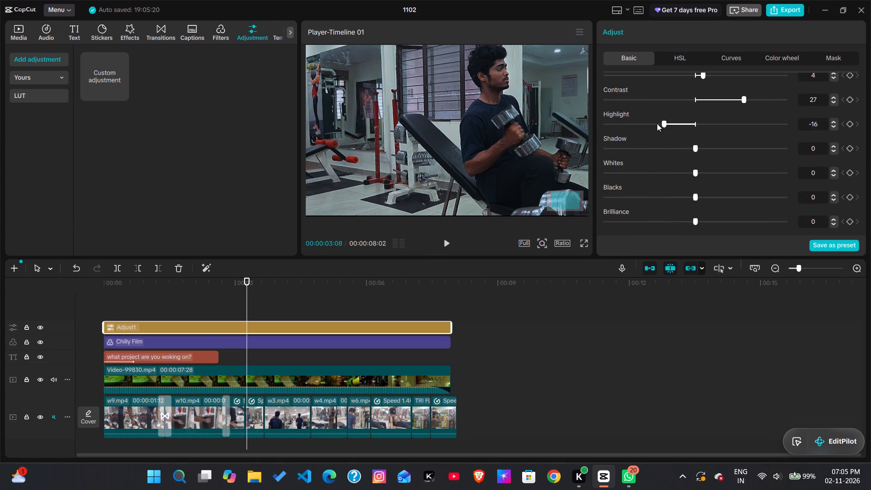
drag(657, 123, 582, 138)
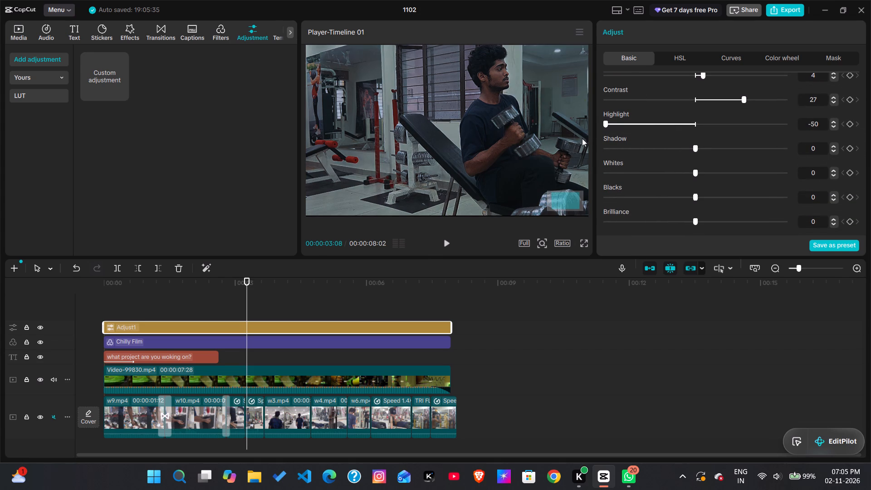
drag(695, 145, 657, 152)
drag(657, 152, 687, 156)
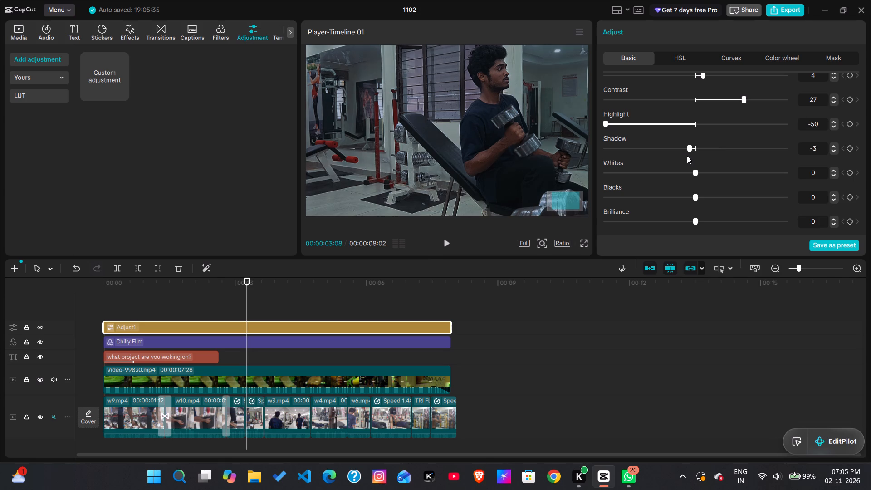
drag(687, 156, 684, 157)
Set the adjustment layer's Whites to -10 and Blacks to -4.
drag(698, 176, 685, 176)
click(685, 176)
drag(685, 176, 717, 171)
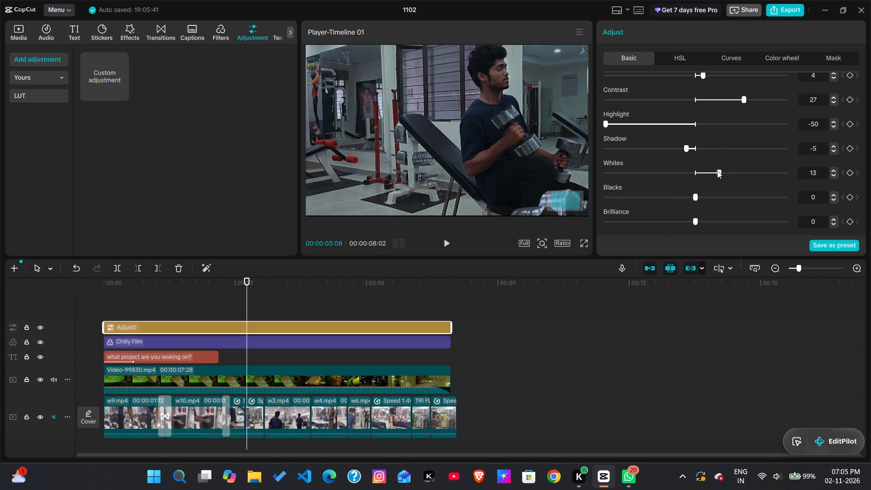
drag(717, 171, 676, 176)
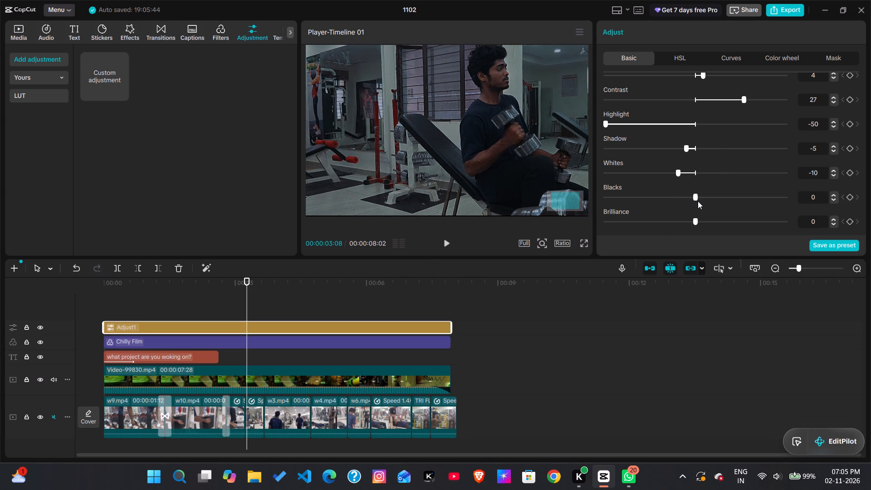
click(698, 201)
drag(698, 201, 687, 203)
Set the adjustment layer's Brilliance to -27 and play the opening clips from the start to check the grade.
scroll(689, 211, down, 1)
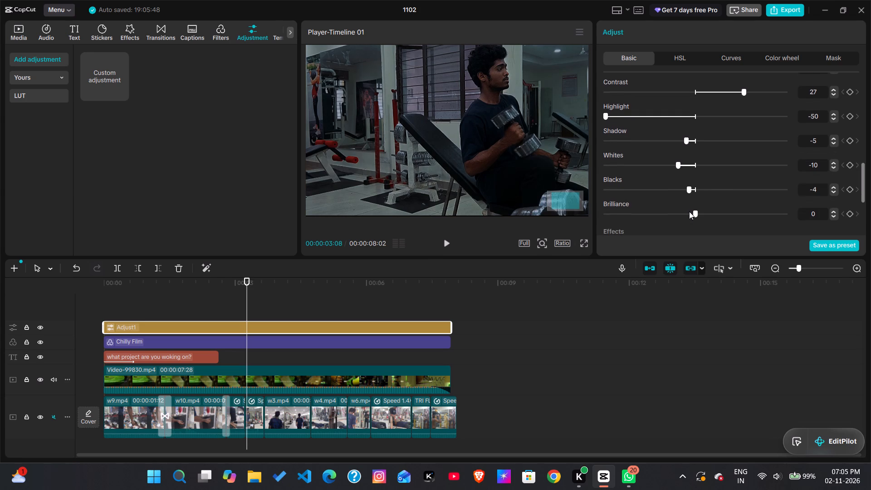
scroll(689, 211, down, 1)
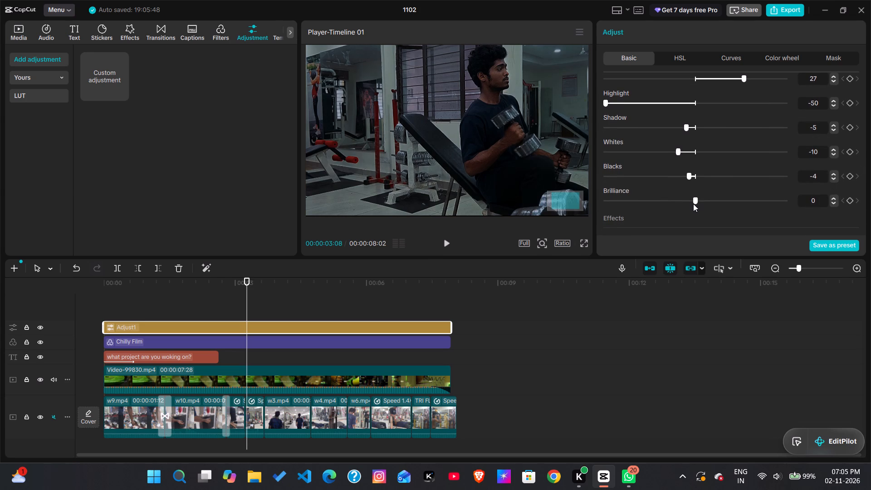
click(693, 204)
drag(693, 203, 642, 212)
drag(642, 212, 646, 195)
drag(247, 297, 178, 309)
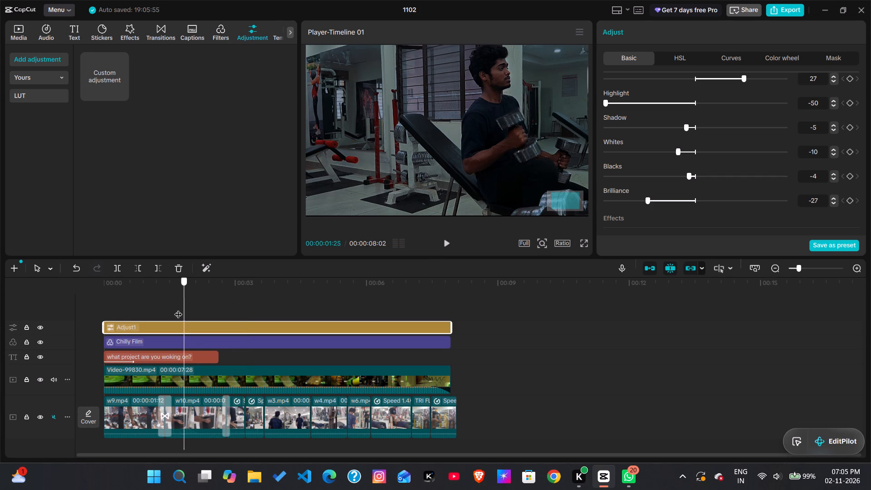
drag(178, 309, 0, 293)
key(space)
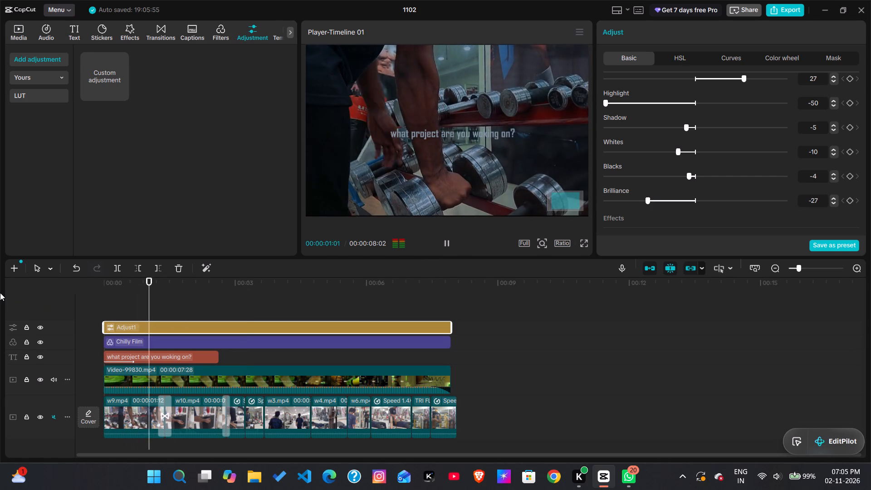
key(space)
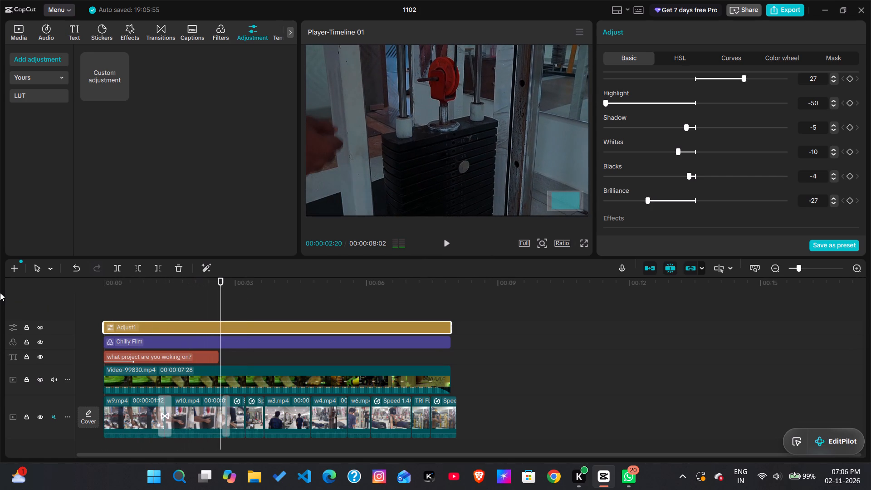
Select the "what project are you woking on?" subtitle and look through its style, transform, blend, stroke, background and glow settings.
click(149, 360)
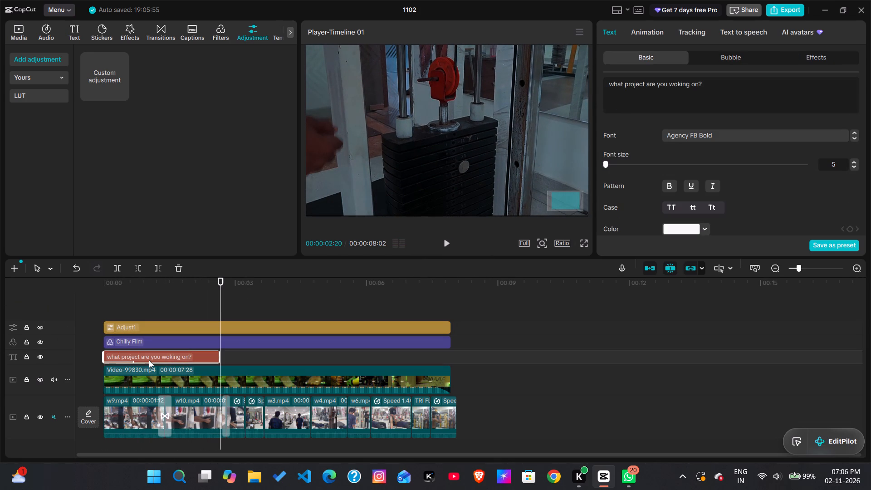
scroll(703, 185, down, 2)
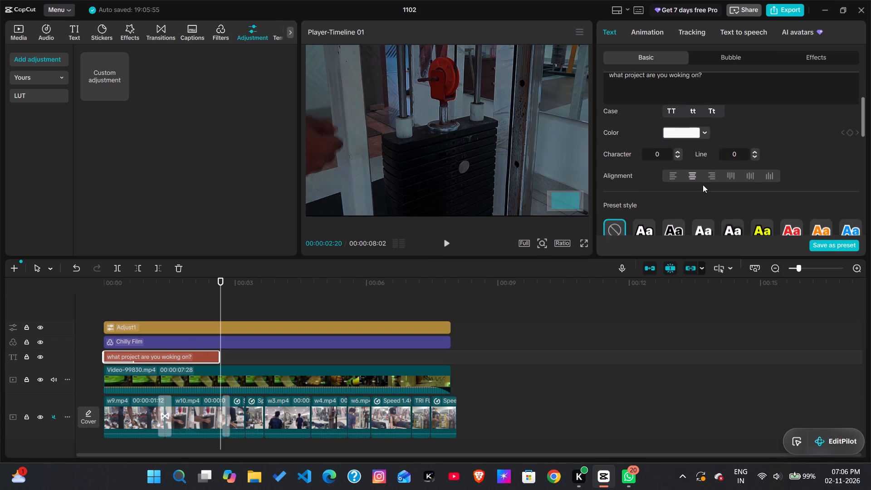
scroll(703, 185, down, 7)
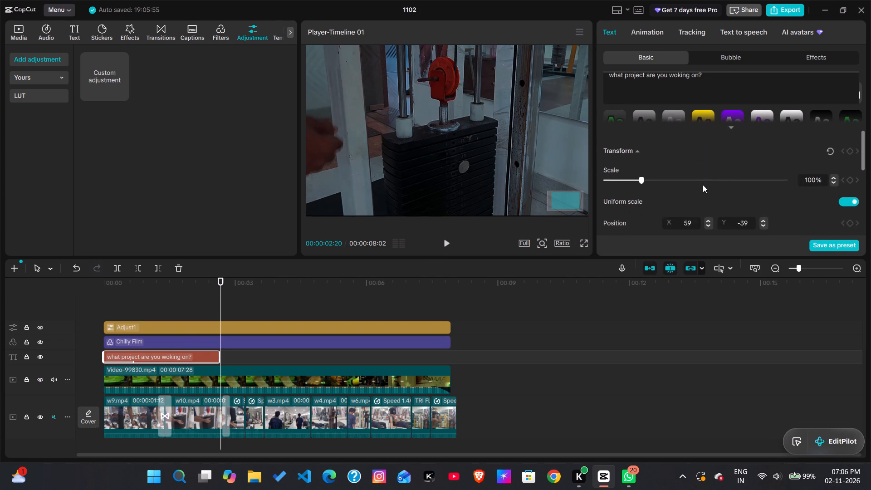
click(643, 180)
scroll(643, 180, down, 5)
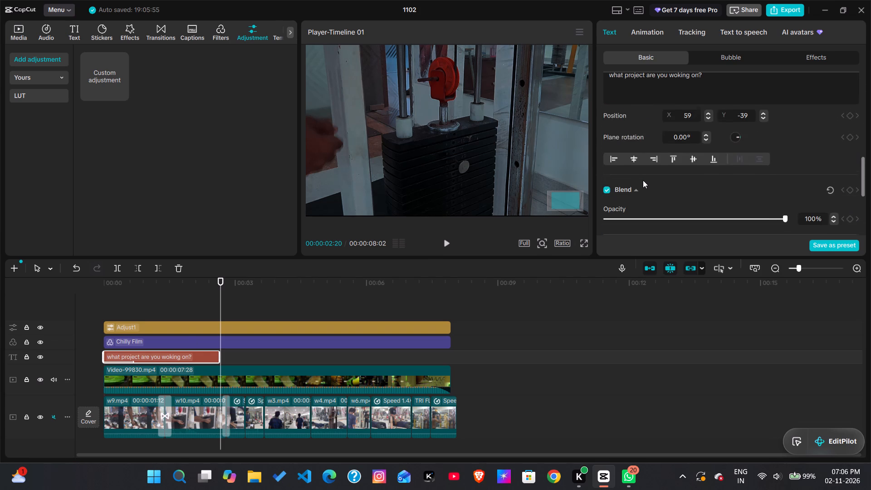
scroll(643, 180, down, 4)
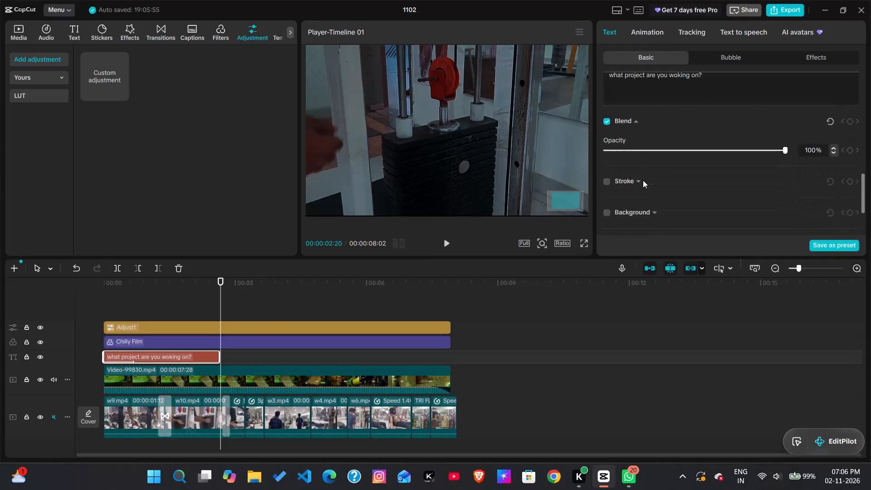
scroll(643, 180, down, 2)
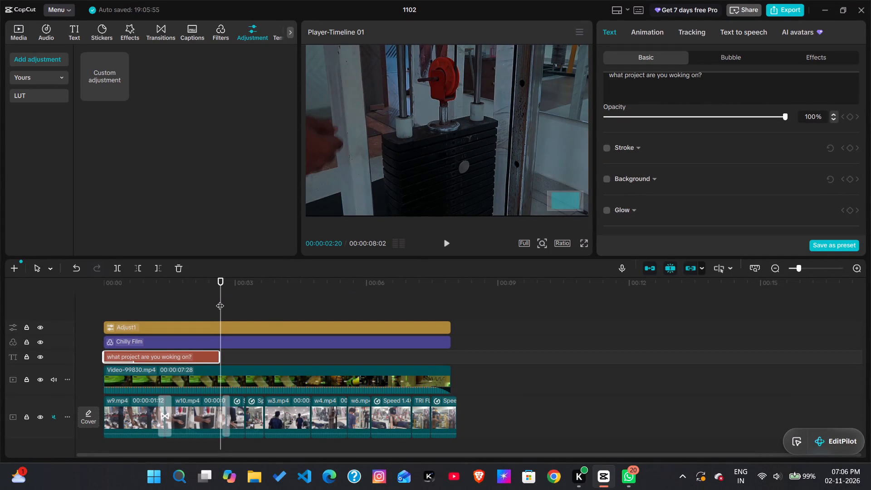
Play the opening from the start in short bursts to check the subtitle's readability over w9.mp4 and w10.mp4.
drag(220, 300, 184, 299)
drag(184, 299, 137, 297)
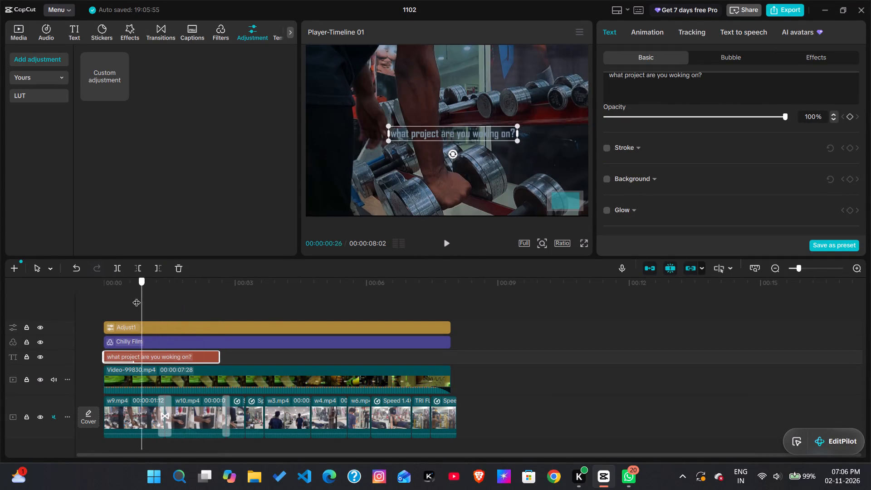
drag(137, 297, 107, 302)
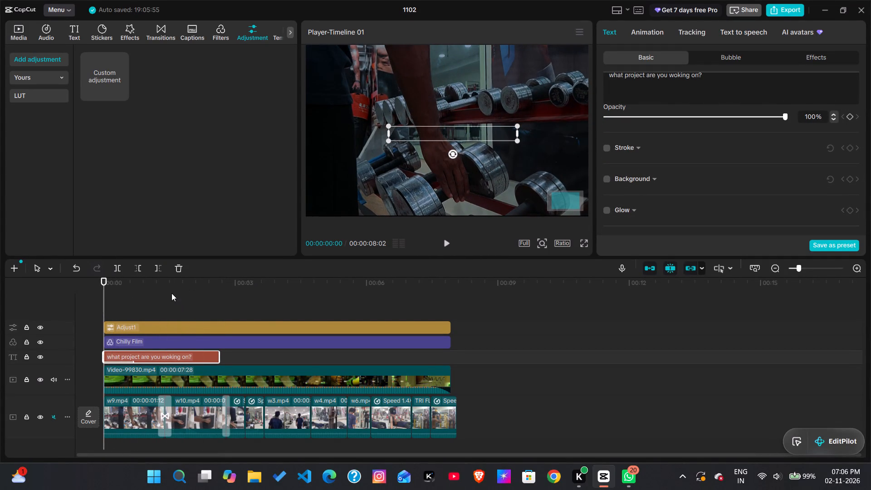
key(space)
key(space)
key(space)
key(space)
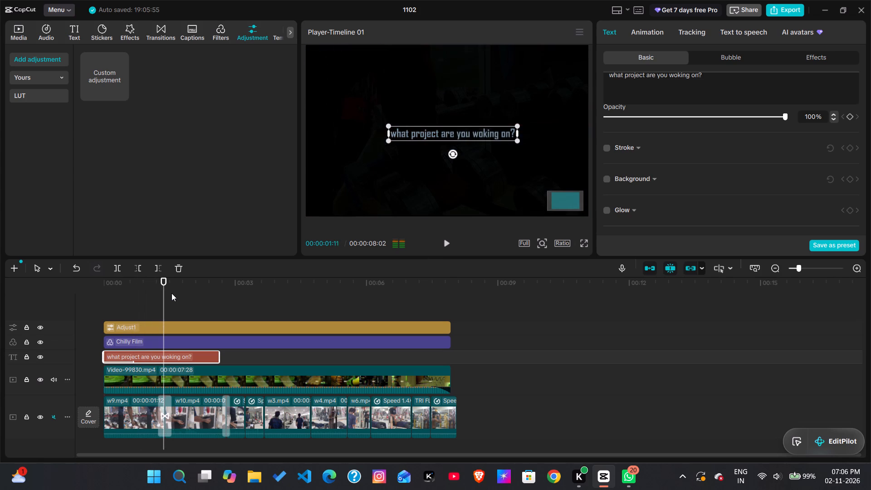
scroll(704, 80, up, 4)
scroll(765, 153, up, 8)
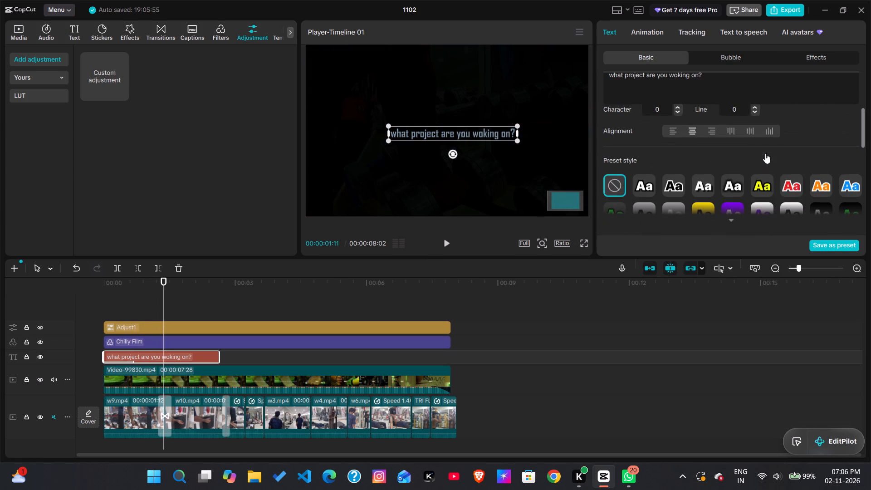
scroll(765, 153, up, 13)
scroll(656, 178, up, 3)
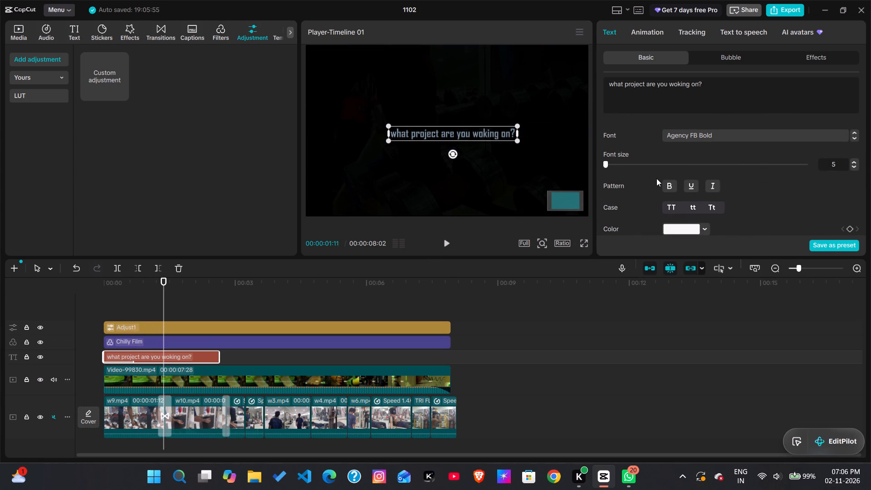
key(space)
key(space)
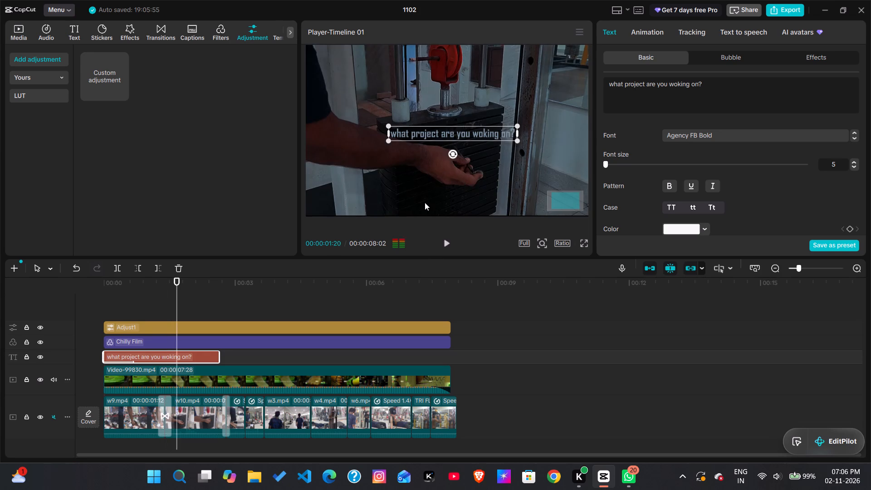
key(space)
key(space)
key(space)
key(space)
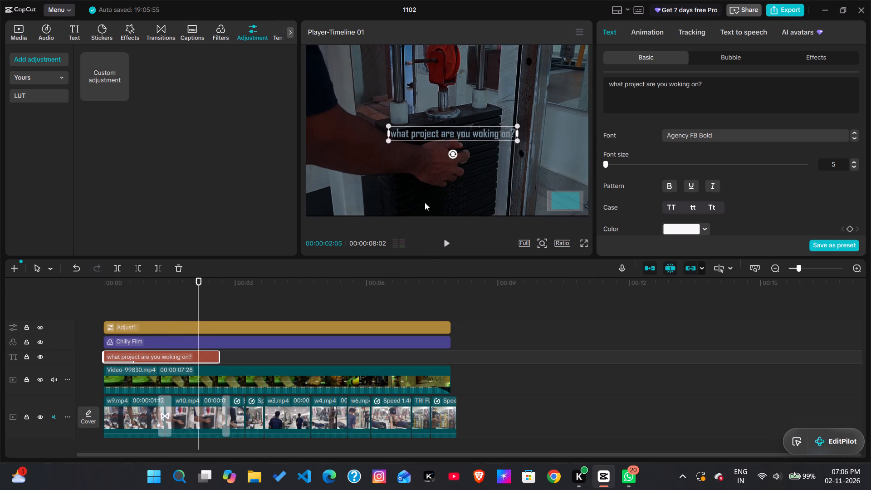
Try pink and grey tints on the "what project are you woking on?" subtitle and set its text color to white, FFFFFF.
scroll(670, 191, down, 1)
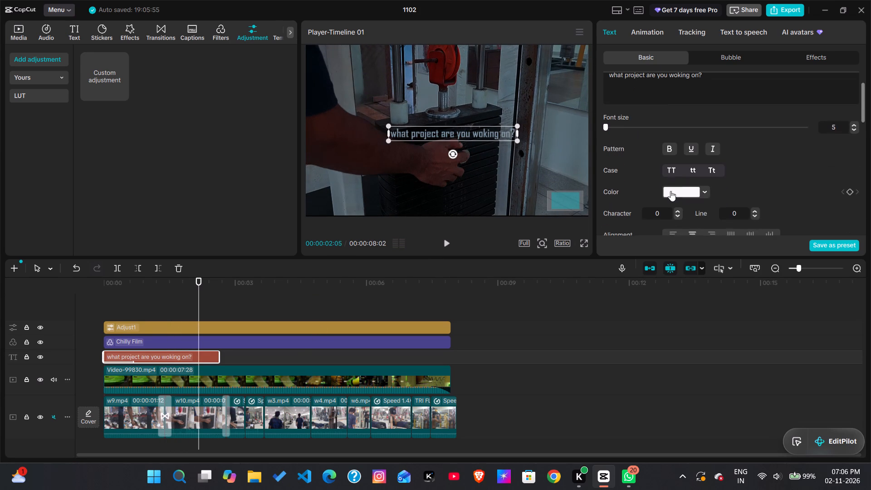
scroll(670, 191, down, 1)
click(705, 191)
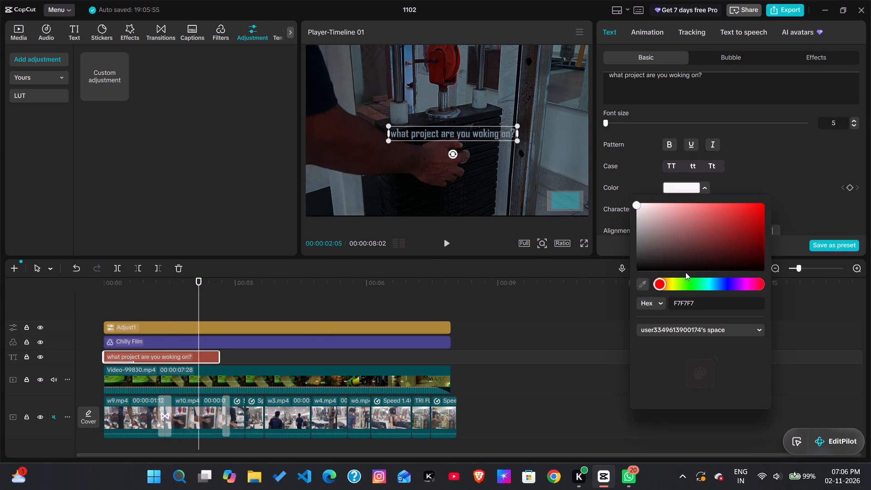
drag(636, 200, 674, 232)
click(636, 201)
drag(636, 201, 662, 216)
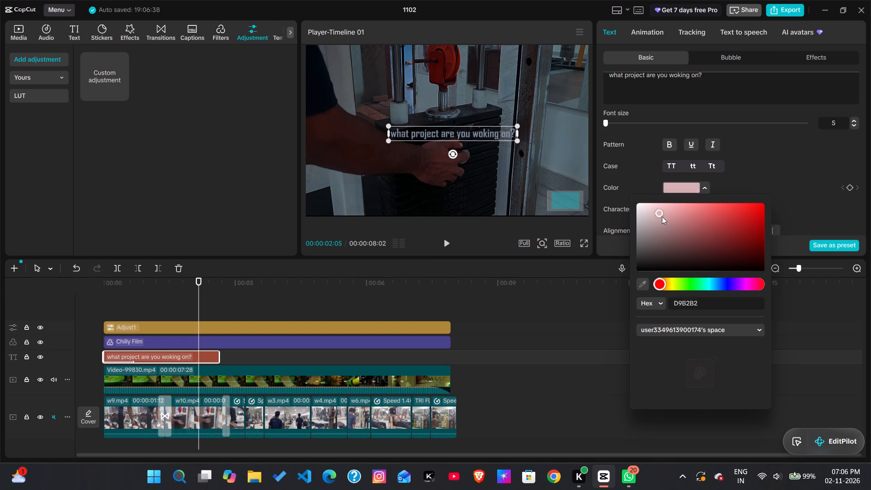
drag(662, 216, 642, 211)
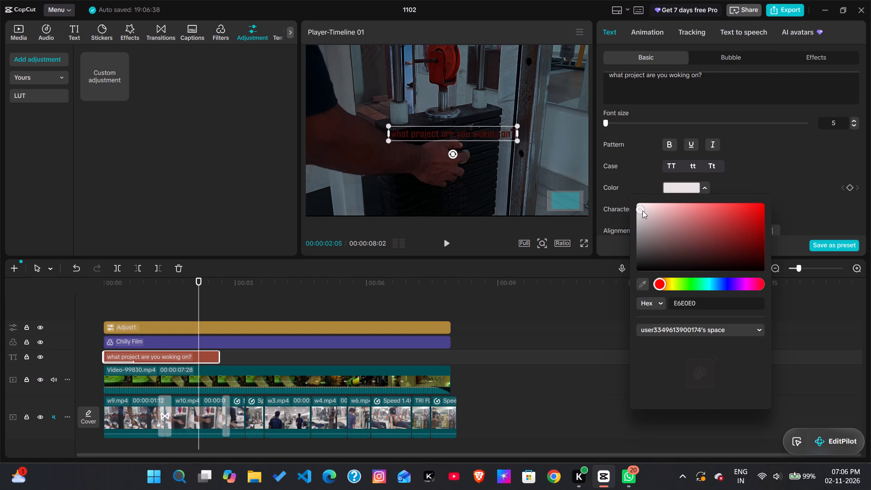
drag(642, 211, 665, 220)
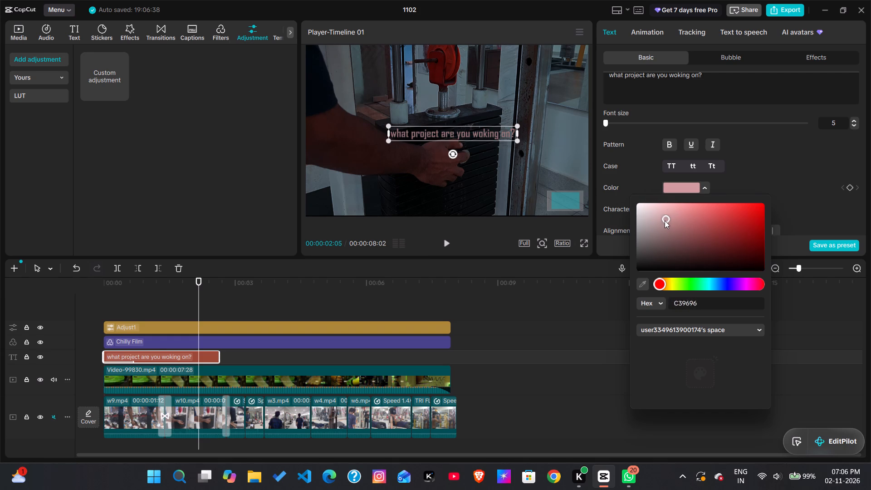
drag(665, 220, 641, 220)
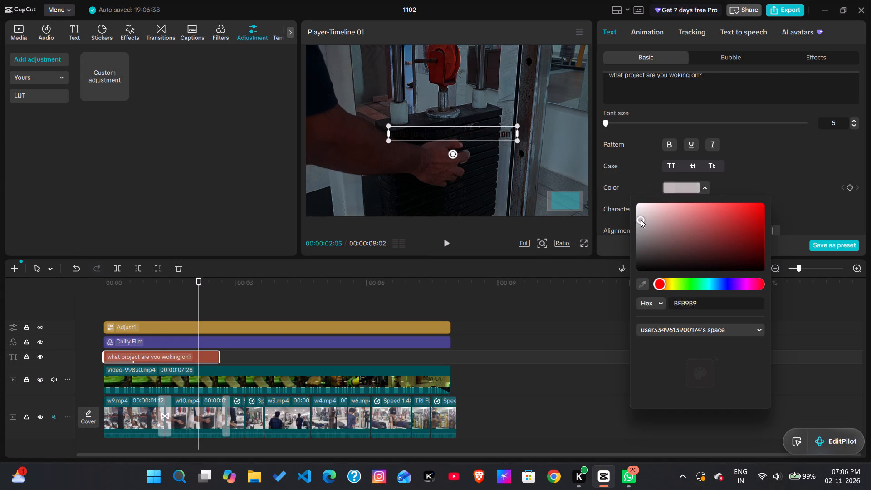
drag(641, 220, 620, 196)
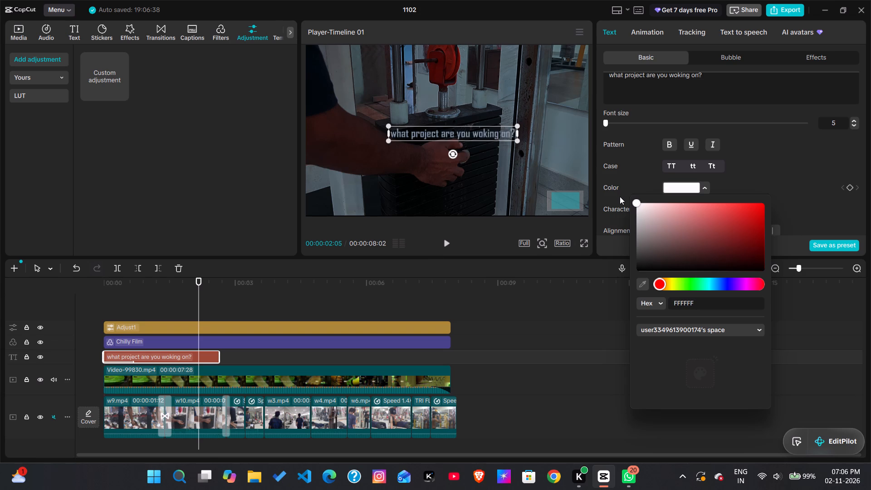
drag(620, 196, 671, 191)
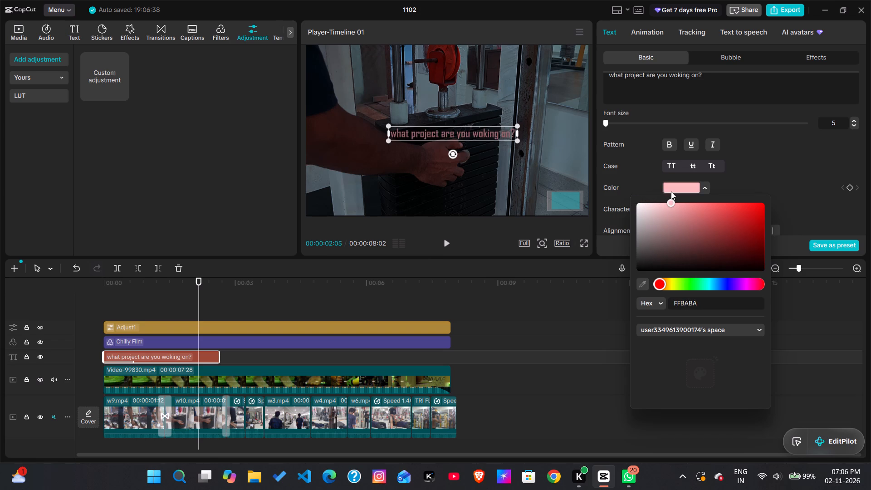
drag(671, 191, 579, 122)
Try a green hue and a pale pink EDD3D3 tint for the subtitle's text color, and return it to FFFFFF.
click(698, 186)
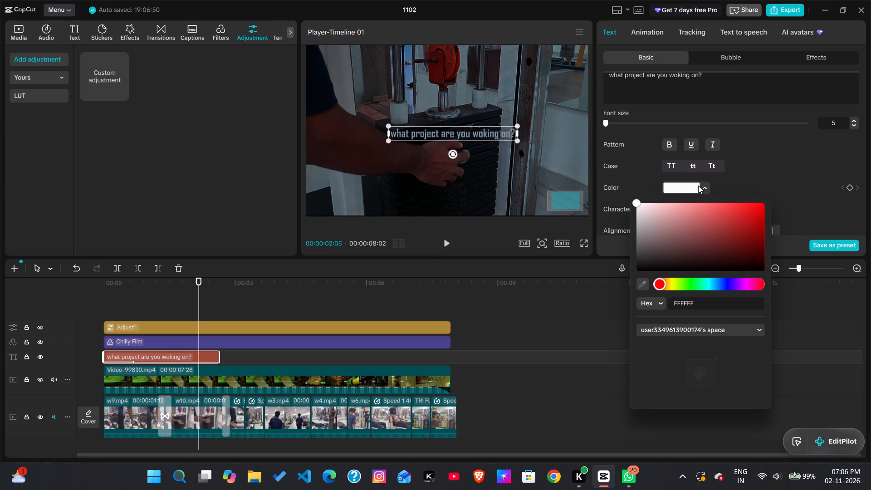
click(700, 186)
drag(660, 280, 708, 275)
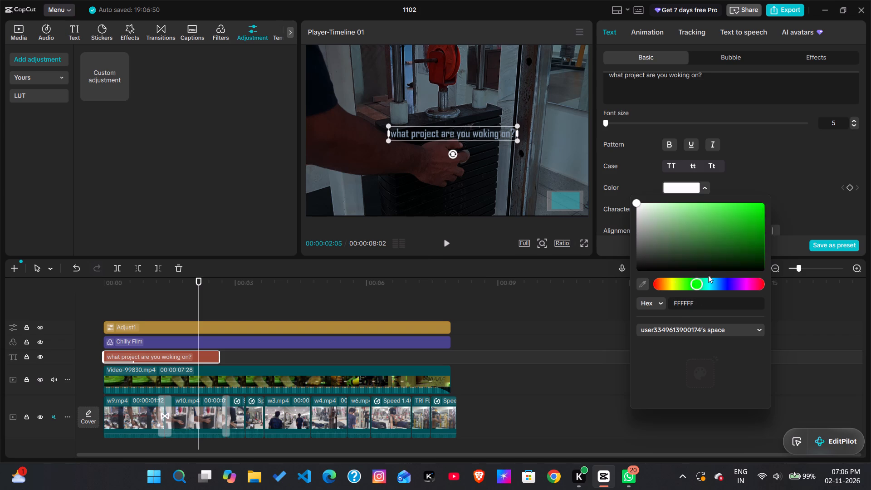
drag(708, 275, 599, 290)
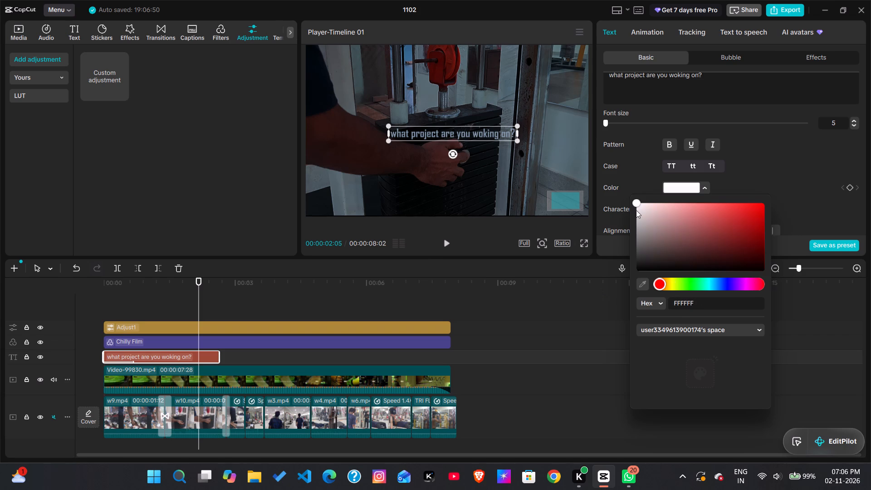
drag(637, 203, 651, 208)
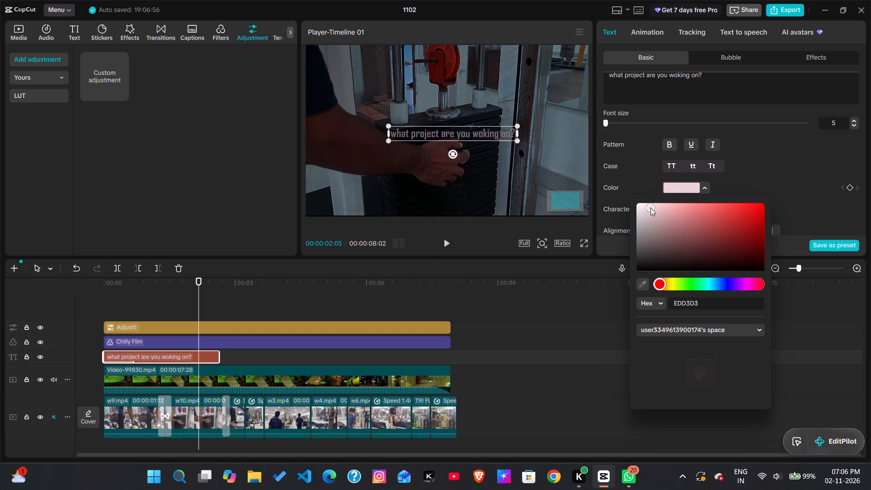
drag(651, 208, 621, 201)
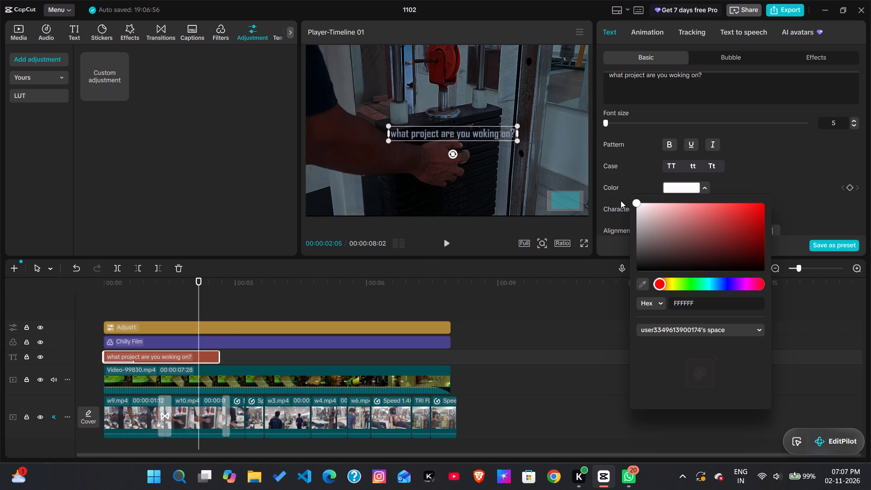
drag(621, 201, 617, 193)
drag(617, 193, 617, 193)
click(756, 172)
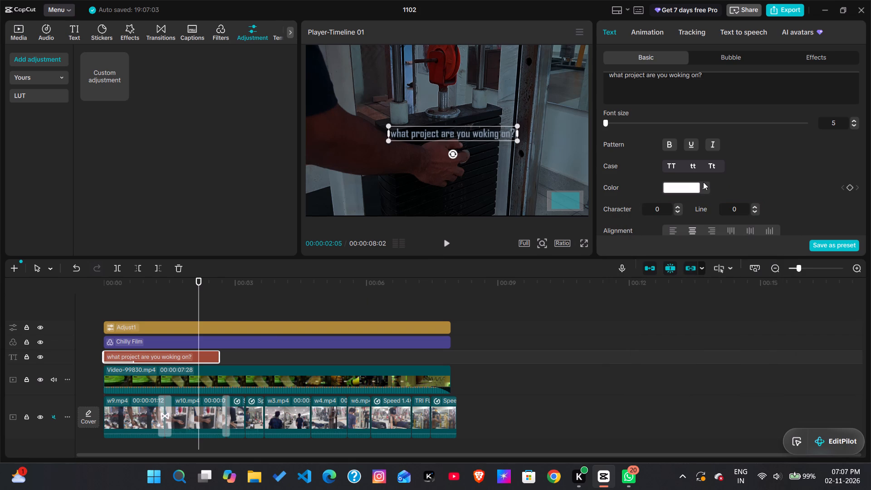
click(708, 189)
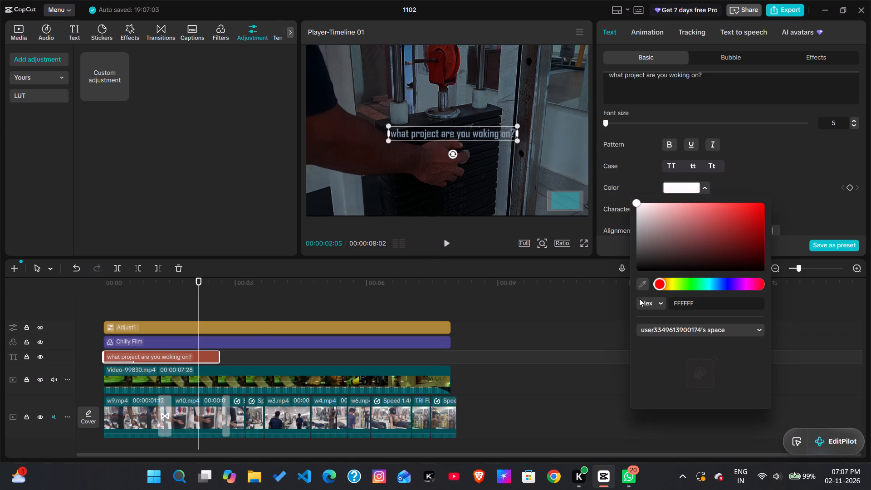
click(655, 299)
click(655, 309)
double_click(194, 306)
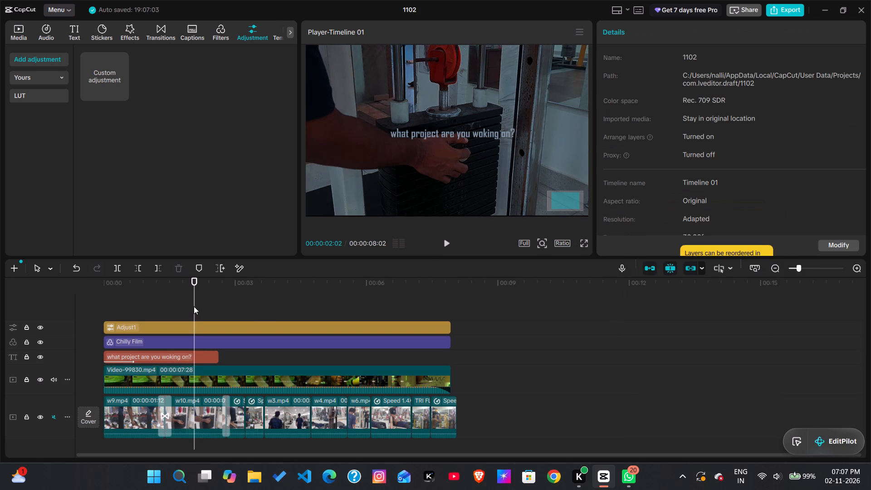
Play the opening from near the start to check the subtitle's readability over w9.mp4 and w10.mp4.
click(194, 306)
drag(194, 306, 117, 293)
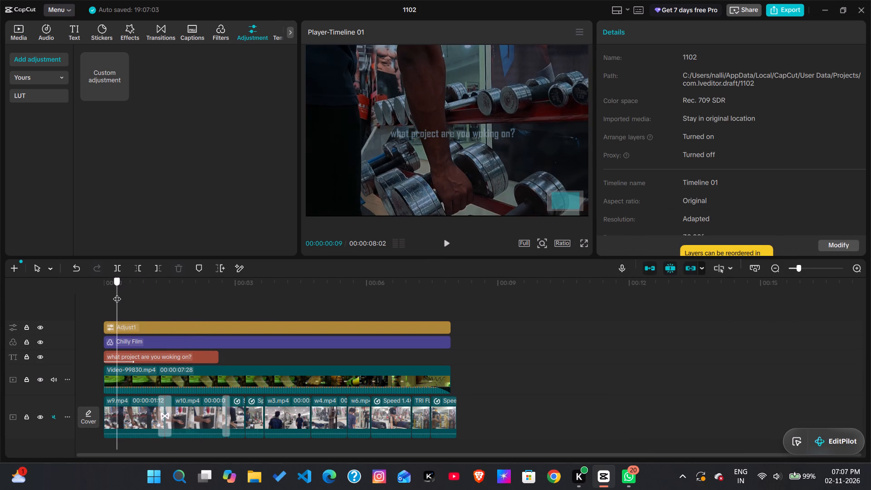
drag(117, 293, 98, 283)
key(space)
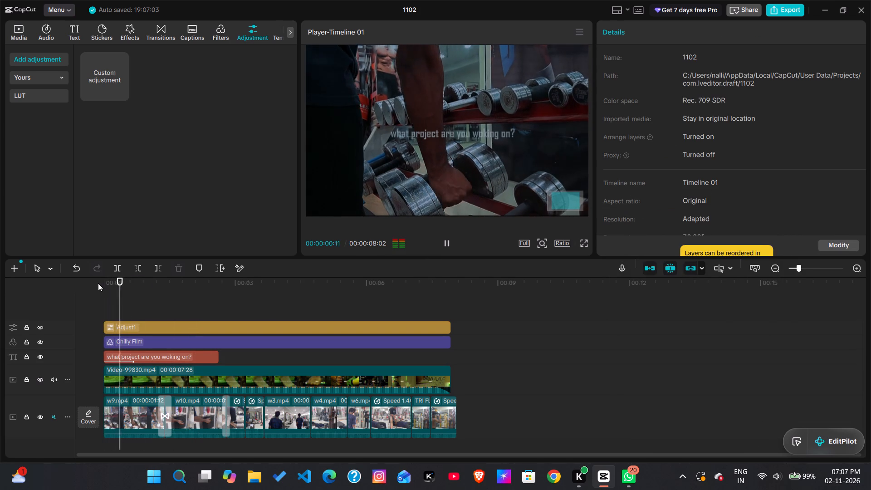
key(space)
key(space)
key(space)
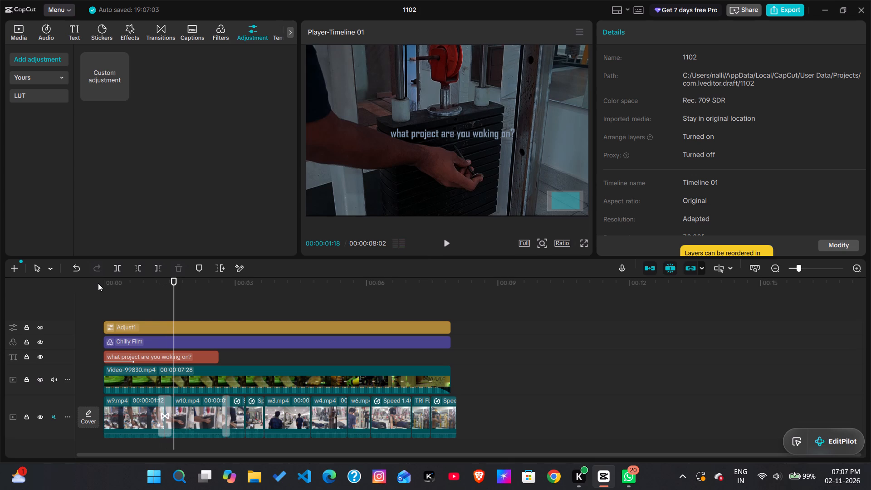
Move the "what project are you woking on?" subtitle to the exact center of the frame.
click(165, 363)
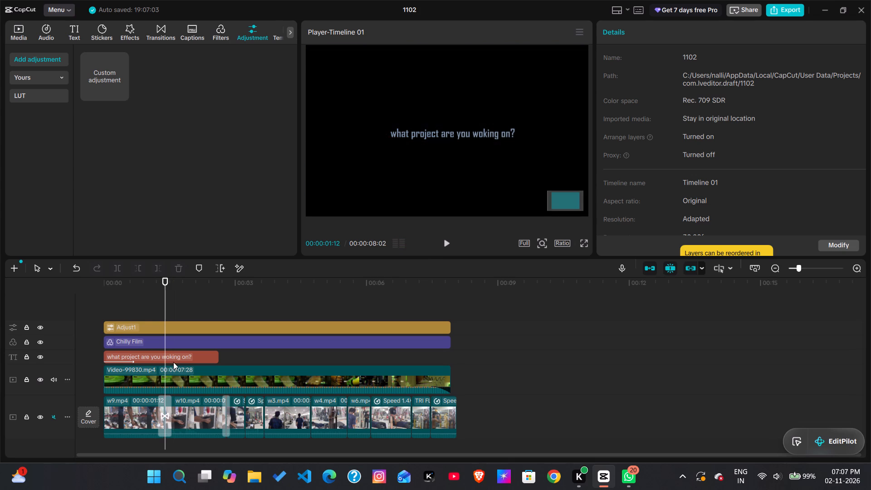
click(175, 360)
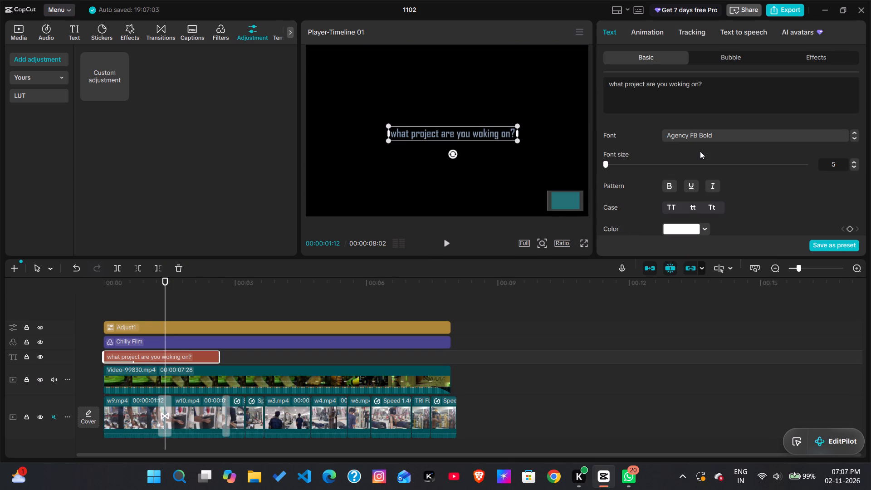
scroll(700, 151, down, 8)
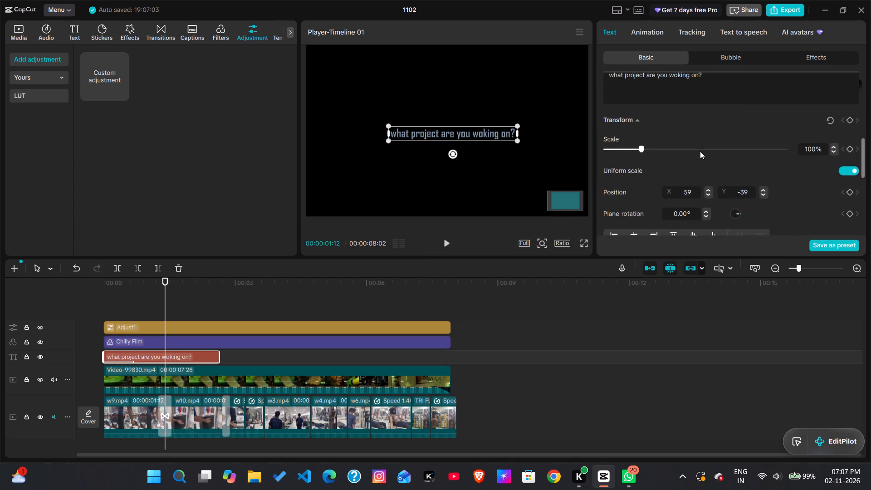
scroll(700, 151, down, 2)
scroll(700, 151, up, 6)
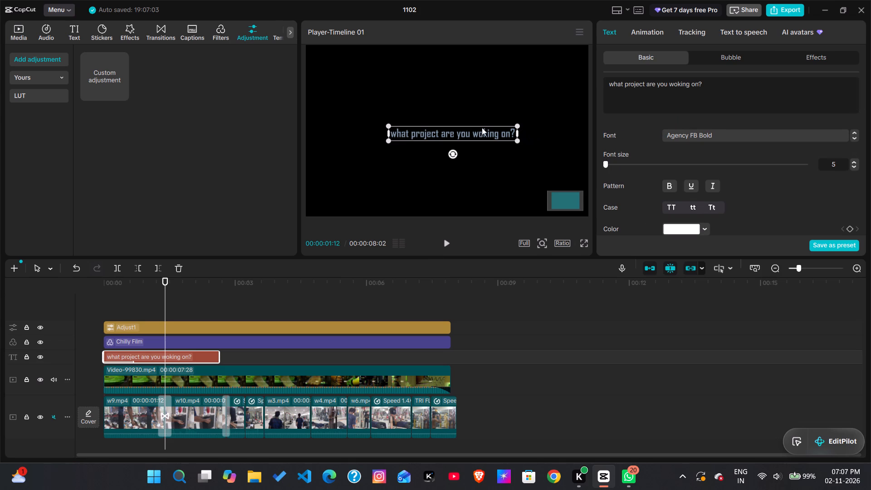
drag(475, 137, 470, 137)
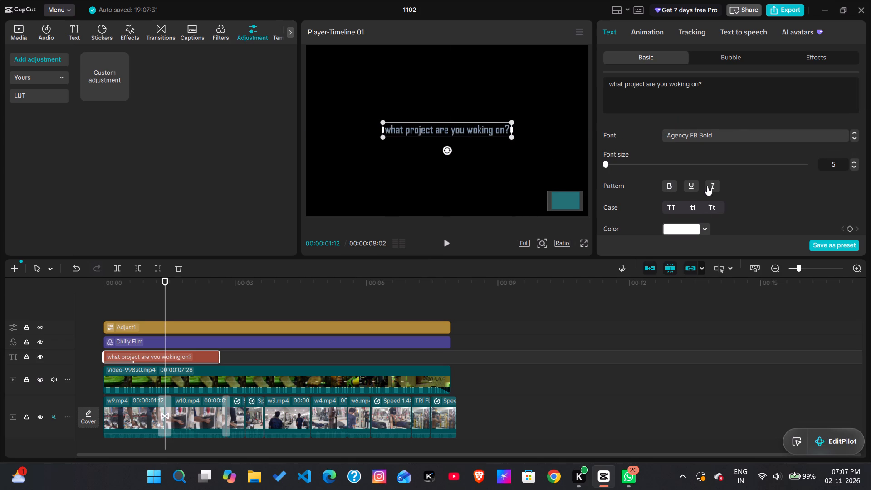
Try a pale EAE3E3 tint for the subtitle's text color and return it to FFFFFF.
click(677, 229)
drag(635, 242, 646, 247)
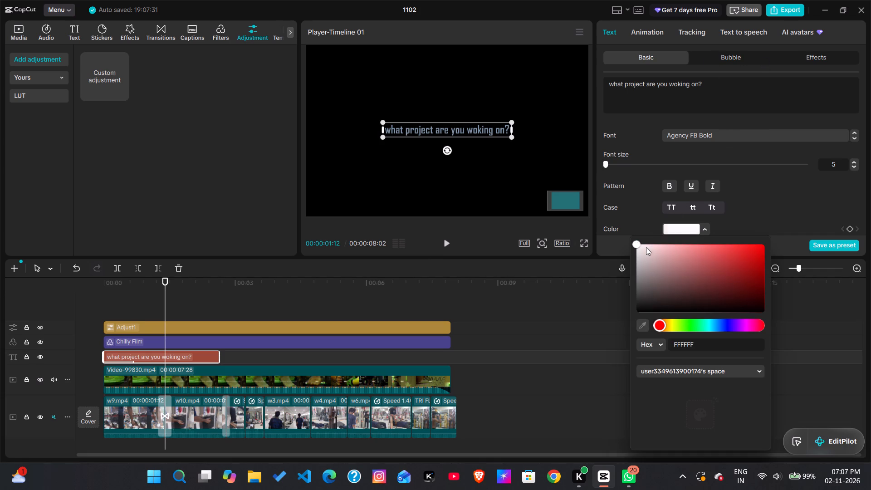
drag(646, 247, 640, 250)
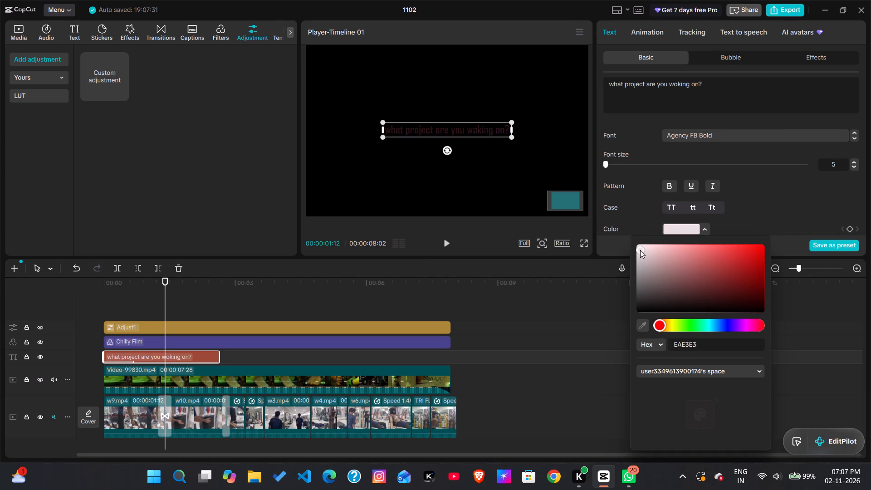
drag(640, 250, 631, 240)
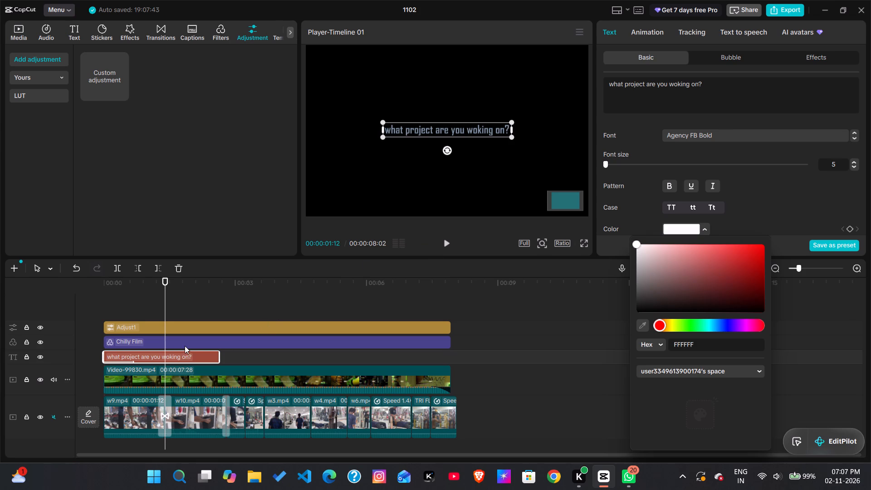
Play the opening in short bursts to check the centered subtitle over w9.mp4 and its transition into w10.mp4.
drag(169, 303, 122, 298)
key(space)
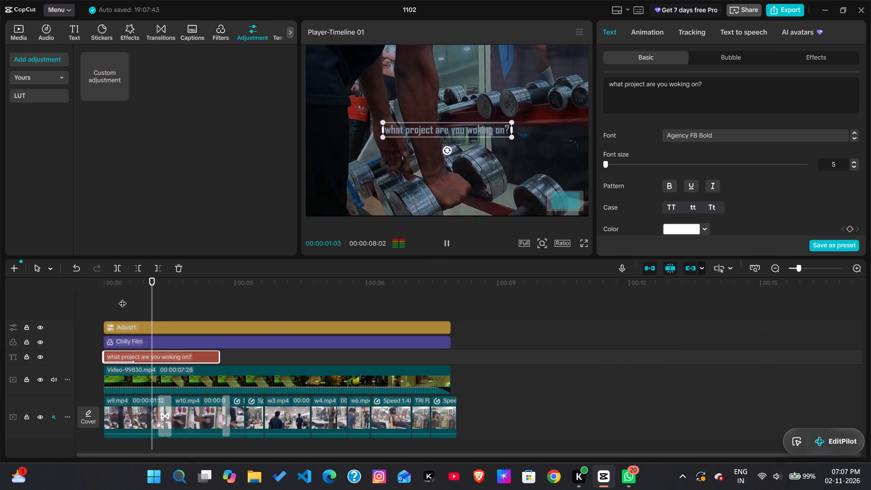
key(space)
key(space)
key(space)
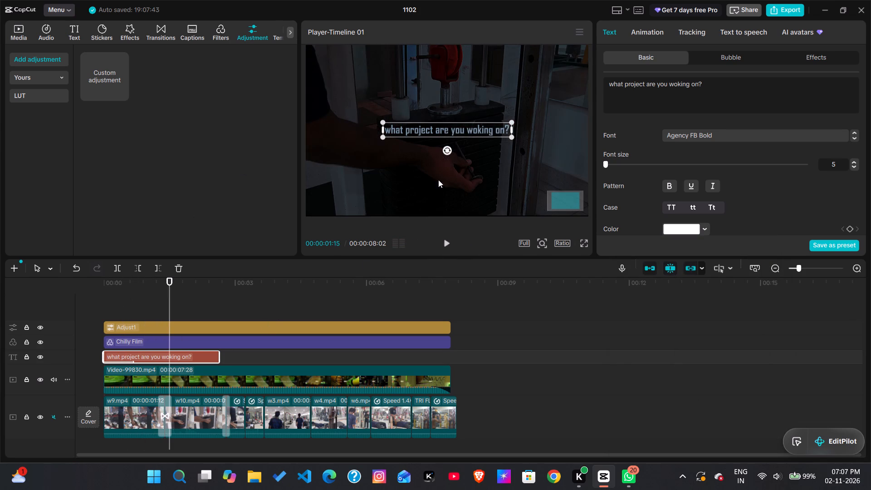
Move the subtitle slightly below the frame's middle, keeping it horizontally centered.
drag(455, 127, 452, 131)
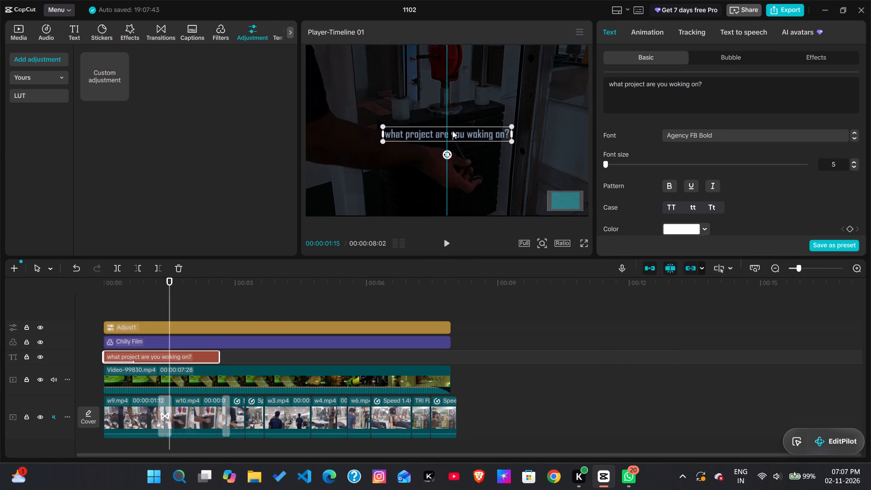
drag(452, 131, 453, 131)
Over the w9.mp4 opening, set the subtitle's text color to the white swatch from the My colors palette.
click(174, 282)
drag(173, 285, 145, 293)
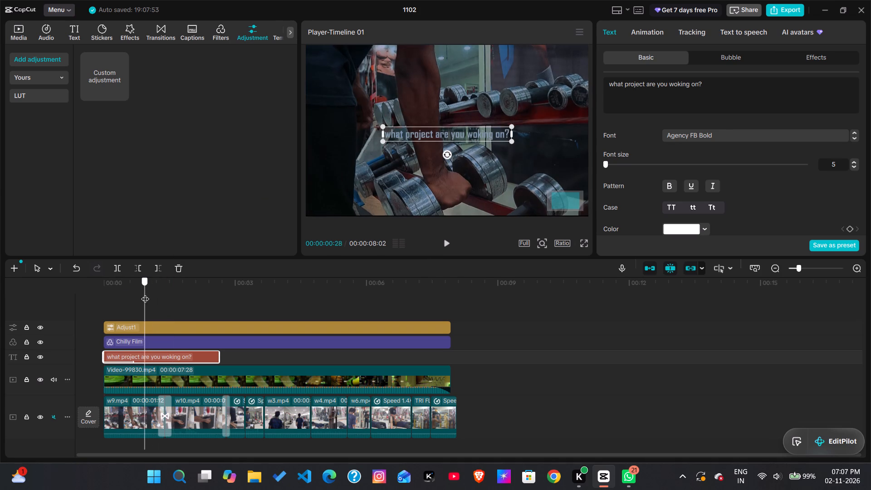
drag(145, 293, 121, 263)
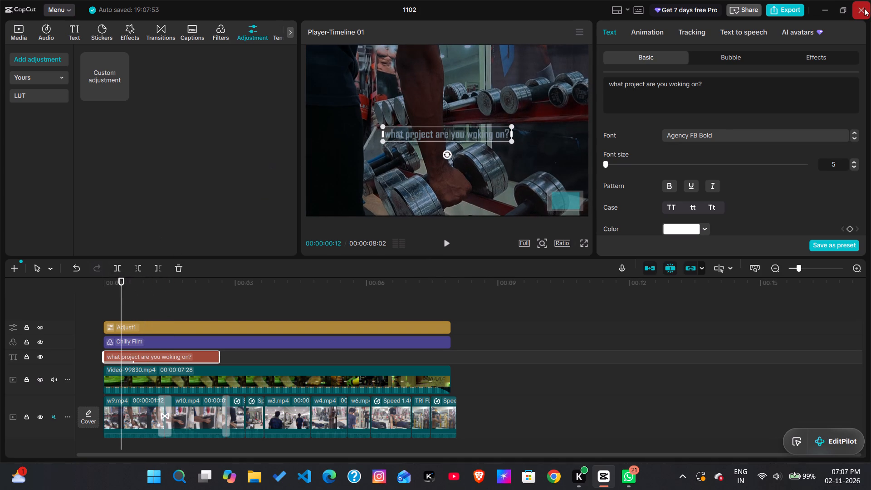
scroll(731, 166, down, 2)
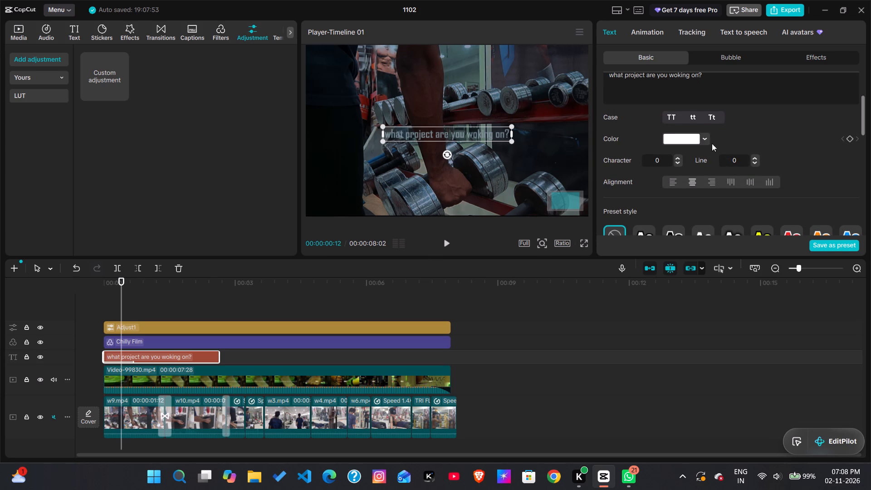
click(700, 136)
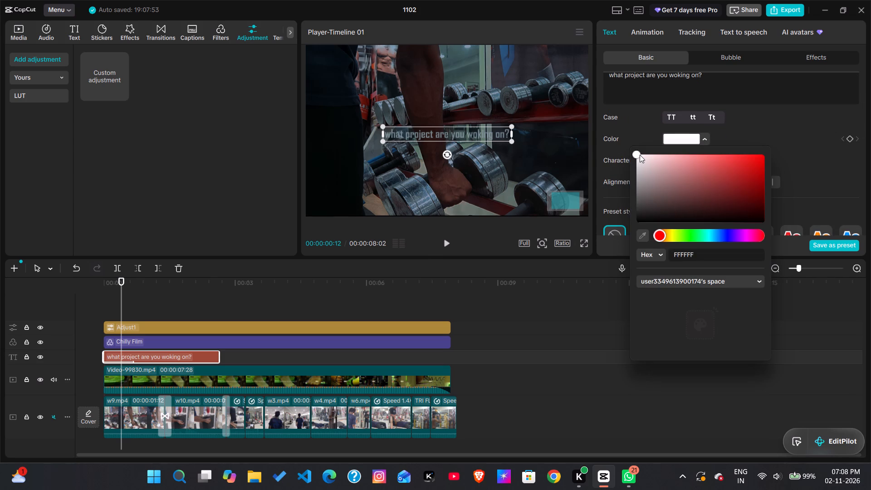
drag(640, 154, 633, 152)
drag(633, 152, 622, 143)
click(686, 280)
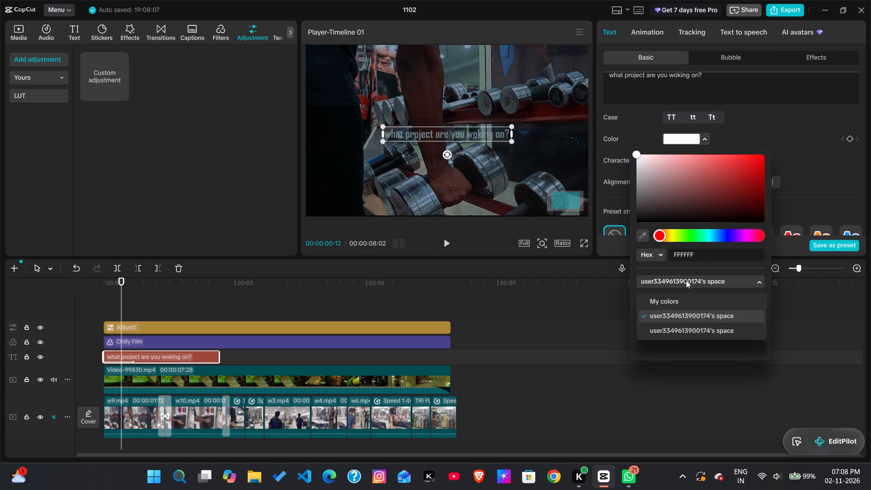
click(681, 297)
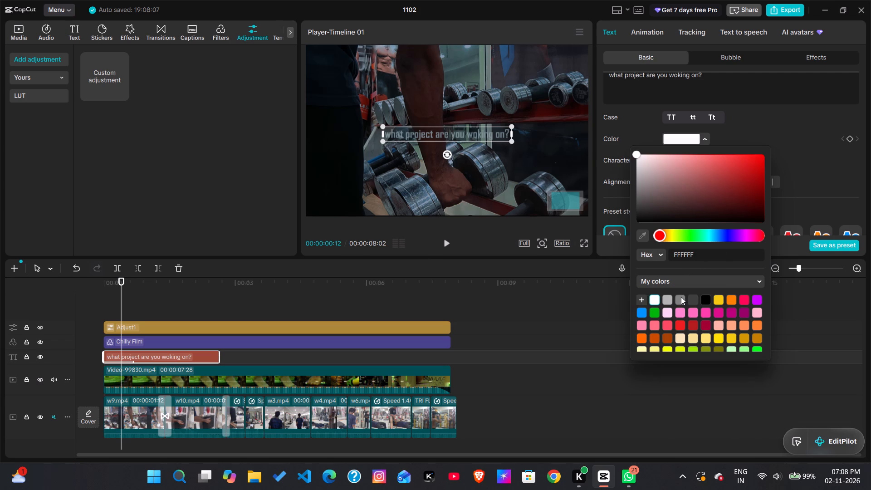
click(656, 297)
Shift the w9.mp4 clip horizontally in the frame to position X -113, Y 0.
drag(522, 130, 510, 132)
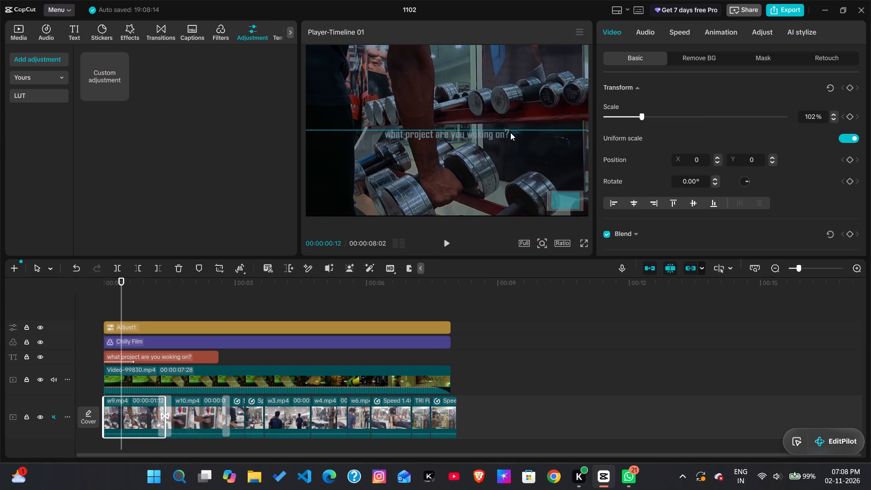
drag(510, 132, 511, 132)
drag(511, 132, 524, 131)
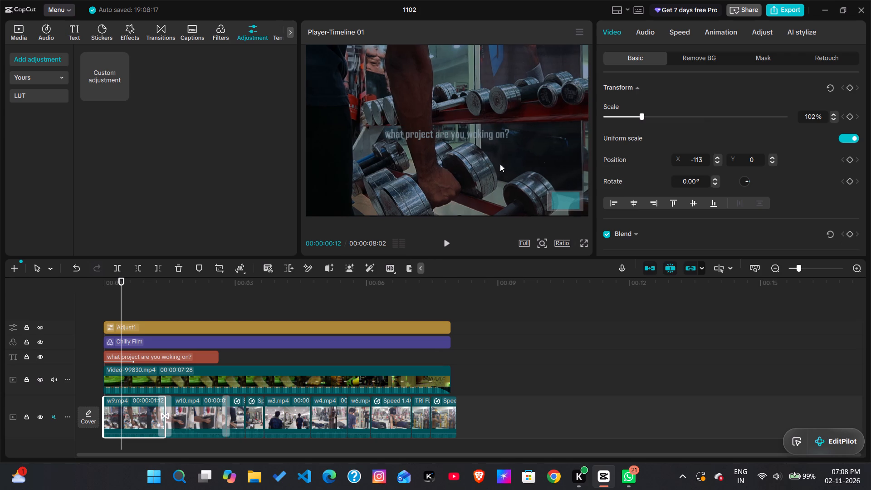
Play the video from the opening into w3.mp4 to check the framing and subtitle, and return to the start.
key(space)
key(space)
key(space)
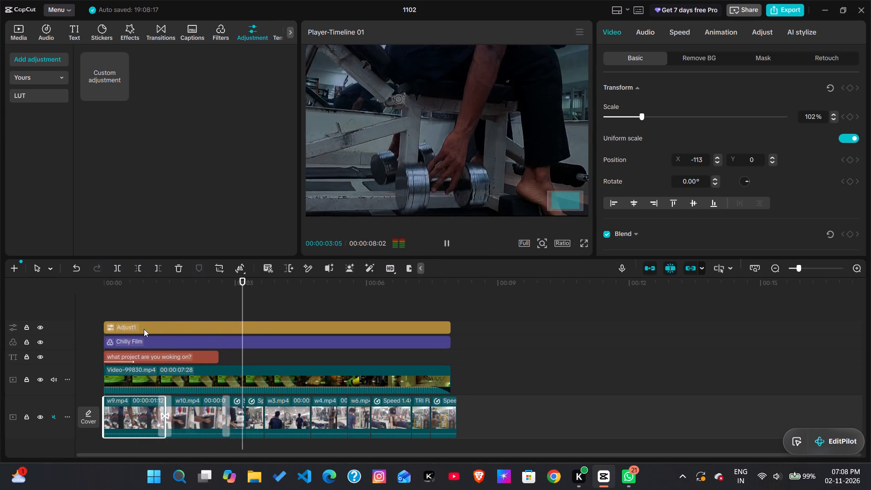
key(space)
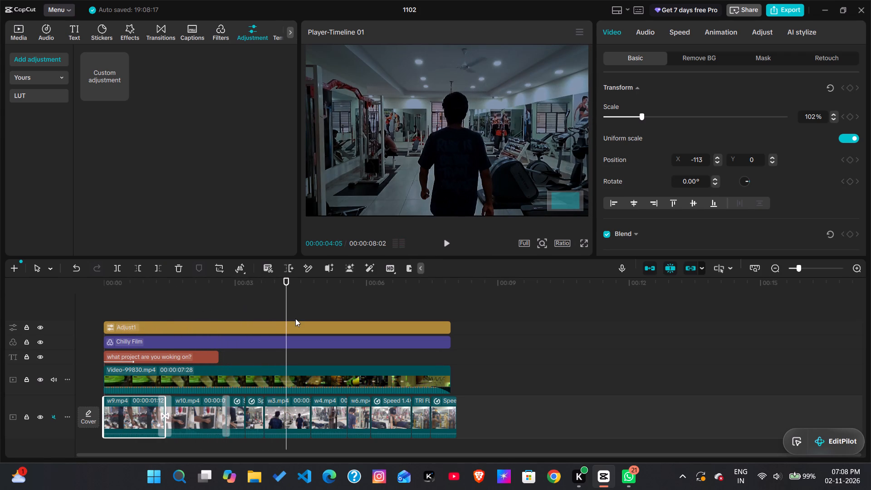
drag(284, 304, 45, 357)
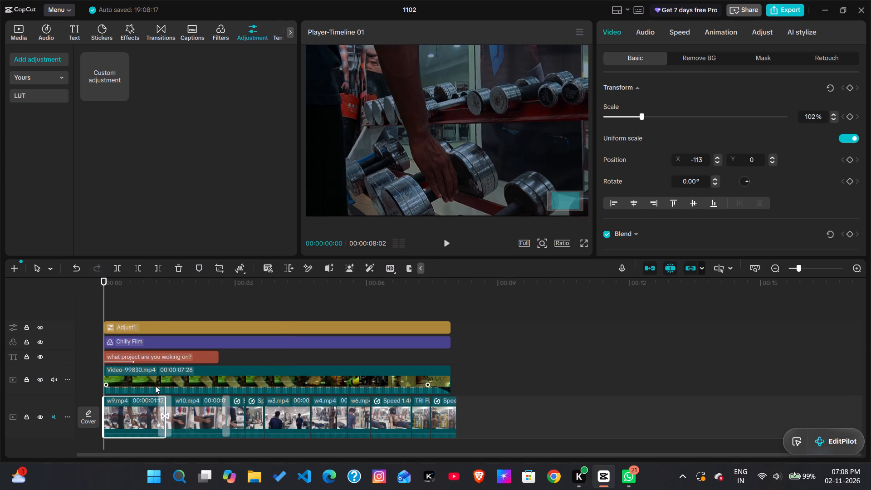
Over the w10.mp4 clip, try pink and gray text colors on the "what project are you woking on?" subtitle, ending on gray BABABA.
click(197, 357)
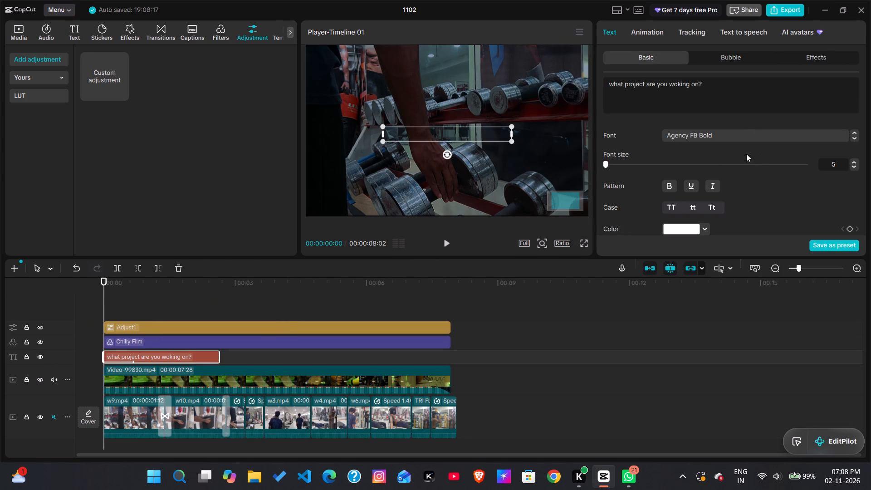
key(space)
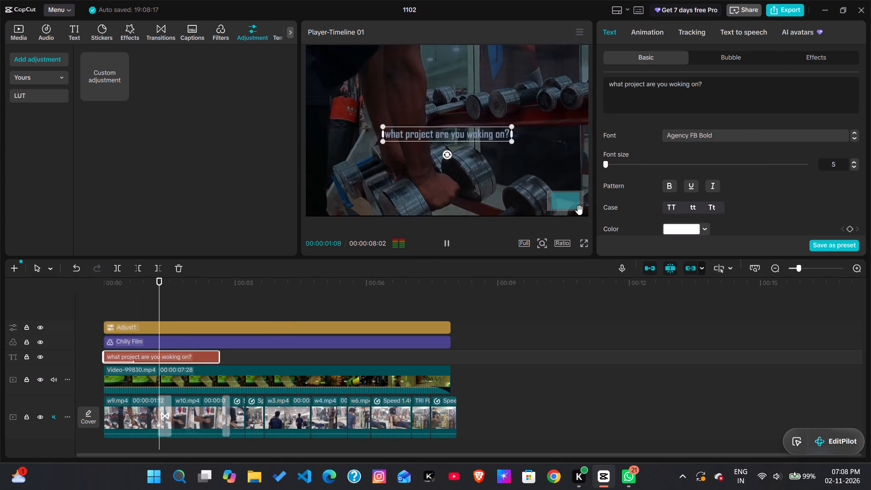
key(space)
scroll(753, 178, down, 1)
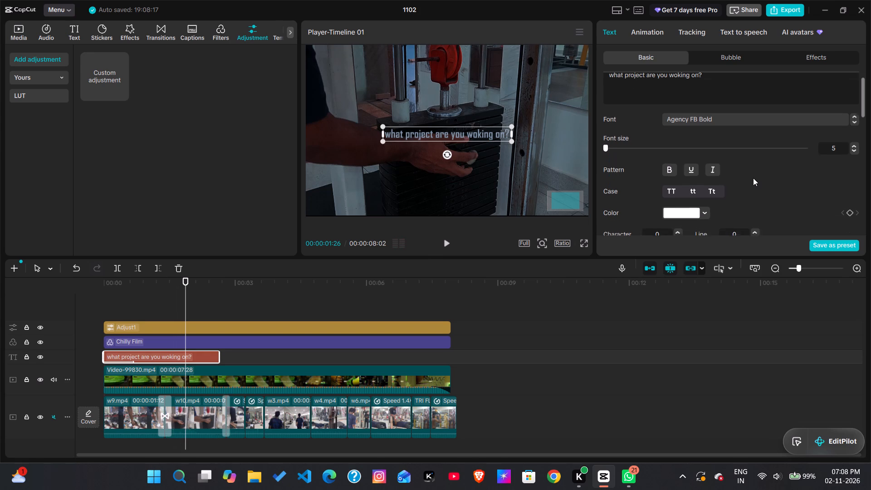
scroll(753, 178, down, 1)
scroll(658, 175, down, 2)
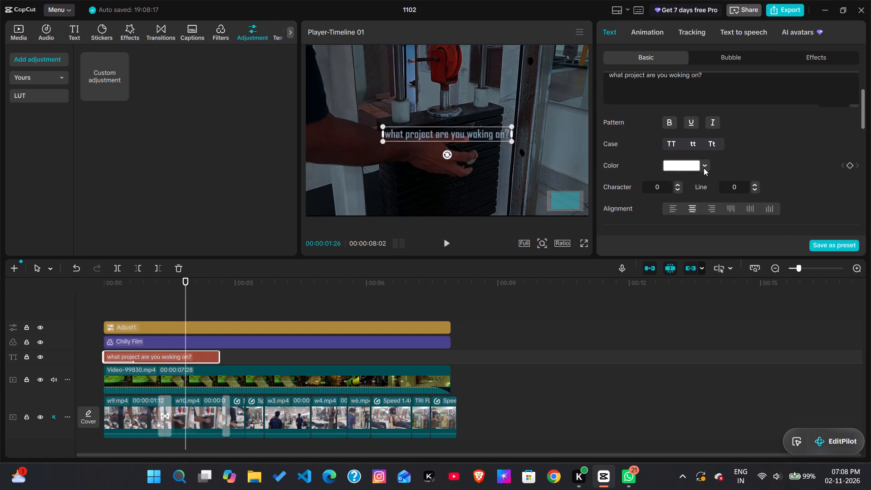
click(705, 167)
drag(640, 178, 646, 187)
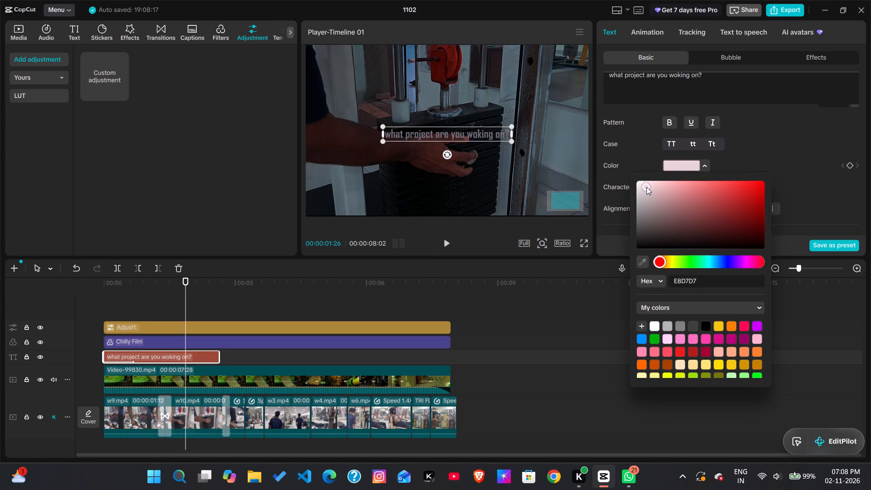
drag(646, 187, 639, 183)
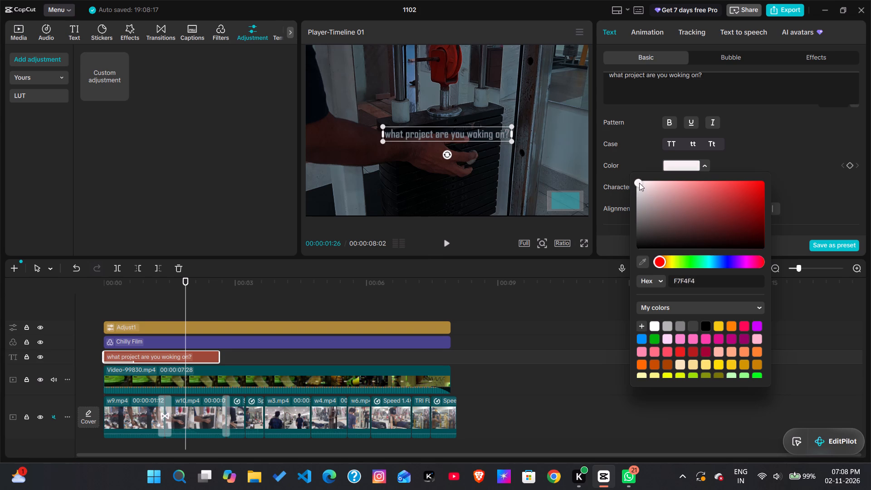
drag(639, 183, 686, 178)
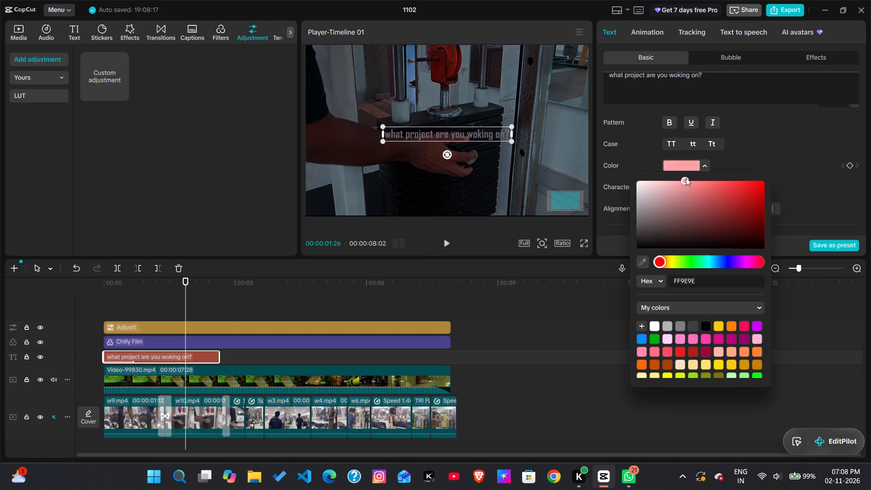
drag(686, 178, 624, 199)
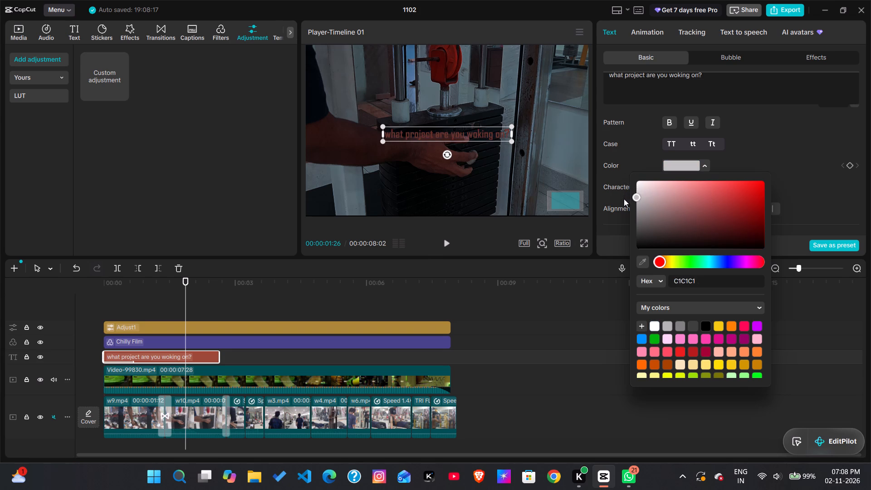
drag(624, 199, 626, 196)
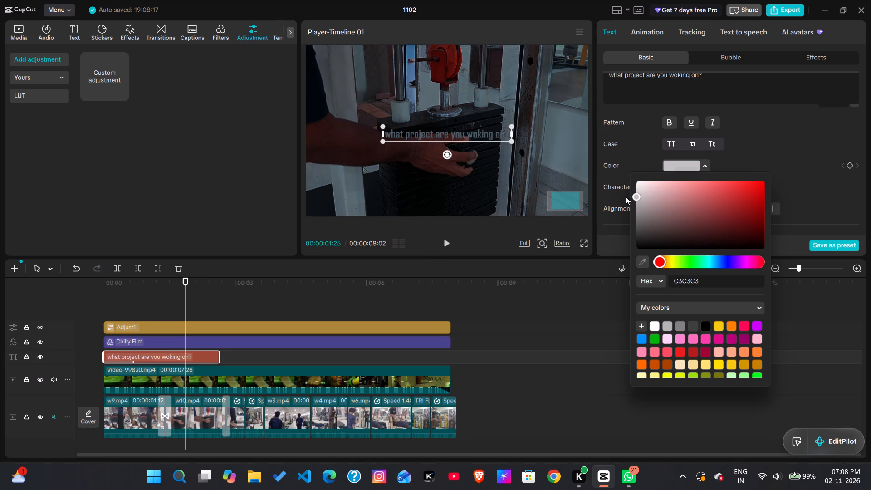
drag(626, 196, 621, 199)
Delete the "what project are you woking on?" subtitle from the timeline.
key(BackSpace)
key(Delete)
click(207, 355)
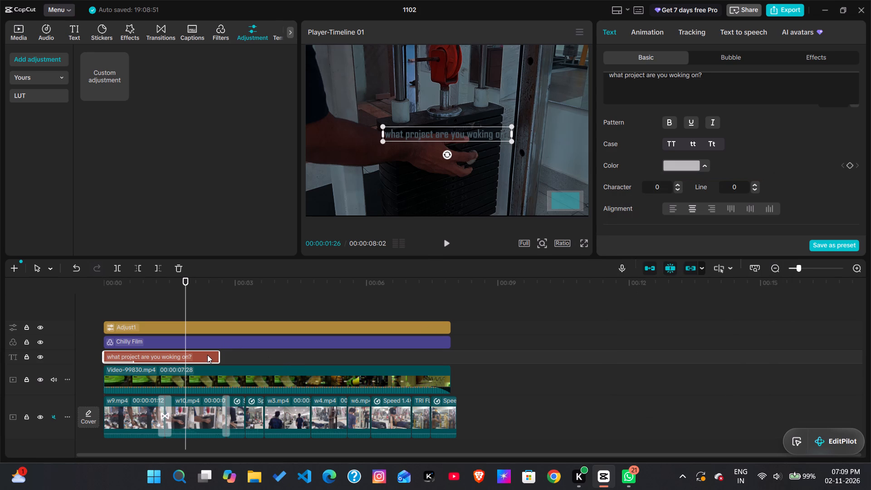
right_click(207, 355)
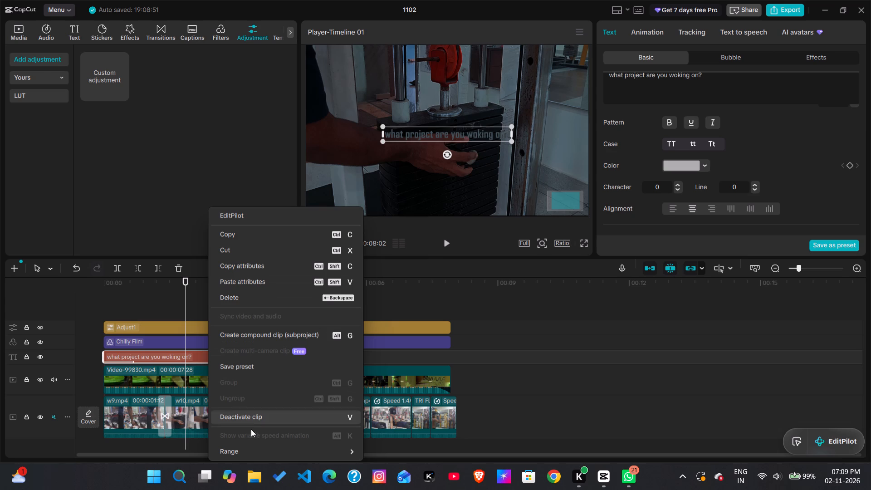
click(239, 299)
Add a default text clip at the start of the timeline and replace its placeholder text with "wha".
drag(185, 305, 102, 320)
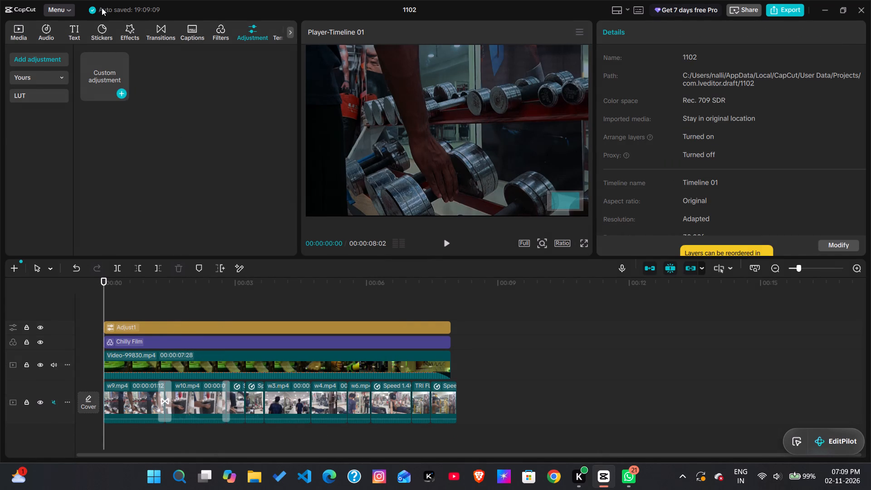
click(71, 32)
click(107, 73)
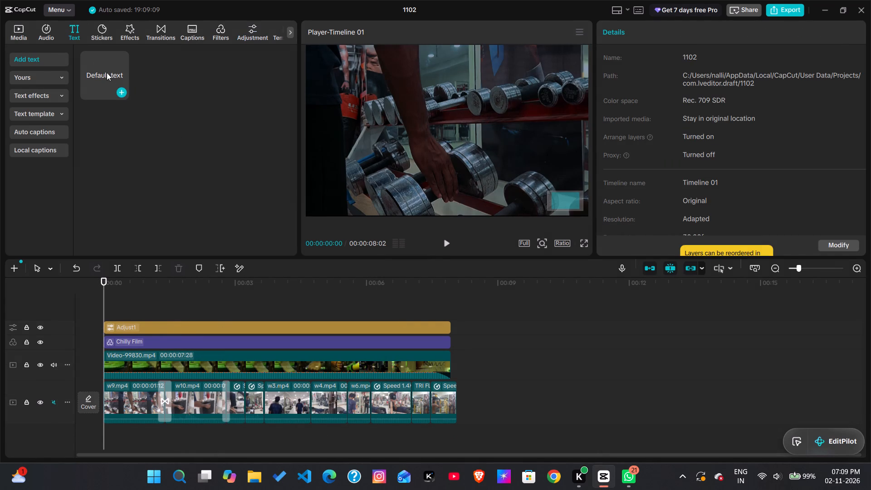
click(125, 89)
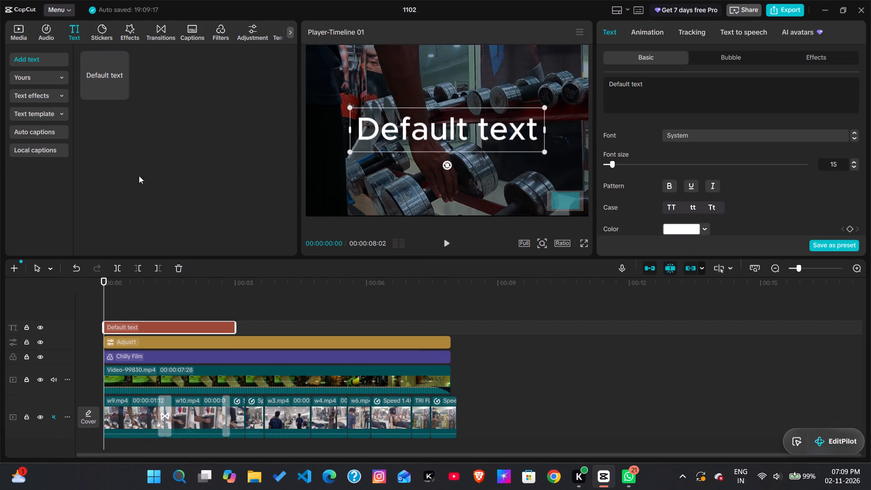
click(695, 74)
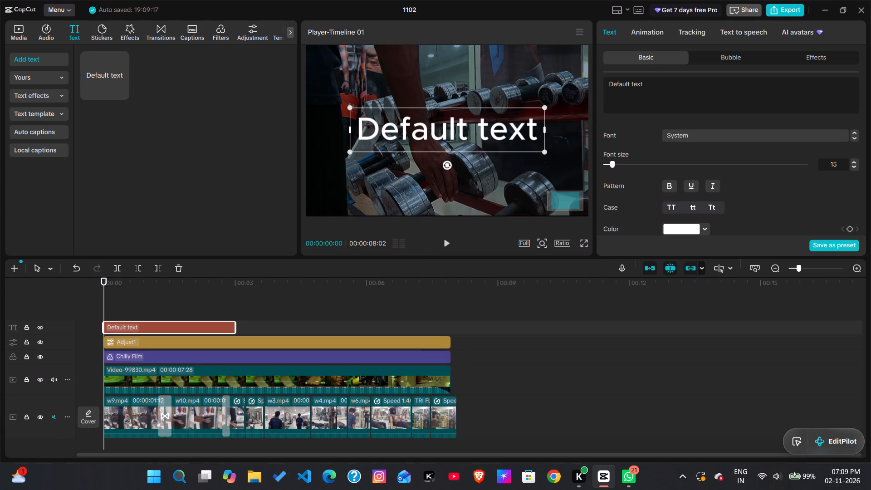
click(693, 78)
key(ctrl+a)
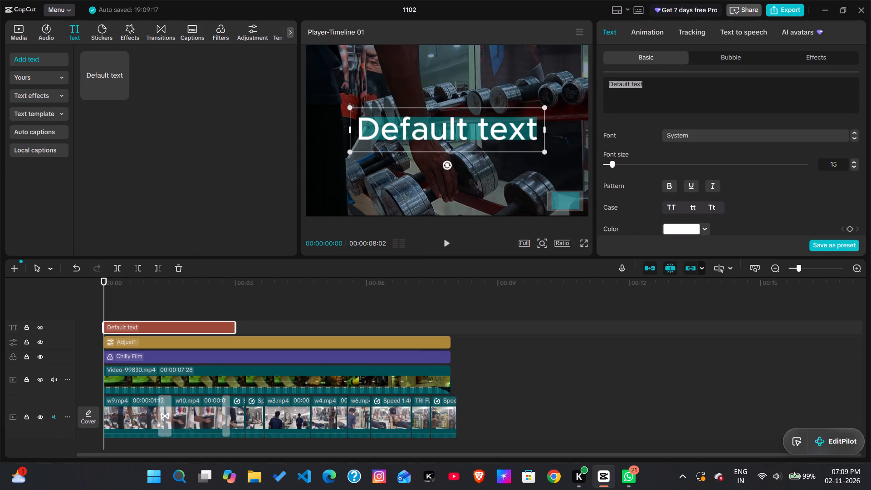
key(w)
text(ha)
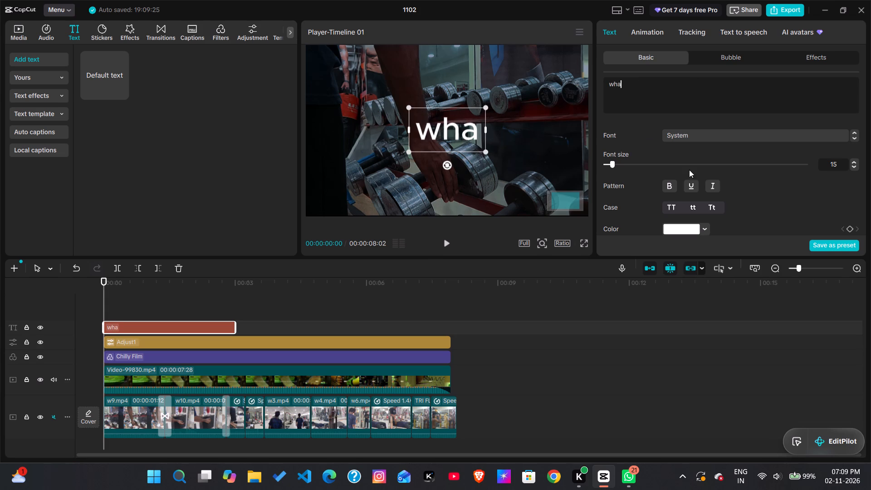
Reduce the new text clip's scale to 45%.
scroll(664, 106, down, 1)
scroll(742, 147, down, 4)
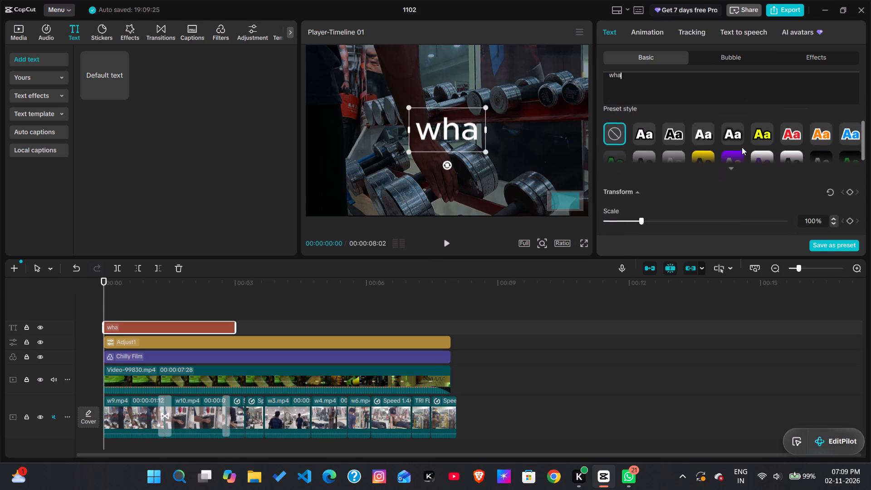
scroll(742, 147, down, 2)
click(627, 184)
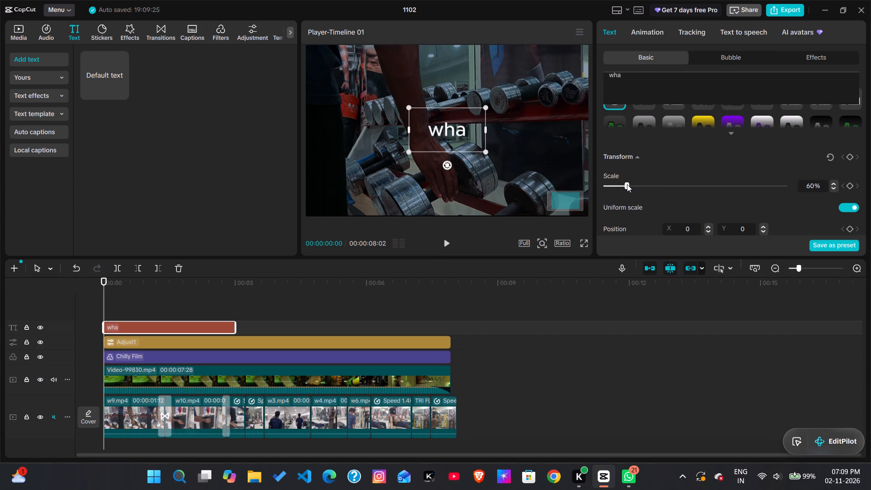
click(621, 185)
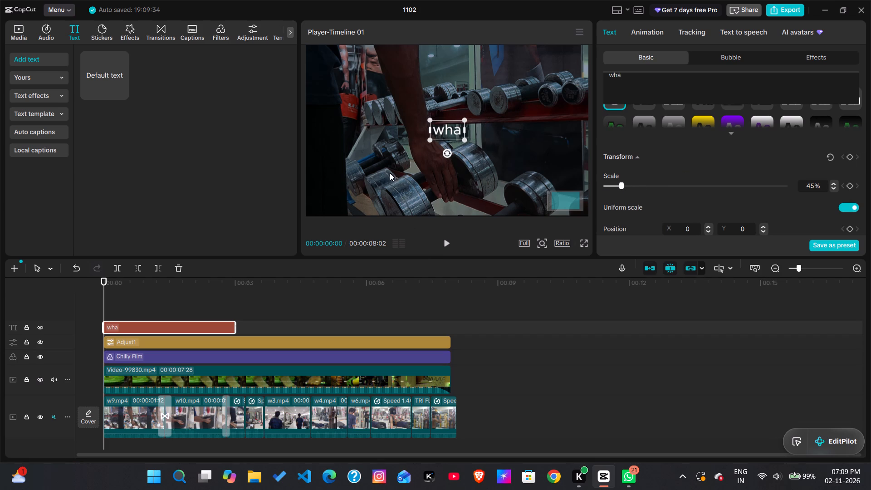
Continue the new text clip's wording so that it reads "what project".
click(455, 124)
scroll(629, 217, up, 2)
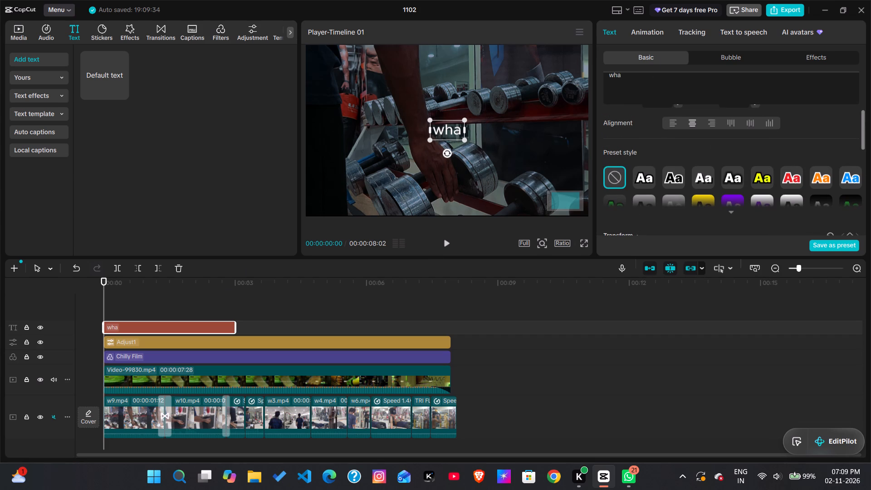
click(641, 84)
text(t)
key(space)
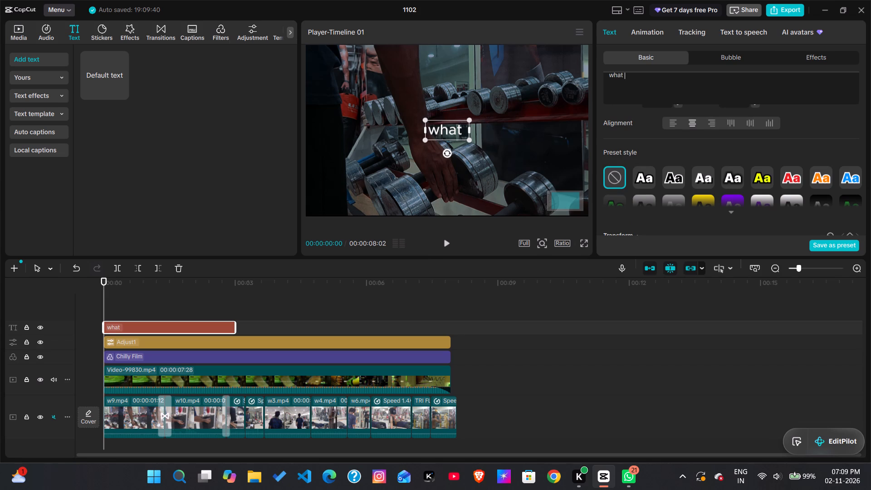
text(project)
key(space)
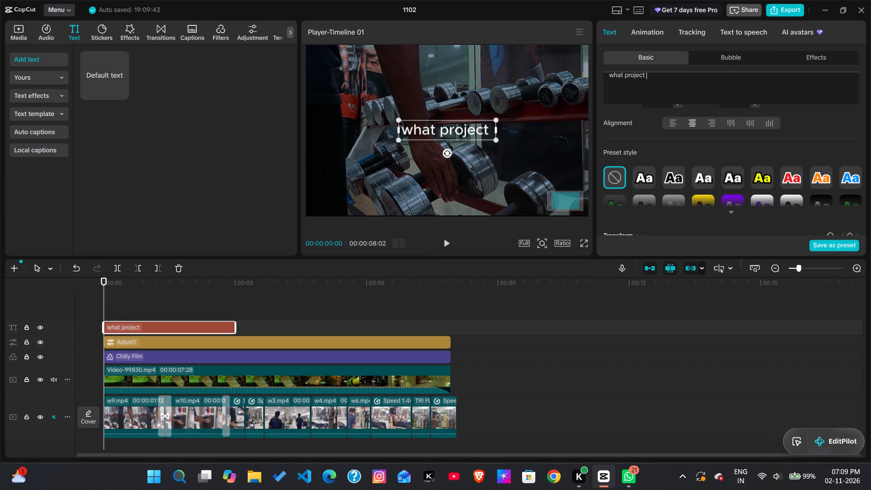
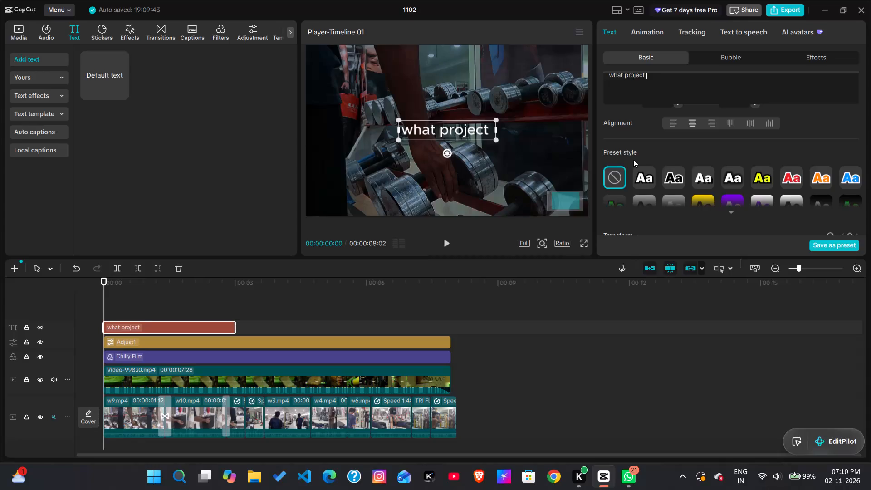
Complete the caption text so it reads "what project are you working on".
text(you working on)
key(space)
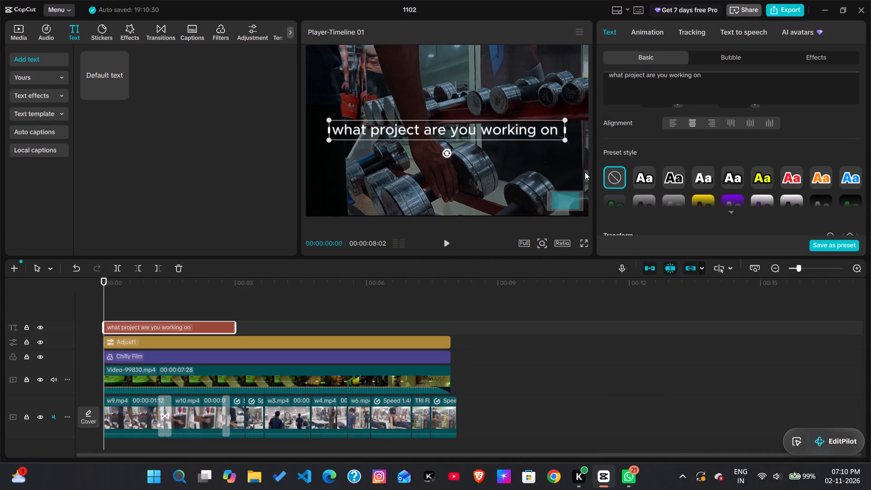
Shorten the caption clip on the timeline so it ends at about 00:00:01:24.
drag(234, 323, 225, 328)
drag(225, 328, 181, 333)
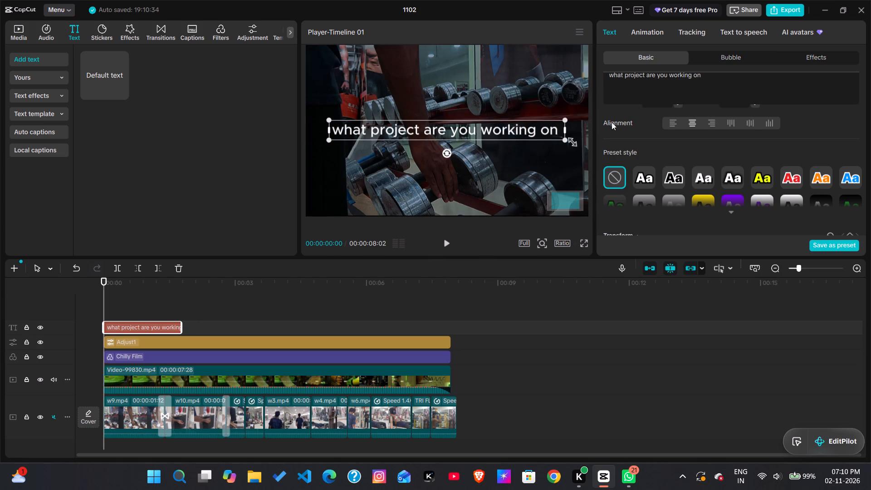
Change the caption's font to Agency FB Bold.
scroll(646, 114, up, 2)
scroll(691, 160, up, 1)
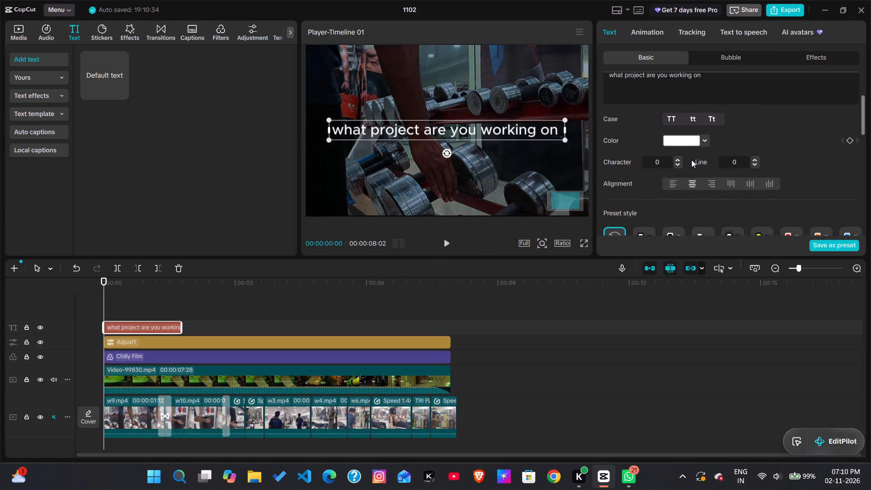
scroll(691, 160, up, 3)
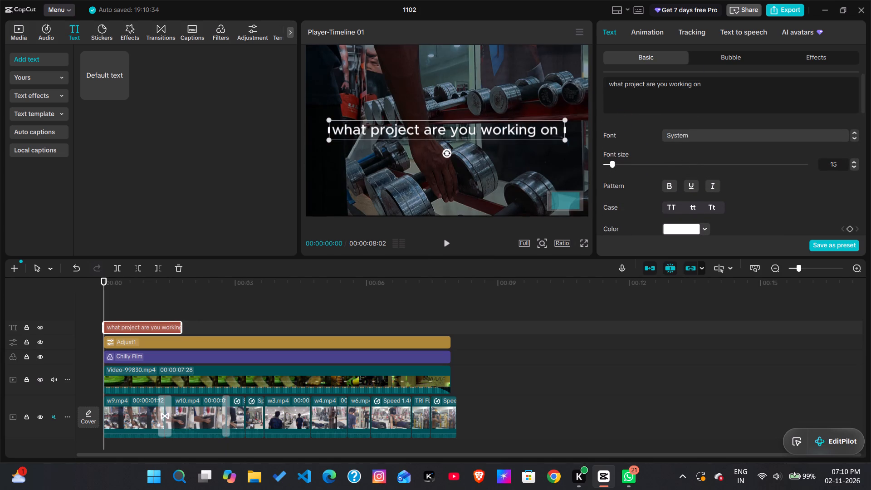
scroll(691, 206, down, 1)
scroll(691, 206, up, 1)
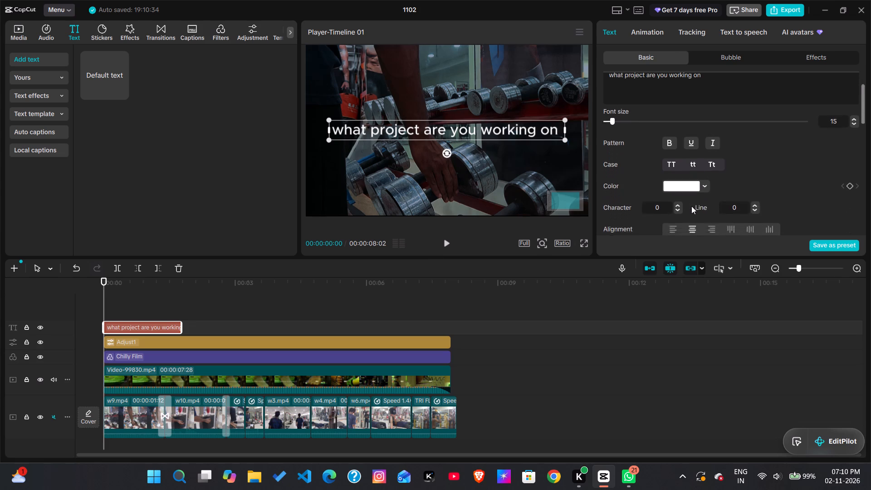
scroll(691, 206, up, 1)
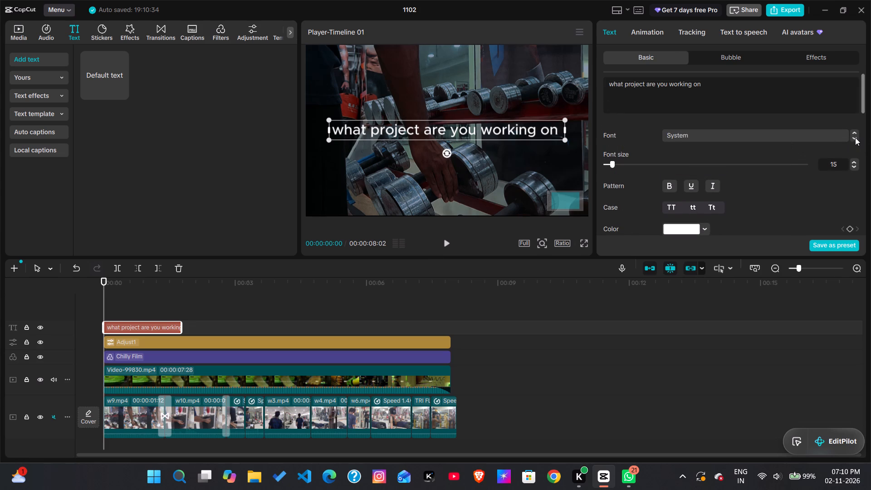
click(855, 137)
click(855, 137)
click(855, 137)
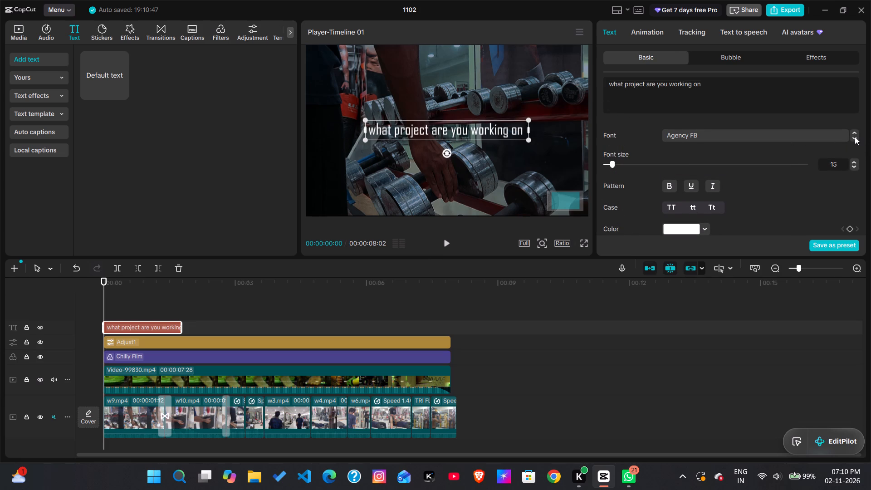
click(855, 137)
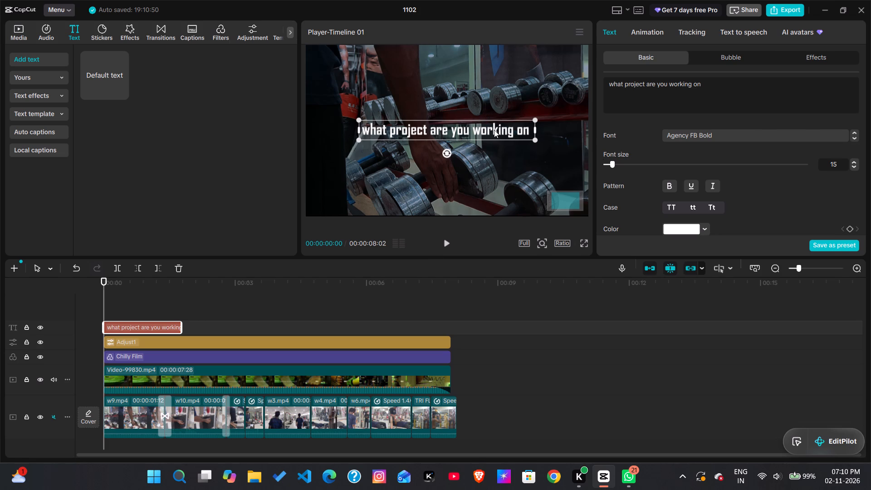
Scale the caption down to 36%.
scroll(644, 166, down, 3)
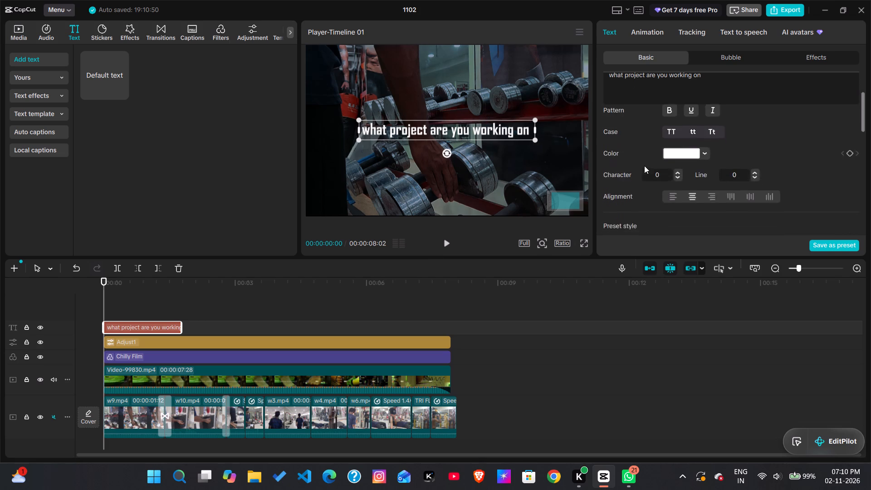
scroll(644, 166, down, 3)
scroll(630, 217, down, 1)
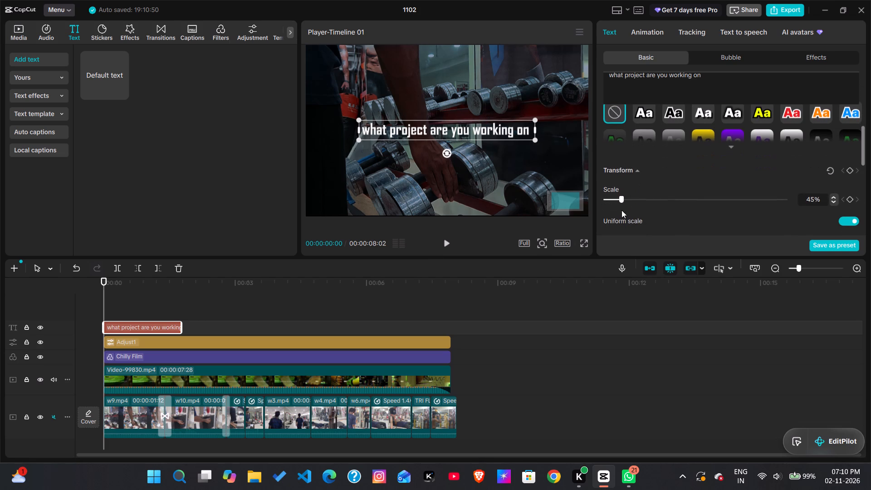
click(620, 196)
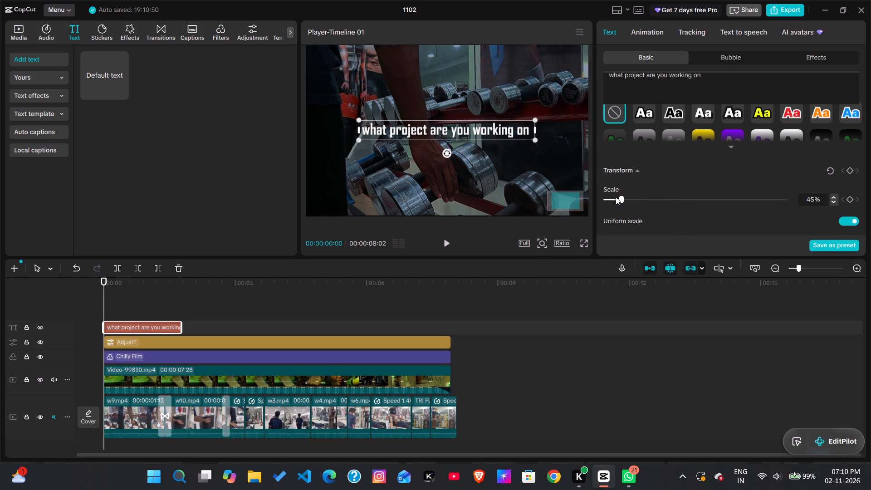
click(616, 197)
click(618, 197)
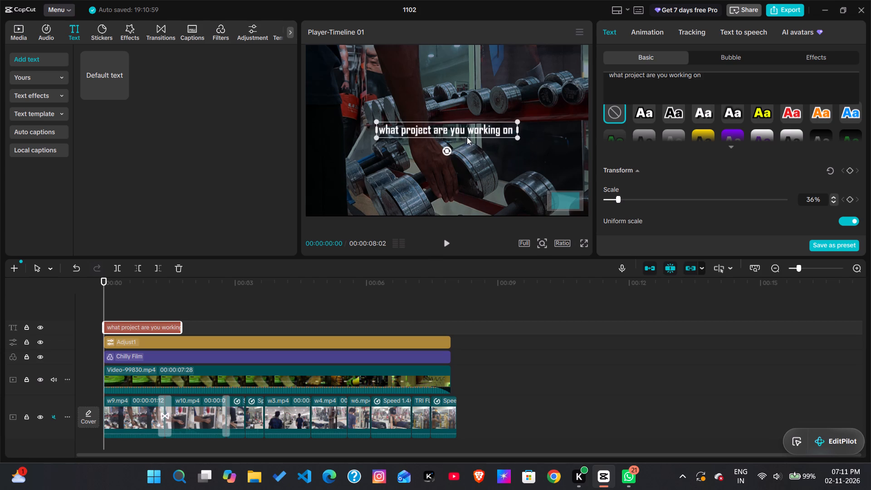
Move the caption slightly down and to the right of the centre of the video frame.
drag(467, 133, 475, 137)
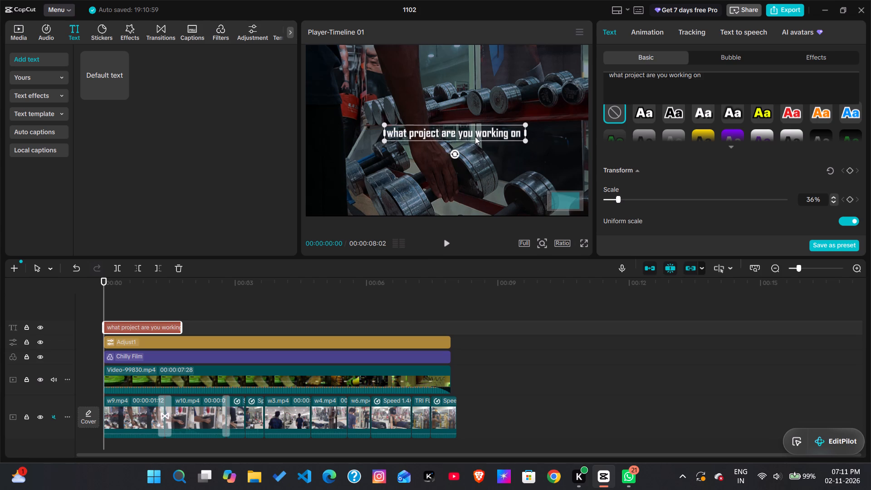
key(space)
key(space)
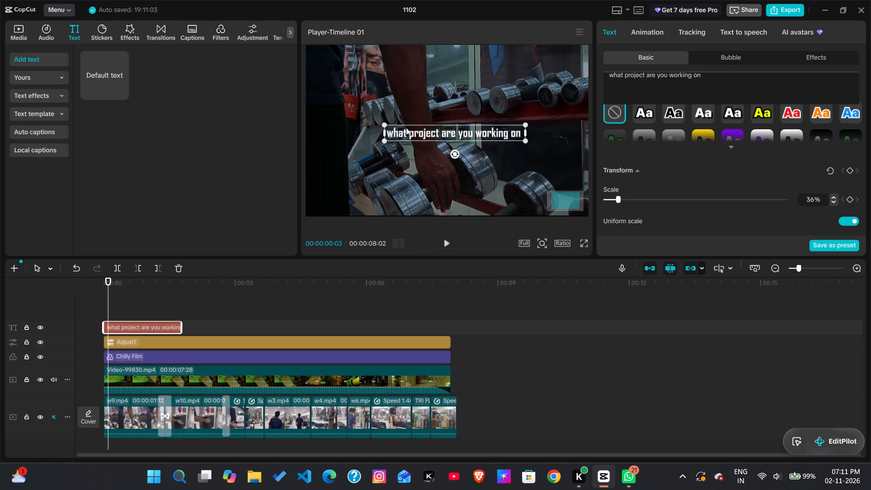
Apply the Fade In entrance animation to the caption and set its duration to 0.4 s.
click(647, 36)
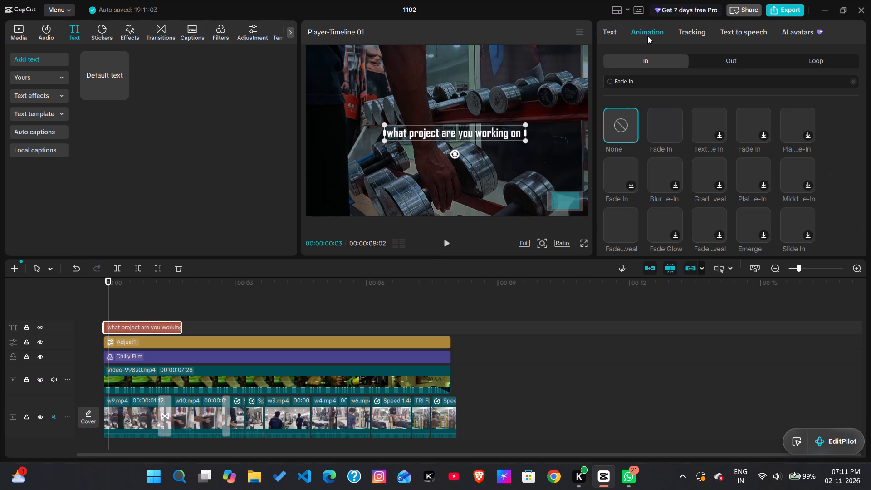
click(666, 121)
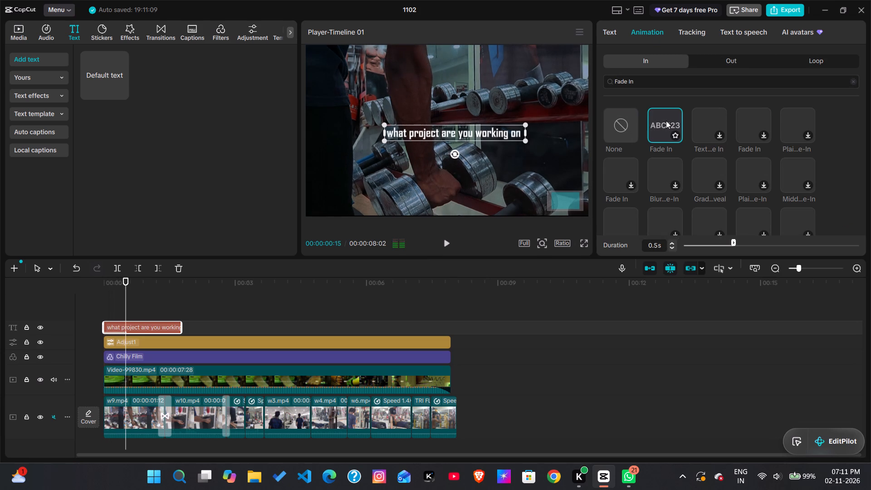
key(space)
key(space)
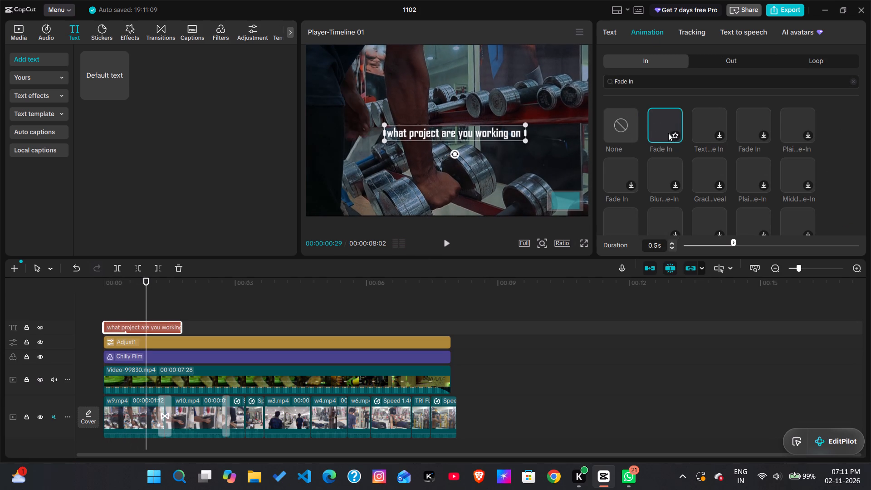
drag(732, 238, 727, 240)
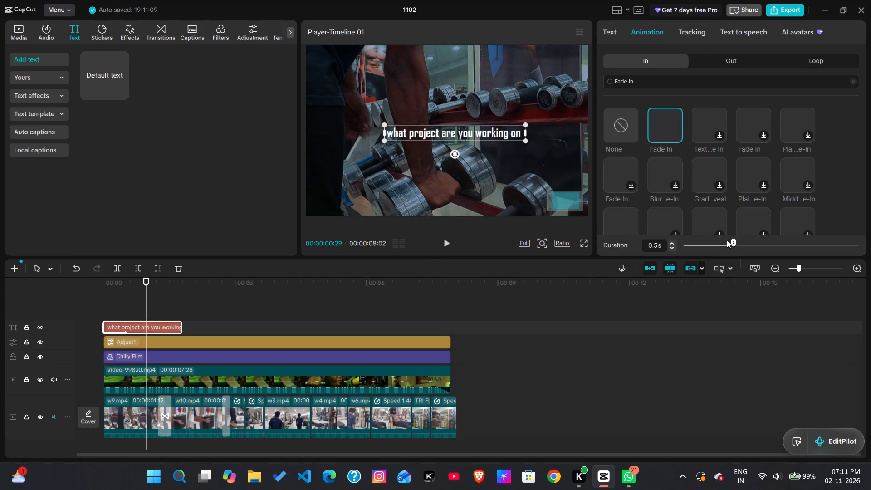
drag(727, 240, 723, 242)
click(723, 242)
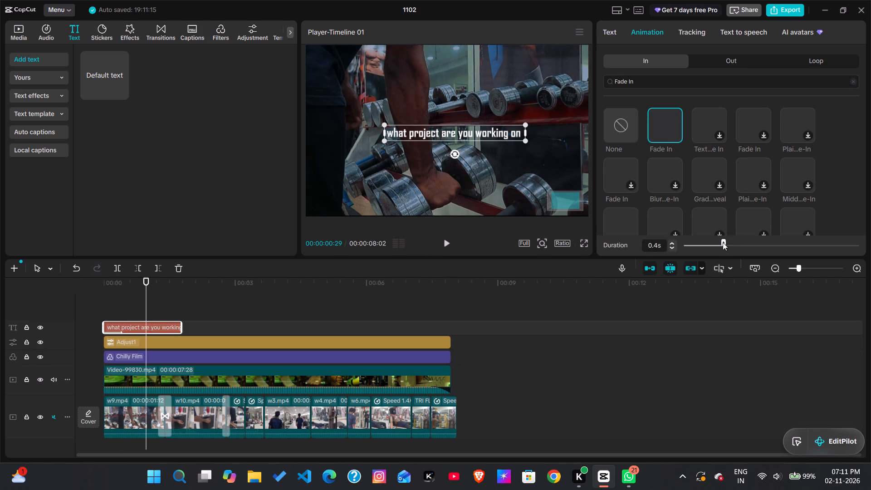
Play the timeline from near the start to review the caption's fade-in and its on-screen time.
key(Left)
key(Left)
key(Left)
key(Left)
key(Left)
key(Left)
key(Left)
key(Left)
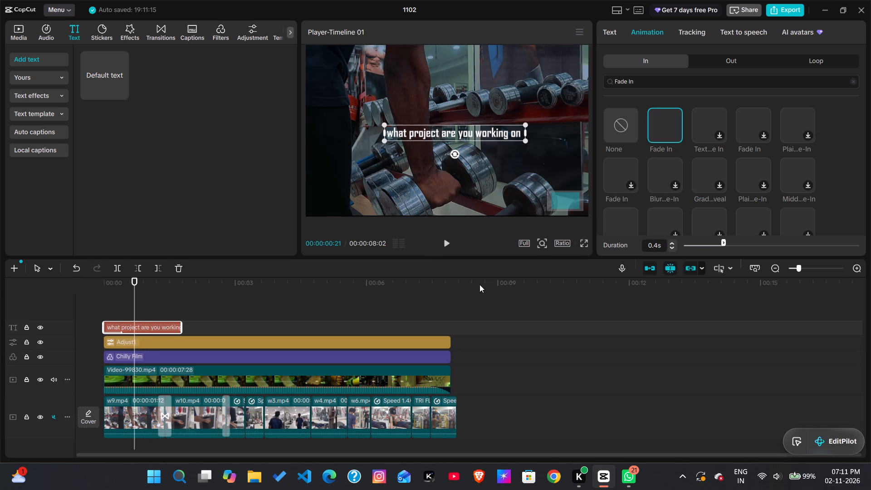
key(Left)
key(Left)
key(Left)
key(Left)
key(Left)
key(Left)
key(Left)
key(Left)
key(Left)
key(Left)
key(Left)
key(Left)
key(Left)
key(Left)
key(Left)
key(Left)
key(Left)
key(Left)
key(Left)
key(space)
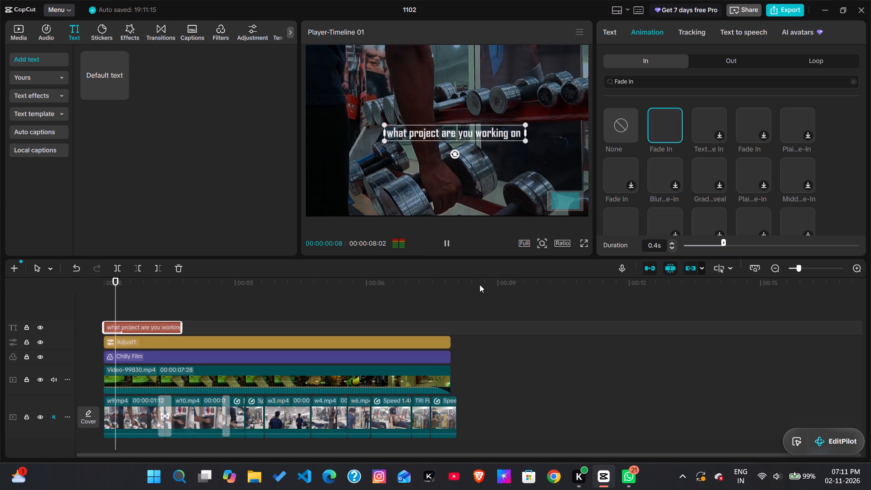
key(space)
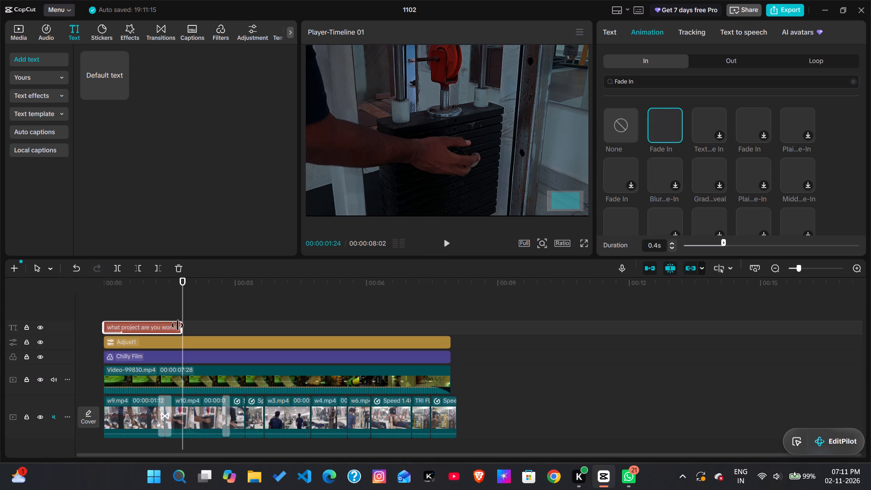
Extend the end of the caption clip to about 2.4 seconds on the timeline.
drag(178, 326, 190, 329)
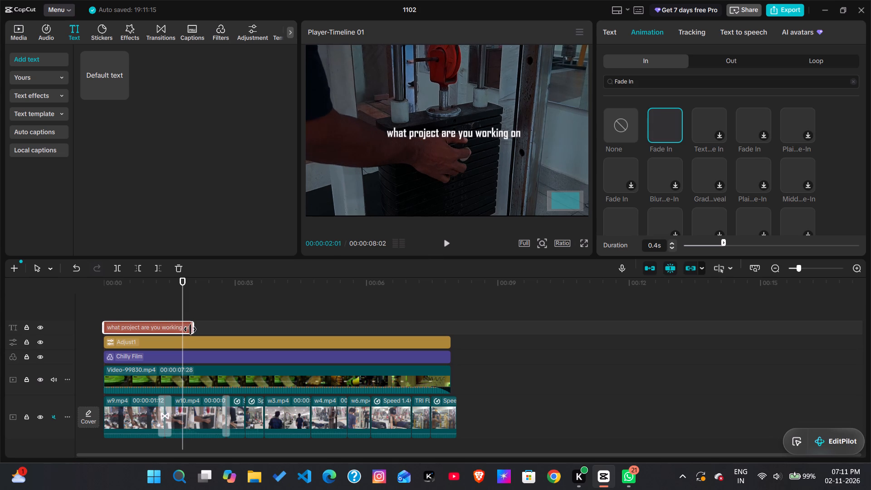
drag(190, 329, 206, 342)
scroll(790, 110, up, 3)
scroll(671, 170, up, 5)
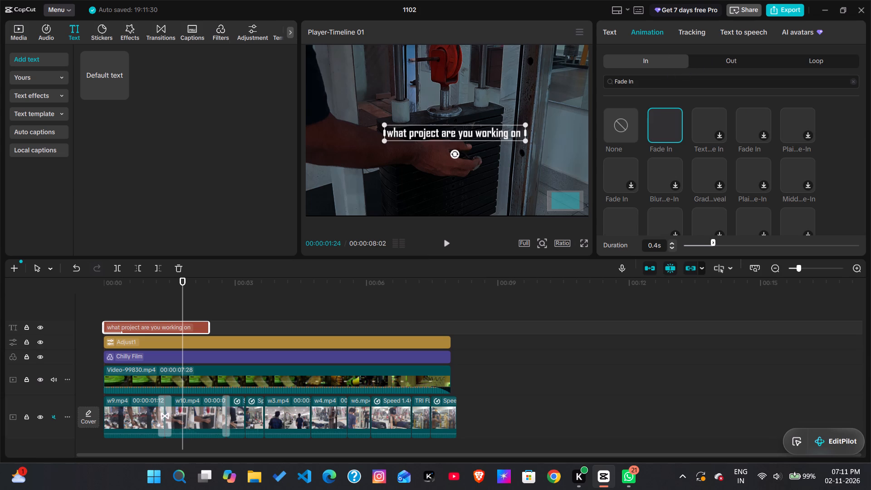
Add "??" to the end of the caption text, directly after "on".
click(612, 35)
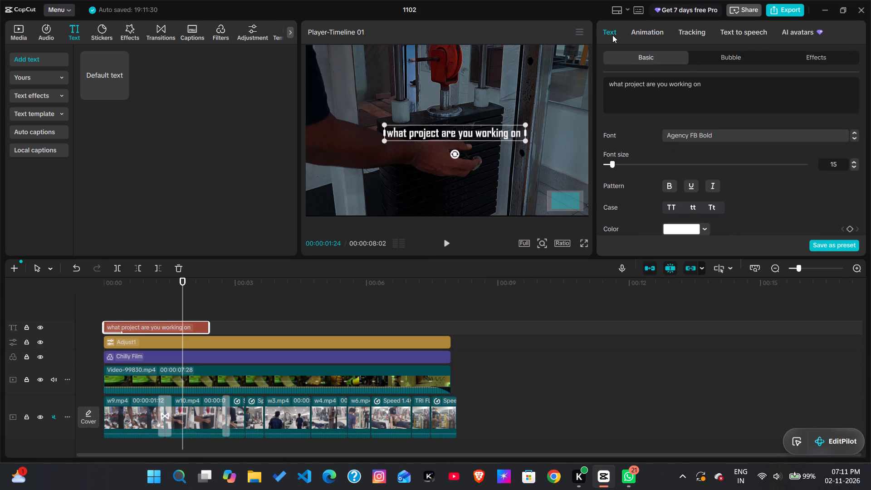
click(704, 83)
key(BackSpace)
text(??)
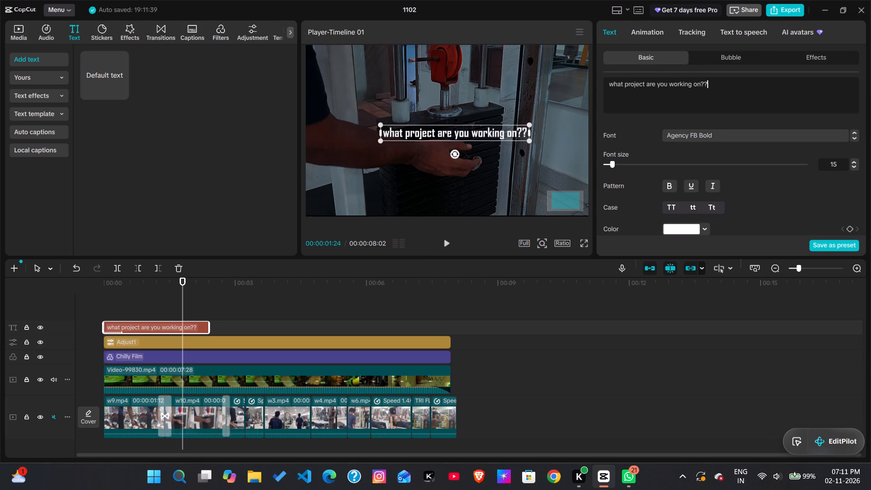
Play the timeline from the beginning to review the edited caption.
drag(181, 289, 81, 323)
key(space)
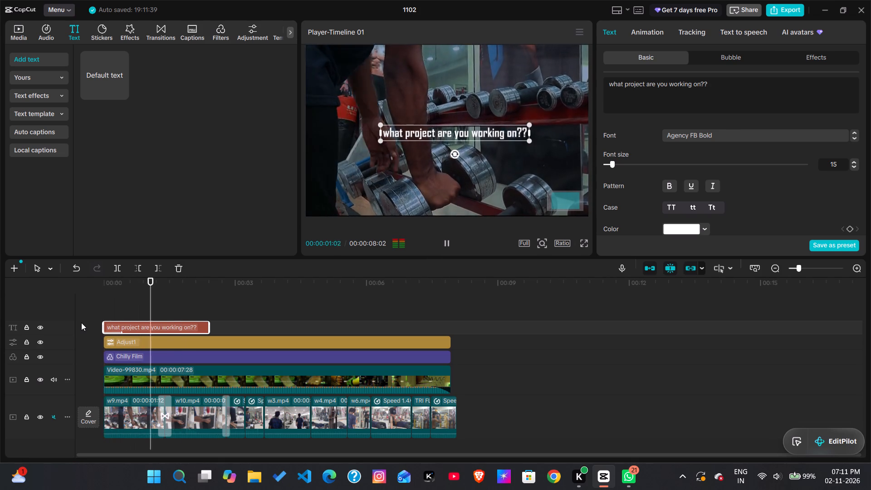
key(space)
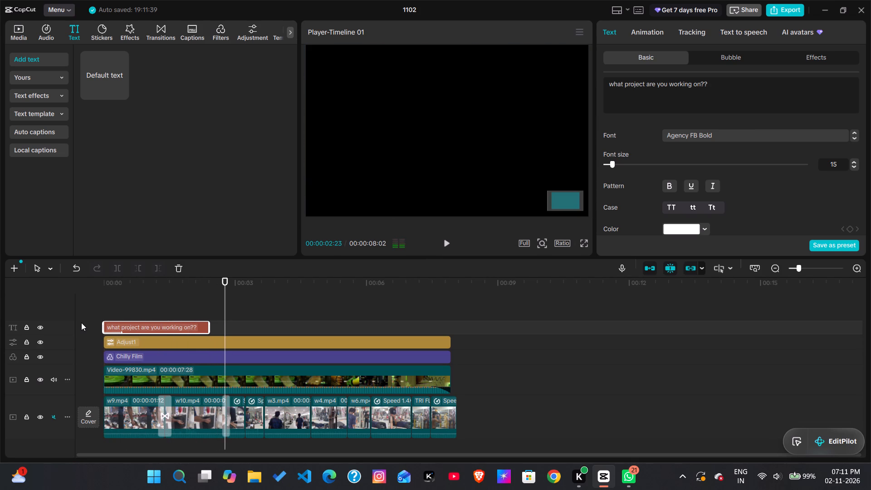
Extend the end of the caption clip slightly to about 2.5 seconds on the timeline.
drag(207, 326, 212, 331)
Search the entrance animations for the "what project are you working on??" caption using the term "Fade out".
drag(224, 301, 197, 311)
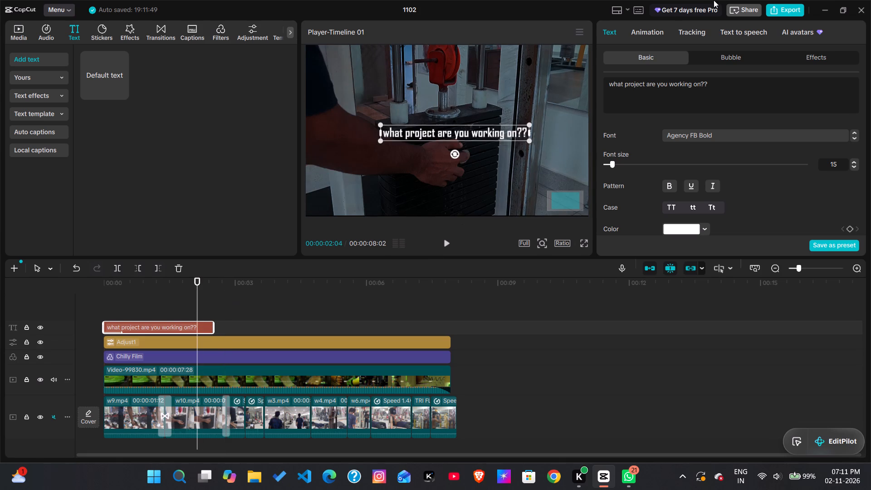
click(643, 23)
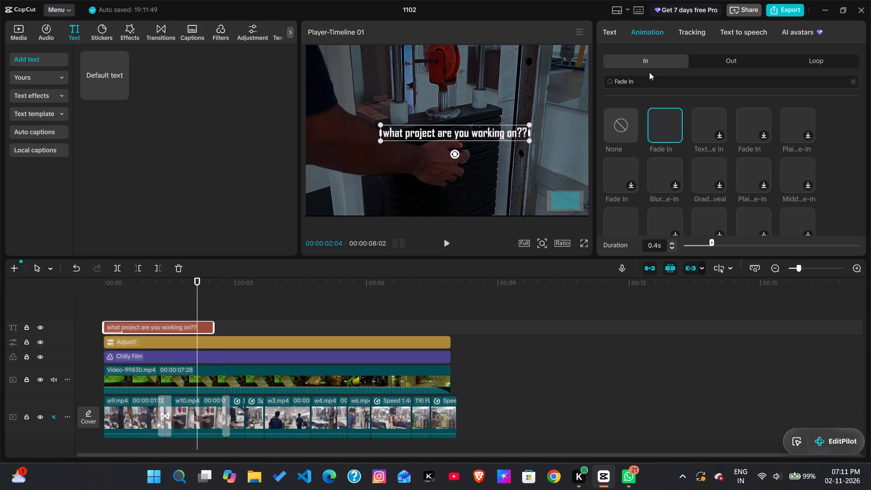
click(650, 77)
key(BackSpace)
key(BackSpace)
text(out)
key(Return)
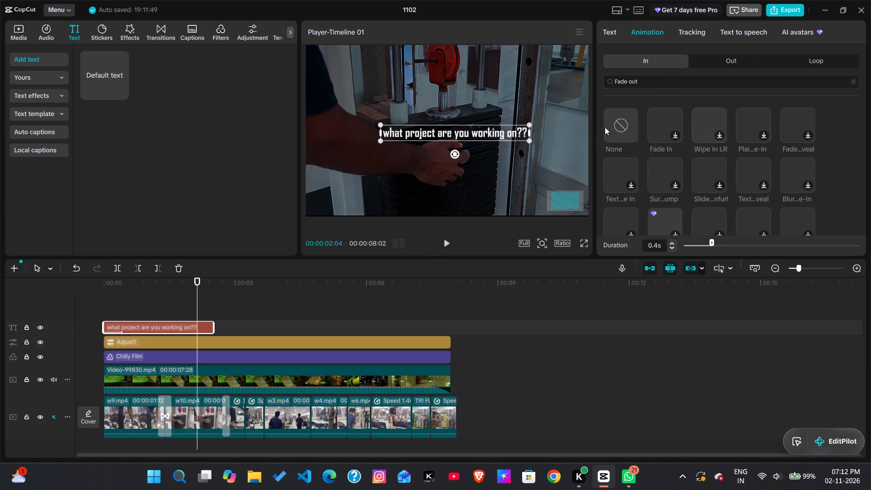
Play the timeline from the beginning to review how the caption ends and the following clips start.
key(space)
key(space)
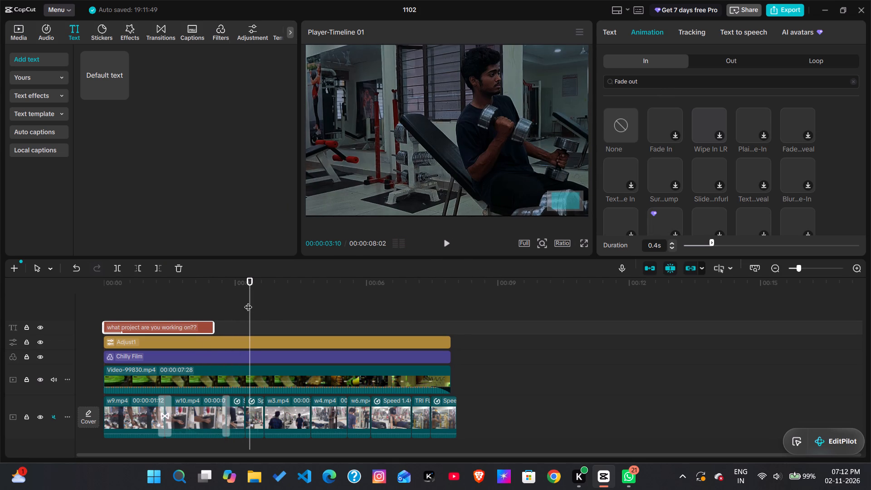
drag(248, 300, 73, 309)
key(space)
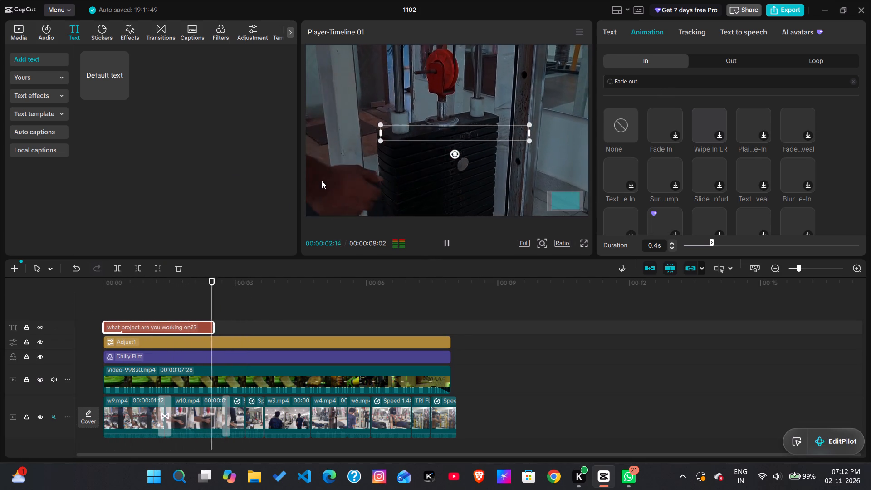
click(322, 181)
key(space)
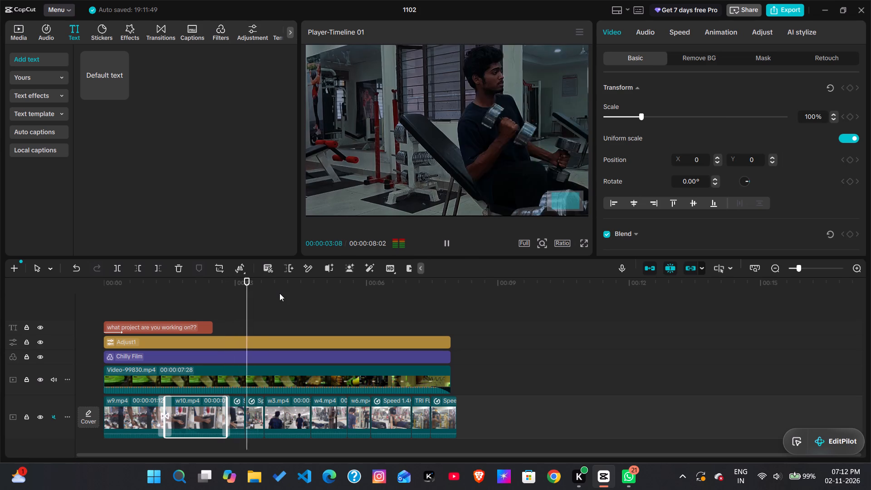
key(space)
Add a new default text clip at 00:00:02:21, shortly after the first caption, reading "myself!".
drag(257, 291, 224, 303)
click(255, 303)
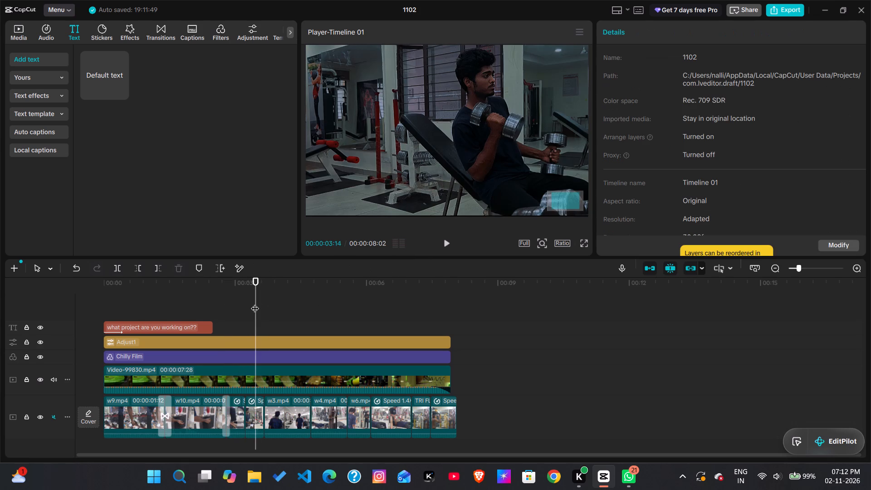
drag(254, 314, 212, 318)
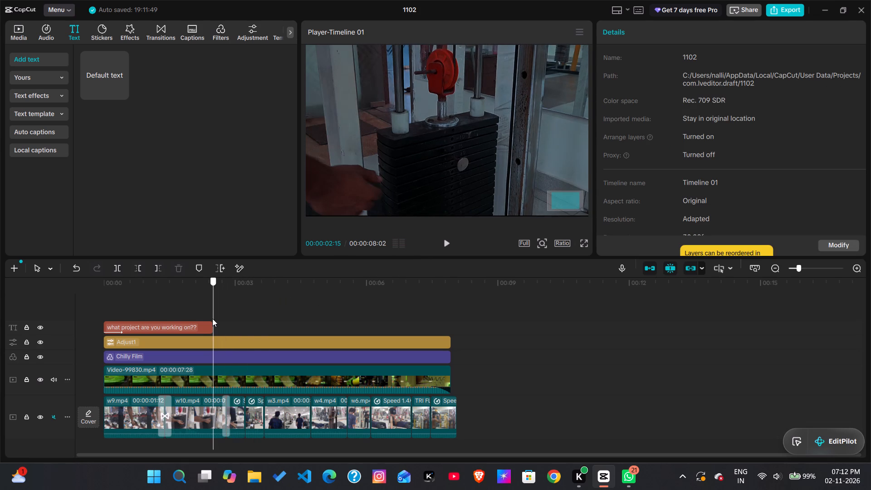
drag(212, 318, 220, 322)
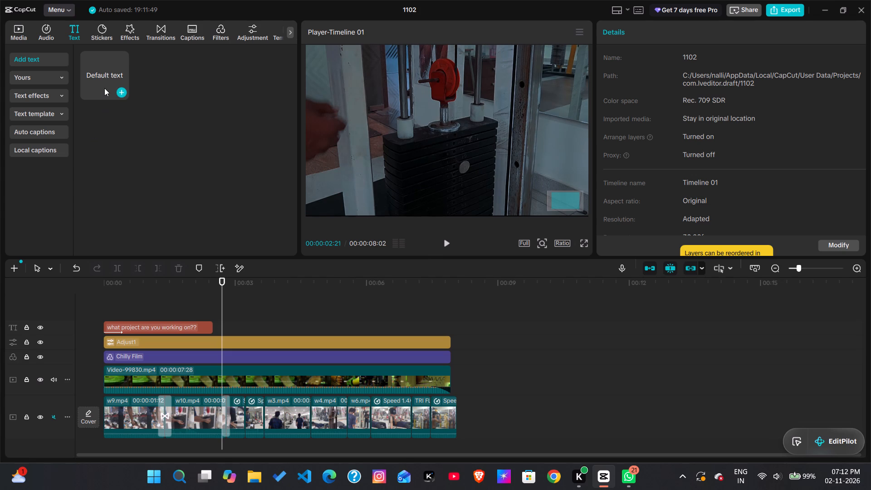
click(104, 88)
click(124, 93)
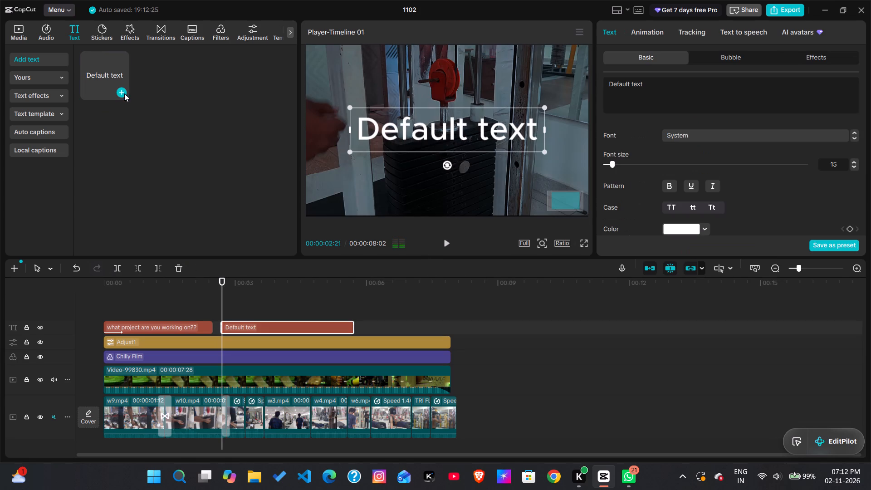
click(697, 80)
key(ctrl+a)
text(myself)
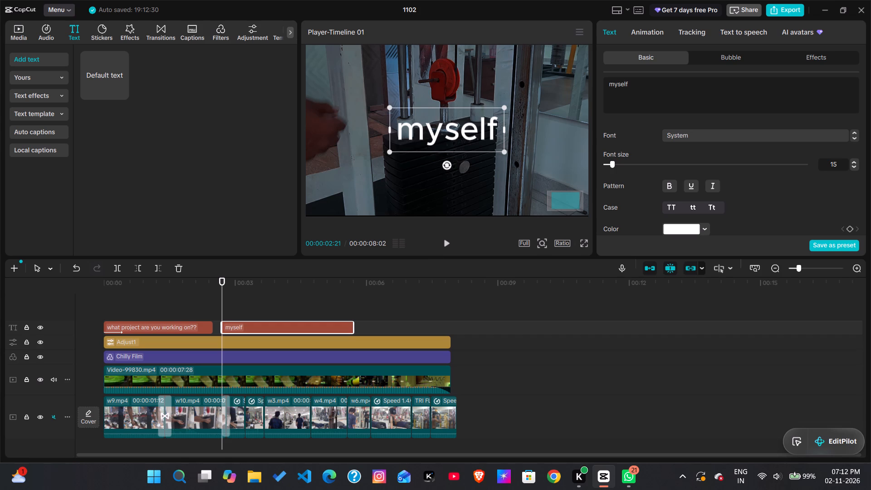
key(shift+exclam)
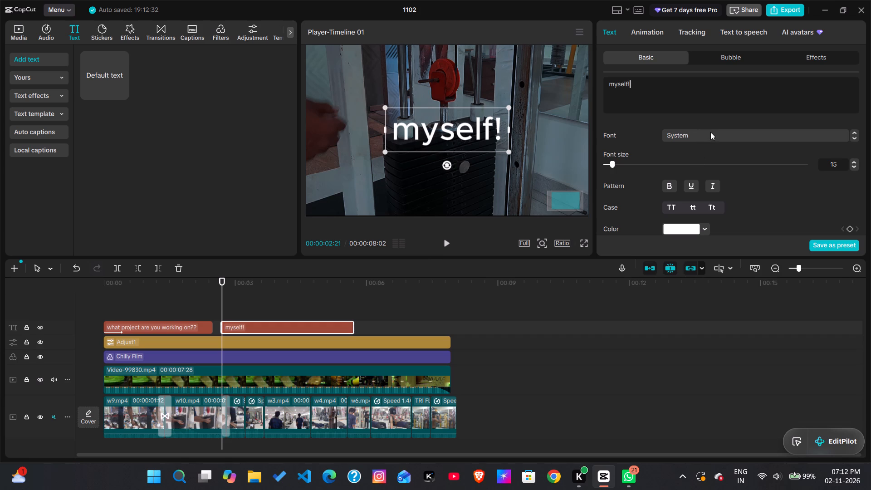
Set the font of the "myself!" caption to Agency FB Bold.
click(852, 135)
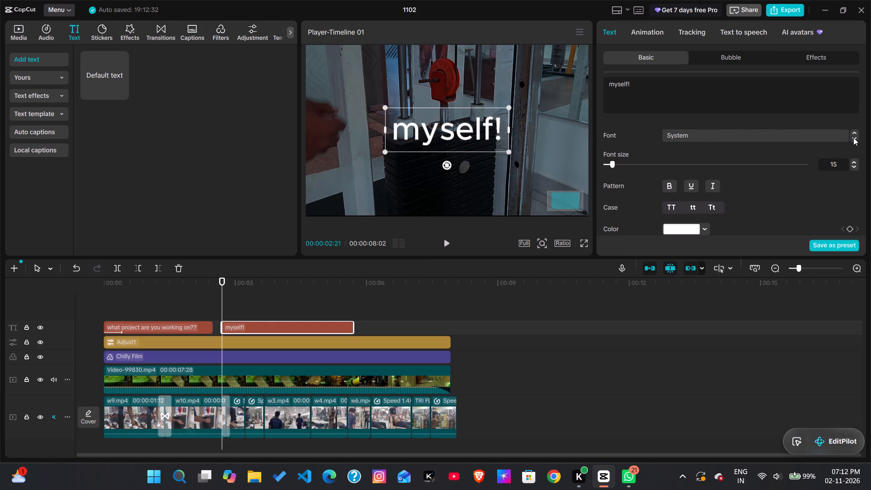
click(853, 139)
click(853, 139)
click(853, 139)
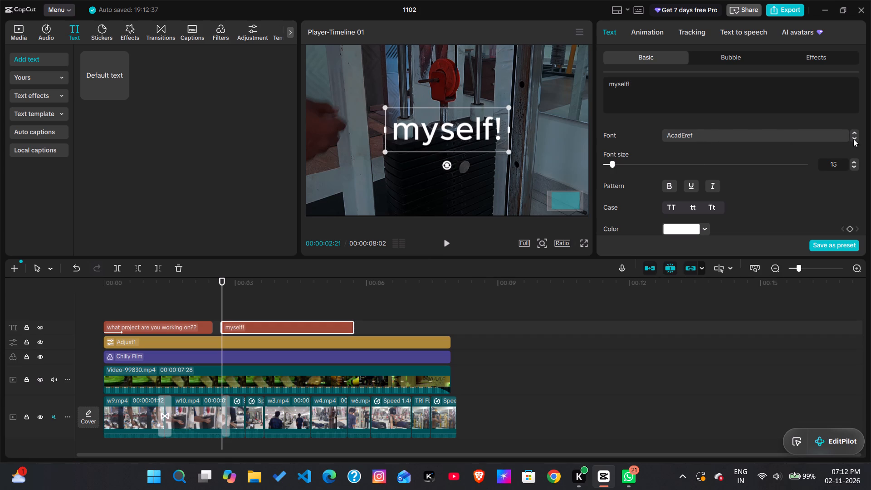
click(853, 139)
click(853, 139)
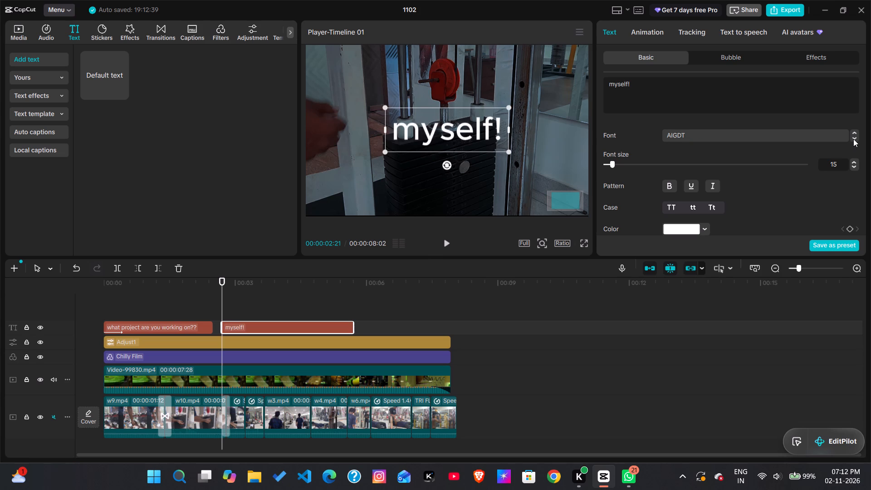
click(856, 132)
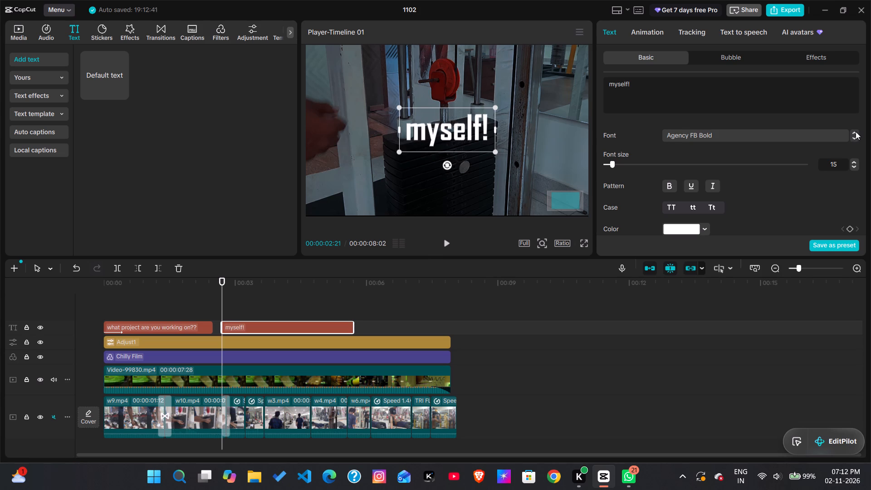
triple_click(854, 136)
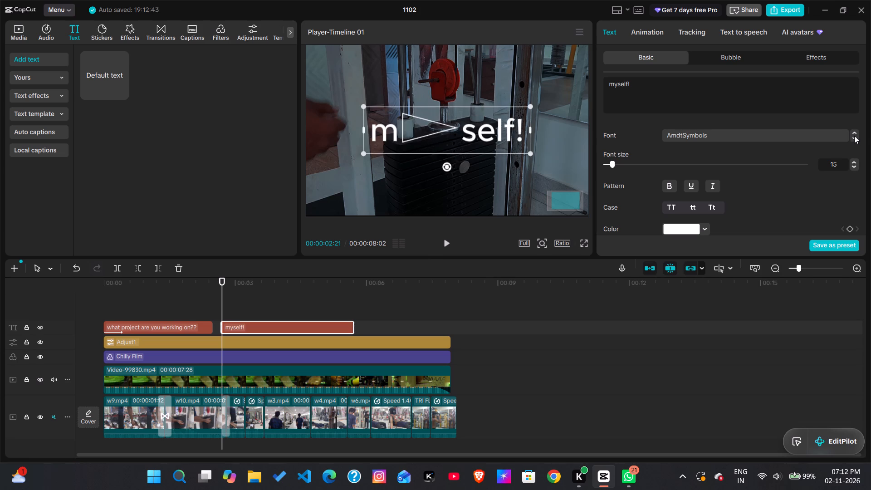
click(854, 136)
click(854, 136)
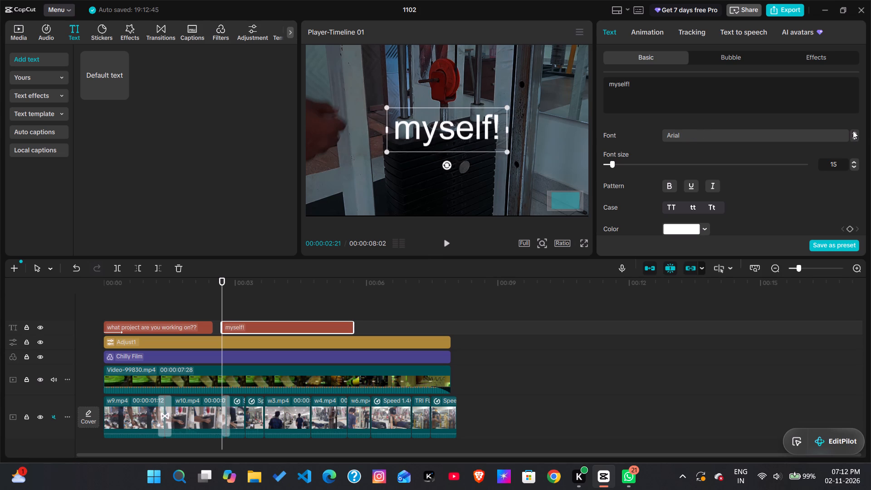
double_click(853, 130)
click(853, 130)
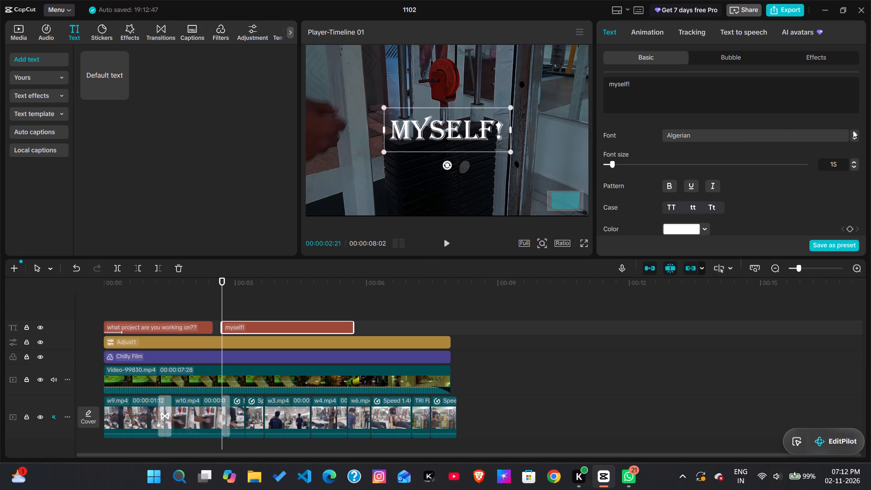
click(853, 133)
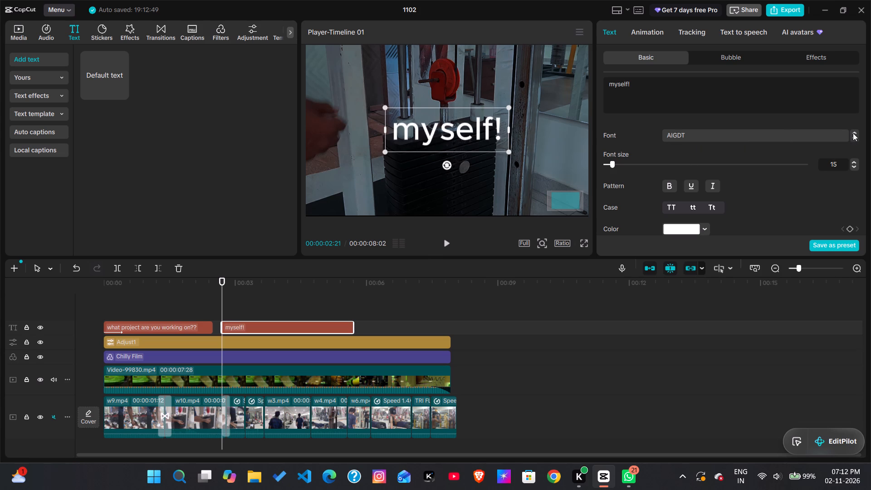
click(853, 133)
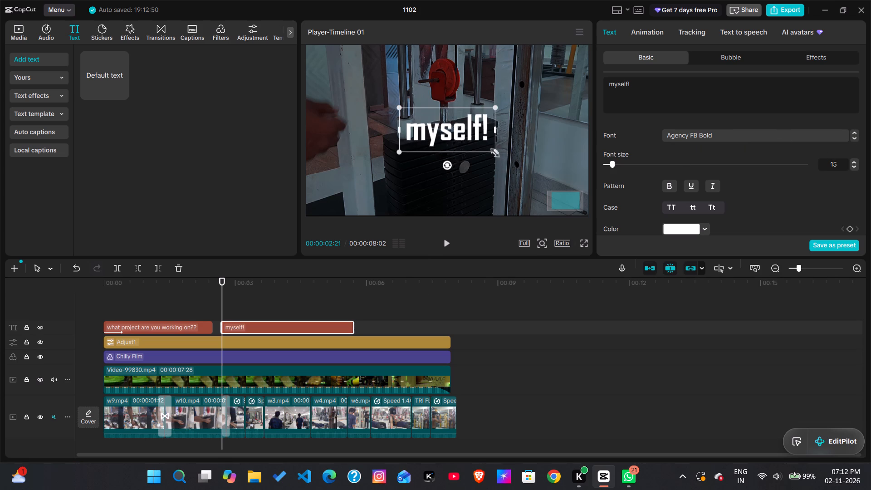
Scale the "myself!" caption down in the preview to a little over half its size, keeping it centred.
drag(492, 153, 483, 119)
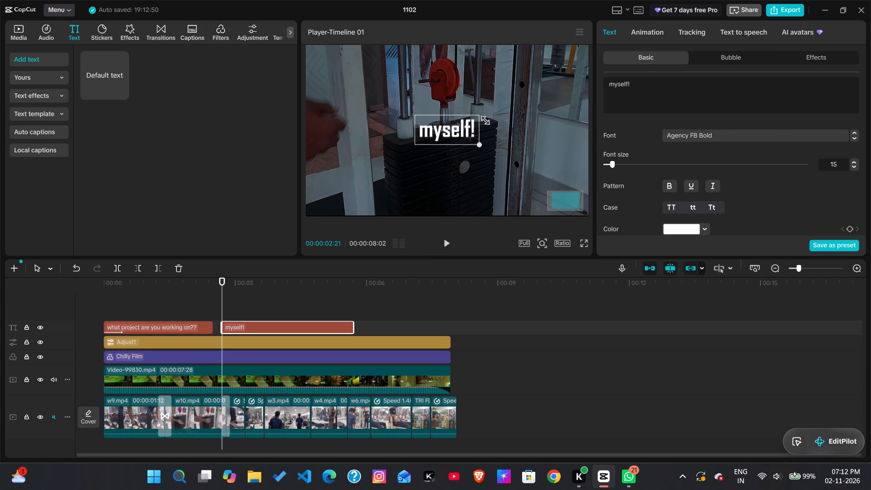
drag(483, 119, 481, 115)
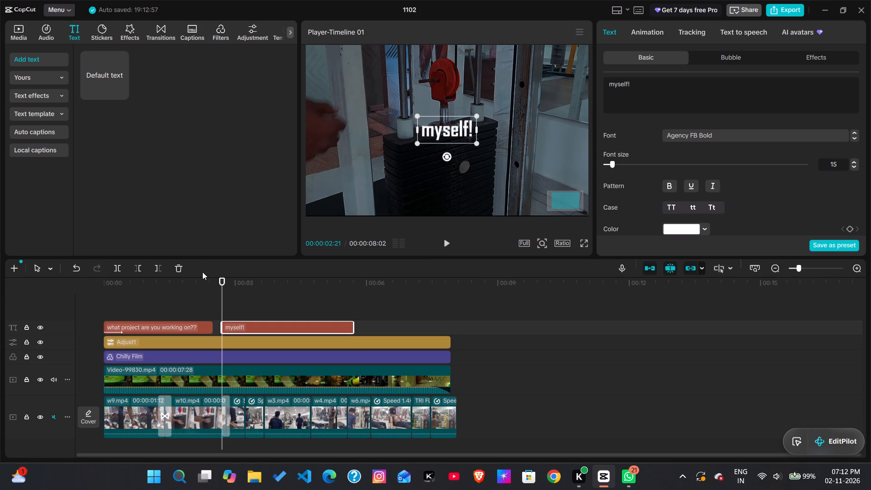
Play the timeline from the beginning to review both captions and the rest of the edit.
drag(219, 294, 0, 394)
key(space)
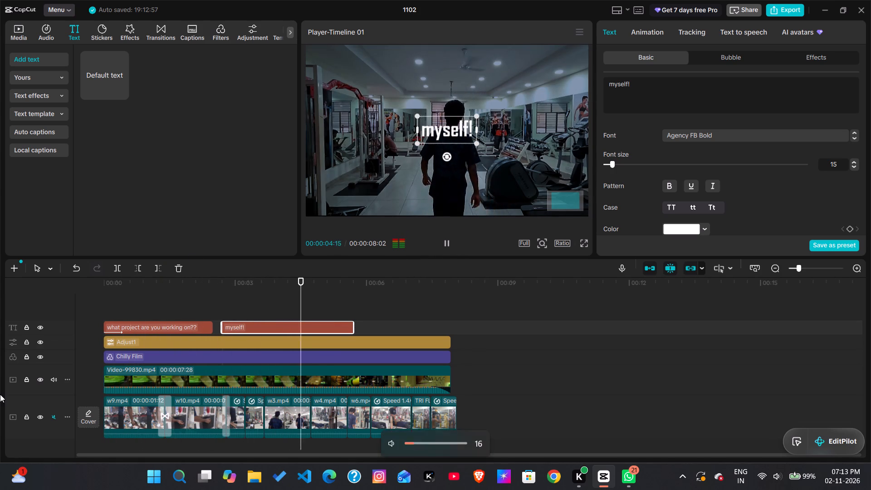
key(space)
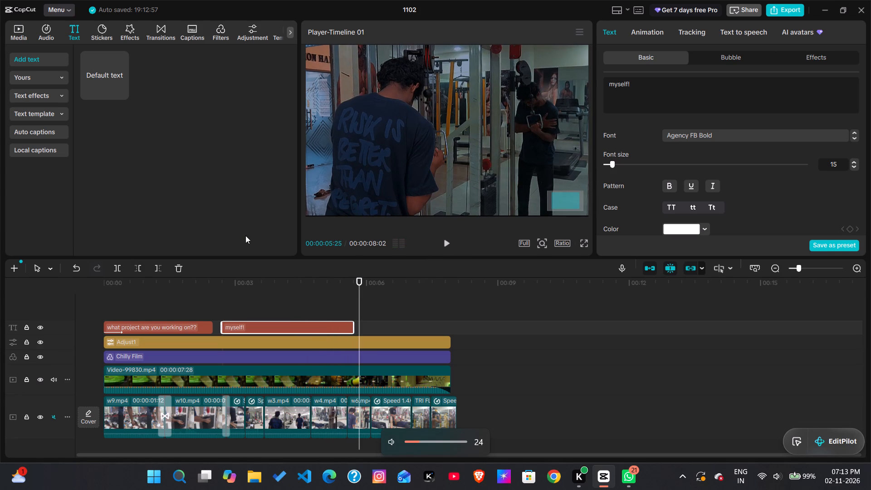
key(space)
key(space)
key(space)
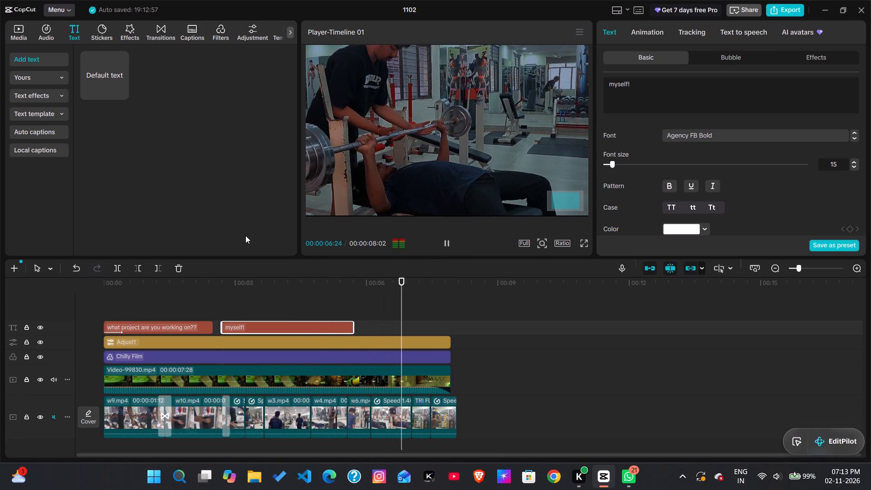
key(space)
key(space)
key(space)
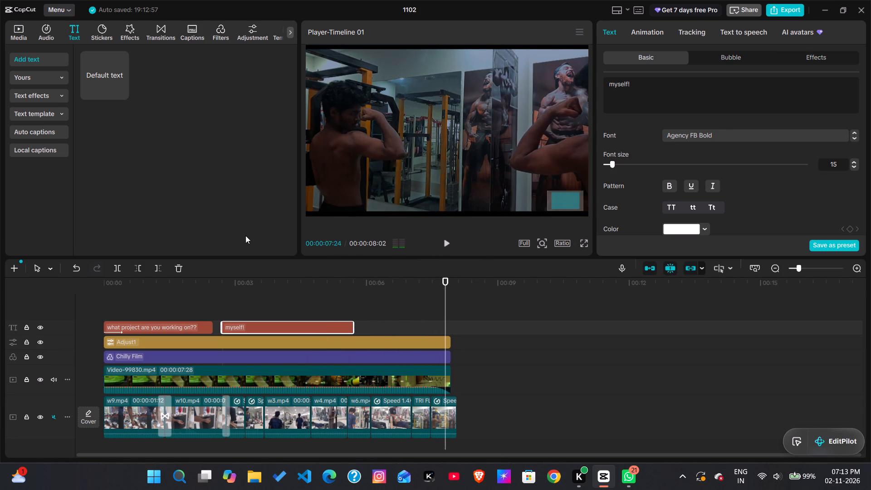
key(space)
key(space)
key(space)
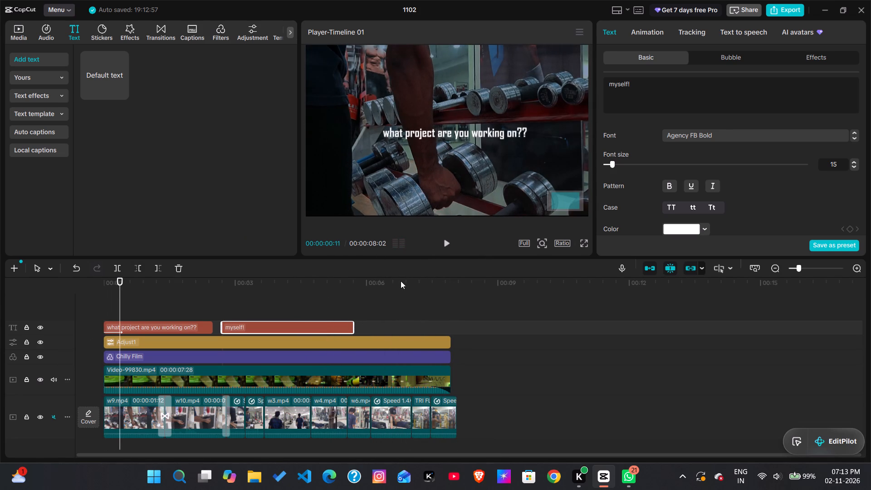
Extend the end of the Chilly Film filter to the end of the last video clip at about 8 seconds.
click(440, 356)
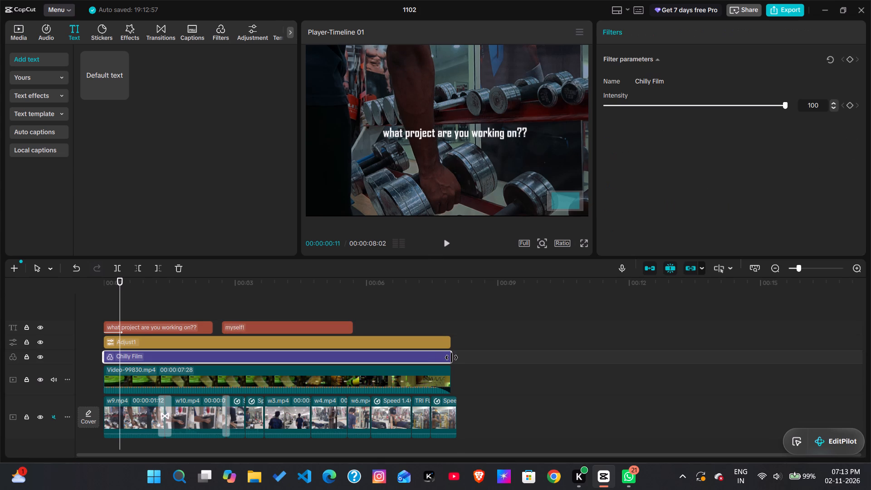
click(451, 358)
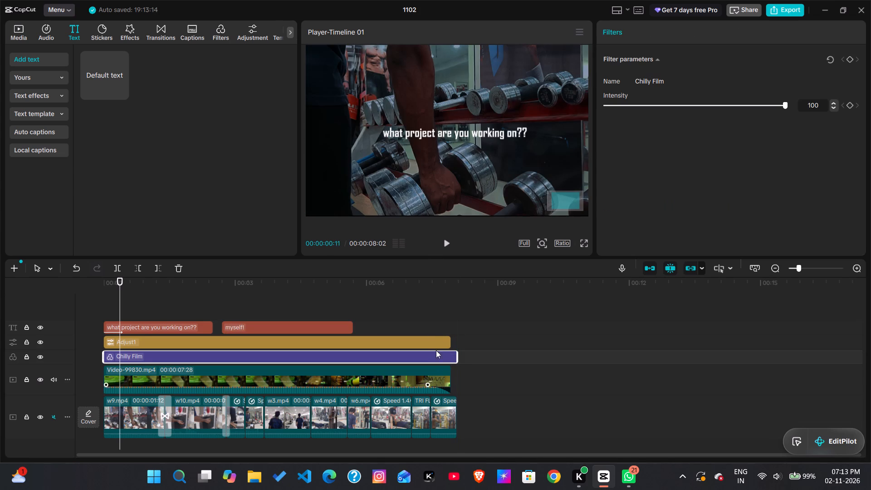
Extend the end of the Adjust1 adjustment layer to the end of the last video clip at about 8 seconds.
click(438, 341)
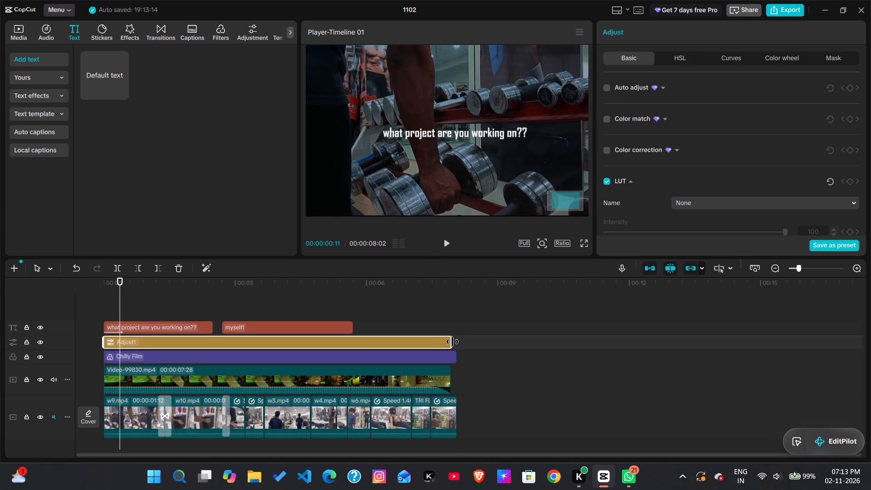
drag(452, 342, 455, 346)
Extend the end of the "myself!" caption to the end of the last video clip at about 8 seconds.
click(318, 330)
drag(352, 326, 385, 336)
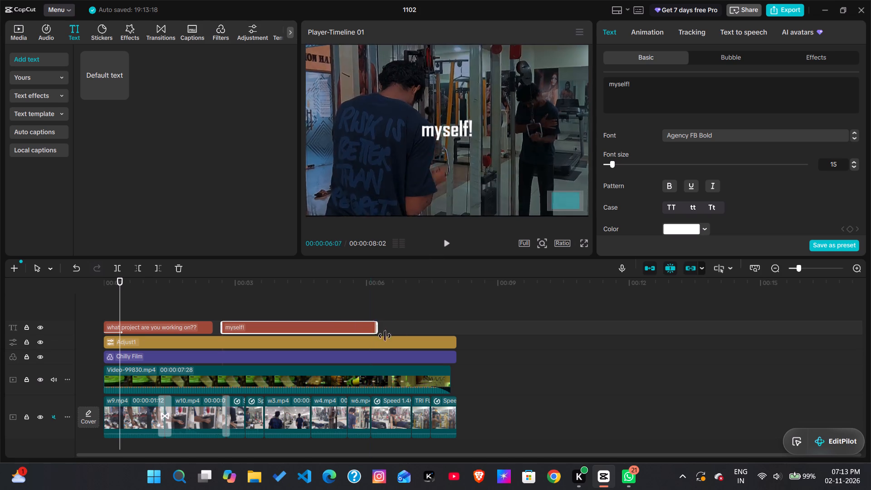
drag(385, 336, 456, 349)
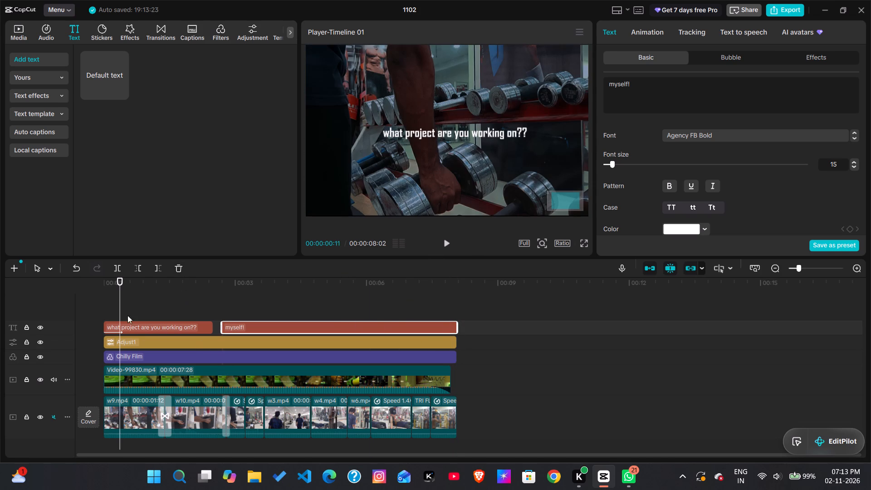
Preview the edit from the beginning and reduce the "myself!" caption's scale to 46%.
drag(118, 305, 76, 325)
key(space)
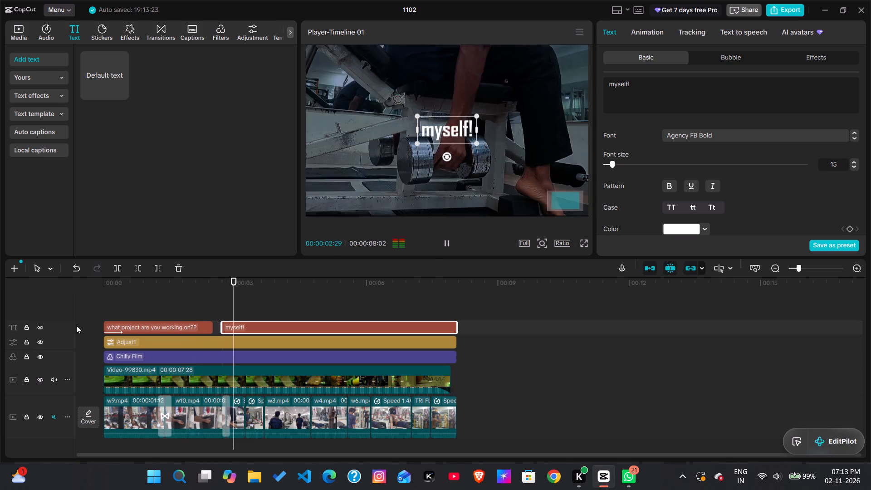
key(space)
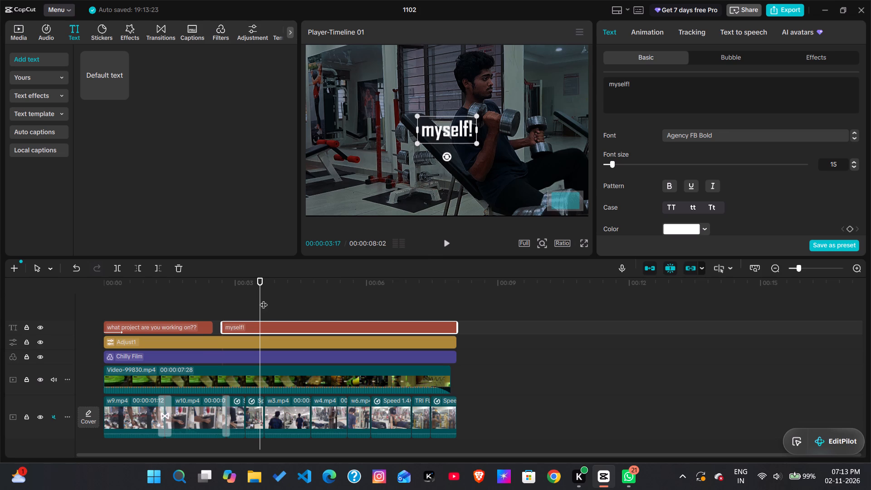
drag(259, 299, 230, 313)
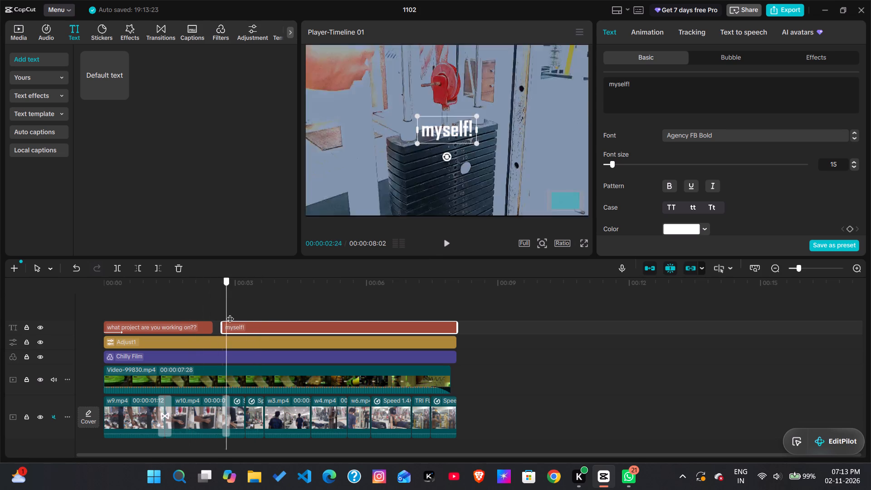
drag(230, 313, 235, 313)
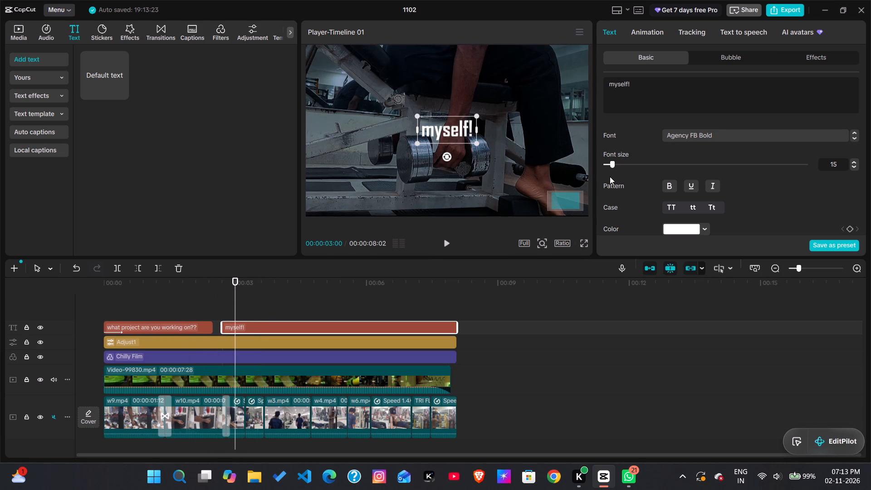
scroll(610, 176, down, 8)
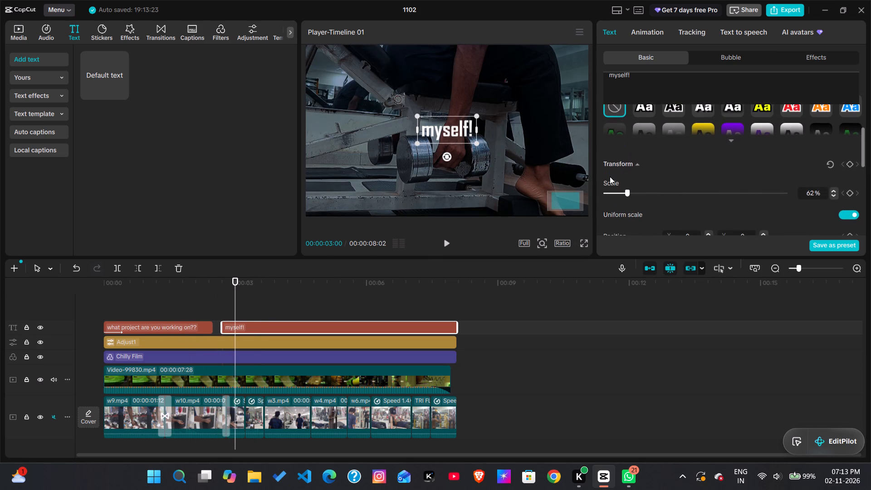
click(620, 194)
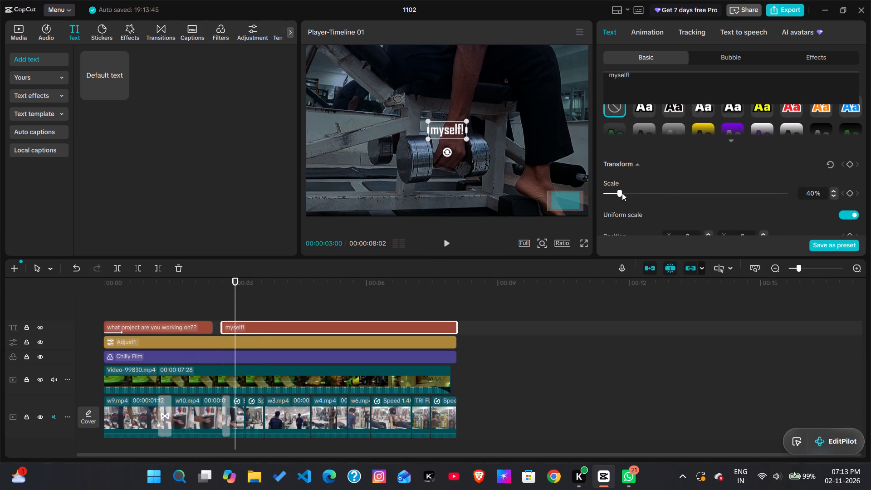
click(625, 193)
click(624, 193)
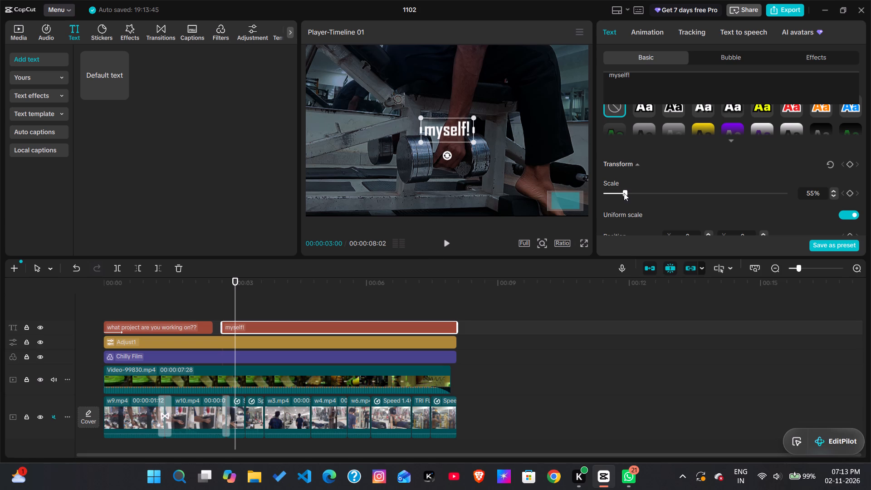
click(622, 193)
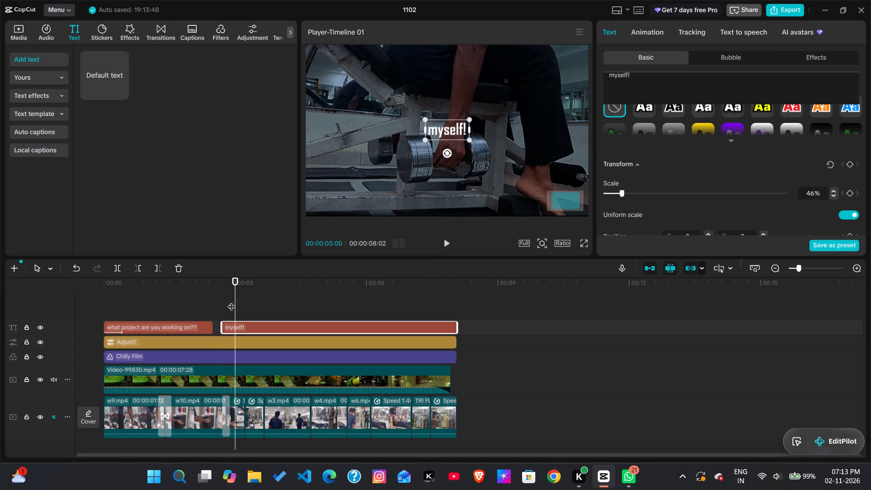
Play the edit from the beginning, including in full-screen view, to review the captions and clip framing.
drag(232, 301, 69, 323)
key(space)
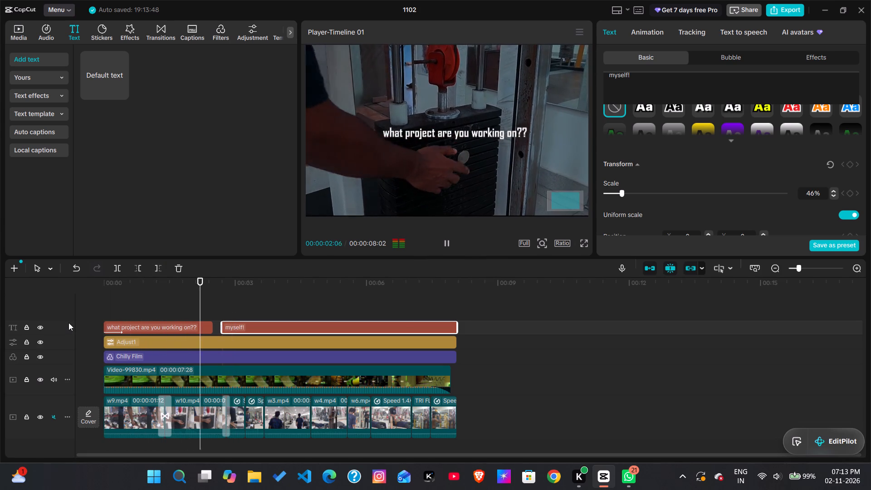
key(space)
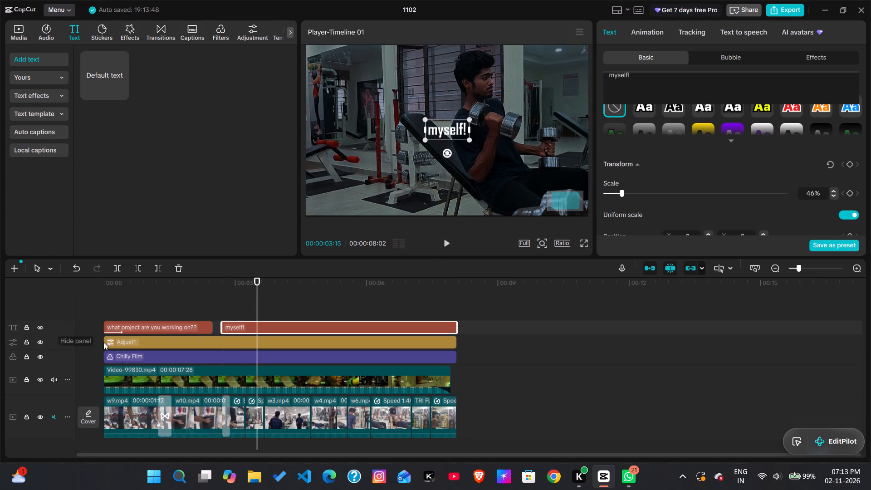
click(383, 147)
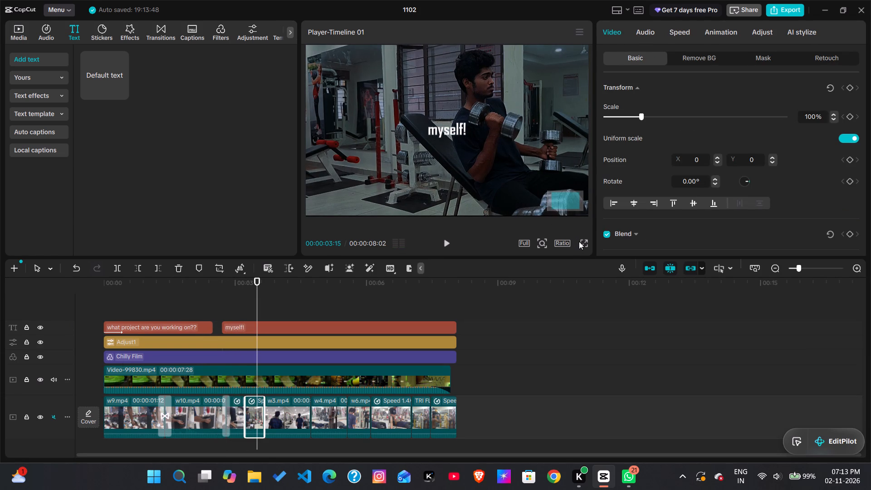
click(582, 244)
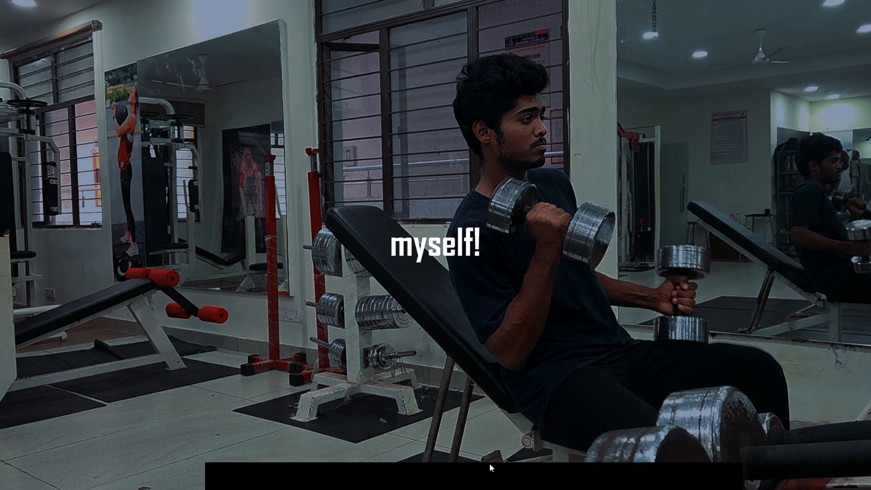
click(415, 353)
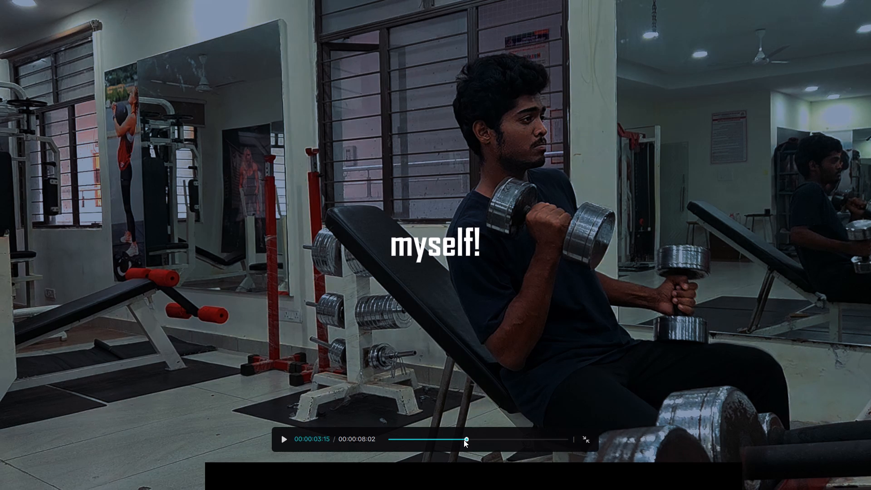
drag(464, 439, 354, 440)
key(space)
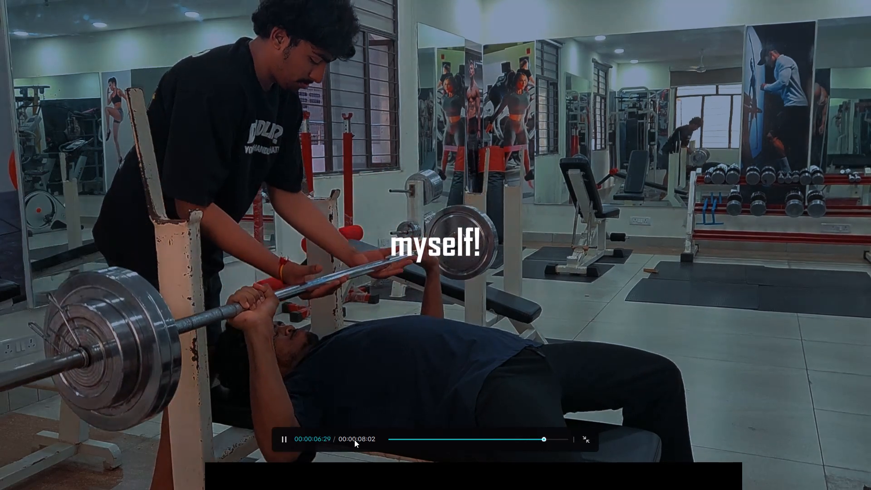
key(space)
key(Escape)
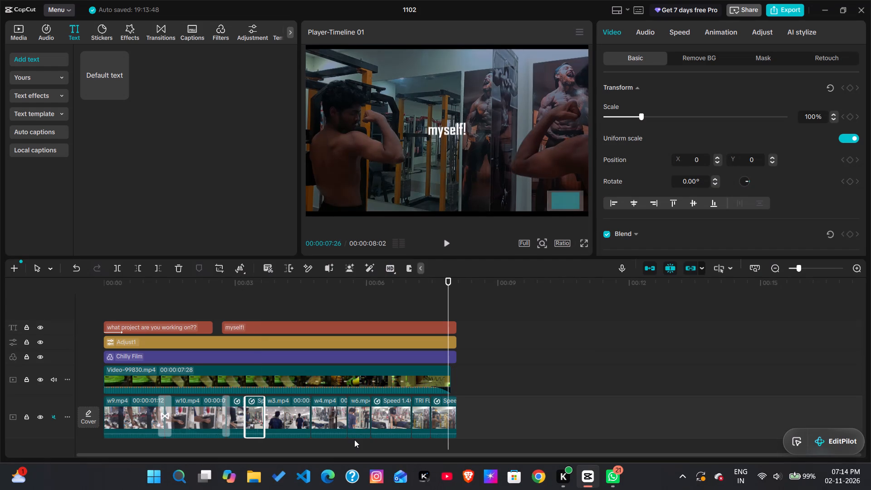
Enlarge the last video clip to 93% scale and shift its X position to 137.
click(482, 171)
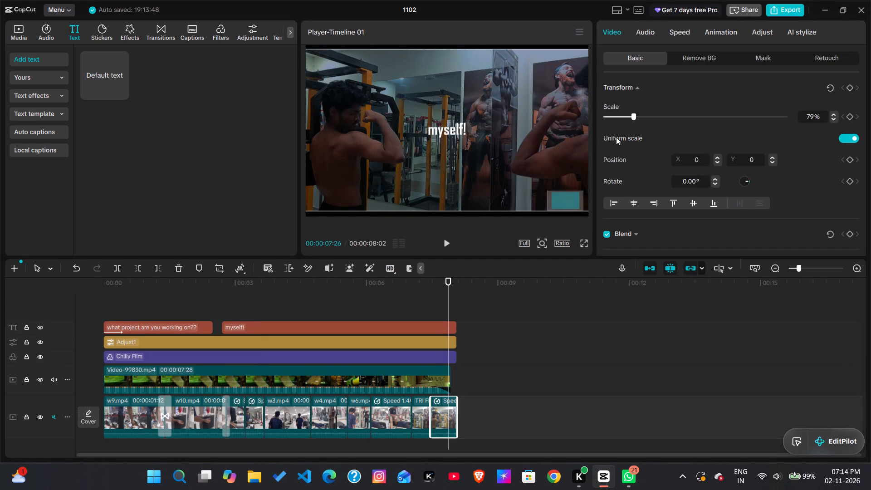
click(639, 116)
drag(545, 153, 558, 153)
scroll(632, 177, down, 2)
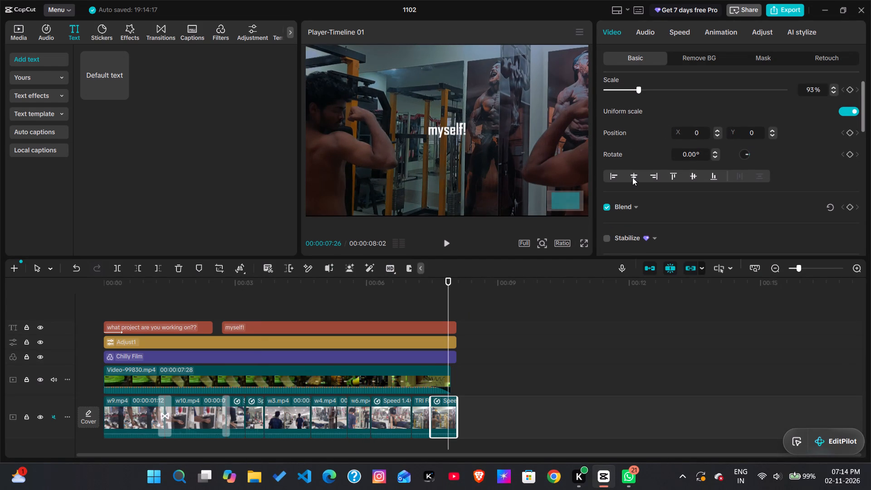
triple_click(716, 130)
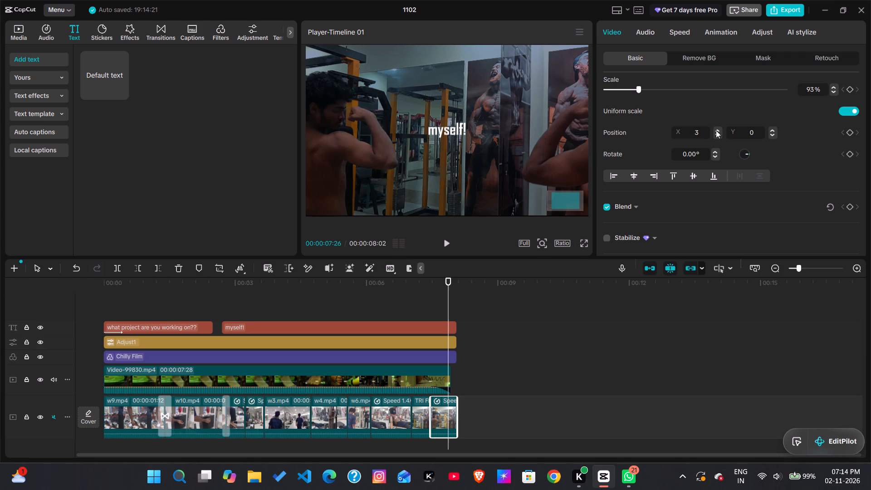
triple_click(718, 132)
double_click(718, 132)
triple_click(718, 132)
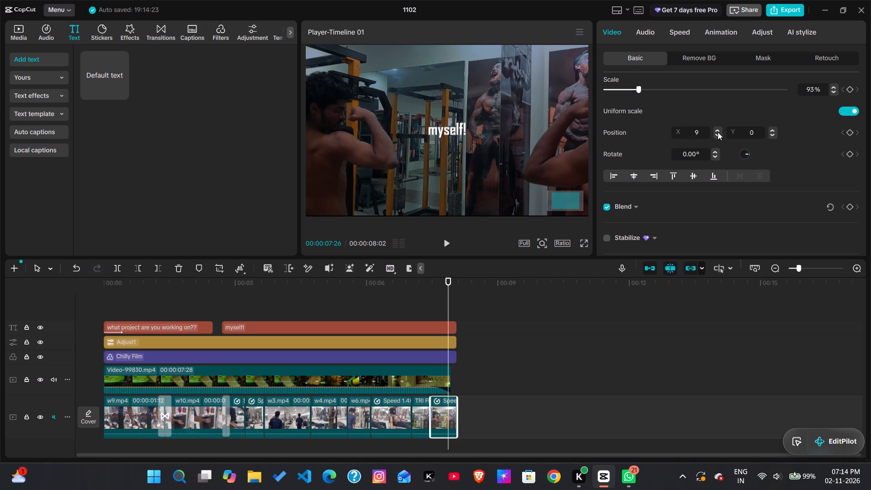
triple_click(718, 135)
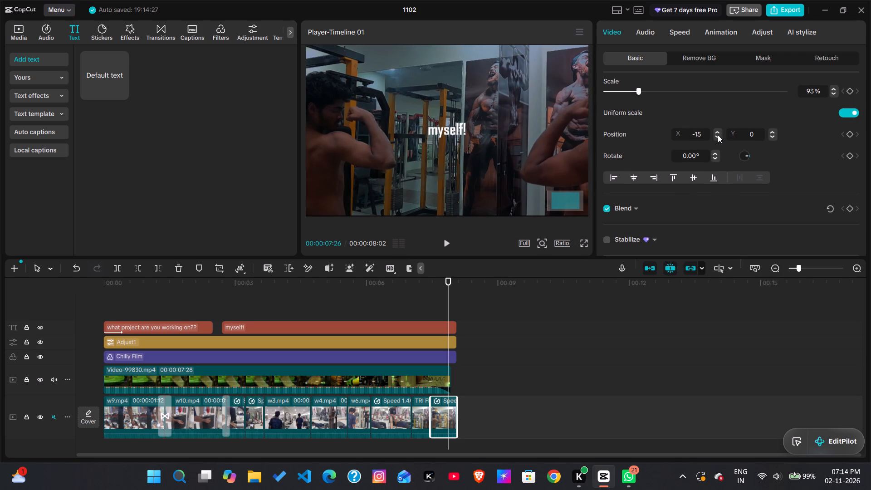
click(718, 132)
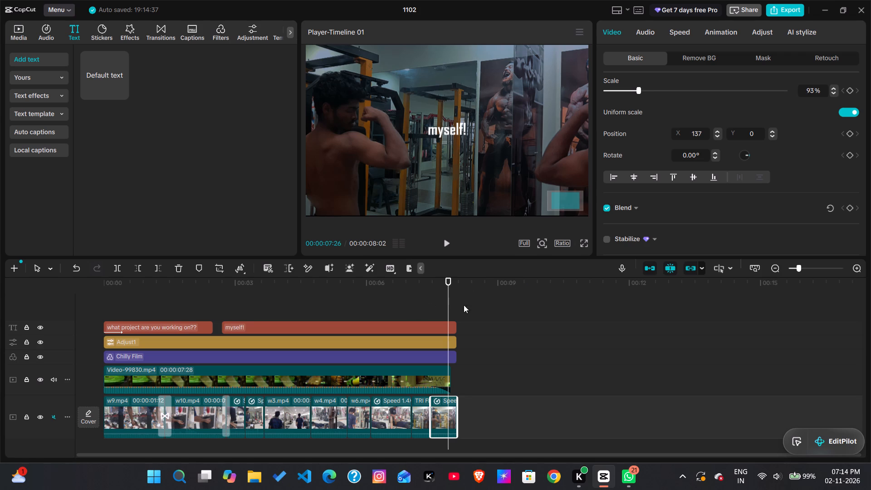
Enlarge the second-to-last video clip, starting at about 7 seconds, to 92% scale.
drag(445, 298, 397, 306)
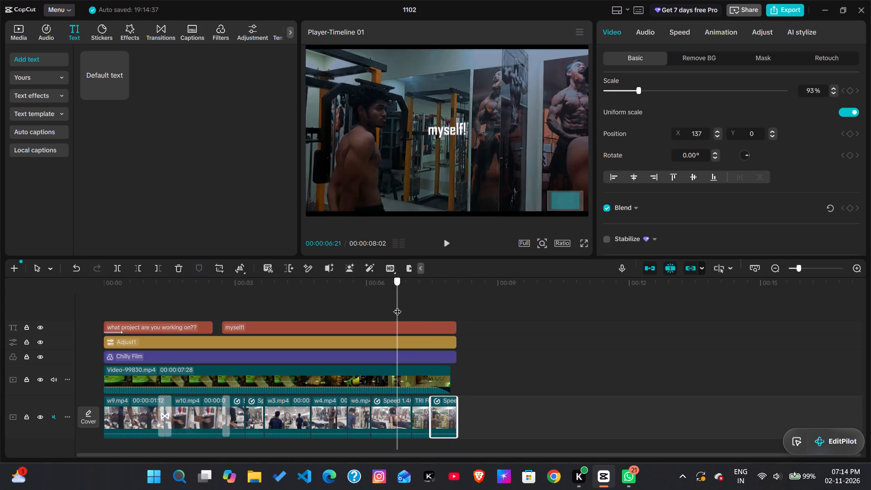
drag(397, 306, 412, 312)
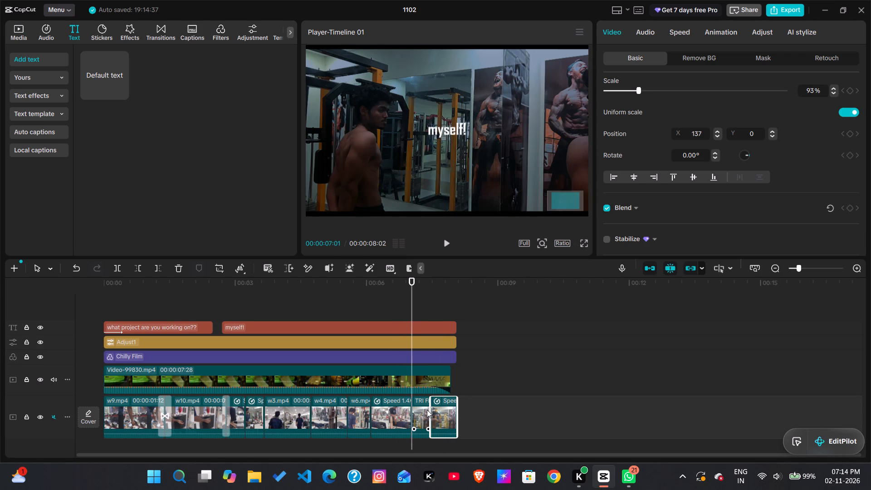
click(427, 410)
click(426, 410)
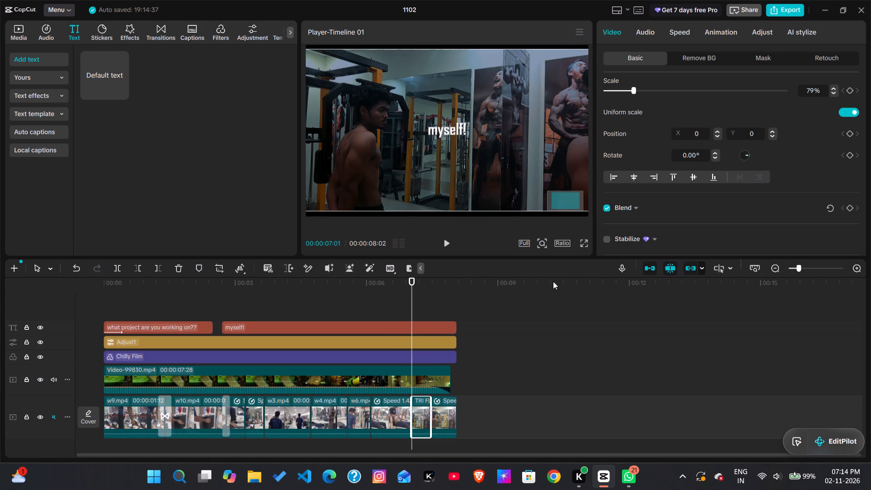
click(638, 90)
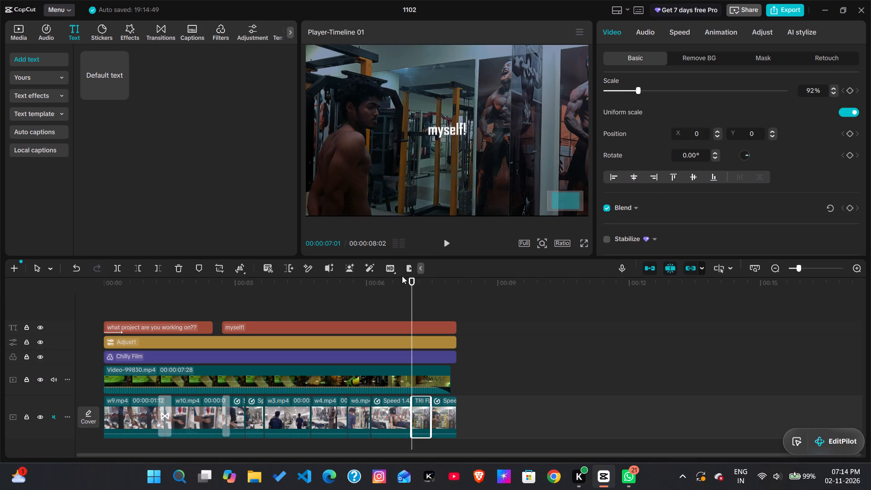
Play and scrub through the timeline from the beginning to review the captions and the reframed closing clips.
click(416, 292)
click(416, 292)
drag(416, 292, 370, 301)
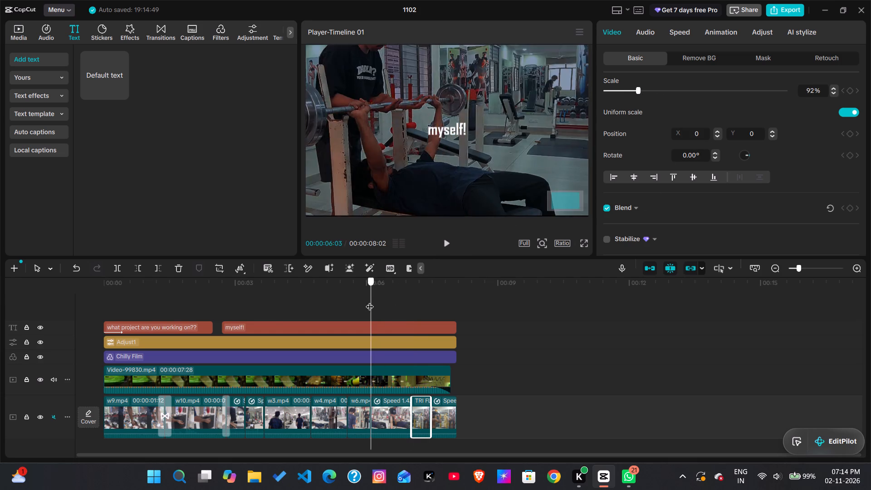
drag(370, 301, 69, 286)
key(space)
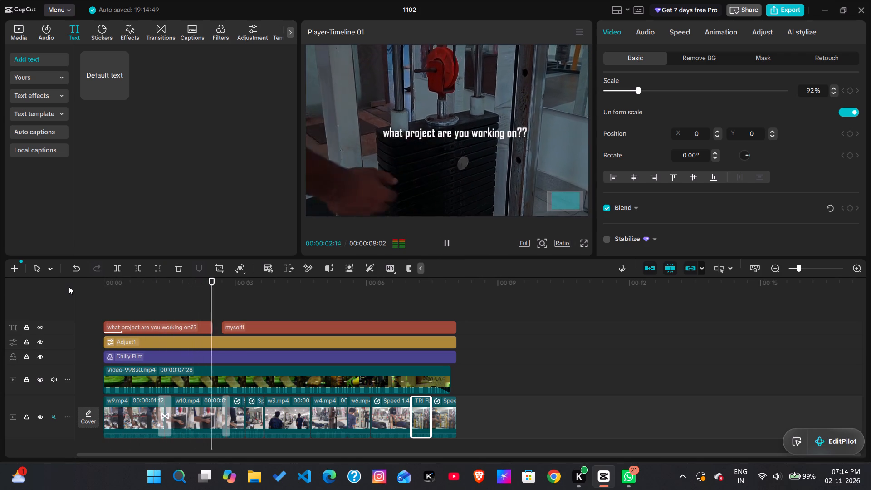
key(space)
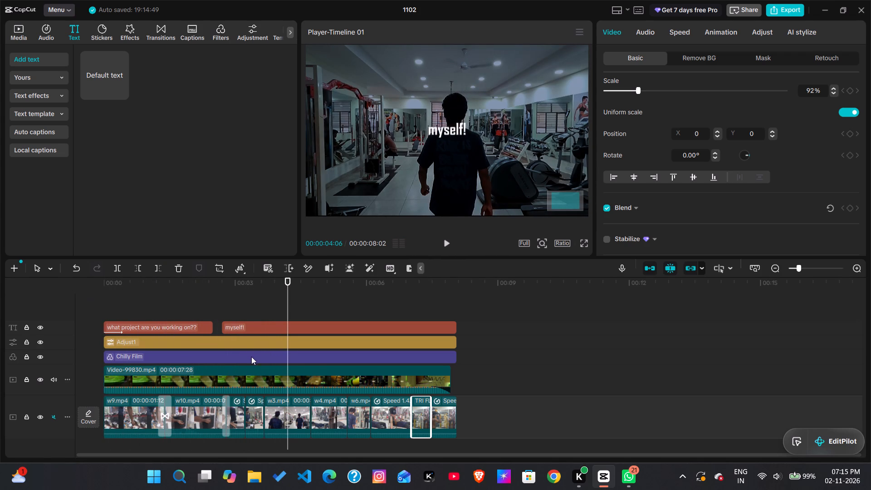
drag(284, 294, 64, 338)
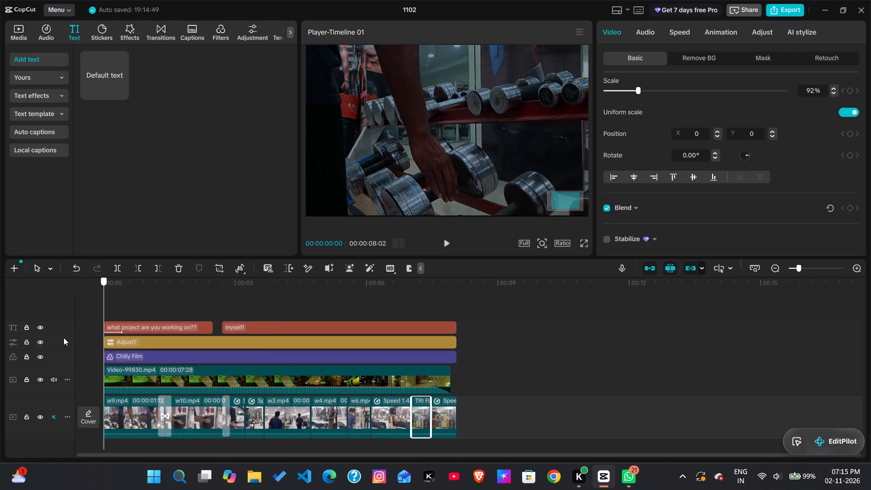
drag(64, 338, 295, 312)
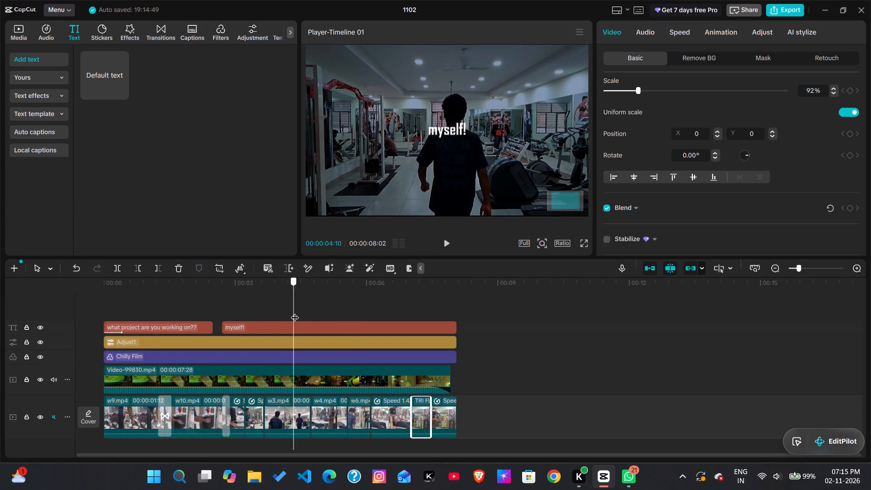
drag(295, 312, 395, 300)
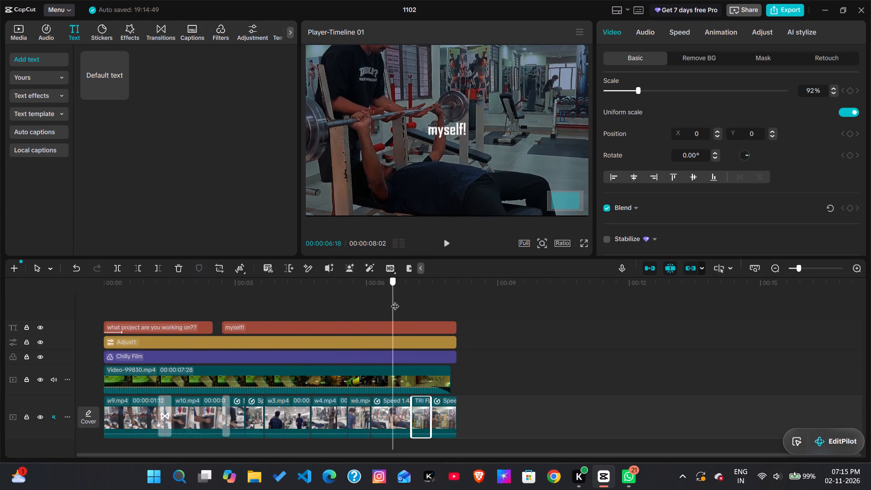
drag(395, 300, 424, 313)
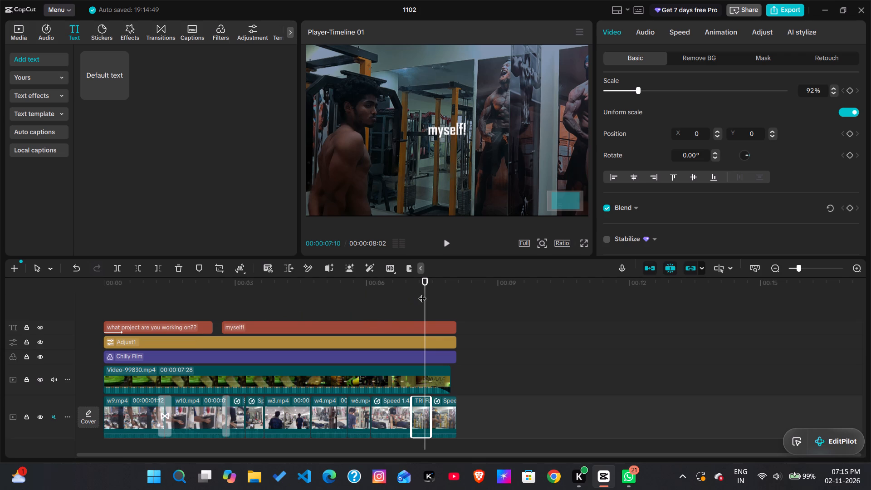
Scrub through the timeline and play the edit from the beginning to review the opening clips and captions.
drag(422, 293, 179, 366)
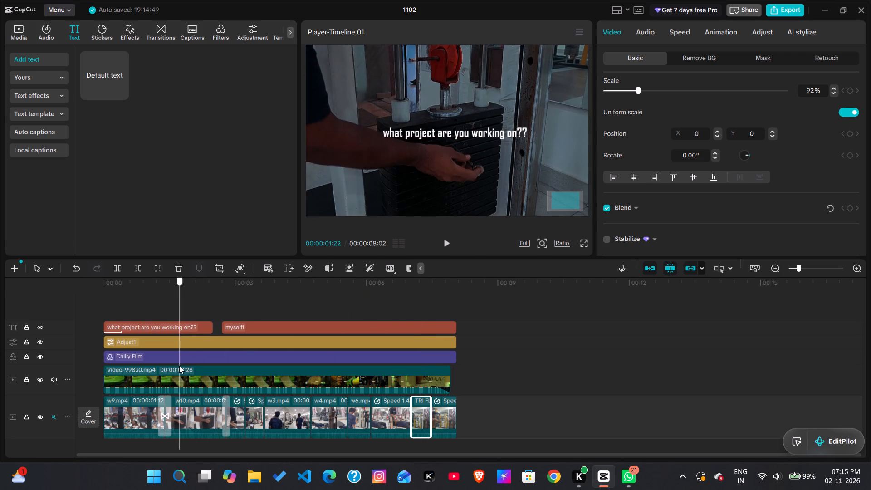
drag(179, 366, 190, 360)
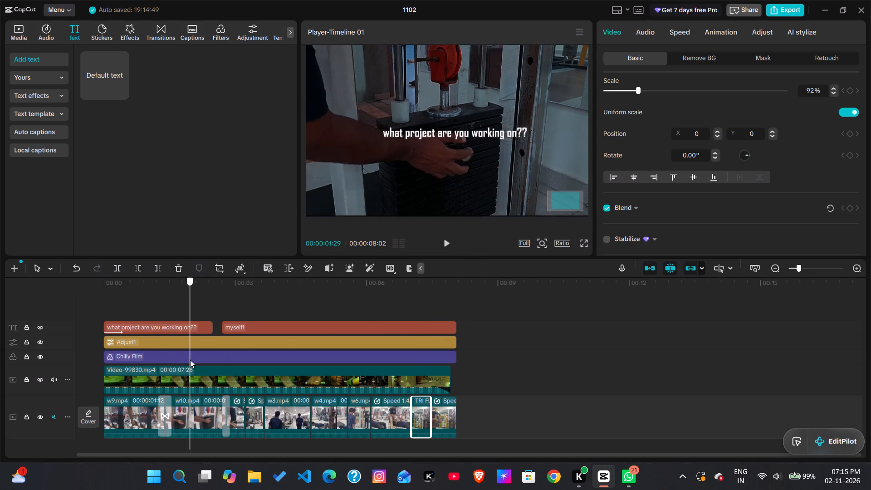
drag(190, 360, 102, 329)
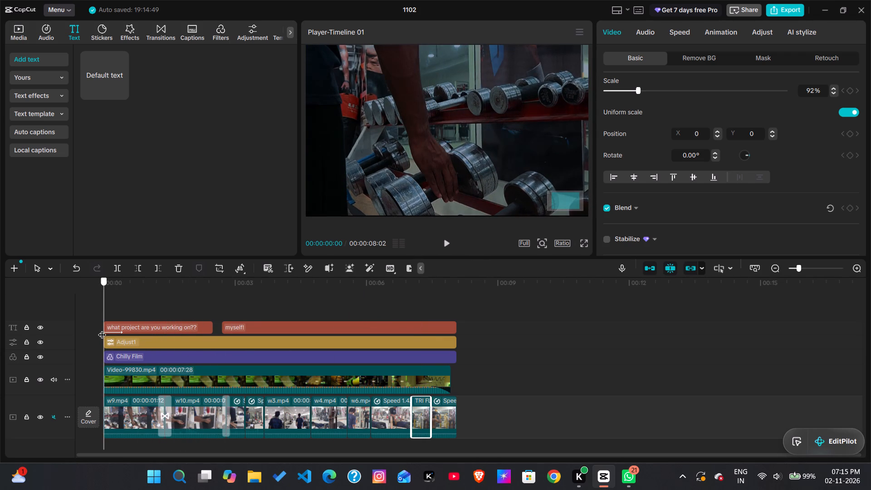
drag(102, 329, 99, 327)
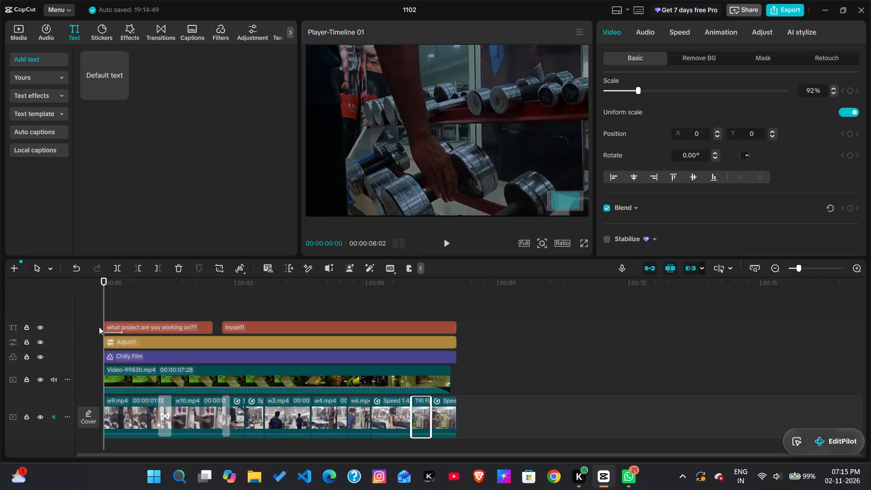
key(space)
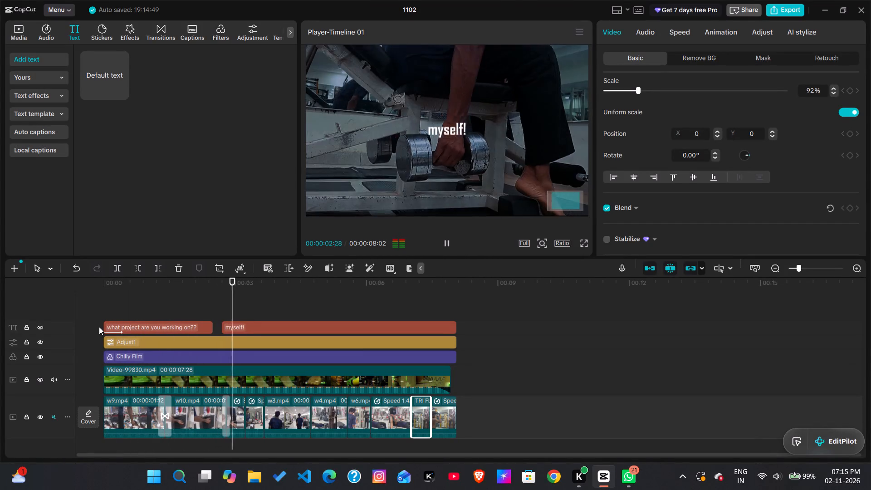
key(space)
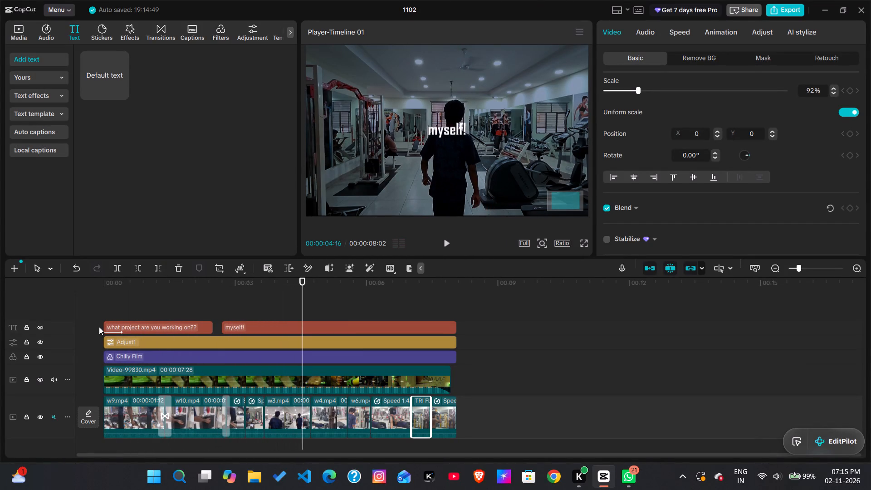
drag(303, 299, 254, 341)
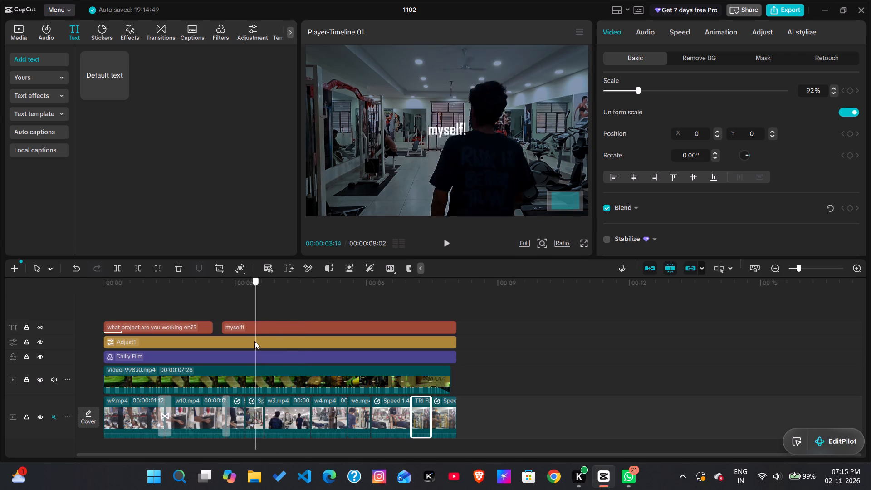
drag(254, 341, 228, 350)
Lower the Shadow value of the Adjust1 adjustment layer to -6, judging it on the dumbbell curl shot at about 3 seconds.
click(235, 344)
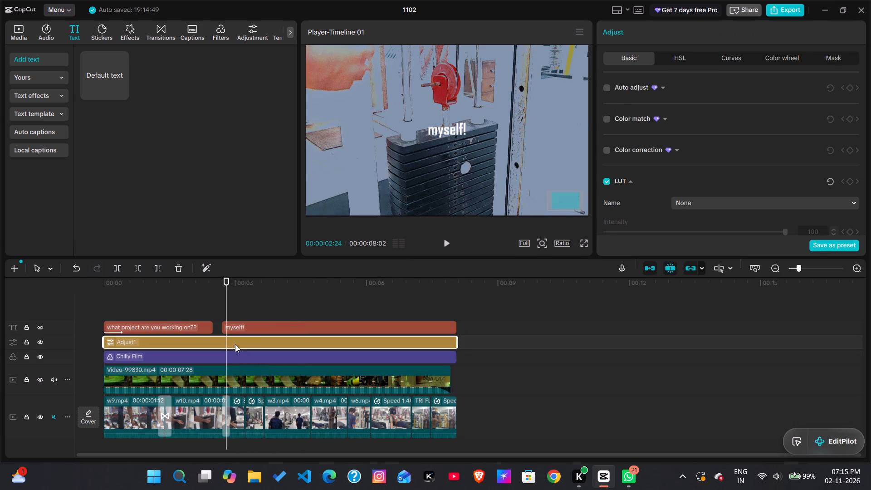
scroll(676, 134, down, 3)
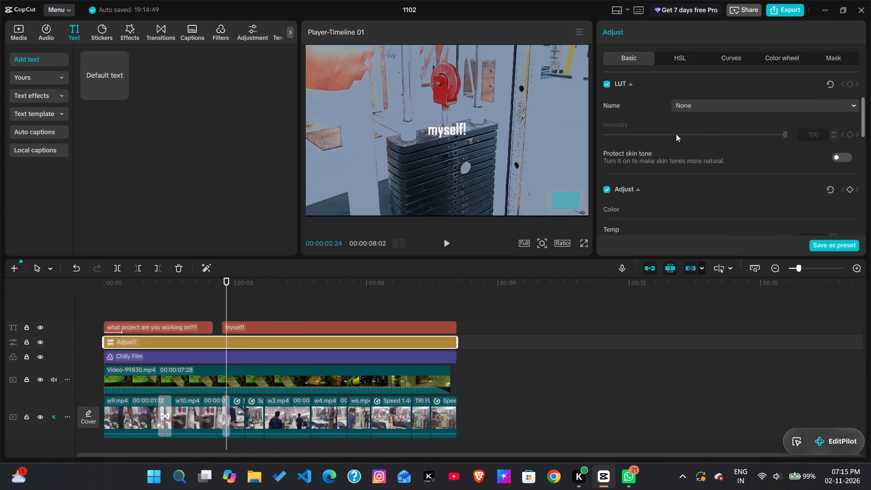
scroll(676, 134, down, 2)
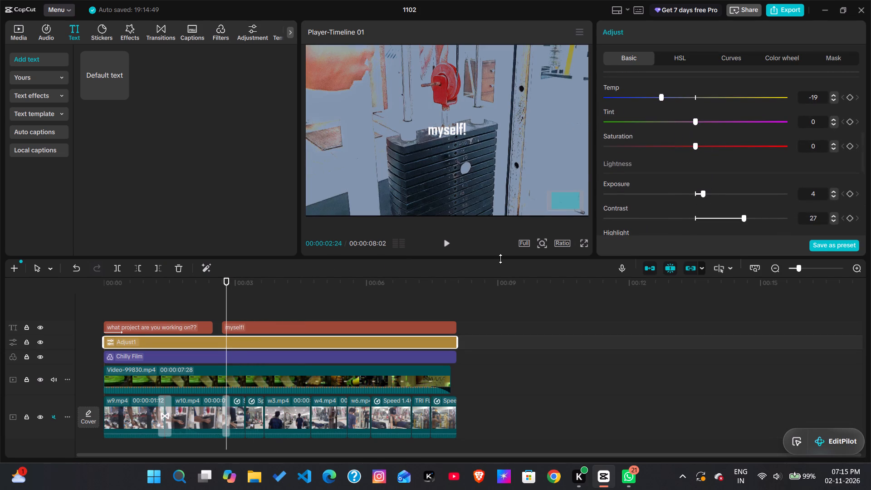
key(space)
key(space)
key(space)
key(space)
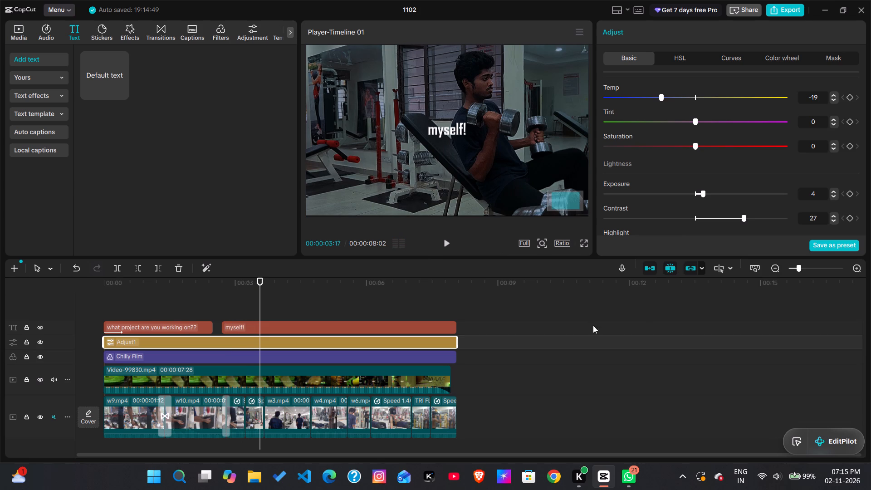
scroll(675, 195, down, 5)
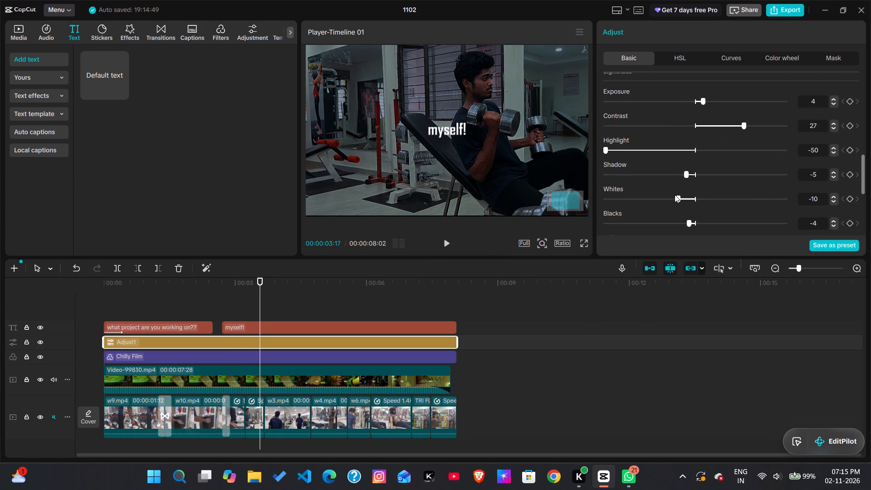
drag(685, 175, 667, 177)
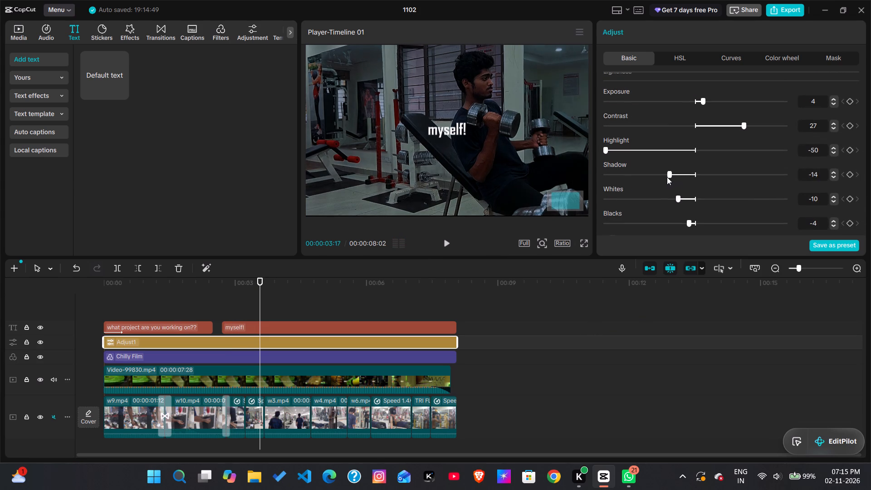
drag(667, 177, 638, 183)
drag(638, 183, 656, 190)
drag(656, 190, 656, 190)
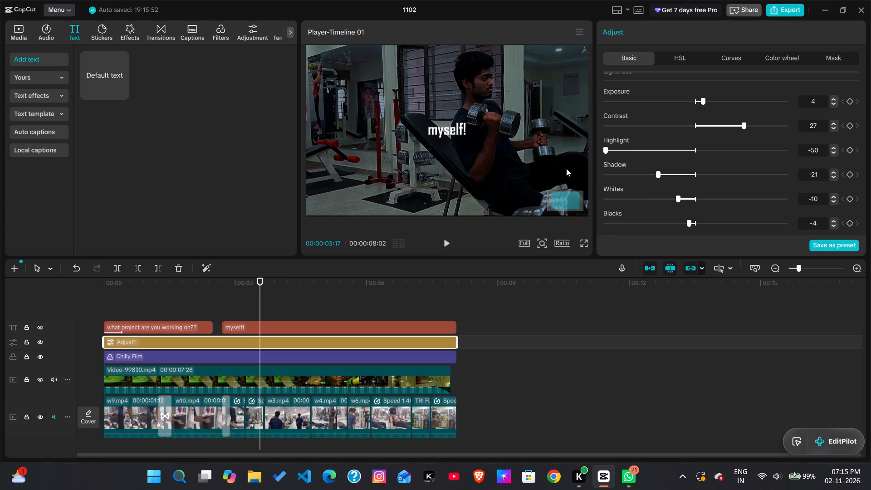
scroll(653, 188, down, 1)
drag(659, 144, 680, 146)
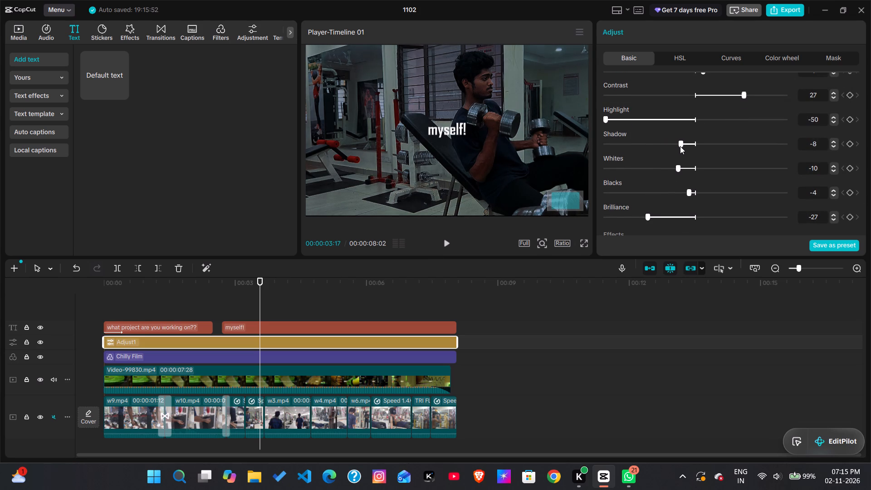
drag(680, 146, 682, 147)
Examine the adjustment layer's remaining basic lightness, effects and color settings, and its HSL color settings.
scroll(682, 147, down, 3)
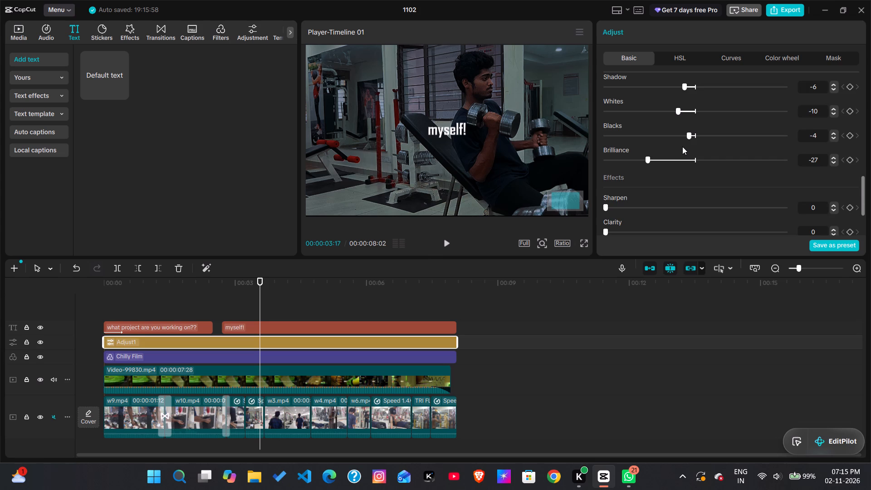
scroll(682, 147, down, 3)
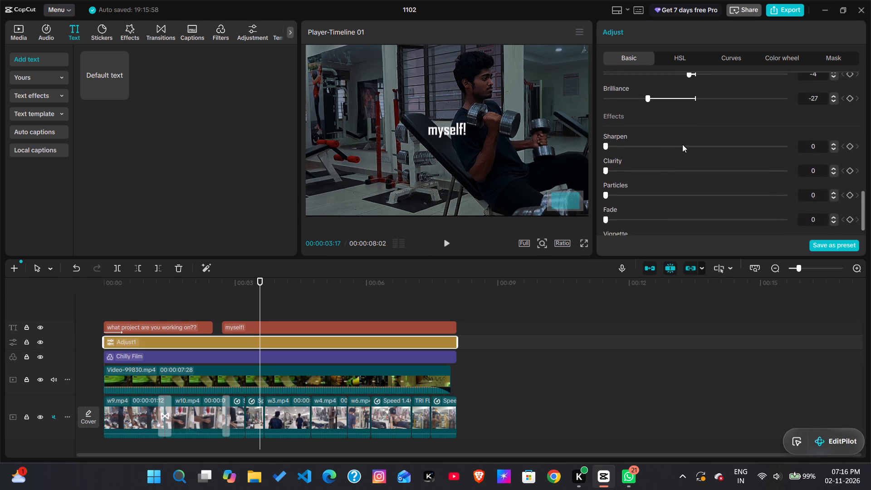
scroll(682, 144, down, 4)
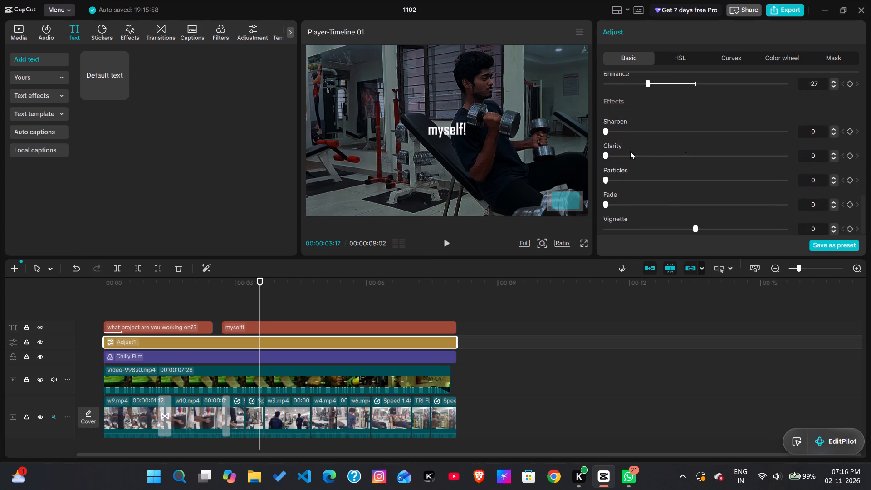
scroll(617, 125, up, 5)
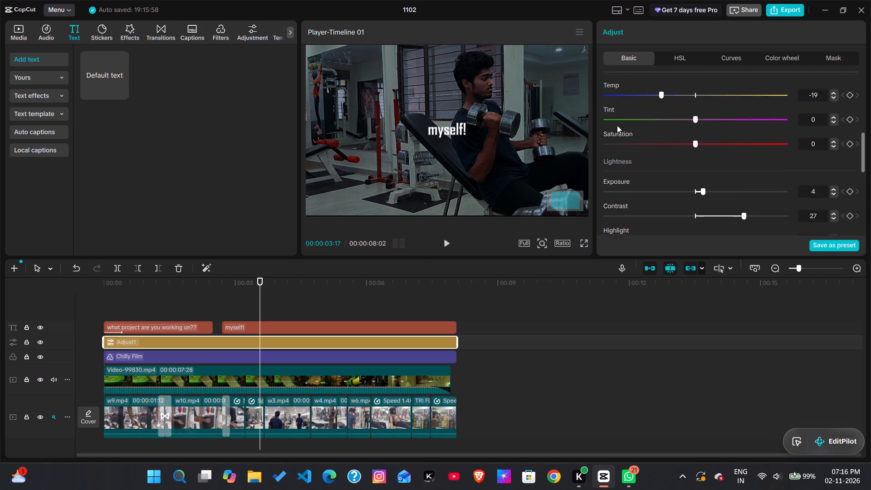
click(677, 57)
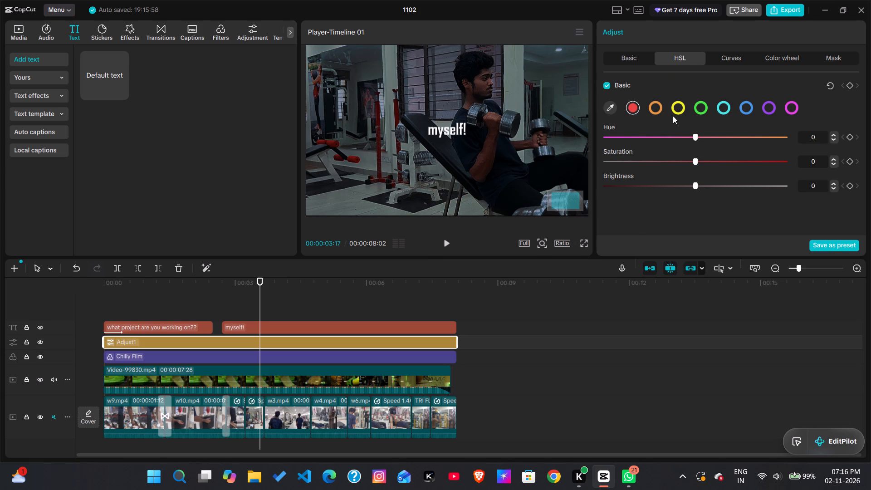
scroll(700, 108, left, 5)
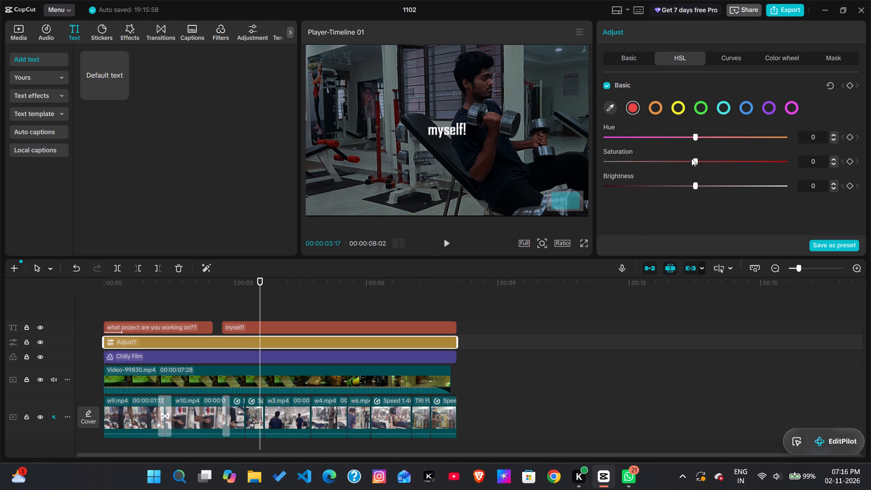
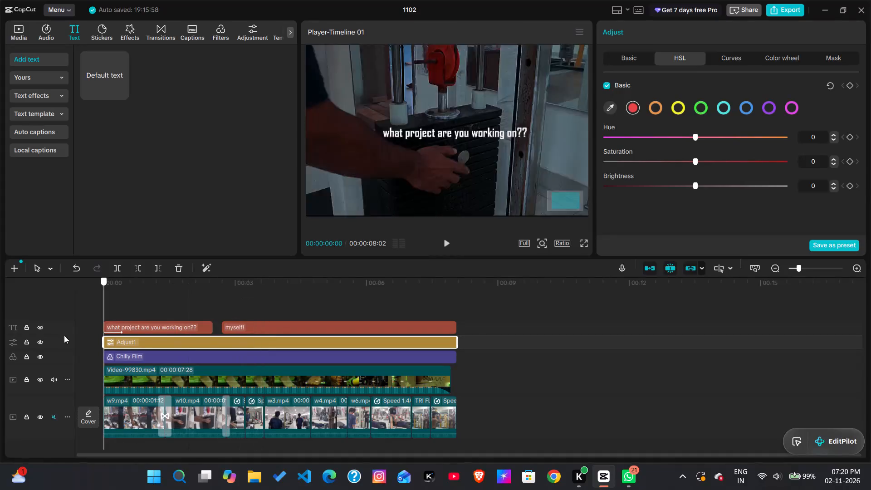
Split the Adjust1 adjustment layer at 00:00:03:20, where the w3.mp4 clip starts.
key(space)
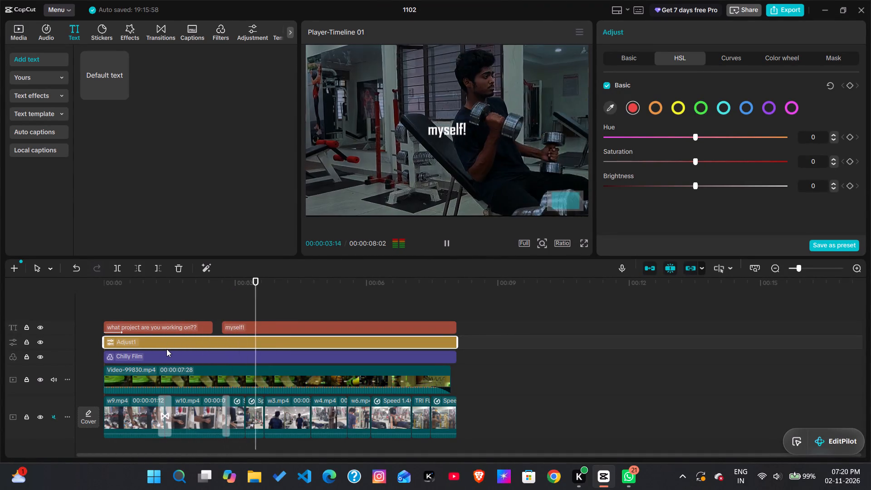
key(space)
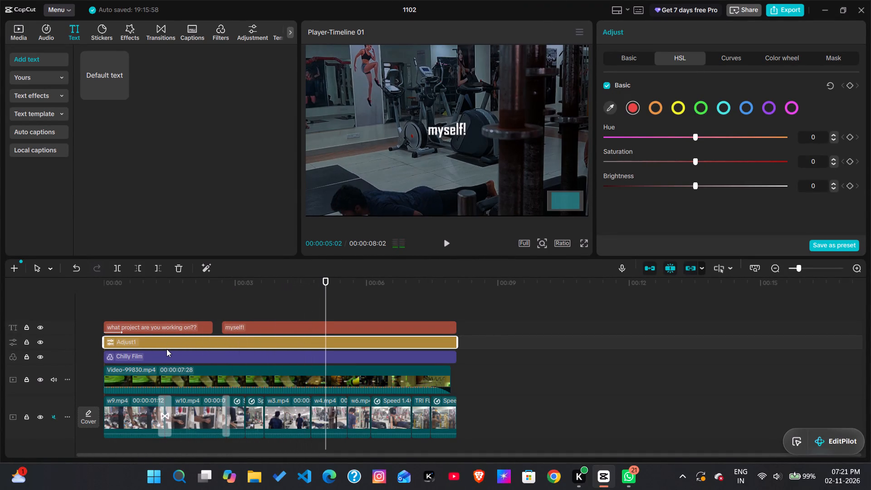
drag(324, 305, 261, 323)
drag(262, 299, 263, 304)
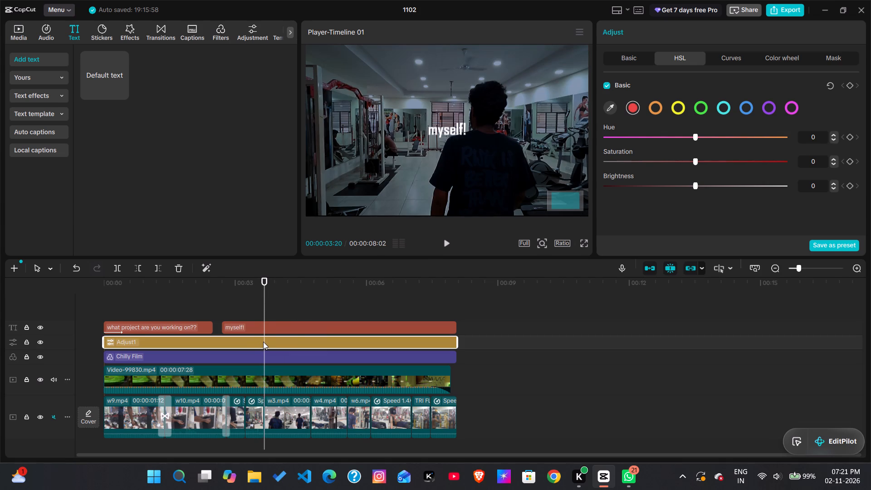
key(ctrl+b)
Split Adjust1 again at 00:00:04:22, where w3.mp4 ends, and delete the middle piece covering that clip.
key(space)
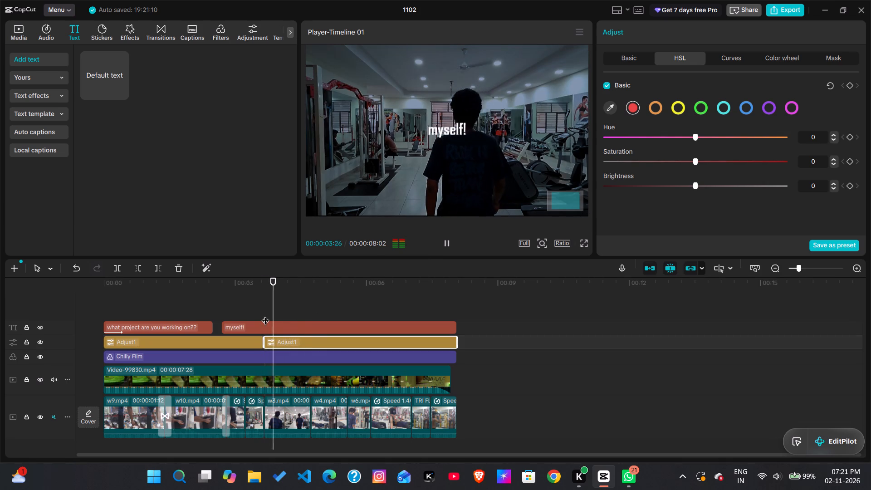
key(space)
key(space)
key(space)
key(Left)
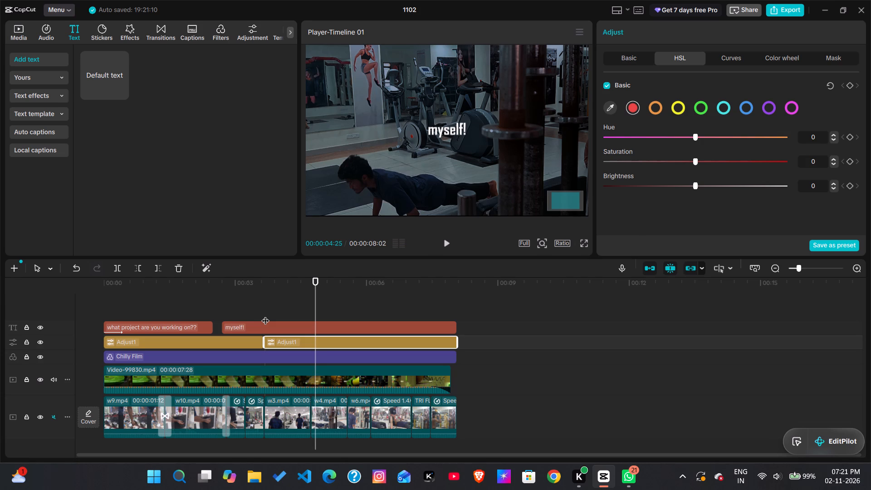
key(Left)
key(Left)
key(Left)
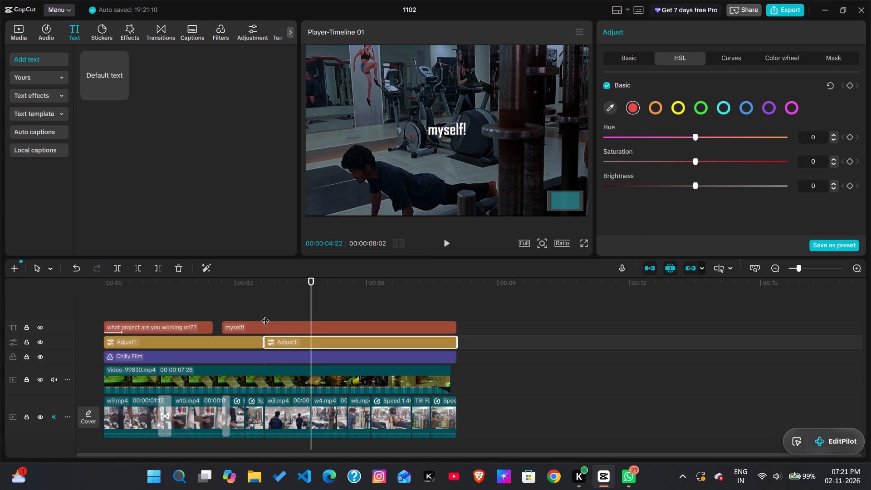
key(ctrl+b)
click(291, 342)
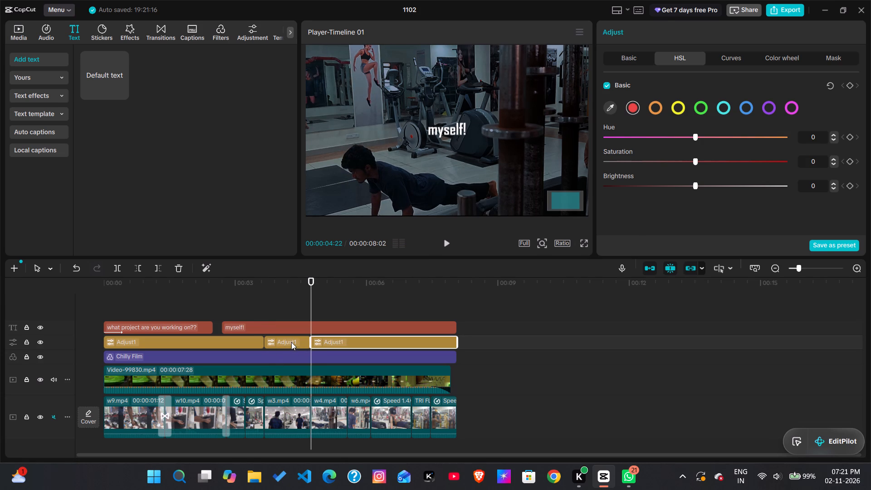
key(BackSpace)
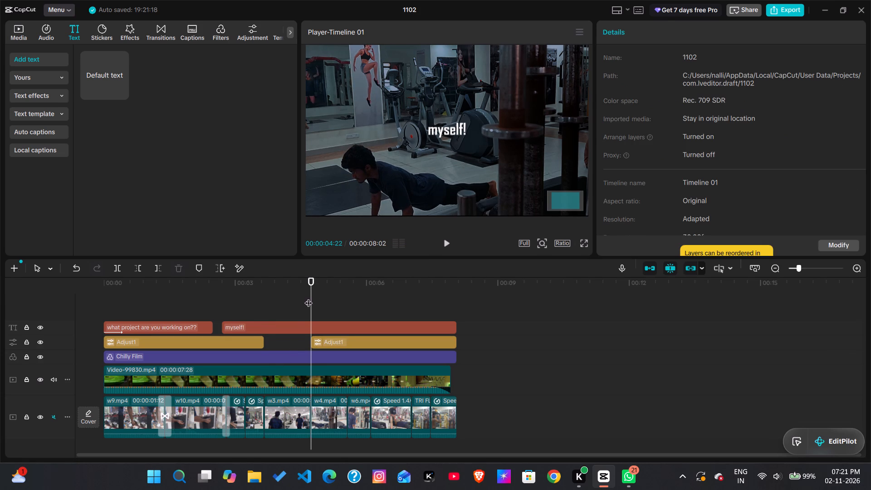
Play the edit from the beginning and scrub back to the w3.mp4 clip to judge its look without the adjustment.
drag(308, 297, 224, 306)
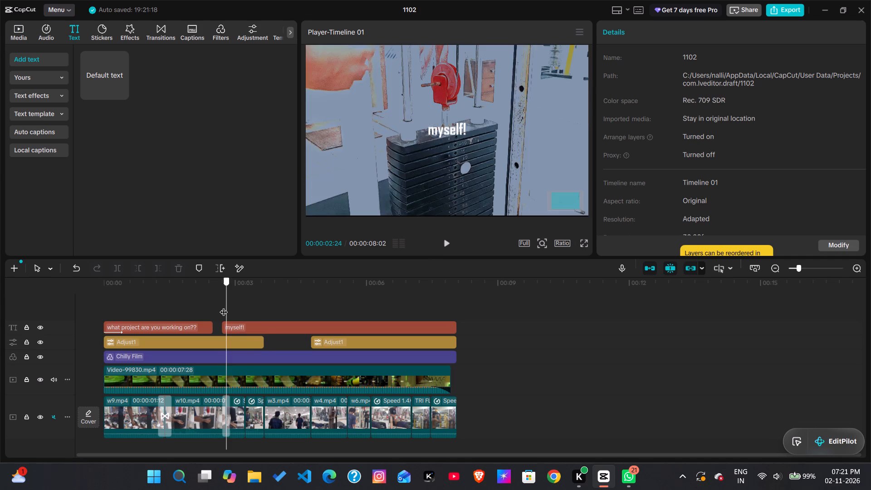
drag(224, 306, 45, 329)
key(space)
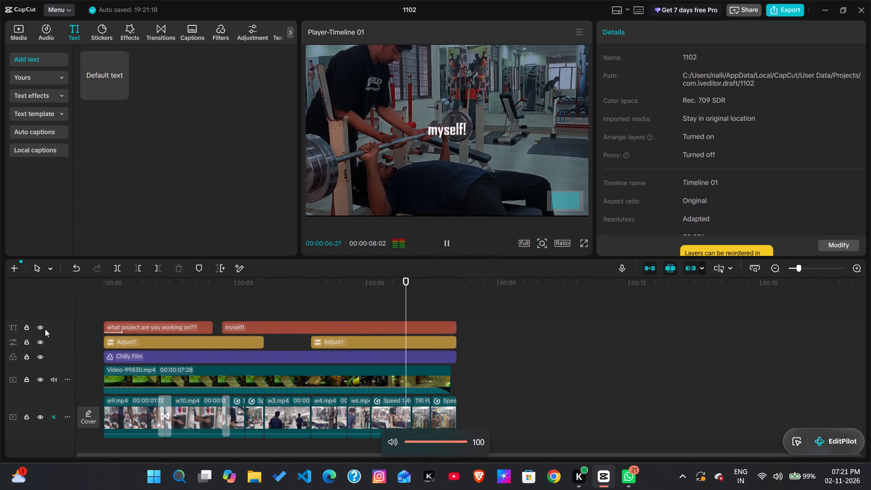
key(space)
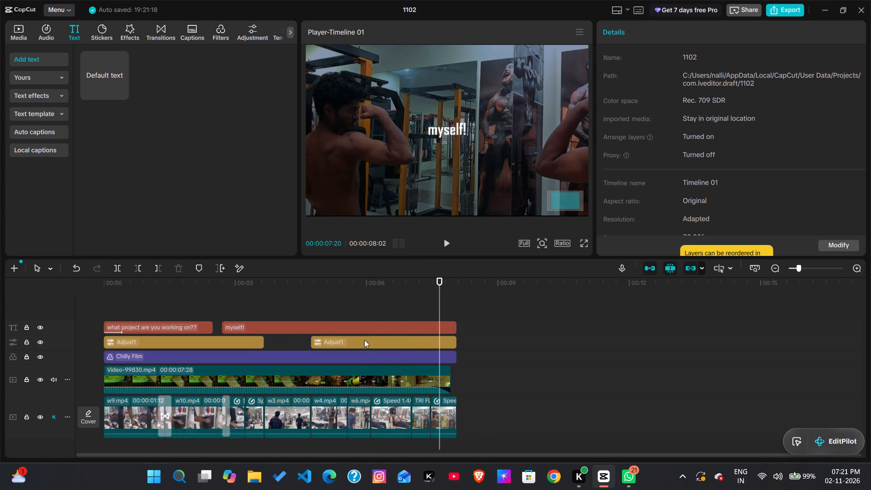
drag(442, 284, 221, 302)
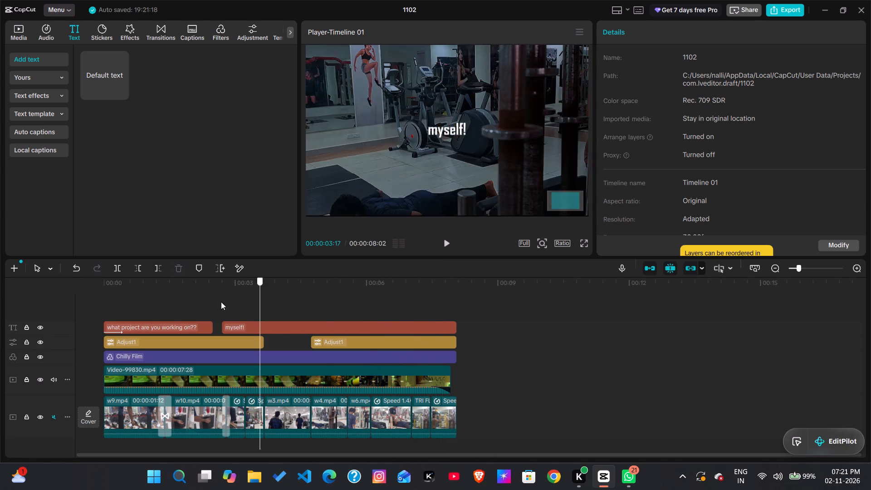
drag(221, 302, 283, 369)
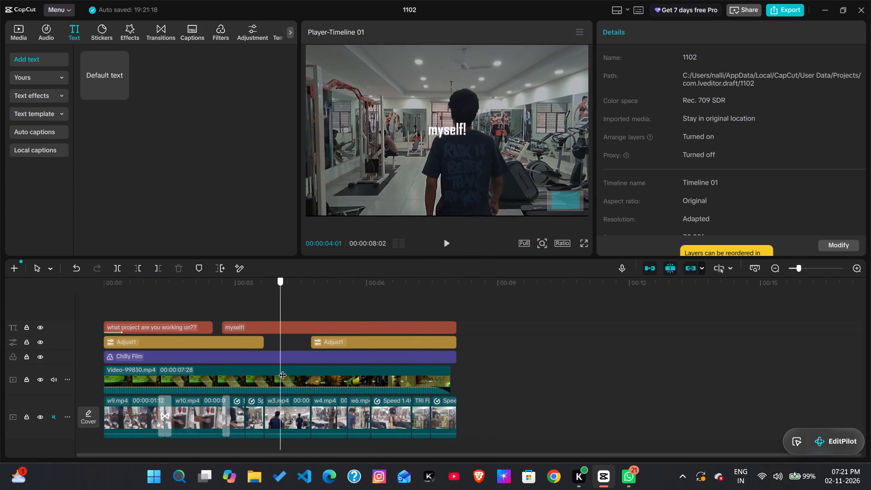
drag(283, 369, 283, 415)
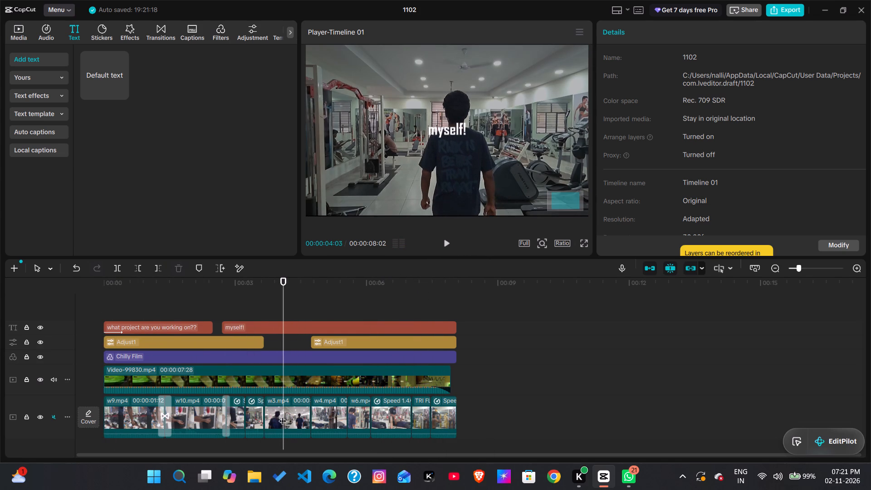
click(284, 416)
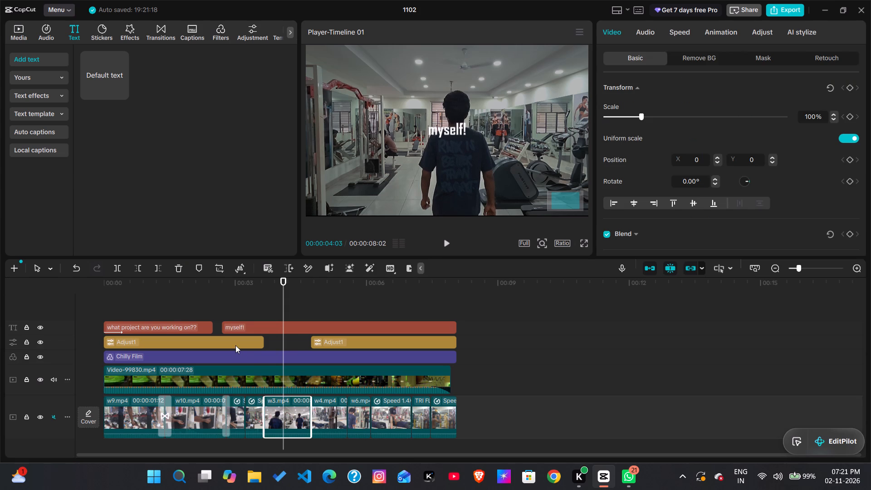
Move the first Adjust1 piece onto its own track directly above the Chilly Film filter, starting at 00:00.
click(235, 345)
click(235, 345)
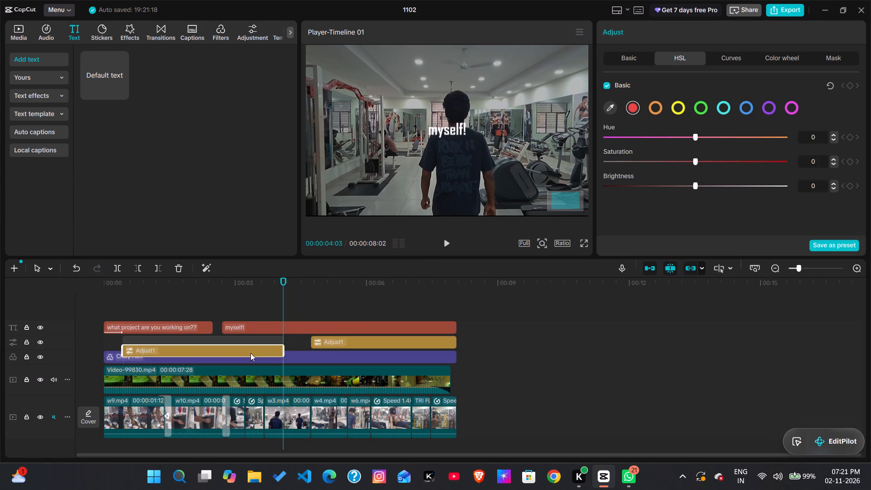
drag(235, 348, 264, 290)
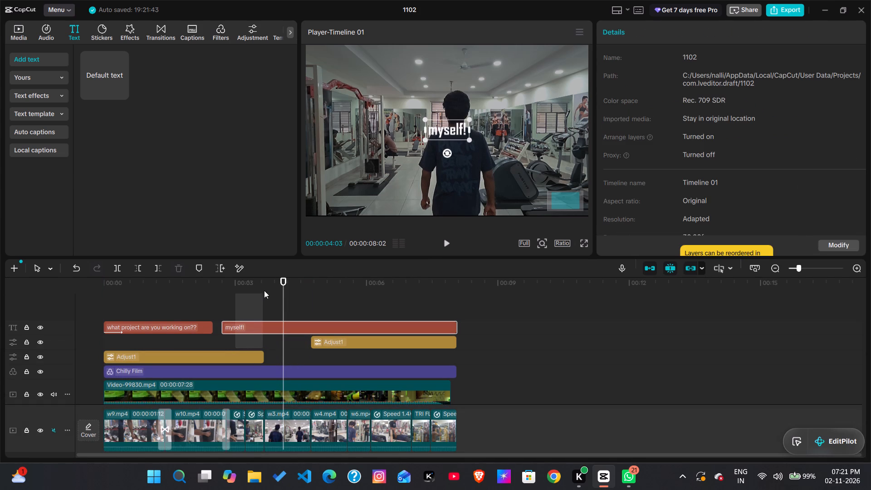
Play and scrub through the timeline to review the captions and the adjusted opening clips.
drag(264, 290, 255, 343)
drag(255, 343, 287, 289)
click(287, 289)
click(287, 289)
drag(287, 289, 64, 342)
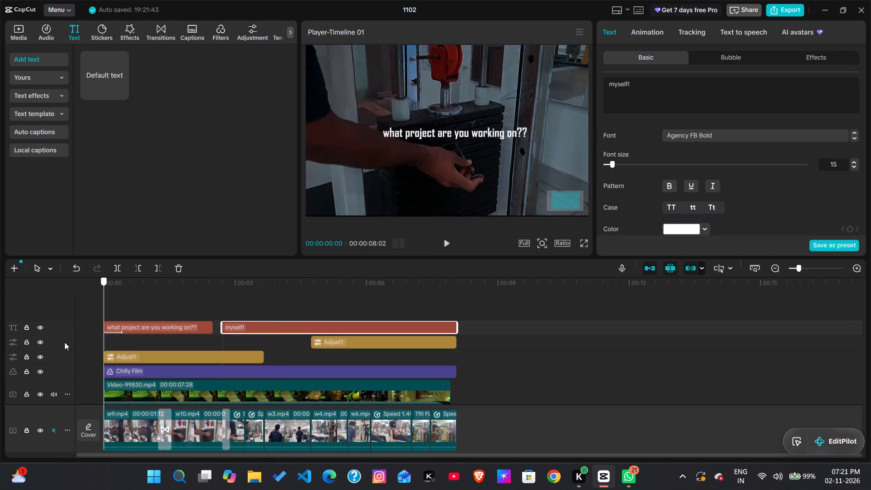
drag(64, 342, 56, 343)
key(space)
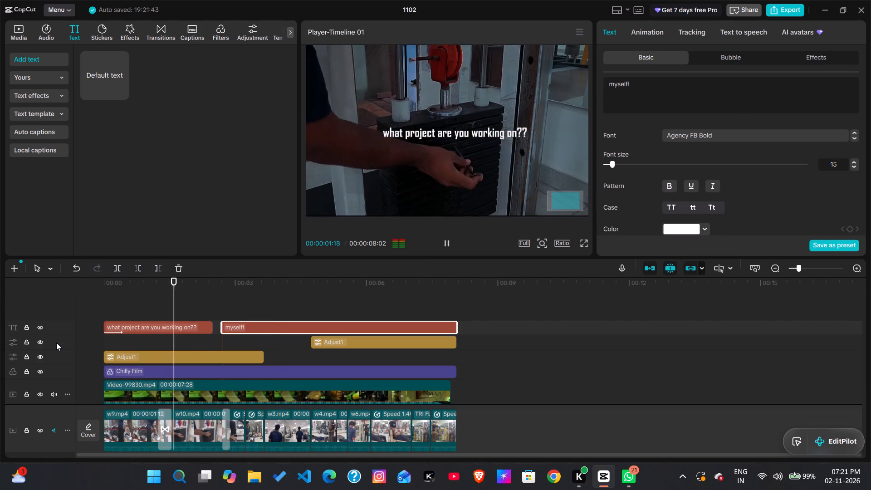
key(space)
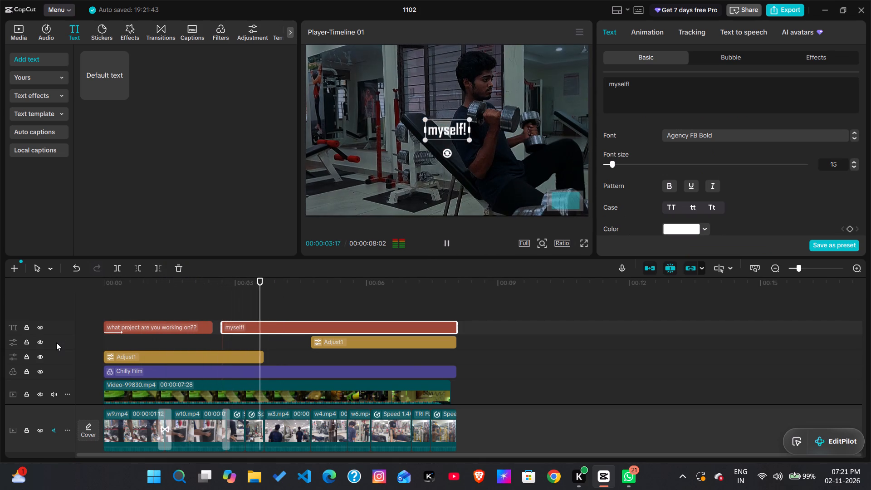
drag(56, 343, 212, 305)
drag(212, 305, 264, 306)
double_click(264, 306)
drag(264, 306, 101, 282)
drag(101, 282, 452, 285)
drag(452, 285, 210, 193)
drag(210, 193, 206, 229)
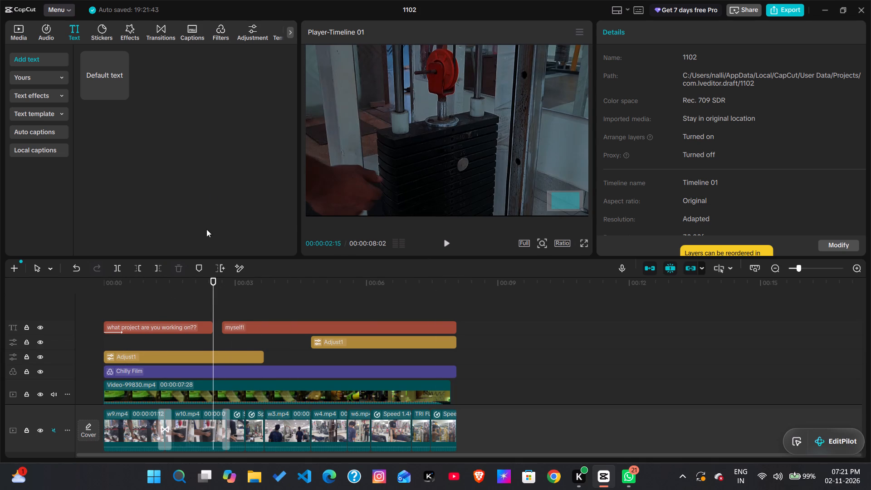
drag(206, 229, 210, 297)
click(210, 297)
drag(210, 297, 105, 296)
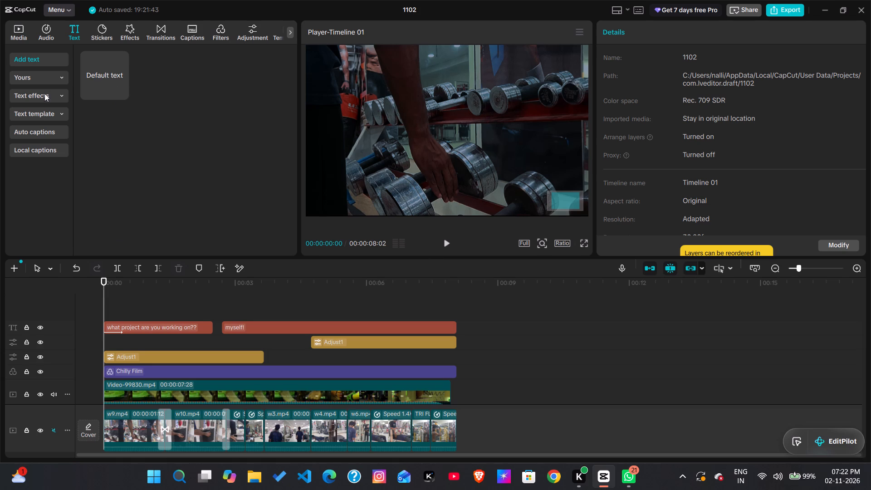
Add a new custom adjustment layer at the start of the timeline.
click(256, 44)
click(108, 83)
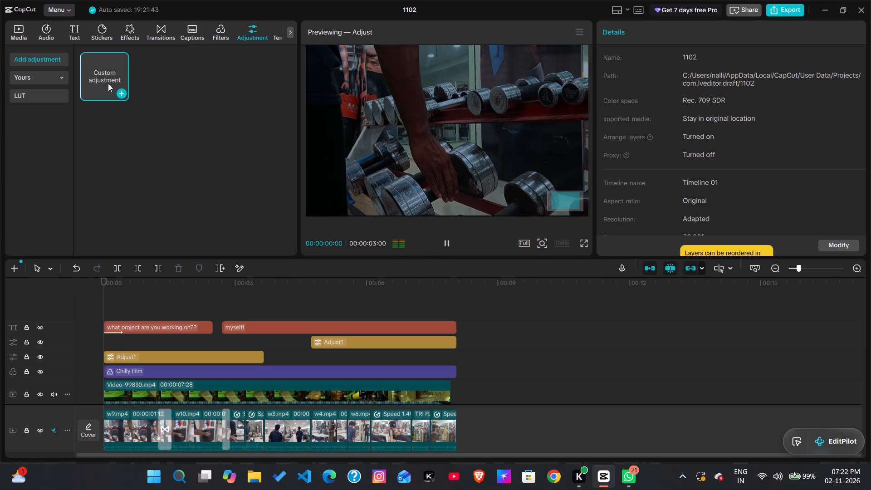
click(122, 93)
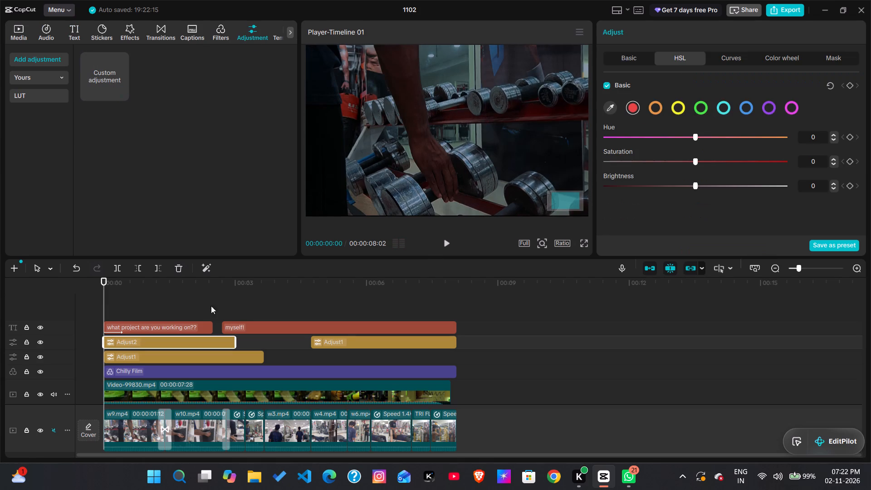
Move the second Adjust1 piece down onto the first piece's track, starting at about 4.9 seconds.
drag(320, 340, 327, 359)
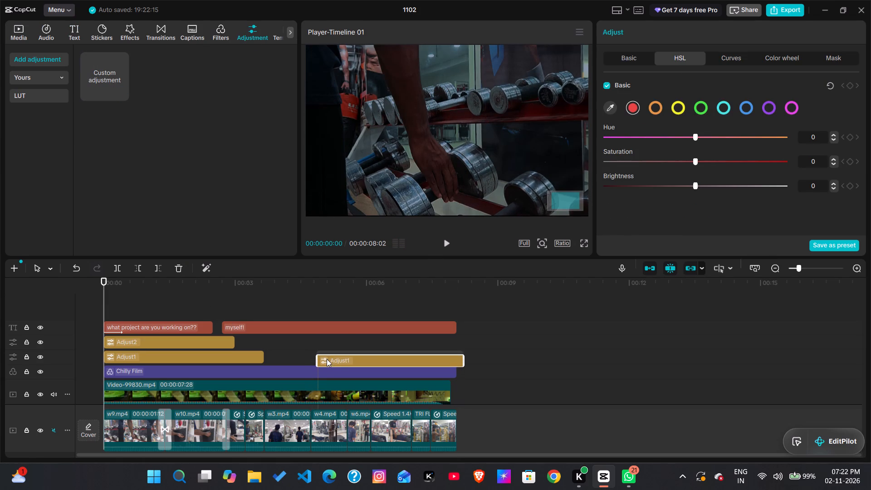
drag(327, 359, 328, 357)
Extend the Adjust2 adjustment layer to the end of the last video clip.
click(230, 338)
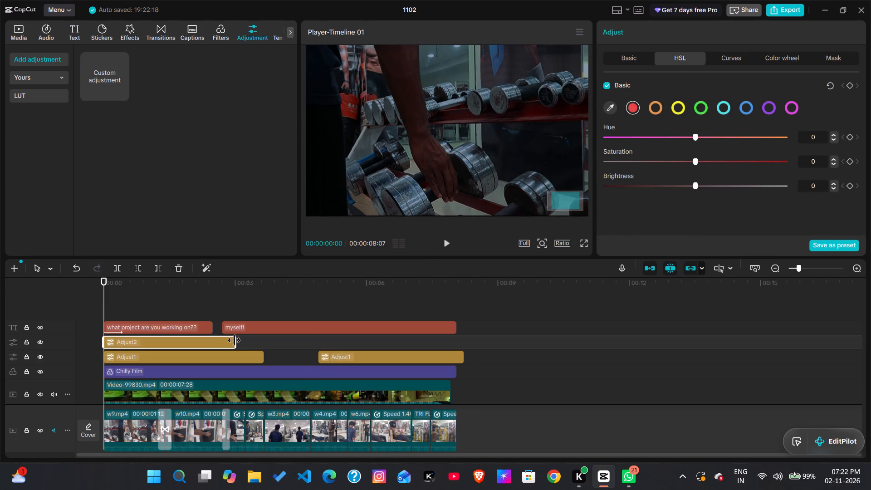
drag(236, 341, 454, 341)
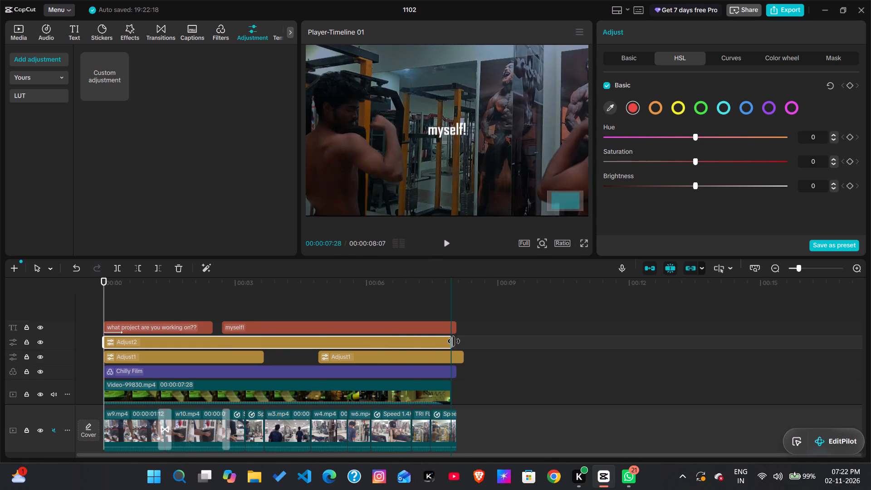
drag(454, 341, 455, 347)
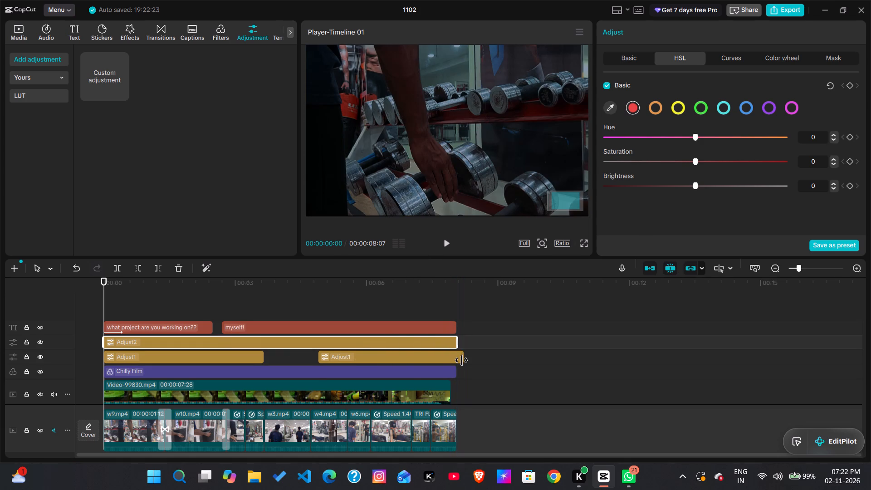
click(461, 360)
Examine the basic adjustment settings of Adjust2 and play the opening second of the edit.
click(300, 343)
click(642, 53)
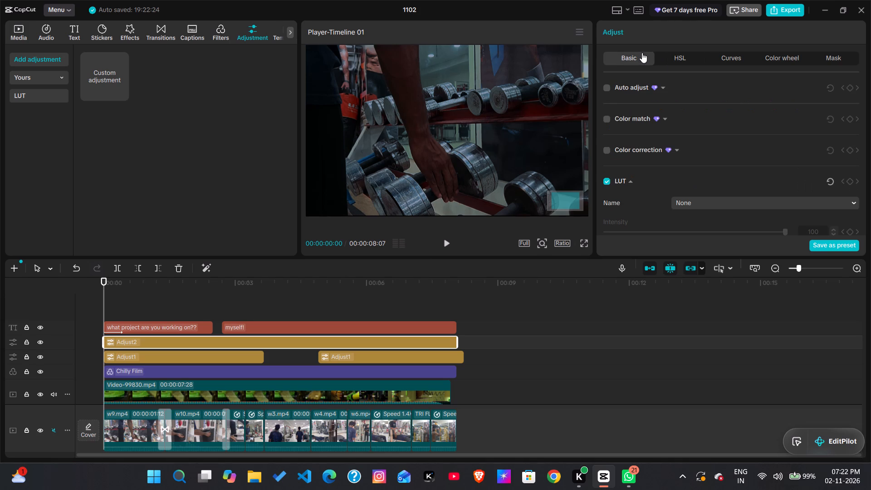
scroll(682, 182, down, 5)
key(space)
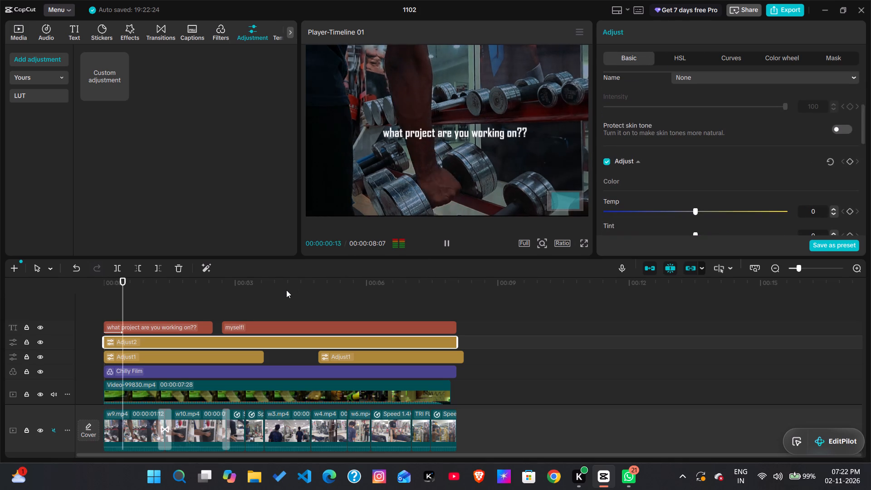
key(space)
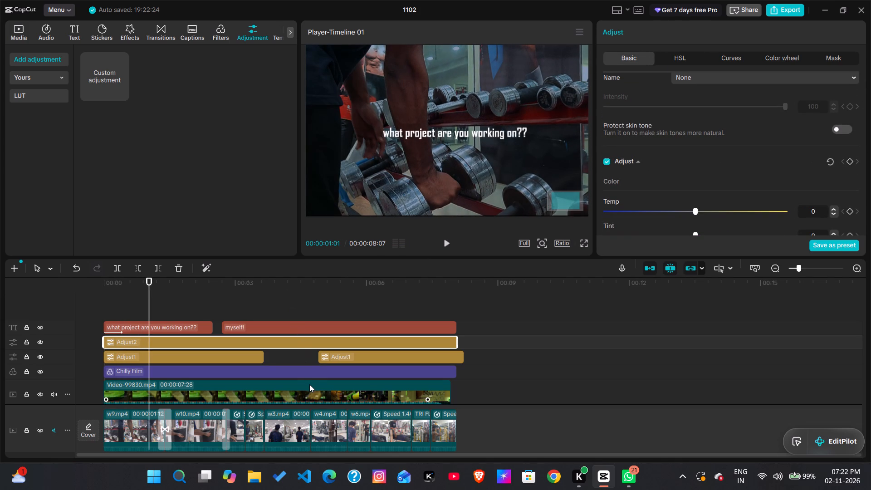
Scale the Video-99830.mp4 overlay to 112% and move it down out of the frame to about X 126, Y -4996.
click(309, 384)
drag(675, 119, 772, 103)
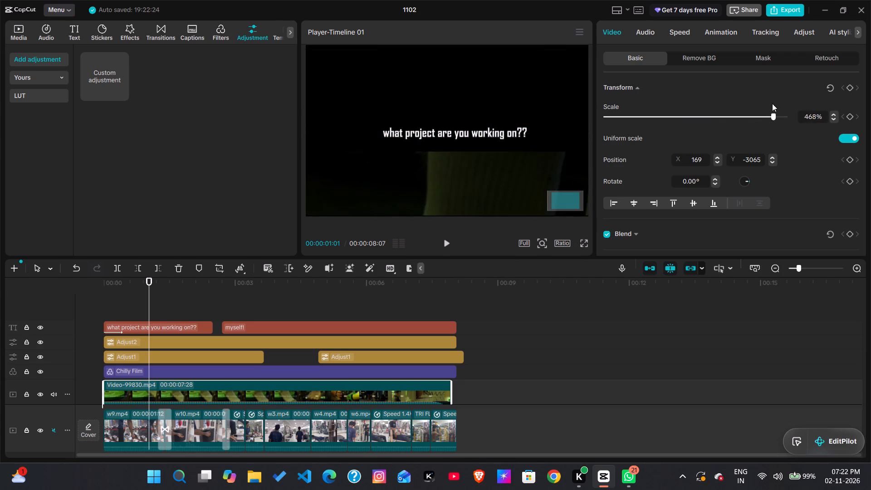
drag(772, 103, 712, 129)
drag(552, 147, 533, 178)
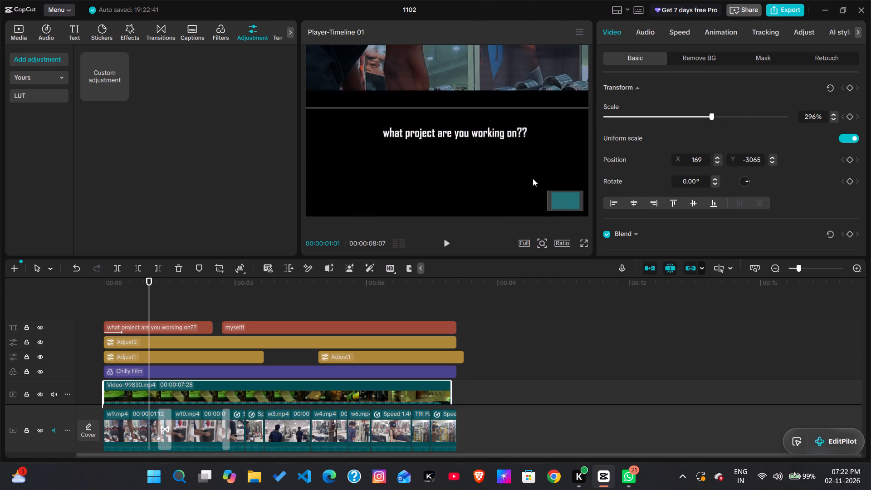
drag(533, 178, 548, 332)
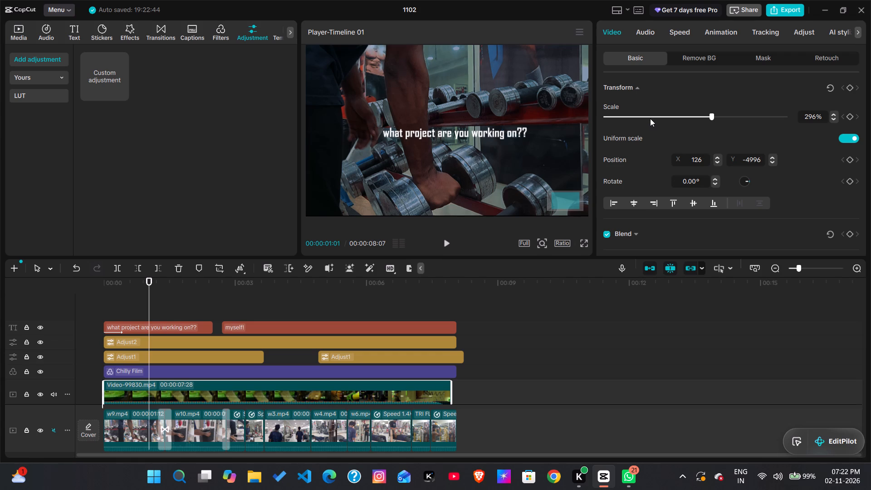
click(650, 118)
click(646, 118)
Cool and desaturate the Adjust2 layer by setting its temperature to -29 and saturation to -19.
click(397, 343)
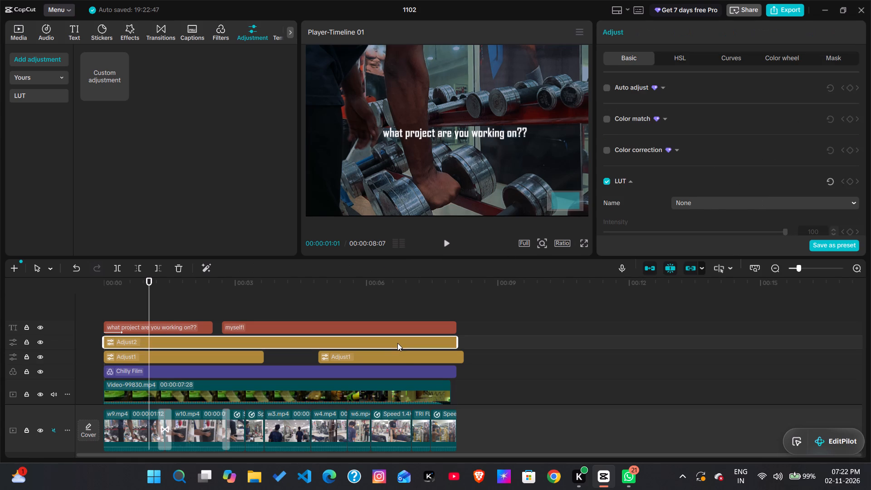
scroll(682, 108, down, 4)
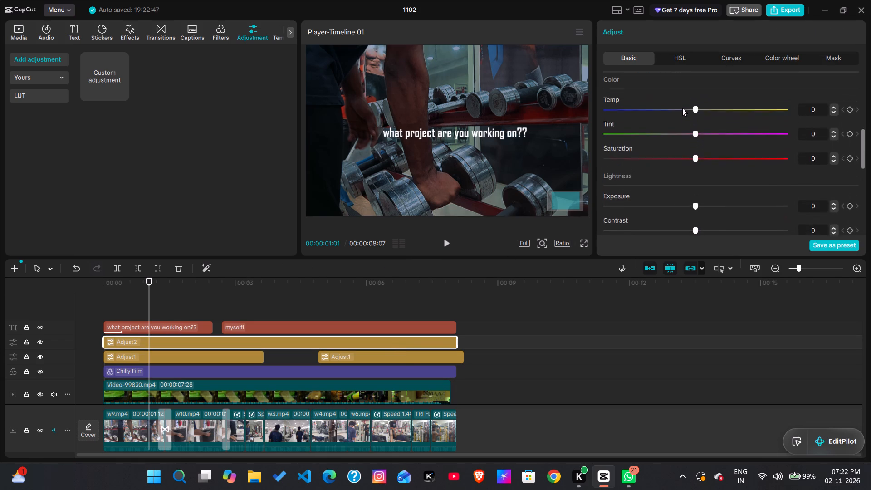
drag(695, 116, 690, 116)
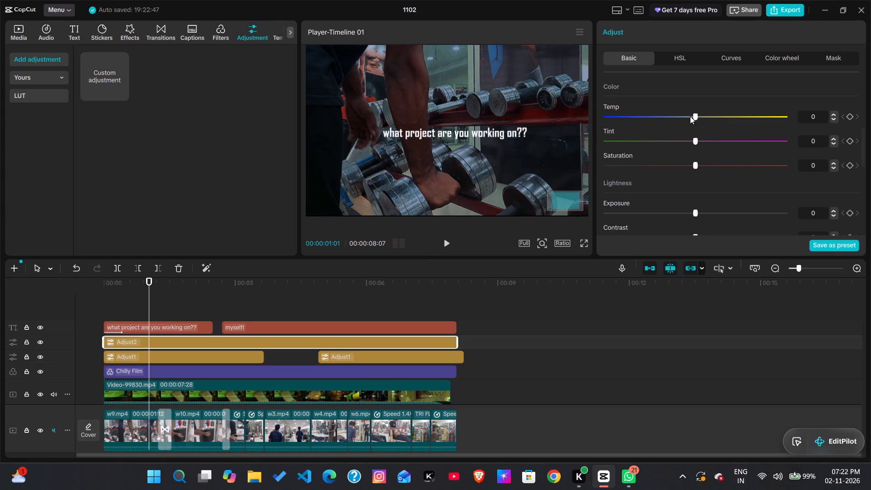
drag(690, 116, 668, 127)
drag(668, 127, 657, 127)
drag(695, 162, 667, 168)
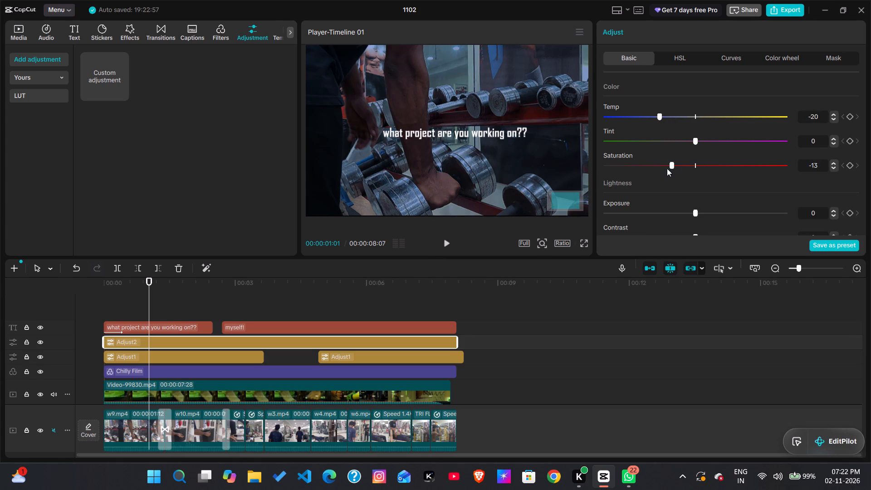
drag(667, 168, 659, 164)
drag(659, 164, 659, 164)
drag(660, 119, 642, 121)
drag(642, 121, 641, 121)
Set the exposure of Adjust2 to -7 and lower its contrast to -5.
scroll(678, 165, down, 1)
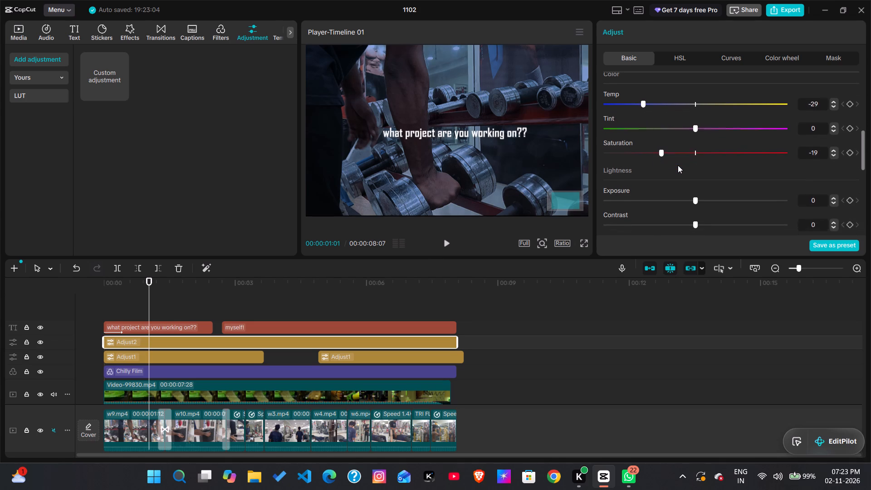
scroll(678, 165, down, 1)
drag(696, 187, 659, 192)
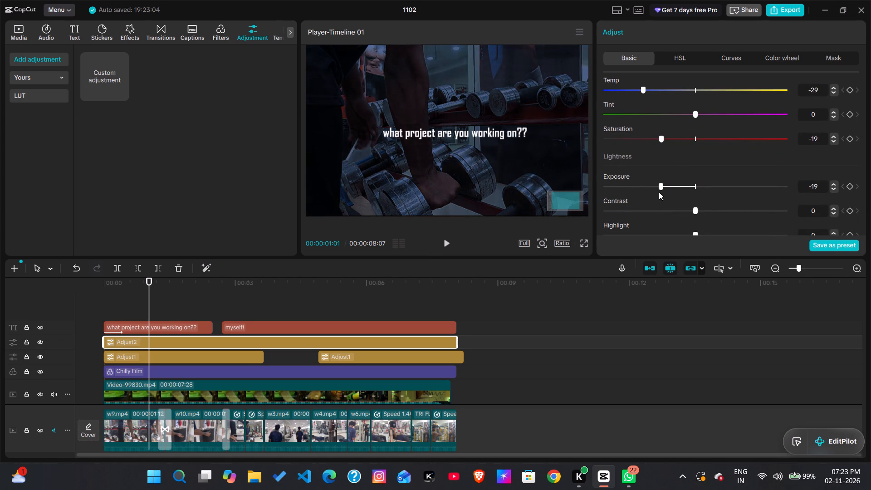
drag(659, 192, 688, 203)
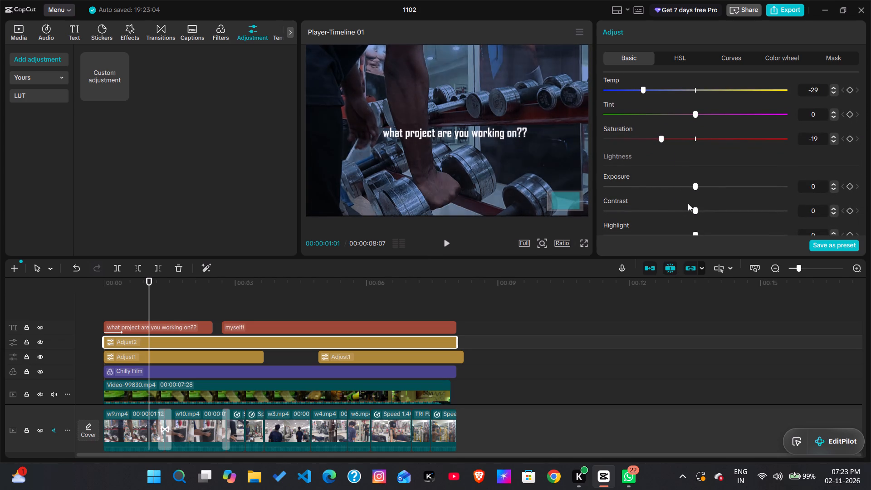
drag(688, 203, 686, 203)
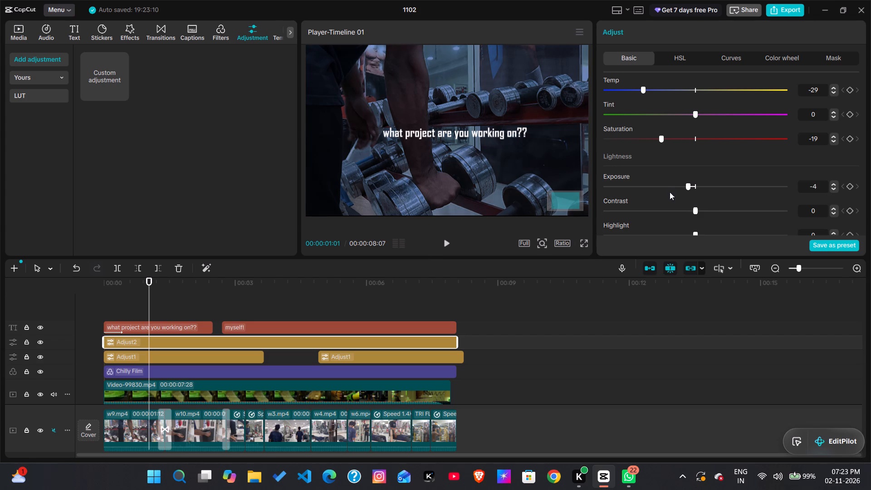
drag(694, 211, 686, 216)
drag(686, 216, 684, 218)
drag(684, 218, 685, 218)
drag(686, 186, 677, 188)
drag(677, 188, 681, 188)
Reset the contrast of Adjust2 and set it to -4.
double_click(687, 216)
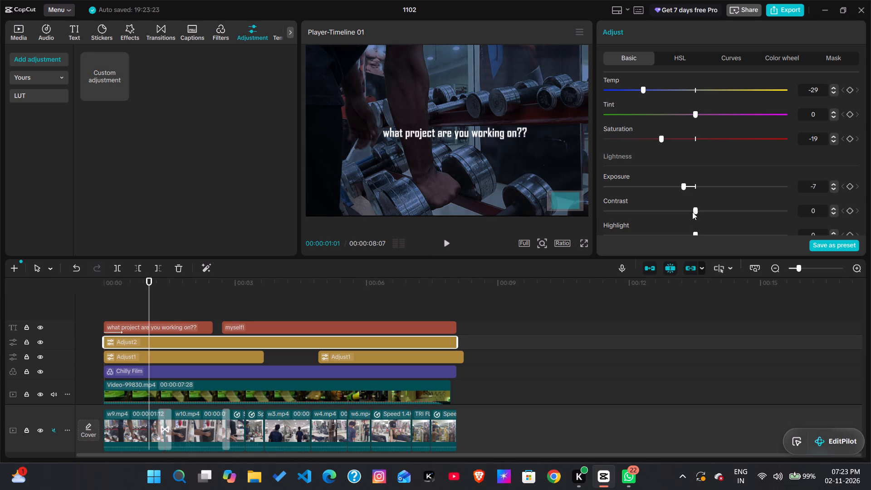
click(692, 212)
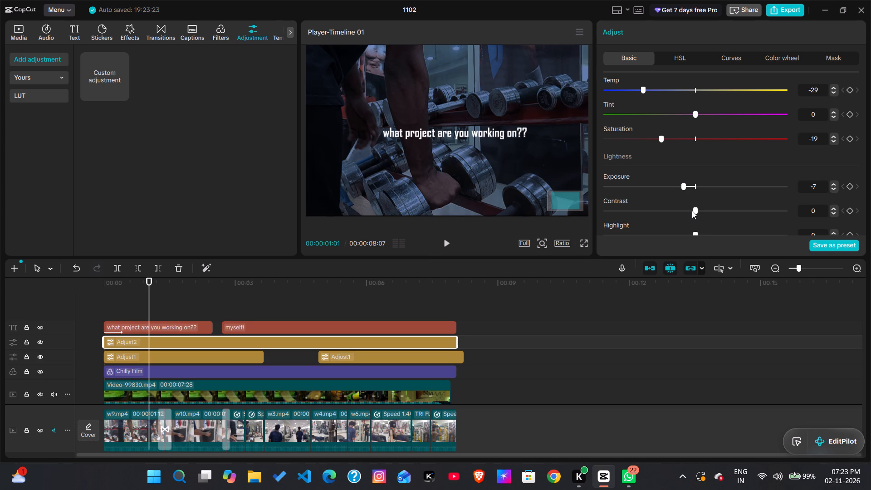
click(692, 211)
click(694, 210)
drag(694, 211, 690, 211)
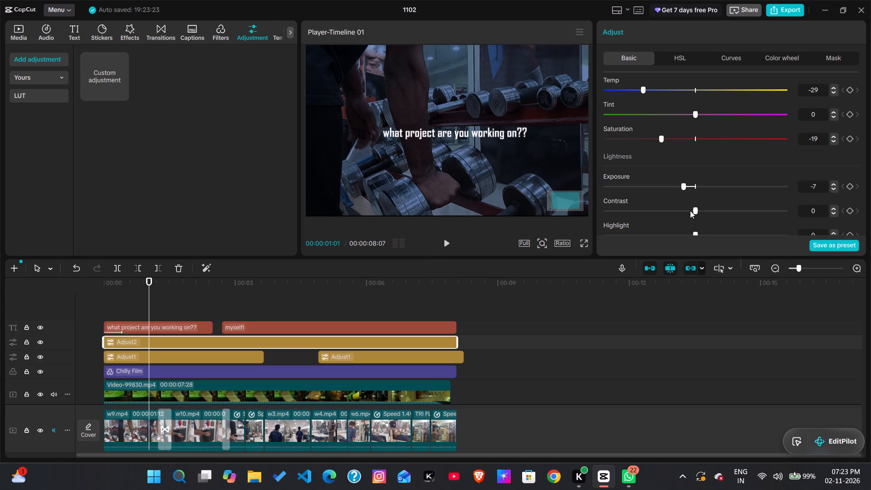
drag(690, 211, 689, 211)
click(689, 211)
drag(695, 211, 689, 210)
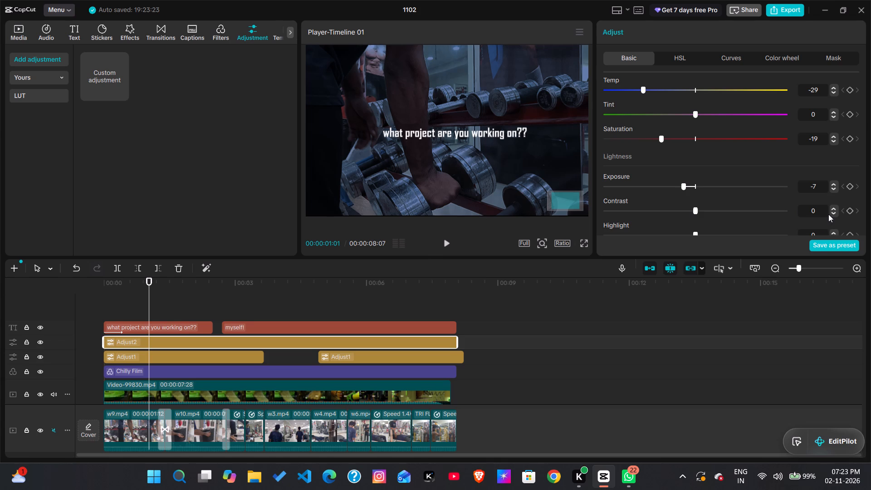
double_click(828, 214)
triple_click(832, 213)
click(832, 213)
Set the highlight of Adjust2 to -34 and its shadow to 3.
scroll(694, 222, down, 1)
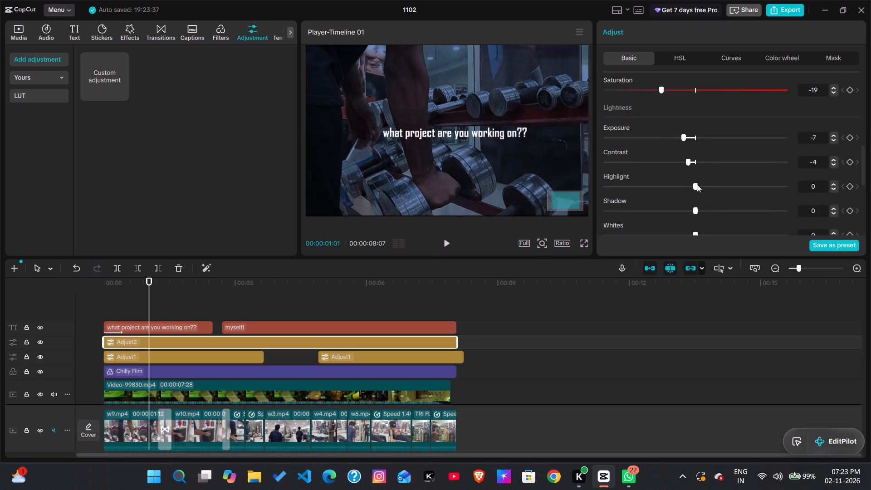
drag(697, 184, 638, 193)
drag(638, 193, 626, 196)
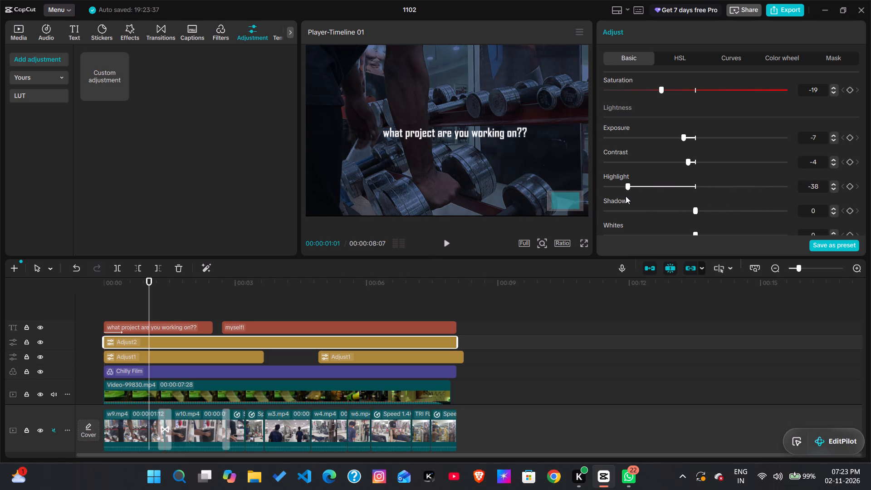
drag(626, 196, 631, 198)
scroll(631, 198, down, 1)
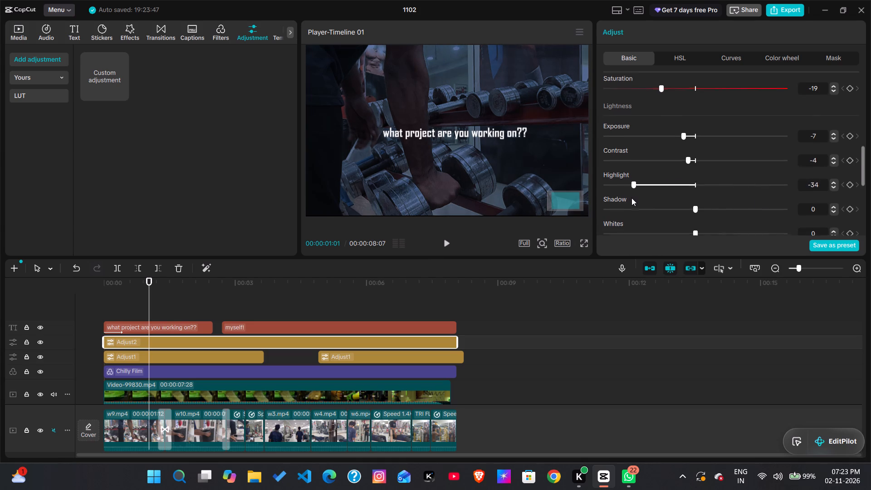
scroll(631, 198, down, 1)
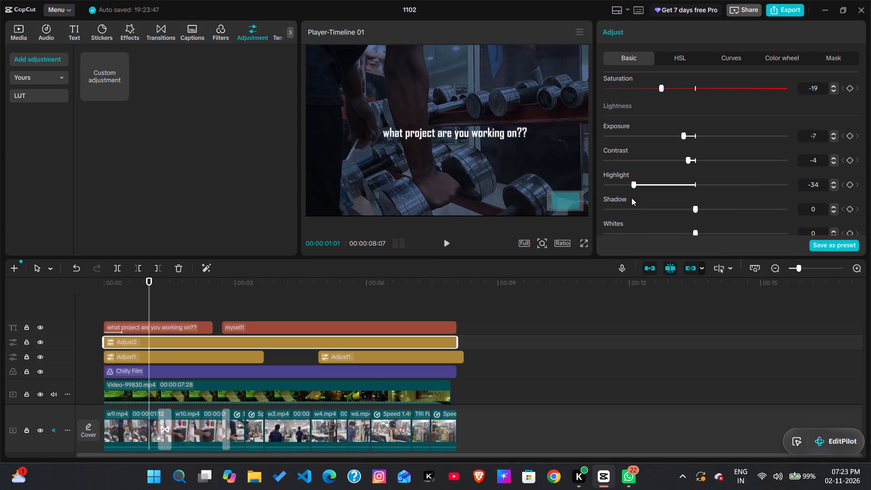
drag(693, 209, 709, 203)
drag(709, 203, 700, 211)
drag(700, 211, 699, 216)
Raise the whites of the Adjust2 layer to 9.
scroll(699, 216, down, 3)
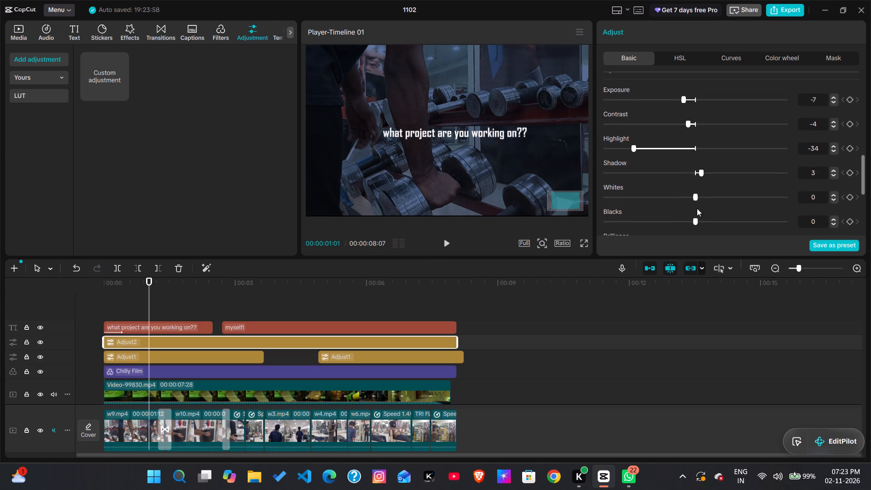
drag(694, 200, 663, 193)
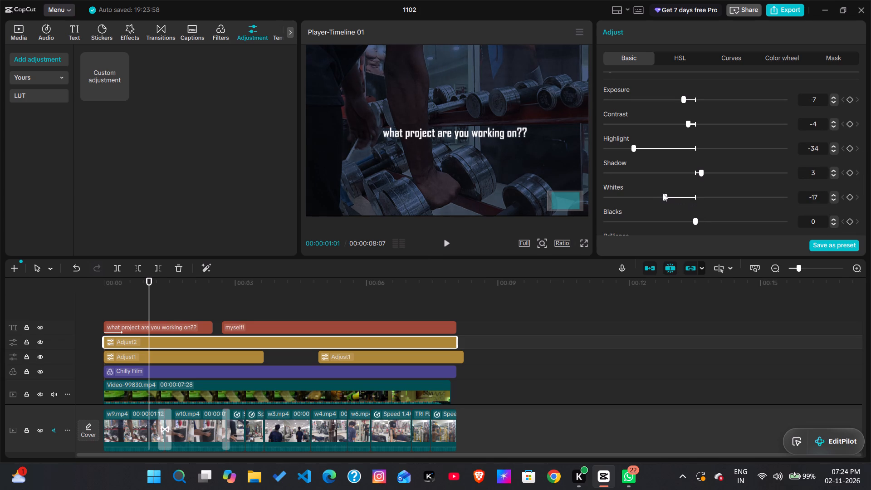
drag(663, 193, 689, 199)
drag(689, 199, 700, 201)
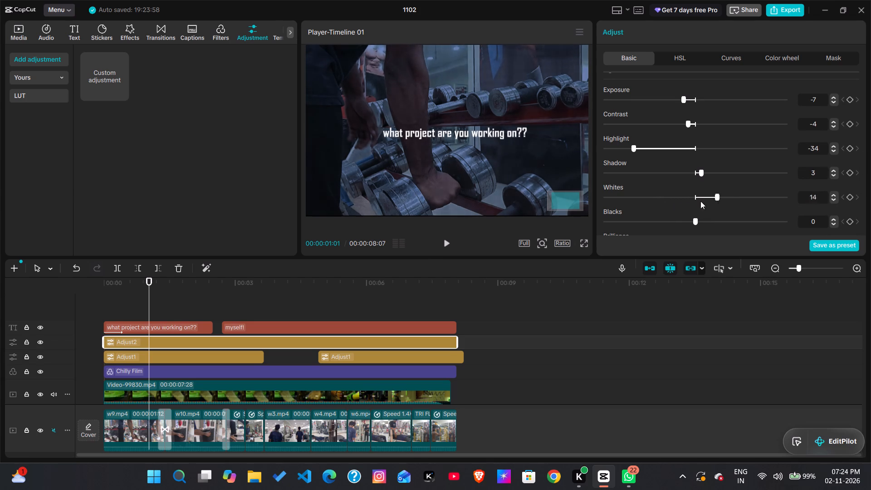
drag(700, 201, 709, 207)
Lower the blacks of the Adjust2 layer to -3.
scroll(675, 194, down, 1)
drag(697, 213, 687, 213)
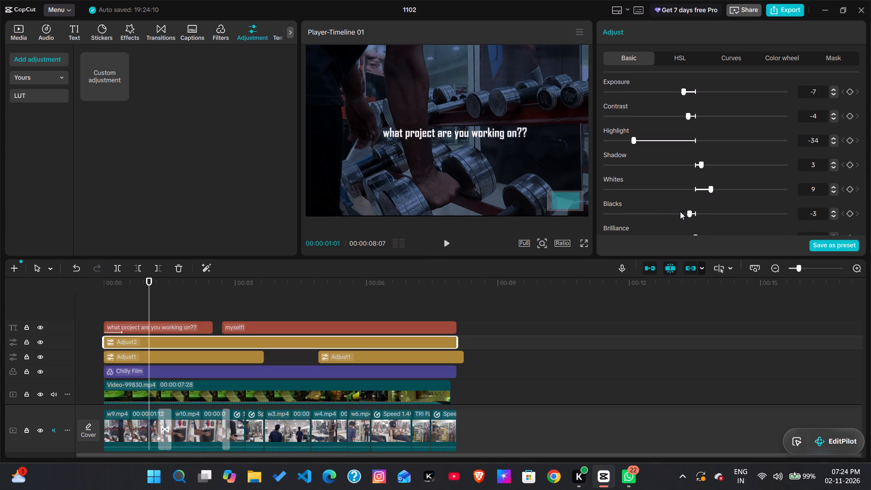
click(690, 212)
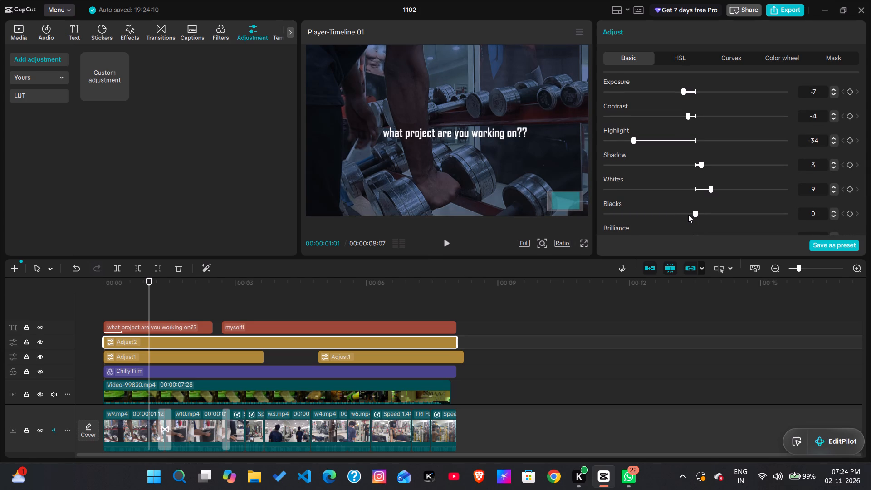
click(689, 214)
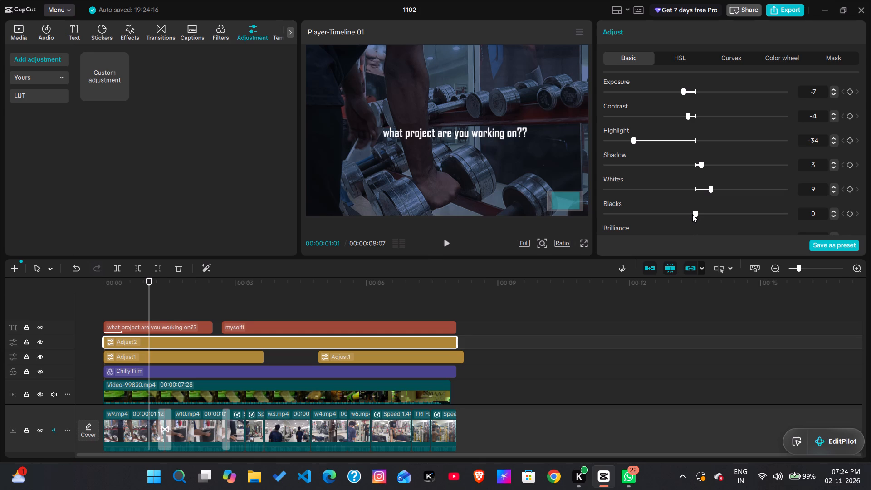
click(692, 214)
drag(694, 212, 689, 212)
drag(692, 210, 682, 210)
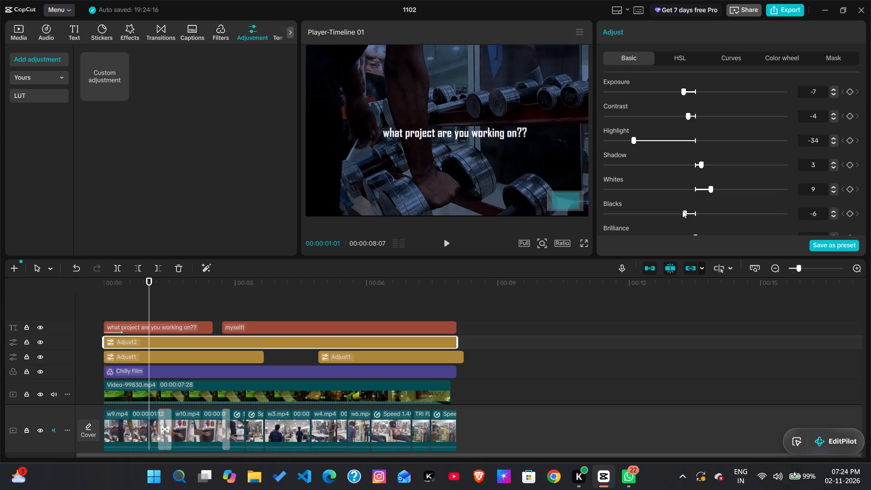
drag(682, 210, 682, 225)
drag(682, 225, 685, 226)
drag(685, 226, 687, 226)
Lower the brilliance of the Adjust2 layer to -9.
scroll(687, 226, down, 1)
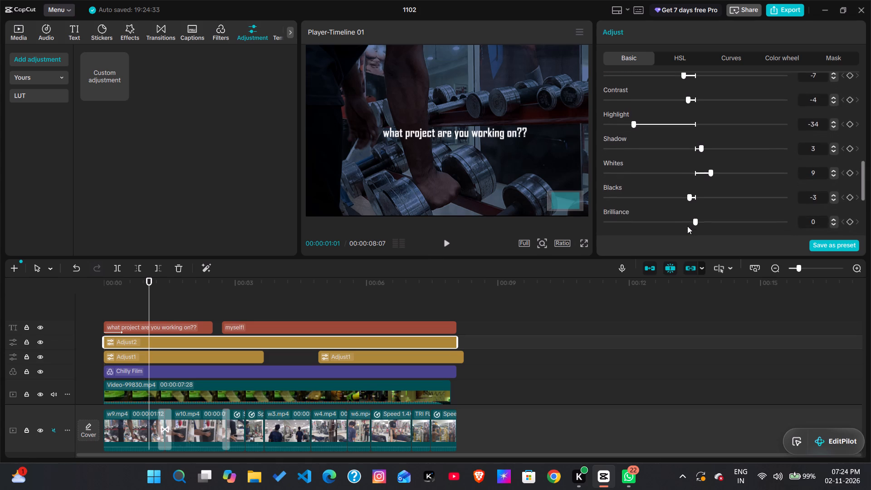
scroll(687, 226, down, 2)
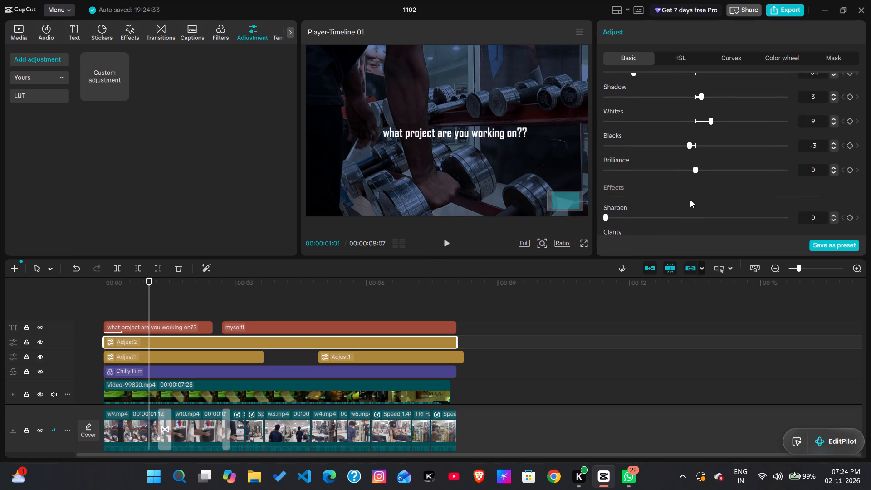
drag(696, 168, 652, 168)
drag(652, 168, 681, 178)
drag(681, 178, 597, 192)
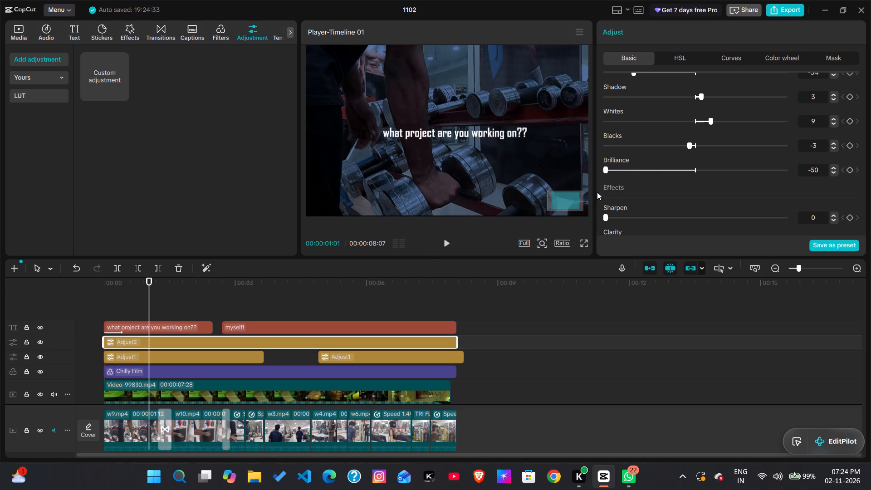
drag(597, 192, 677, 184)
Set the sharpen effect of Adjust2 to 7 and its clarity to 16.
scroll(645, 154, down, 2)
drag(617, 192, 703, 193)
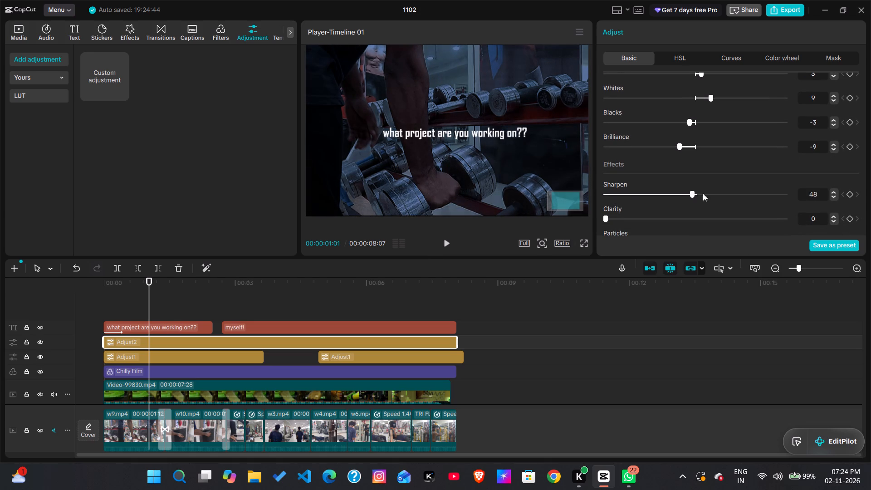
drag(703, 193, 638, 202)
drag(638, 202, 627, 200)
scroll(627, 200, down, 1)
drag(606, 179, 610, 171)
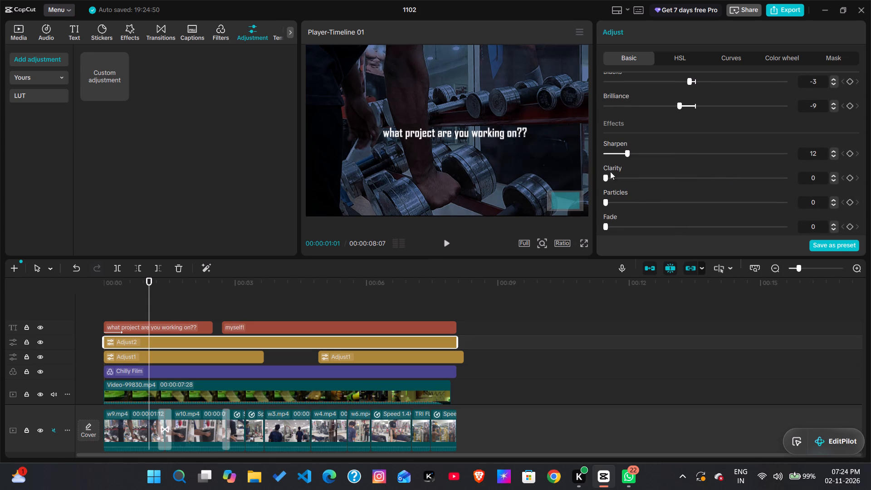
drag(610, 171, 632, 174)
drag(628, 154, 619, 154)
drag(619, 154, 618, 154)
Review the graded edit in full-screen playback from the opening caption through to the last clip.
click(583, 244)
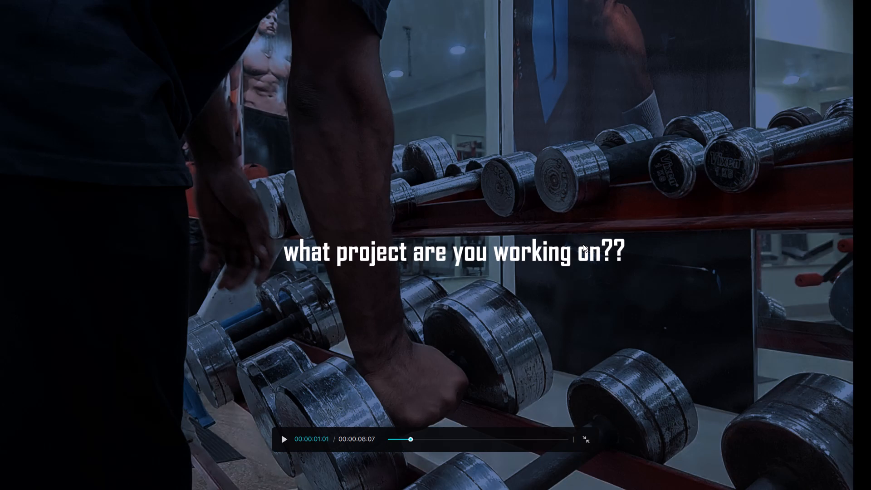
key(space)
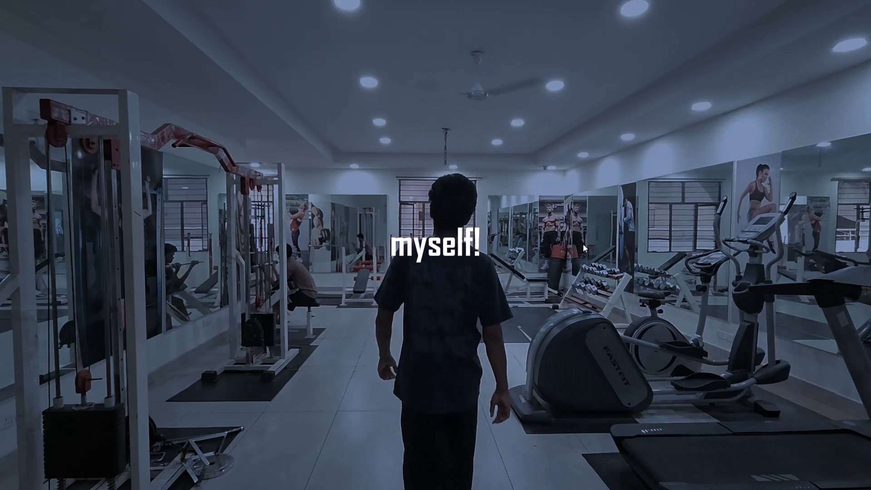
key(space)
key(space)
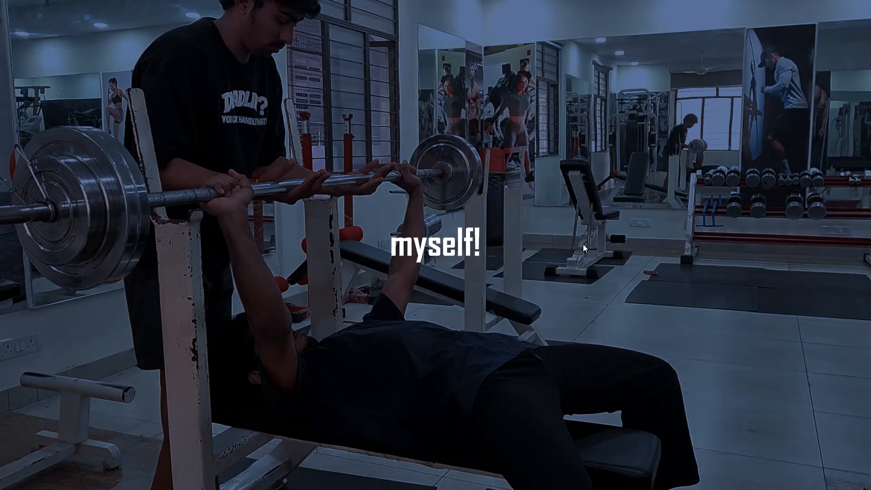
key(space)
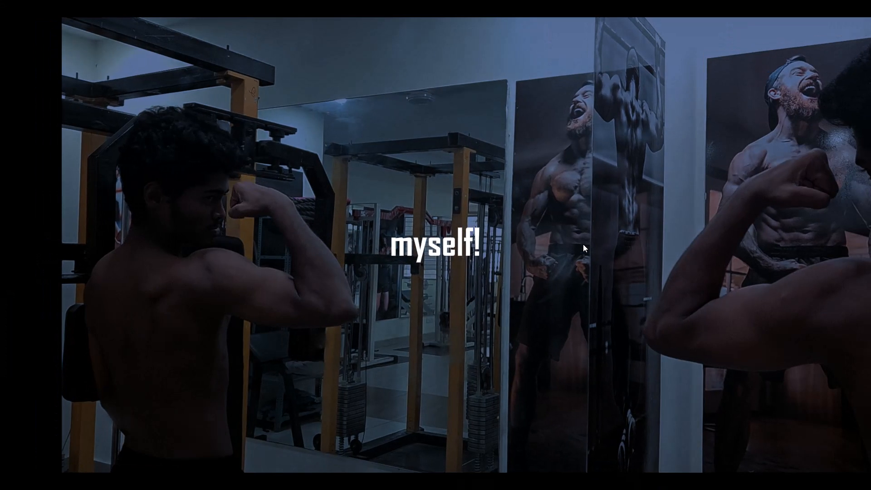
key(Escape)
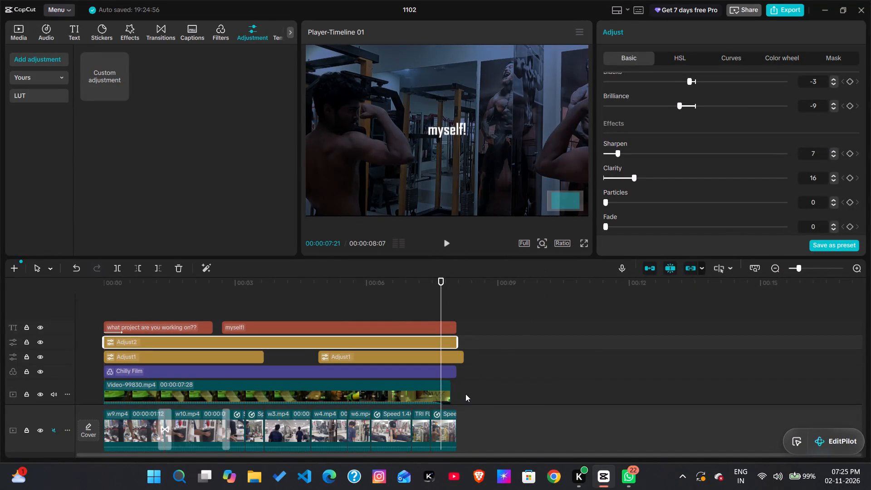
Examine the framing of the last two gym clips, and replay the whole graded edit in full-screen playback.
click(446, 424)
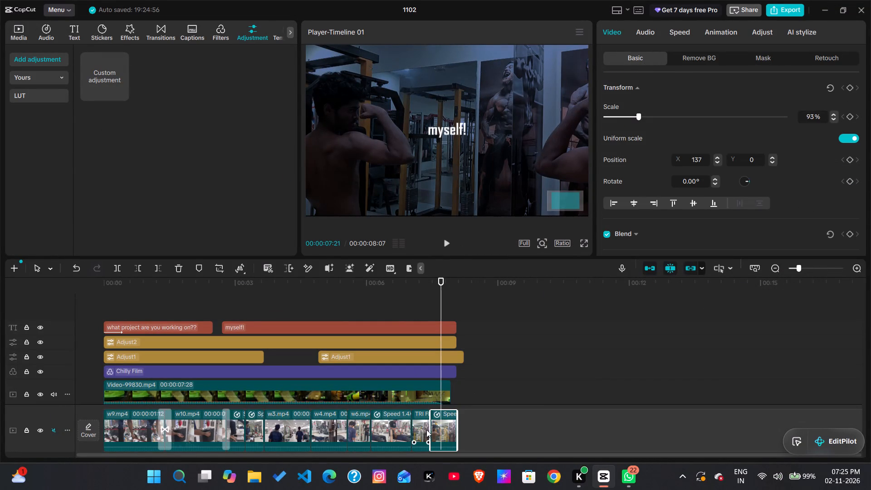
click(425, 430)
drag(441, 304, 437, 304)
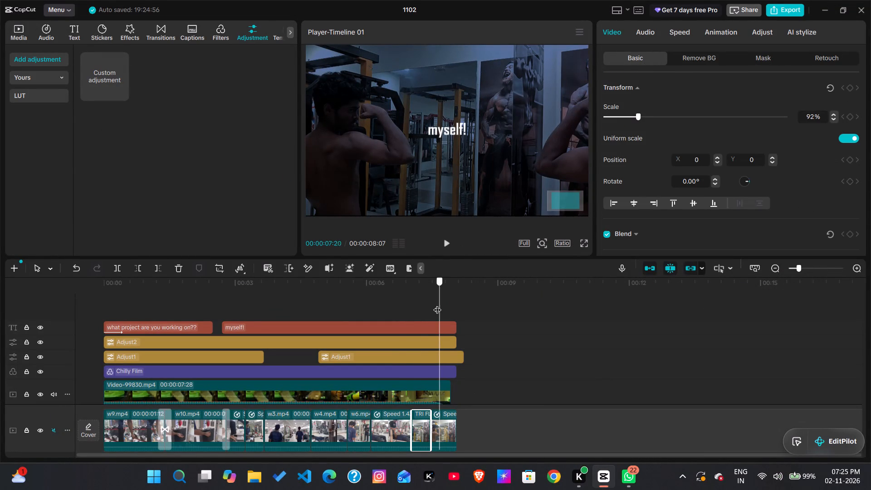
drag(437, 304, 419, 312)
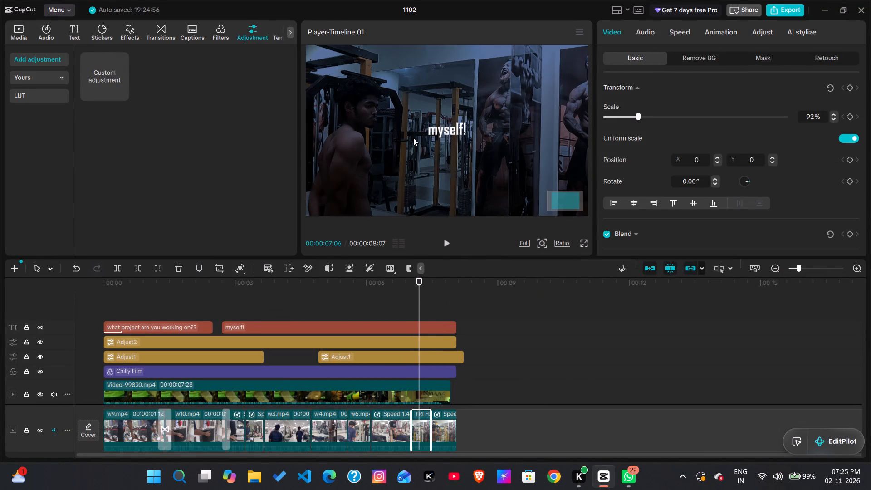
click(413, 137)
click(583, 245)
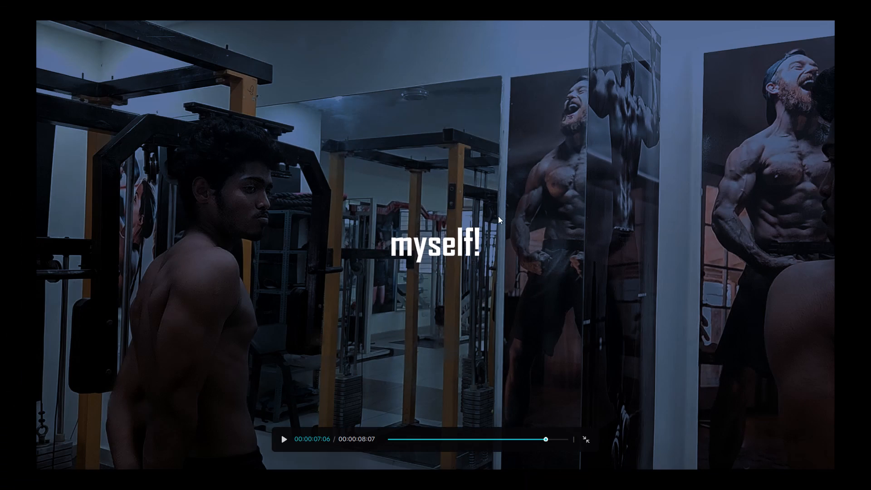
key(space)
key(space)
key(space)
key(space)
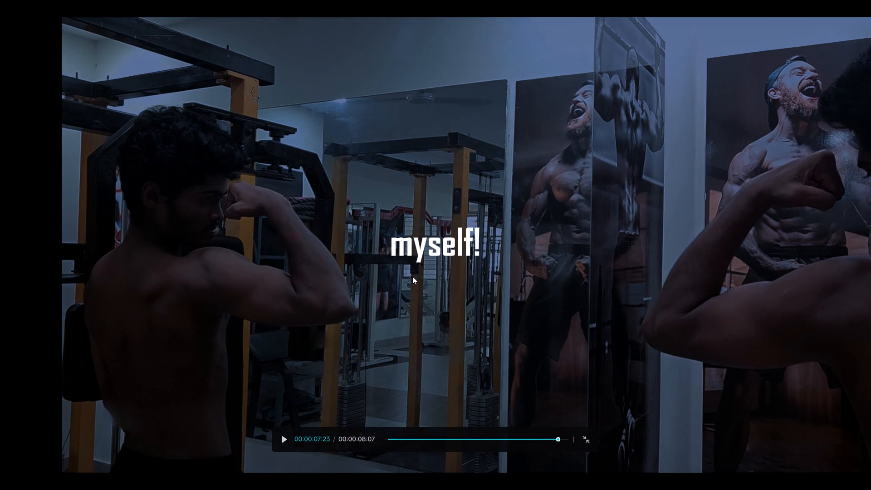
key(space)
key(space)
key(space)
key(space)
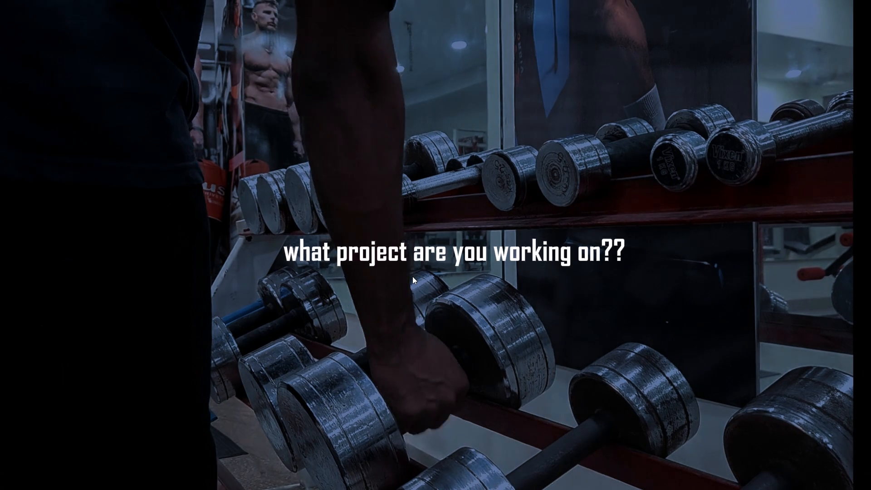
key(space)
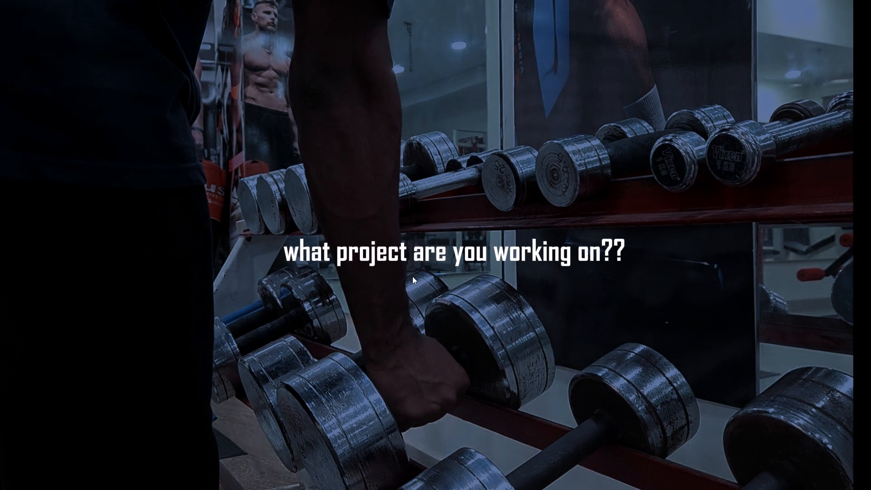
key(space)
key(space)
key(space)
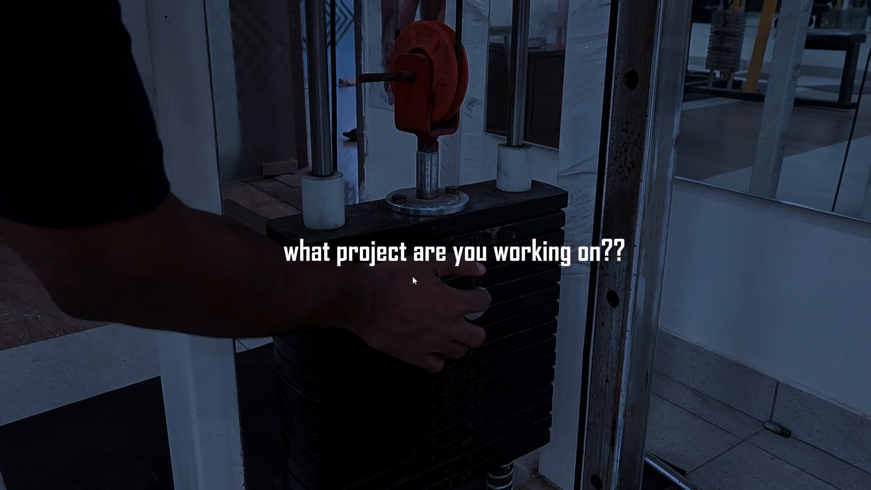
key(space)
key(space)
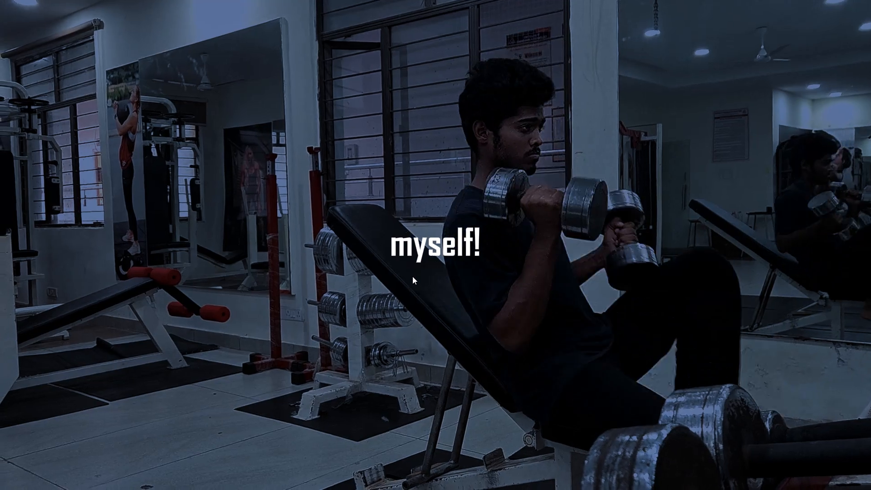
key(space)
key(space)
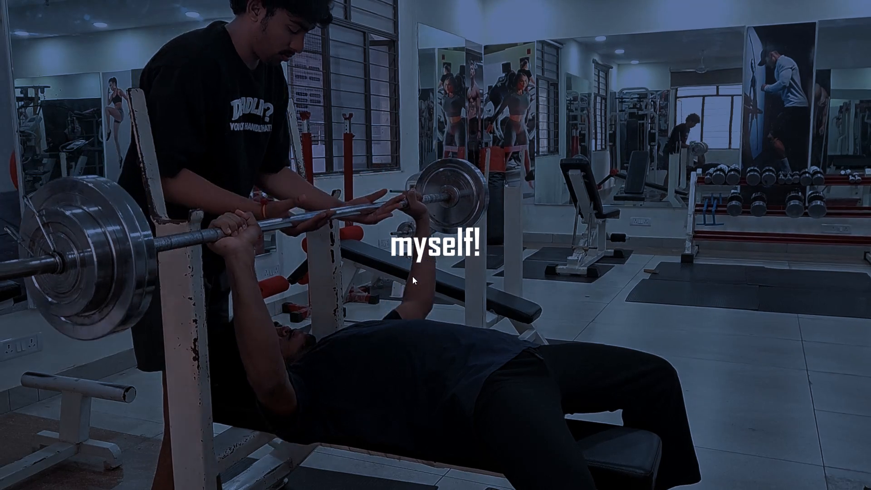
key(space)
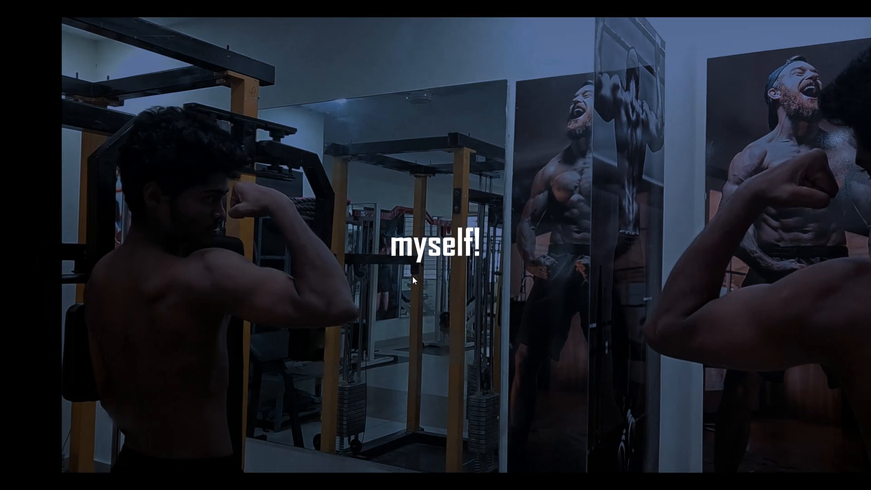
key(Escape)
Shift the last clip on the main track horizontally by setting its X position to 99.
click(525, 211)
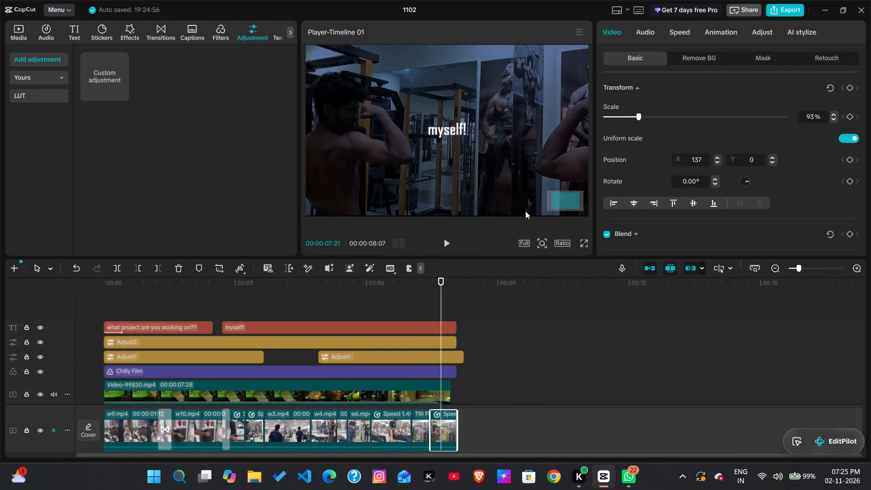
click(500, 193)
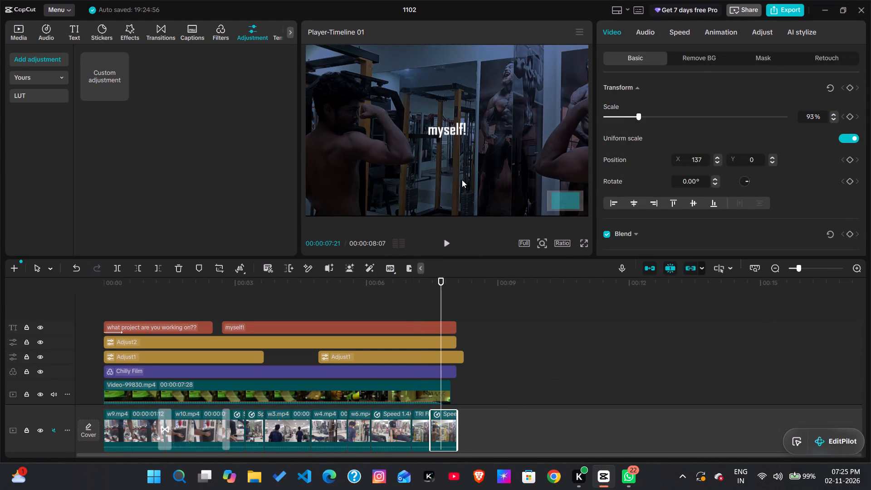
click(462, 180)
double_click(462, 180)
triple_click(718, 162)
click(718, 162)
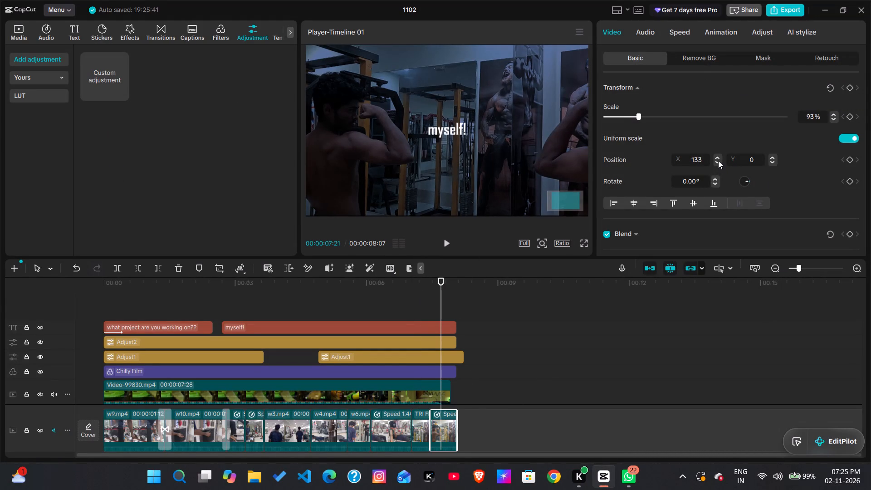
click(718, 162)
triple_click(718, 161)
triple_click(718, 161)
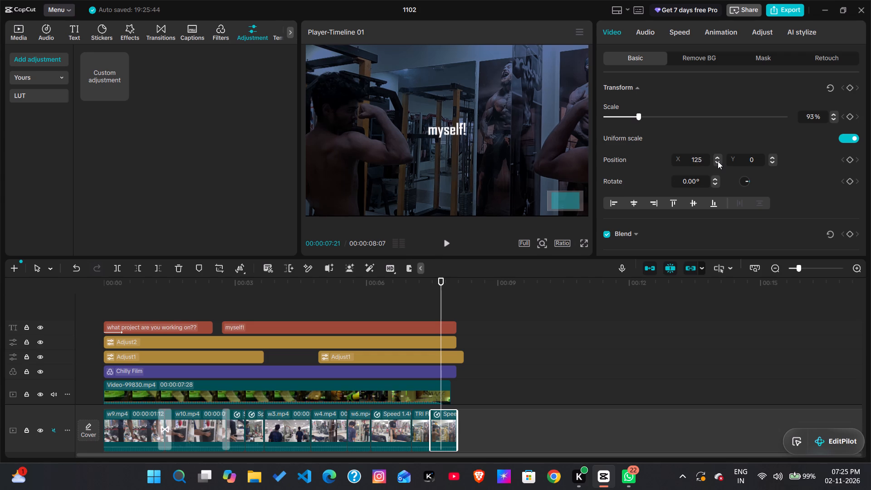
triple_click(717, 161)
triple_click(717, 161)
triple_click(717, 161)
triple_click(717, 161)
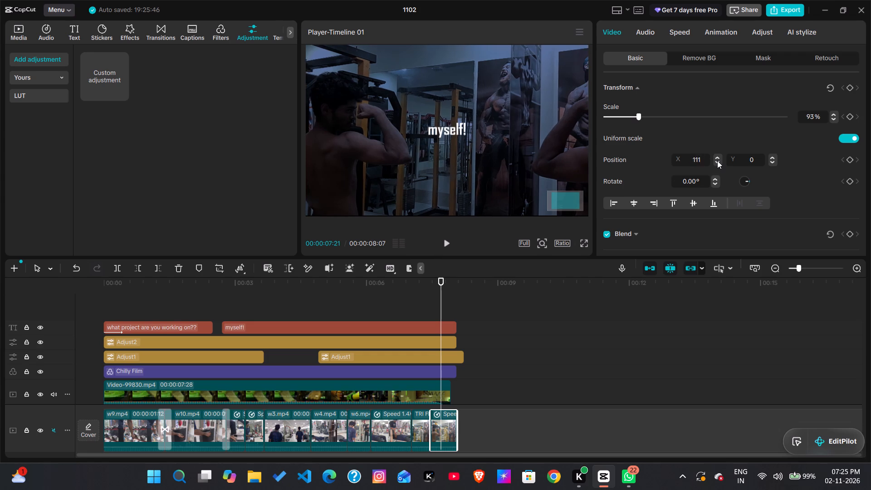
double_click(717, 161)
triple_click(717, 160)
triple_click(717, 160)
triple_click(717, 160)
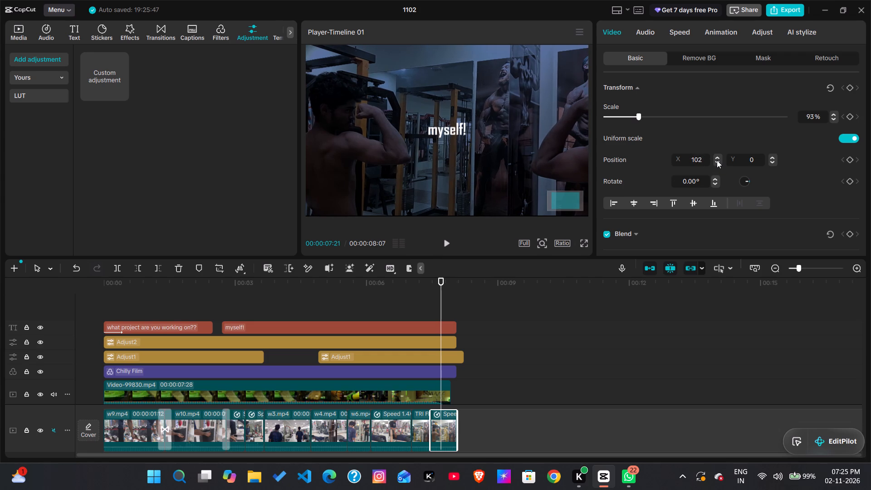
click(717, 160)
Split the second Adjust1 layer at 00:00:05:17 and delete the segment before the split.
drag(441, 305, 376, 316)
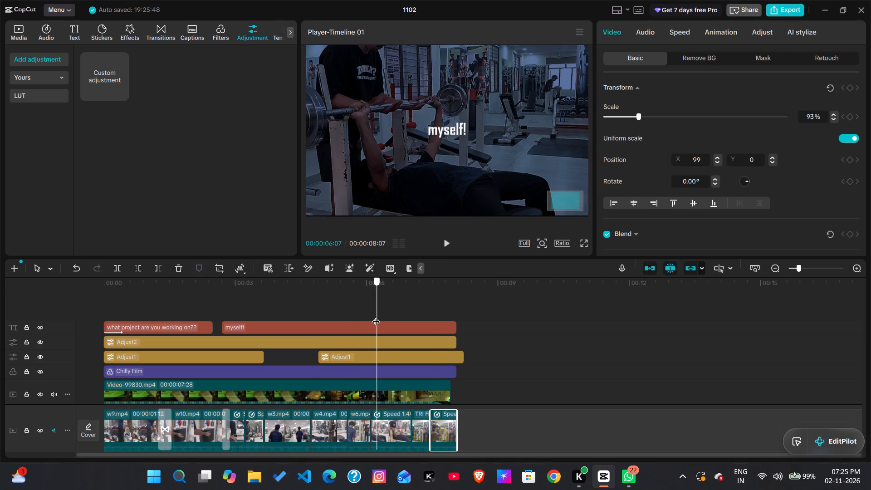
drag(376, 316, 297, 334)
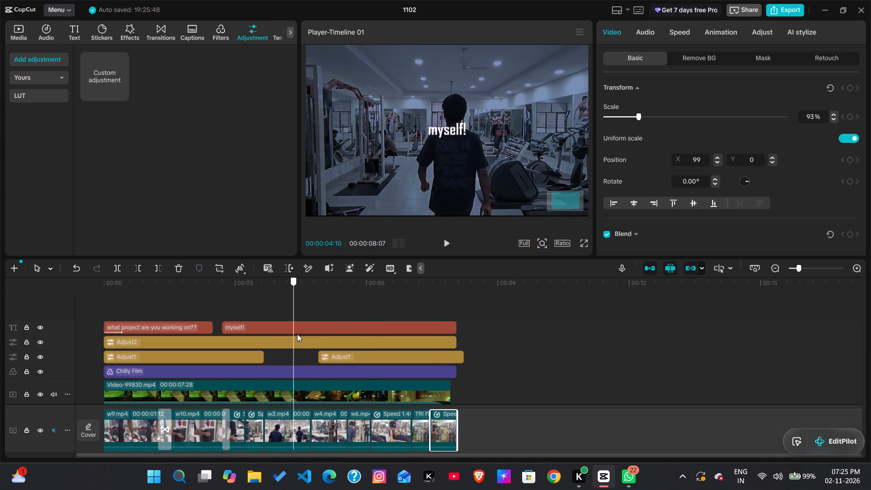
drag(297, 334, 338, 334)
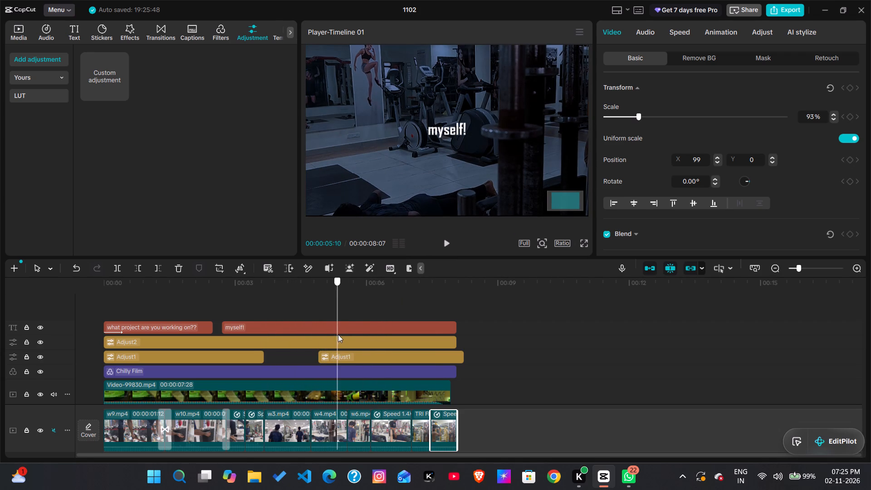
drag(338, 334, 317, 340)
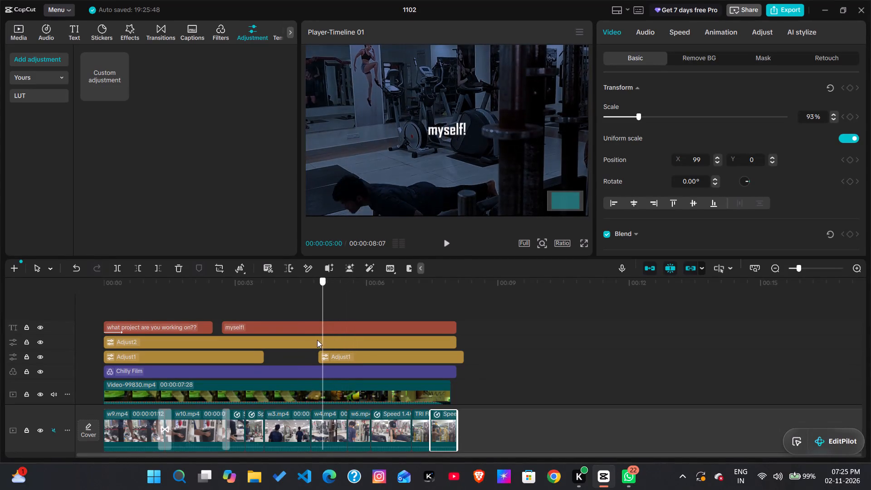
drag(317, 340, 322, 338)
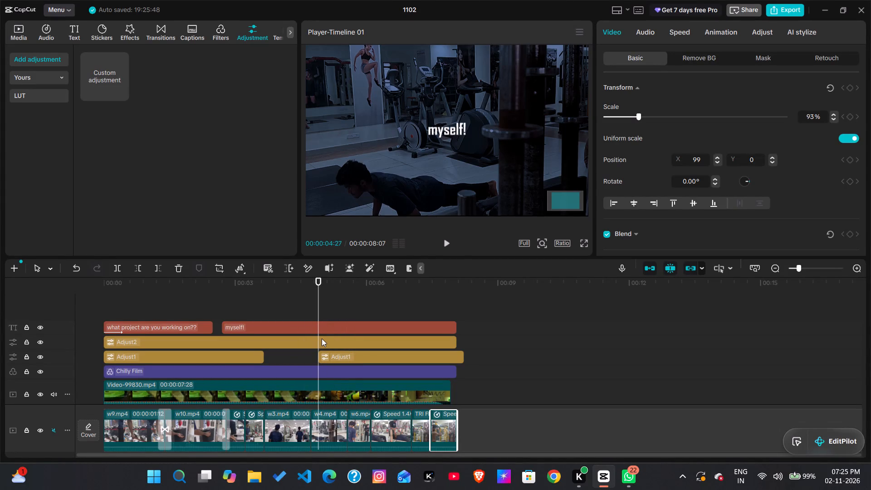
click(322, 338)
key(space)
key(space)
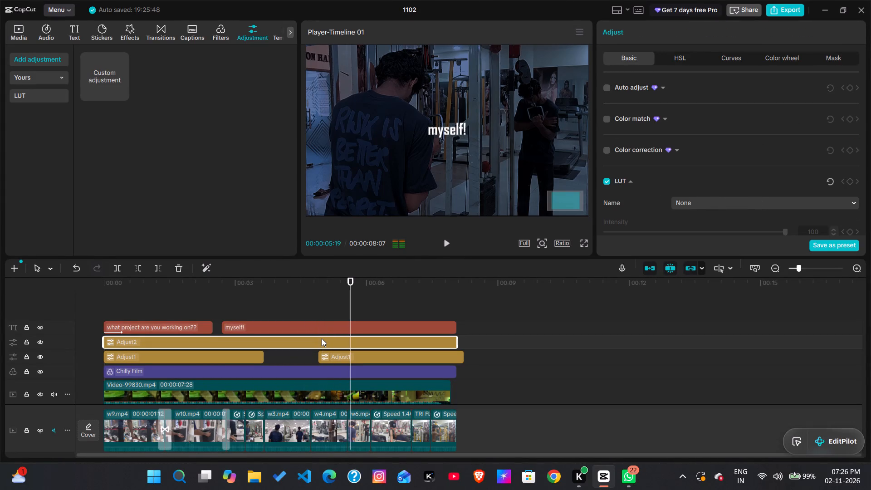
key(Left)
key(Left)
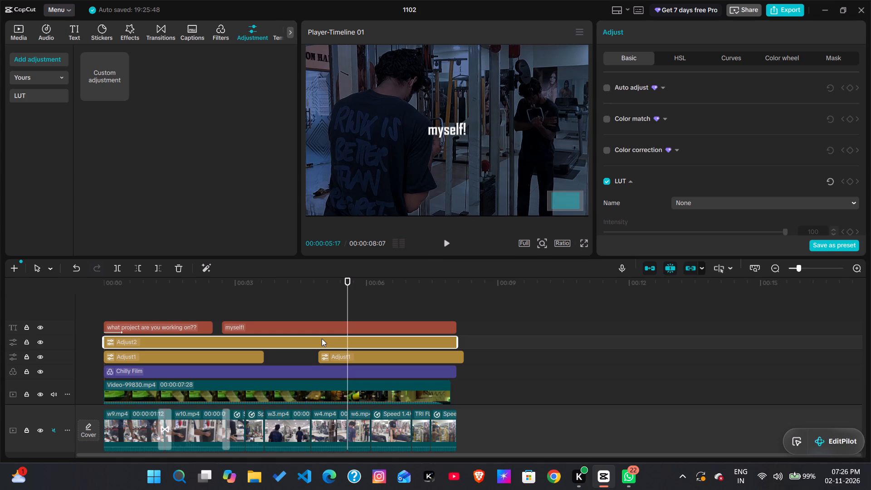
click(338, 356)
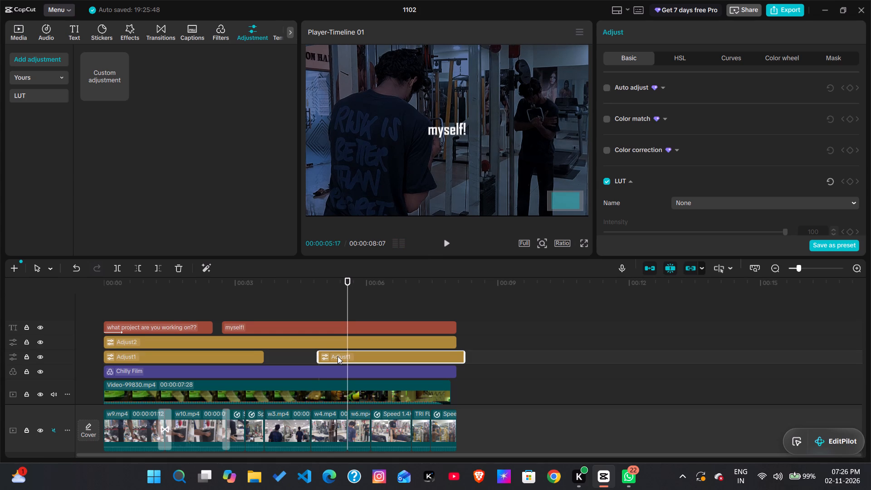
key(ctrl+b)
click(337, 356)
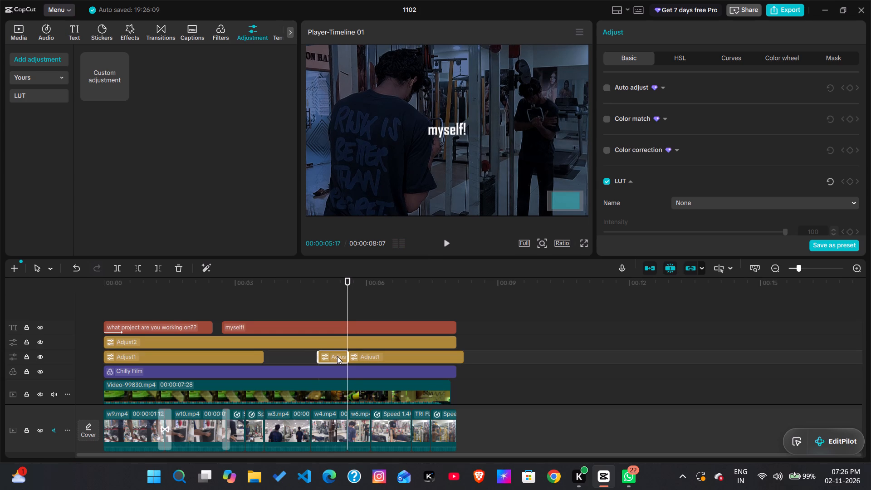
key(BackSpace)
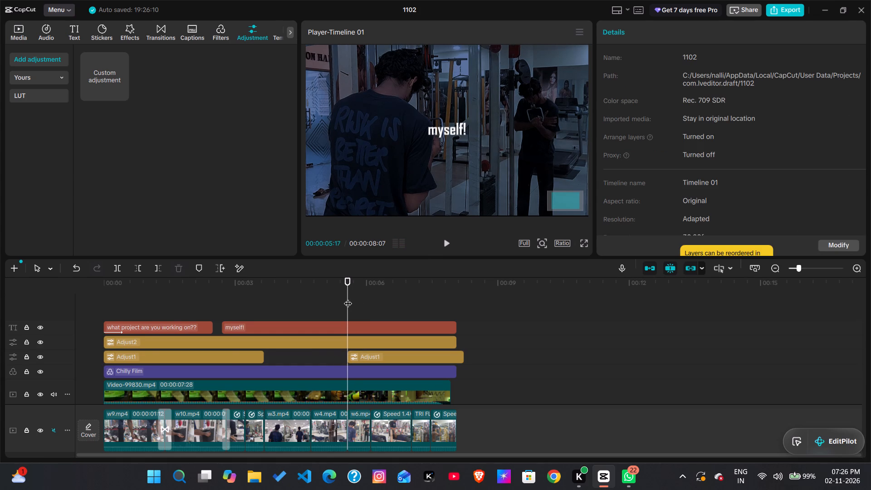
Play the edit from the beginning up to the push-up clip to check the grading, and replay the opening.
drag(348, 298, 0, 368)
key(space)
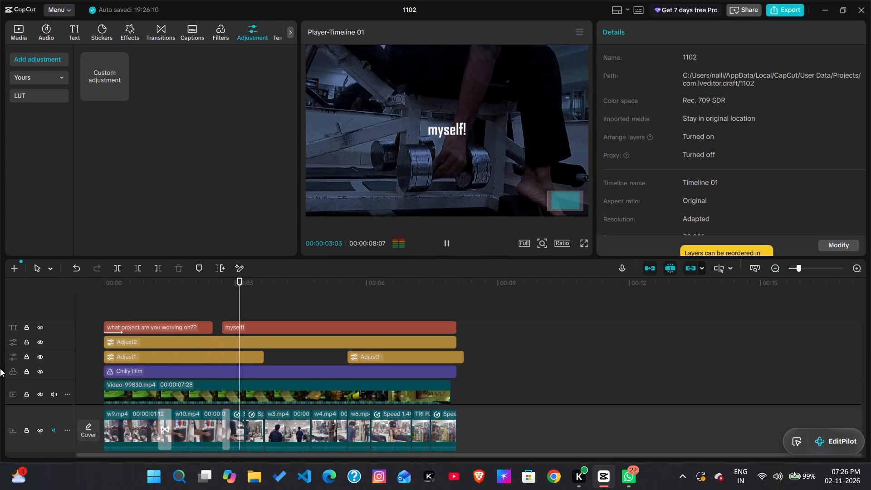
key(space)
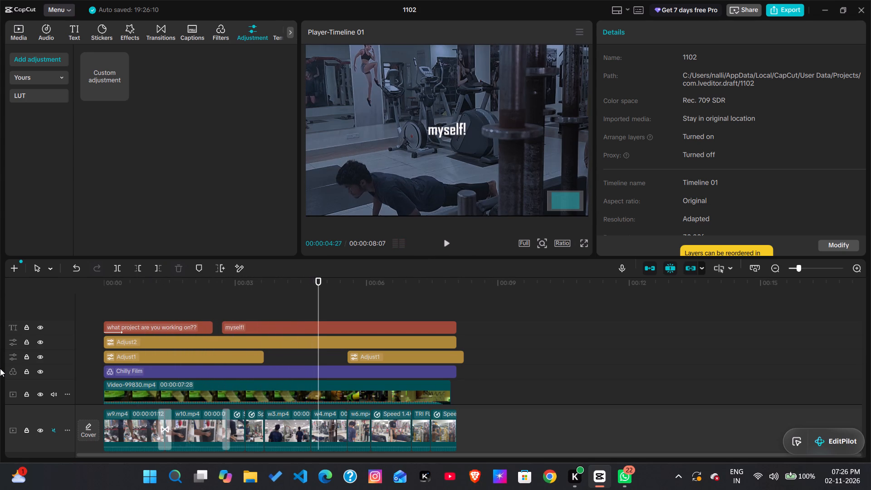
drag(319, 308, 88, 278)
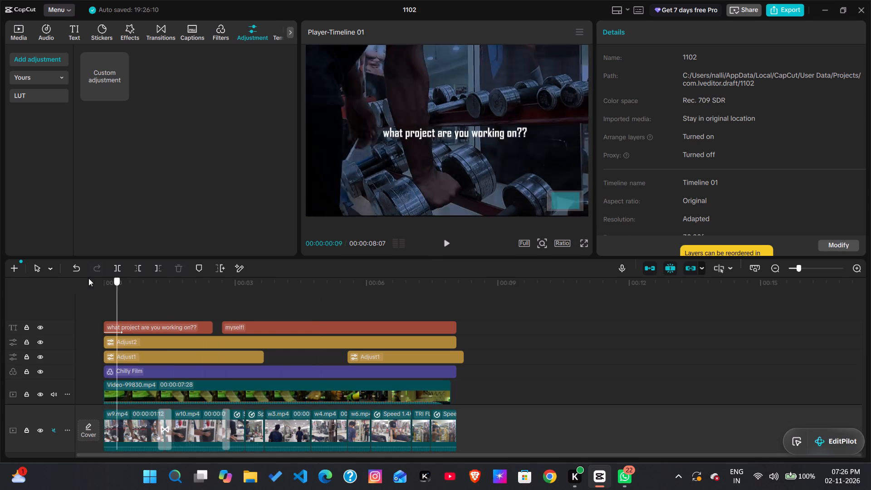
drag(88, 278, 53, 274)
key(space)
key(space)
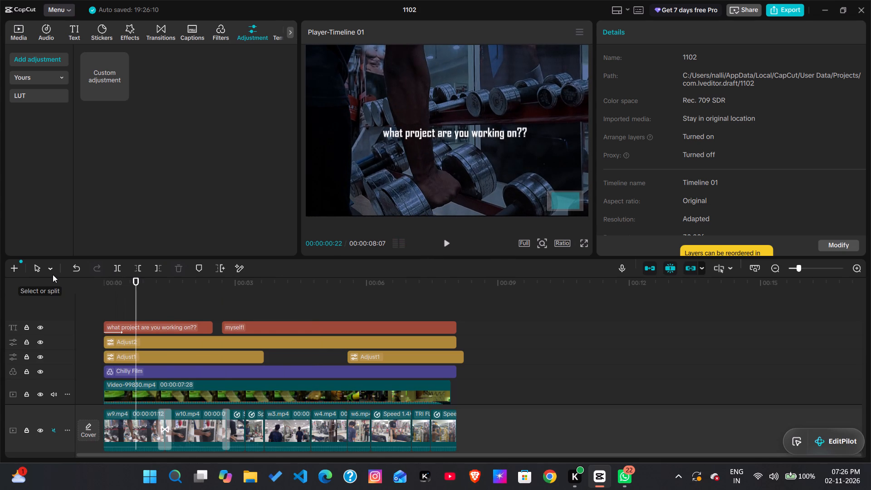
Replay the opening, and extend the start of the w9.mp4 clip so its duration is 00:00:01:15.
key(space)
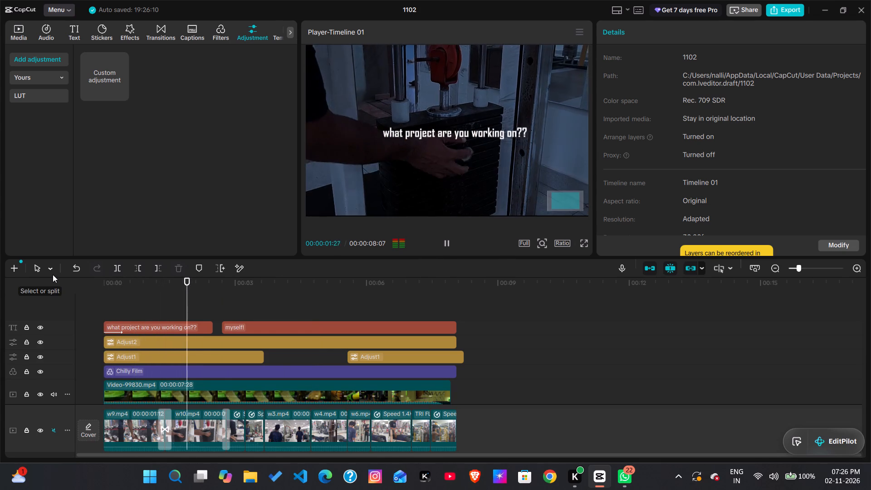
key(space)
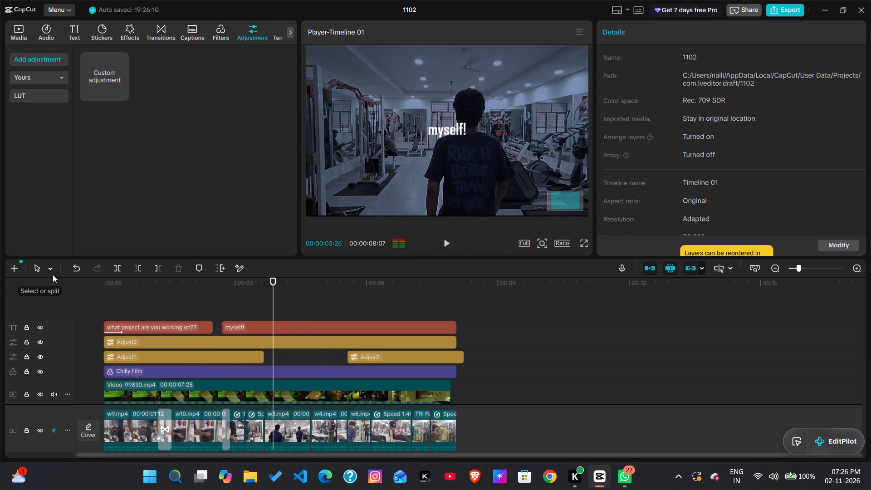
click(200, 436)
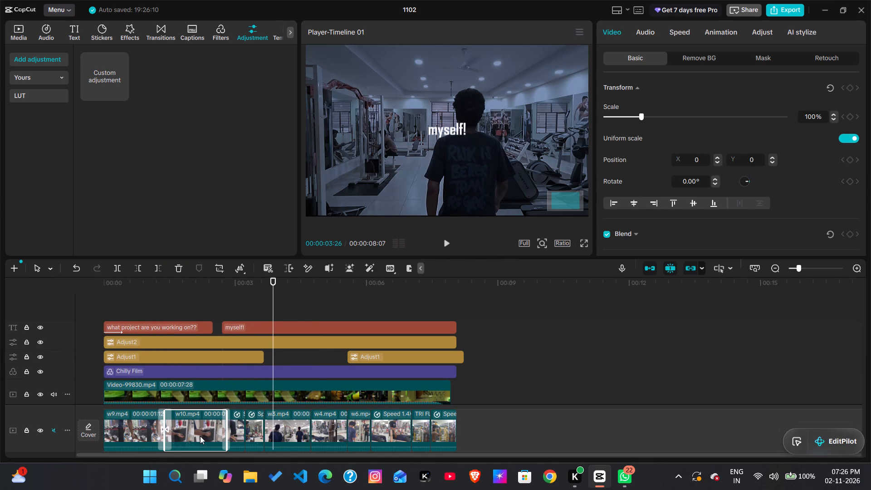
click(226, 431)
click(148, 437)
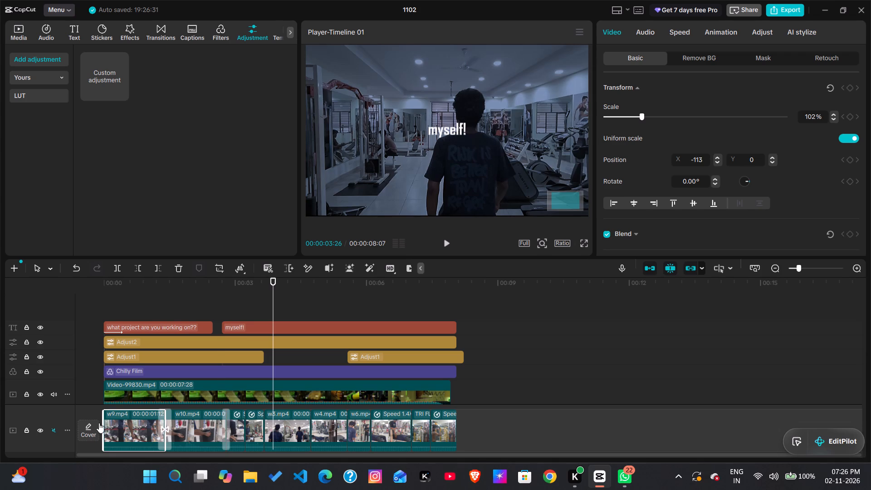
click(103, 425)
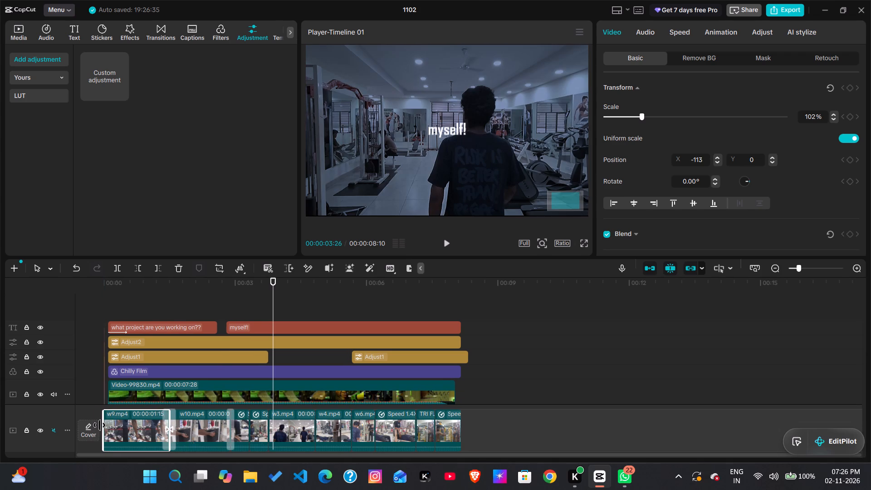
Move the first caption, Adjust2, the first Adjust1, the Chilly Film filter and the Video-99830.mp4 overlay back to the timeline start.
drag(156, 324, 148, 325)
drag(147, 340, 140, 340)
drag(140, 355, 137, 355)
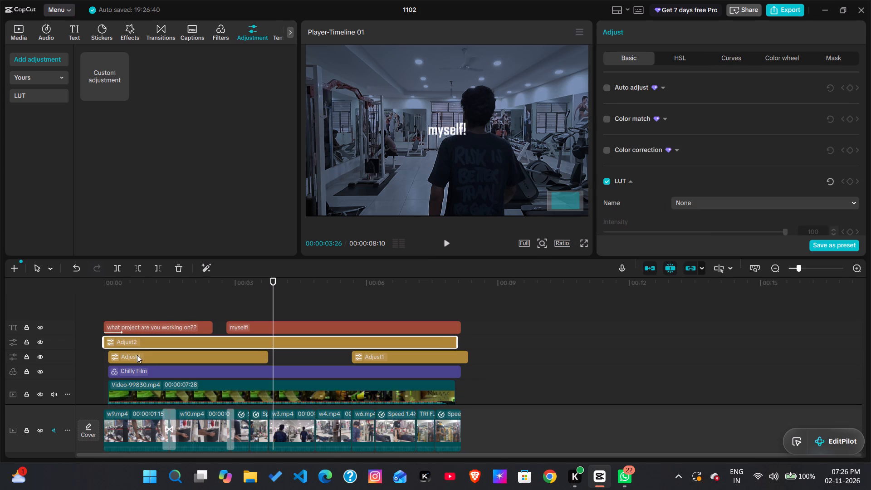
drag(137, 355, 136, 353)
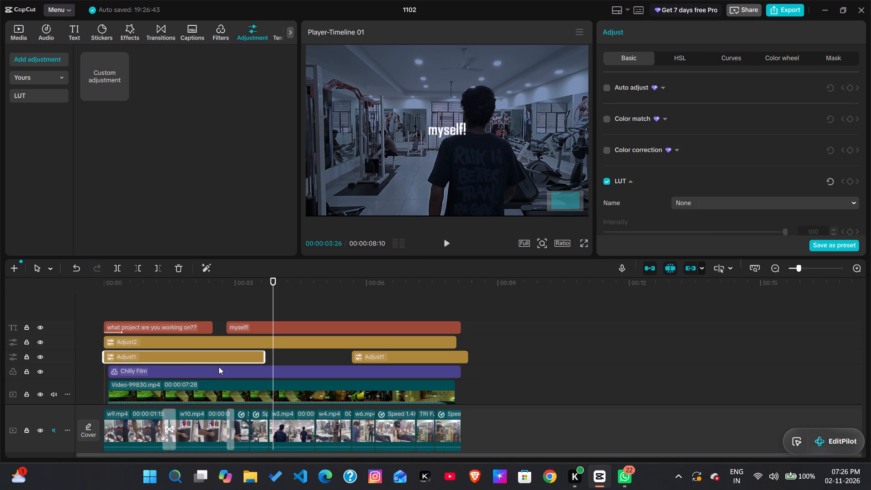
drag(222, 377, 218, 376)
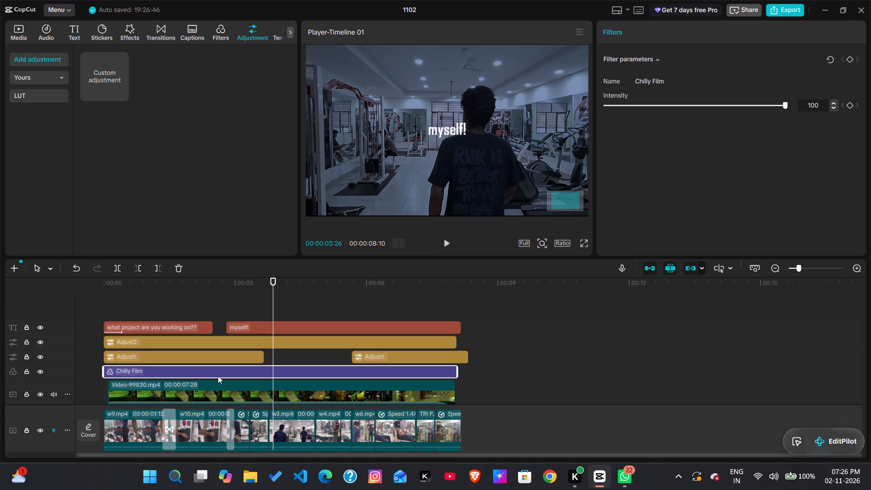
drag(210, 388, 206, 385)
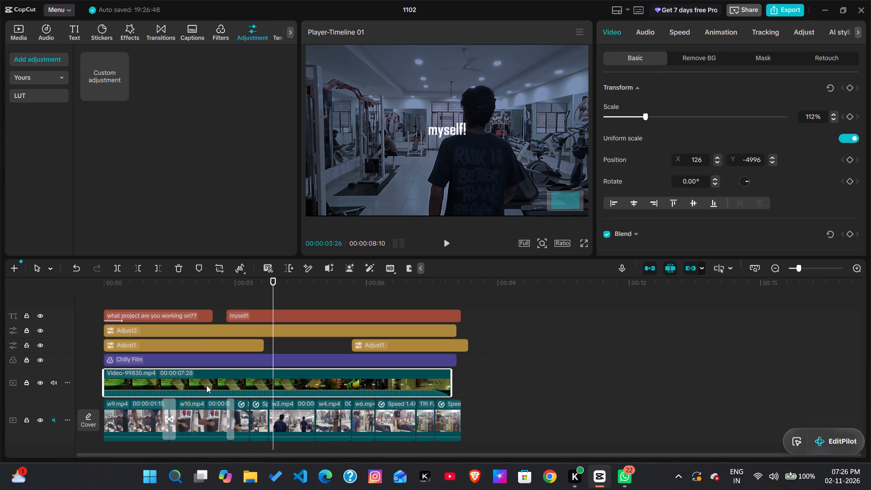
Play the edit from the beginning up to the w3.mp4 clip to check the timing of the lengthened opening.
drag(273, 298, 113, 337)
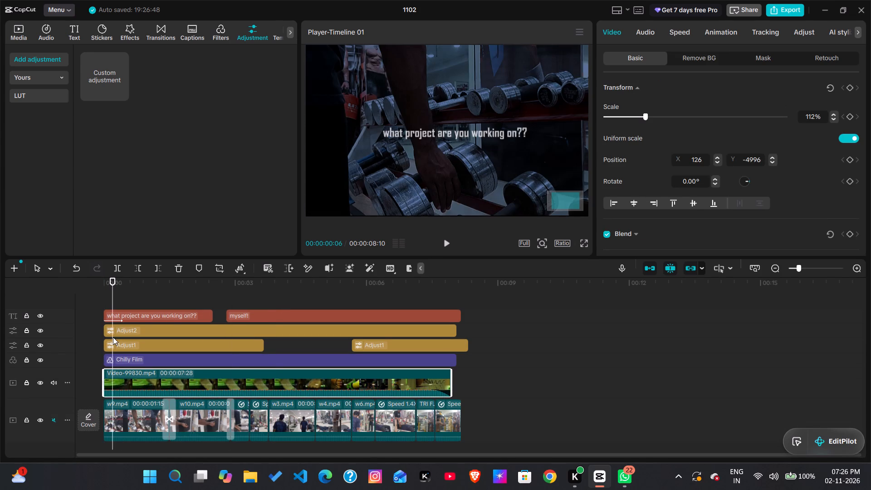
drag(113, 337, 108, 333)
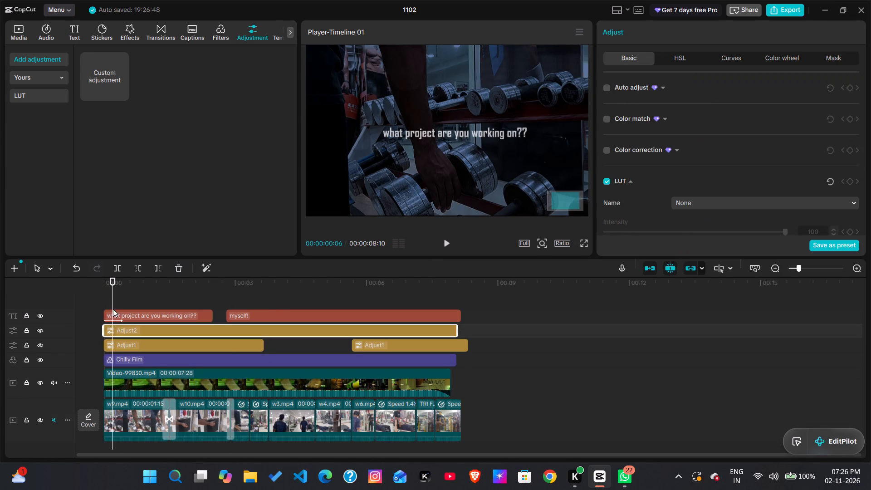
click(113, 306)
drag(114, 299, 113, 299)
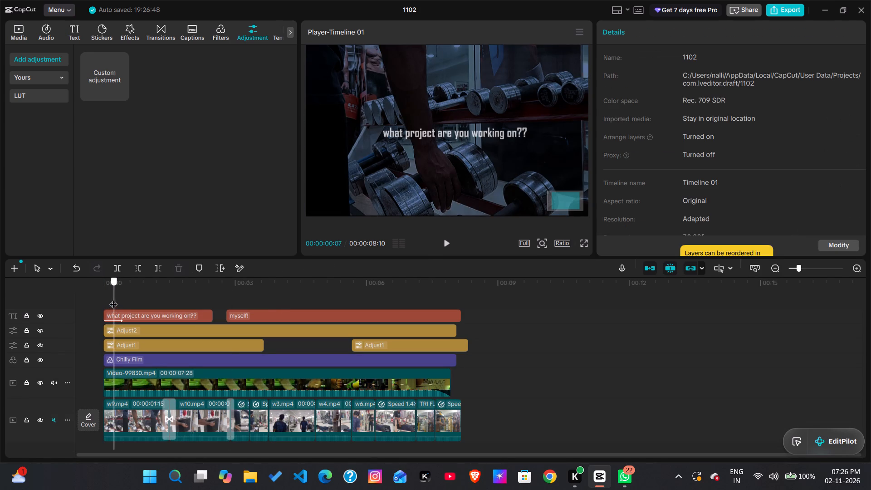
drag(113, 299, 95, 297)
key(space)
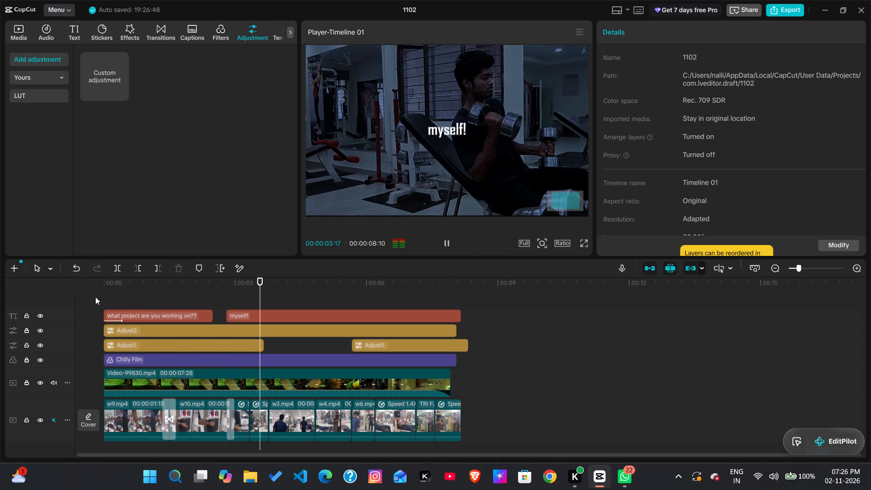
key(space)
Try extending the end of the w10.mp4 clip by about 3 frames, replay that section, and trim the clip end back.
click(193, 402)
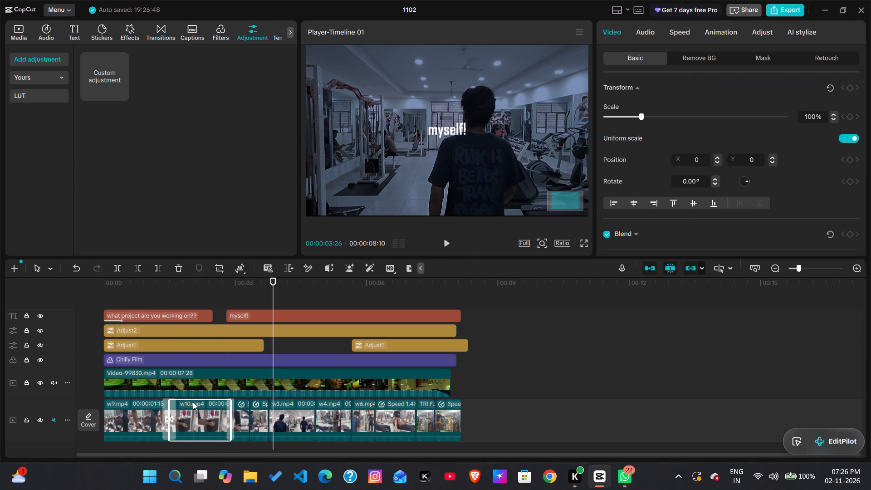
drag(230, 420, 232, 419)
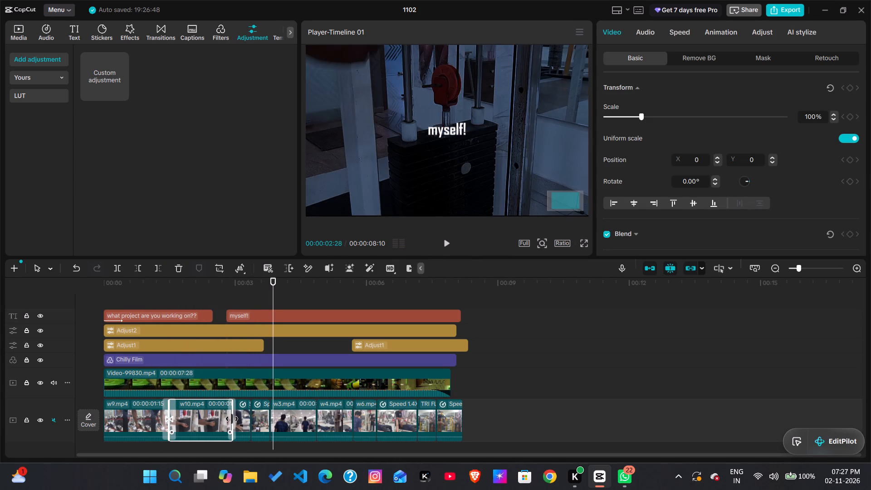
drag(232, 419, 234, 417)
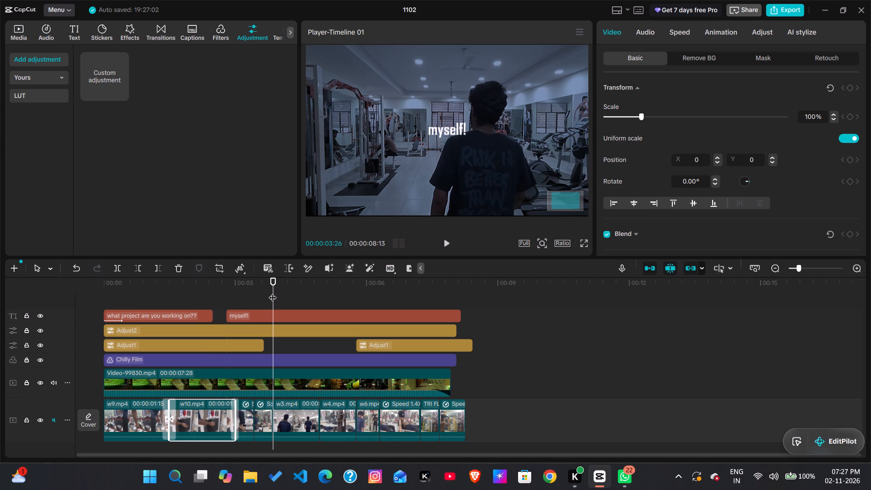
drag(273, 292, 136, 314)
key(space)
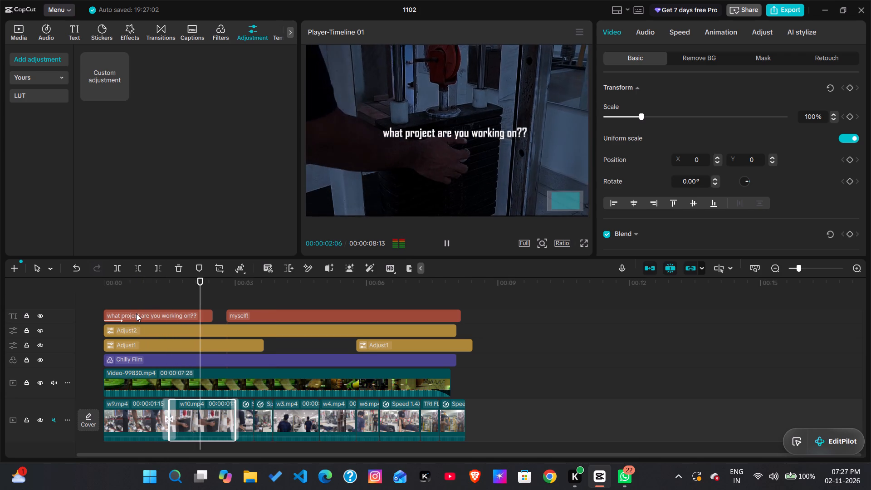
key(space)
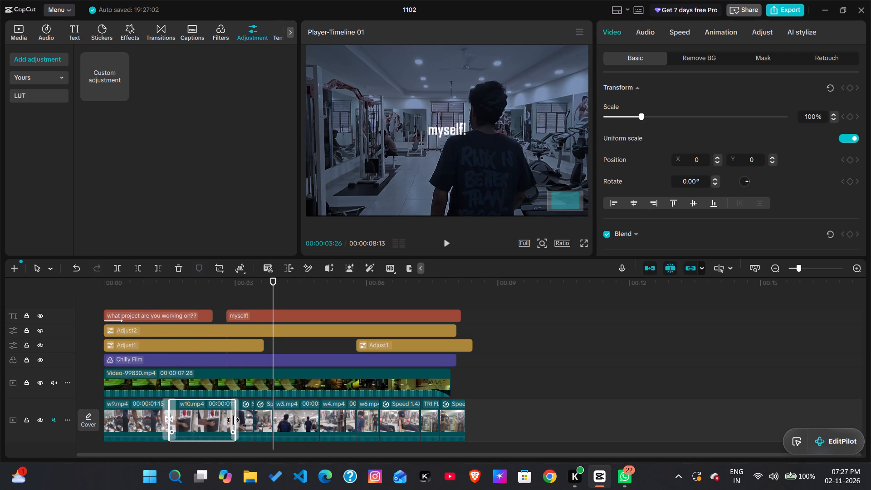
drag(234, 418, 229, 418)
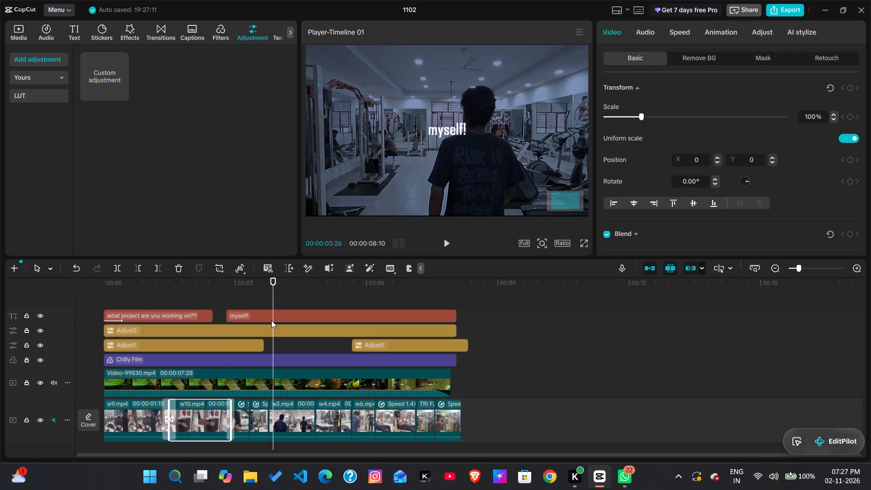
Return the playhead to 00:00:00:00 to review the edit from the beginning.
drag(272, 301, 116, 333)
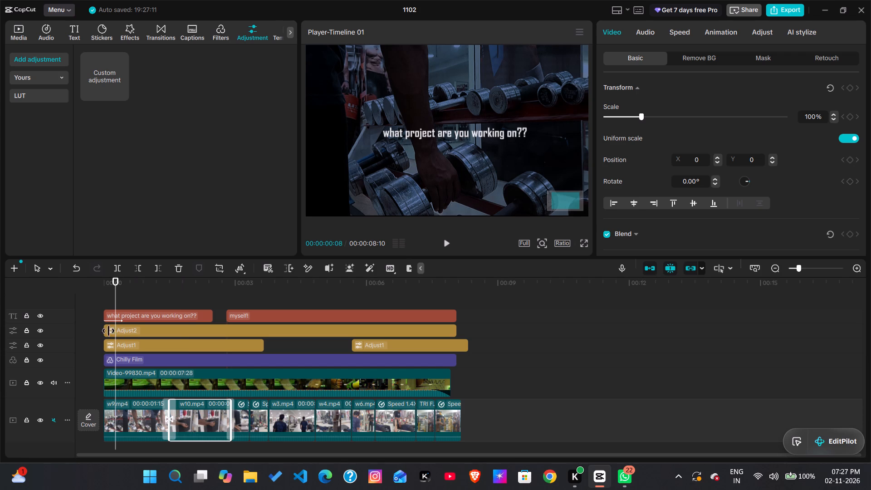
drag(116, 287, 85, 289)
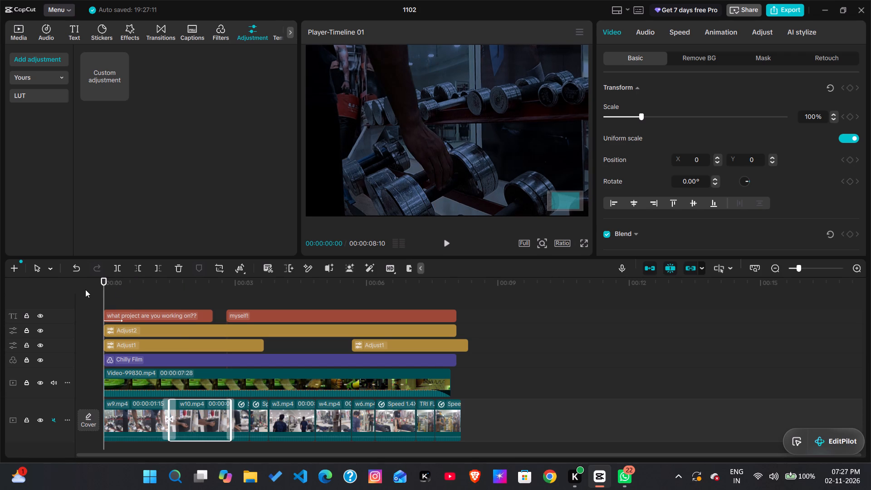
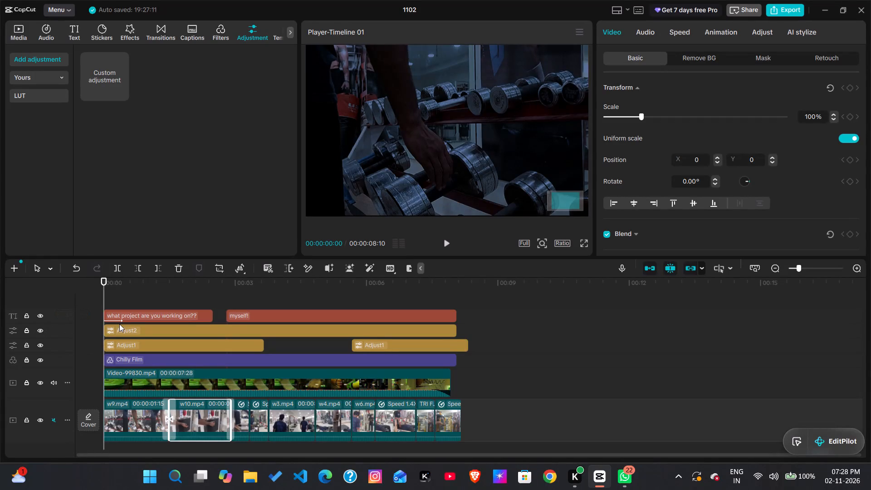
Play the opening from the start, and scrub back to the cut between the w9.mp4 and w10.mp4 clips to check its timing.
key(space)
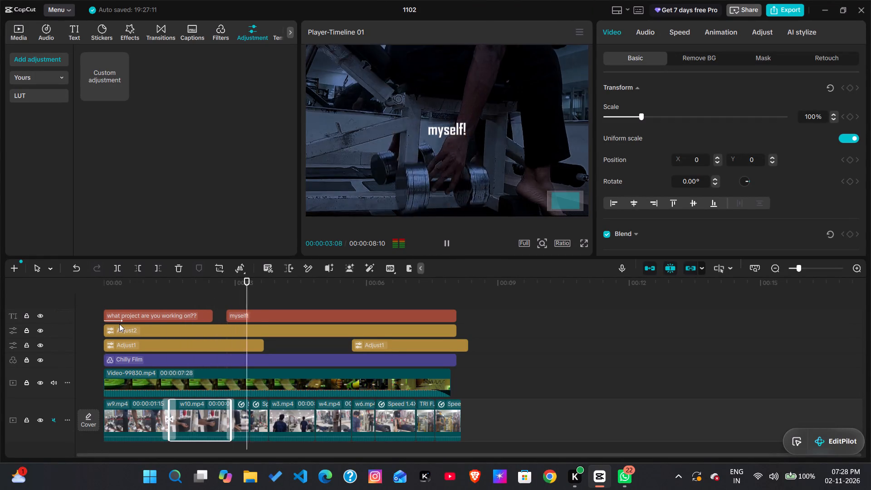
key(space)
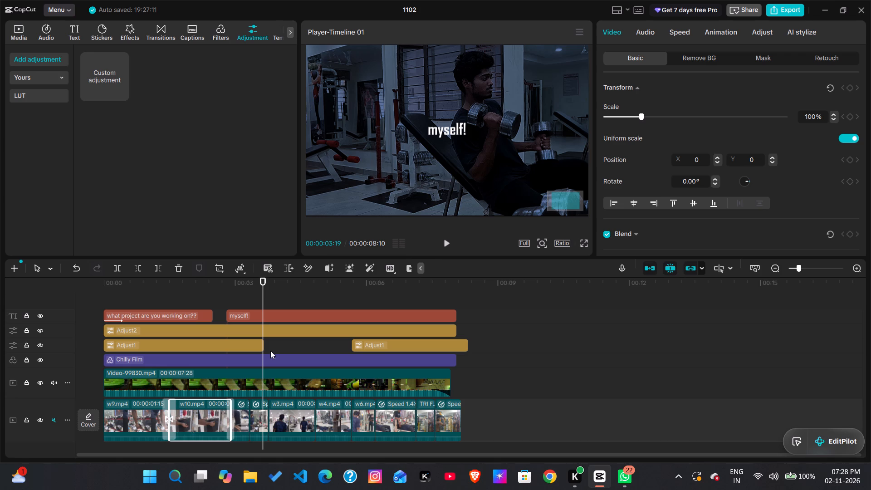
drag(263, 298, 139, 359)
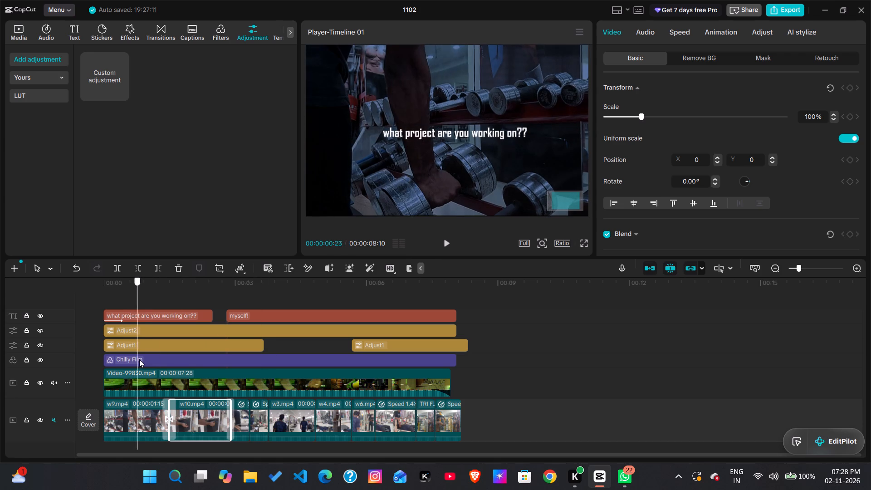
drag(139, 359, 168, 375)
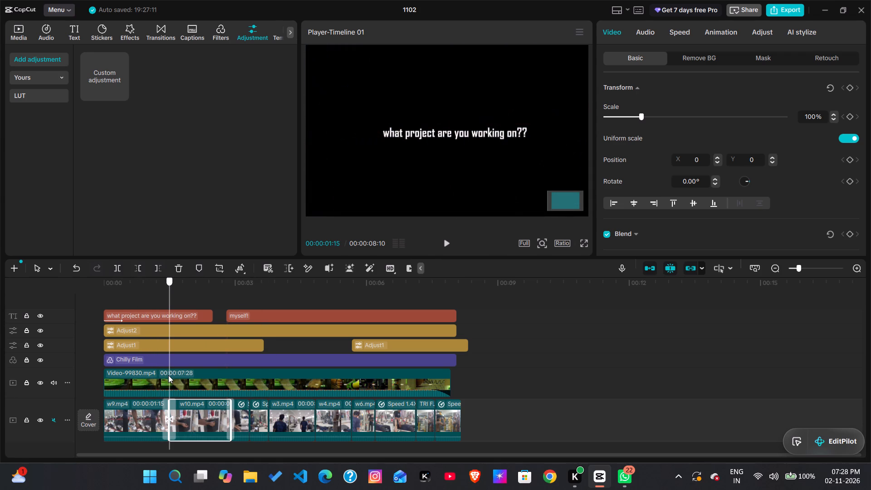
drag(168, 375, 170, 376)
Slow the w9.mp4 clip to a speed of 0.91x.
click(147, 436)
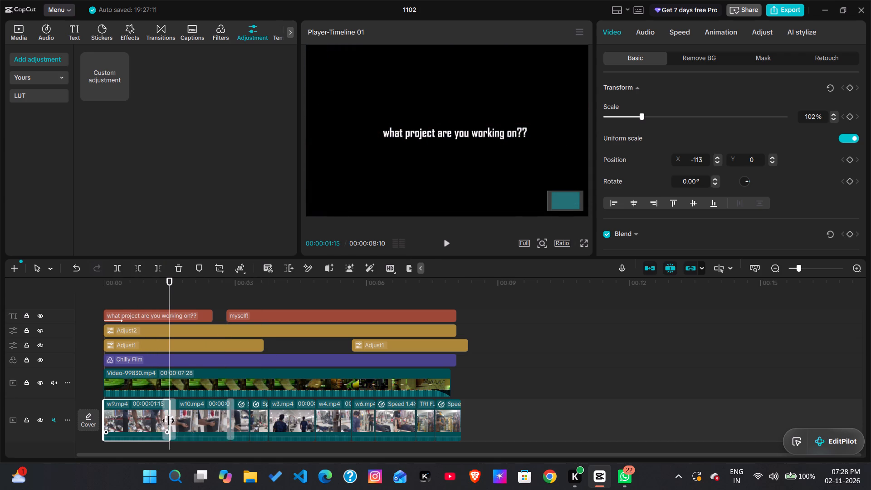
drag(170, 296, 161, 299)
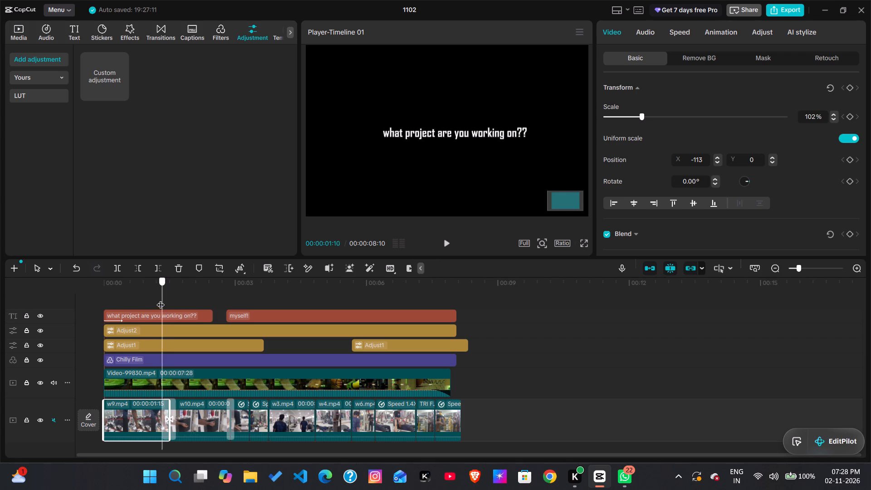
drag(161, 299, 142, 314)
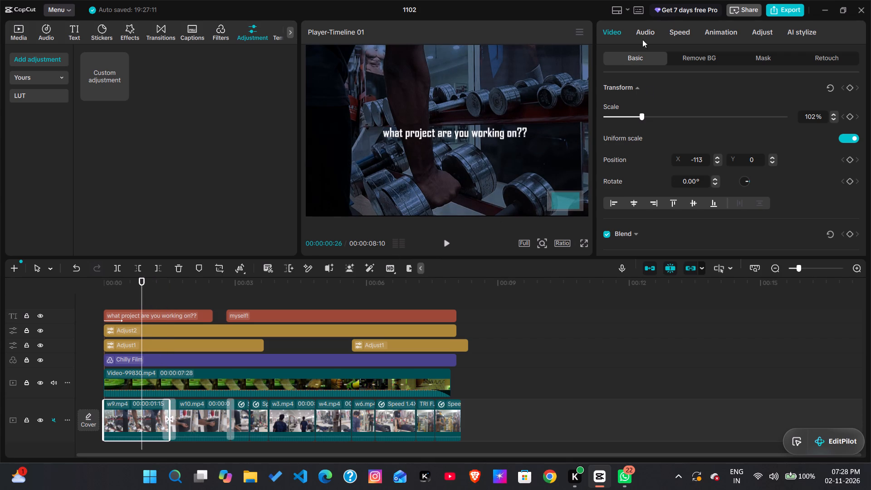
scroll(675, 131, down, 2)
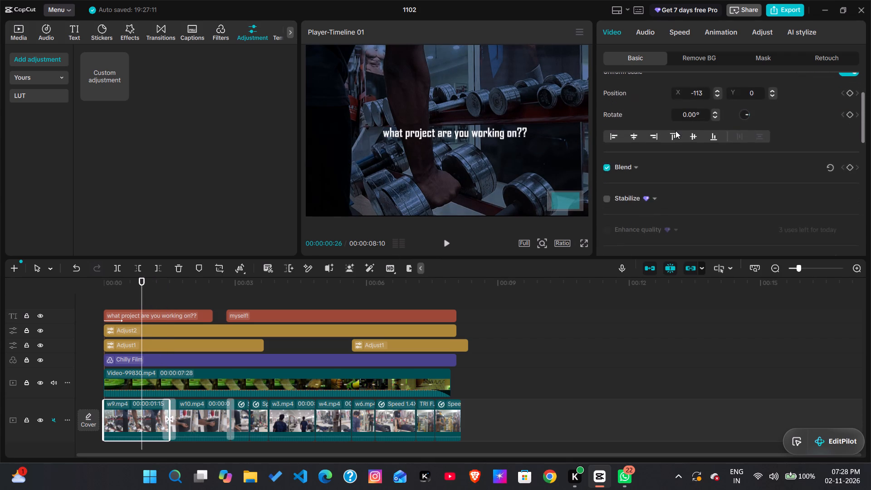
scroll(675, 131, down, 4)
scroll(675, 131, up, 4)
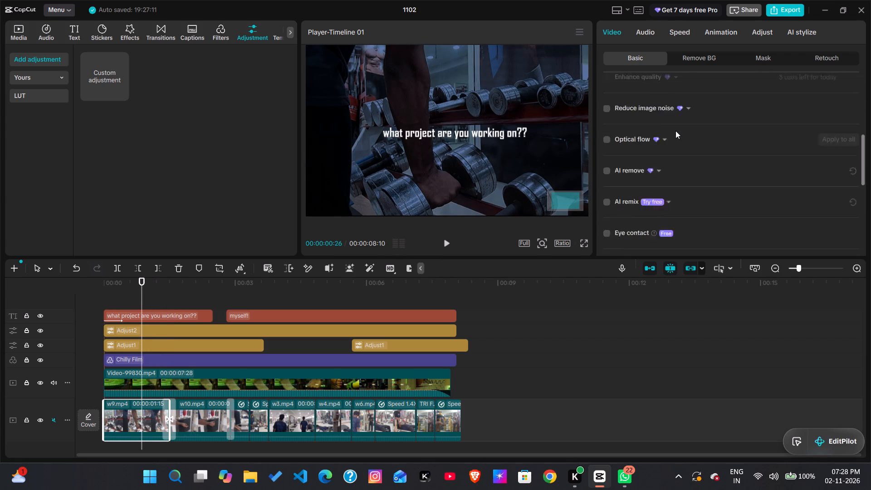
scroll(675, 131, up, 7)
click(684, 32)
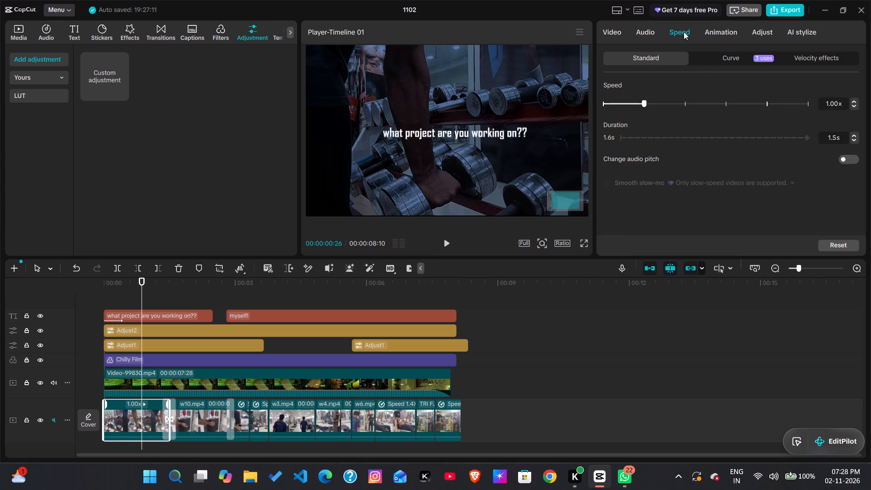
click(640, 101)
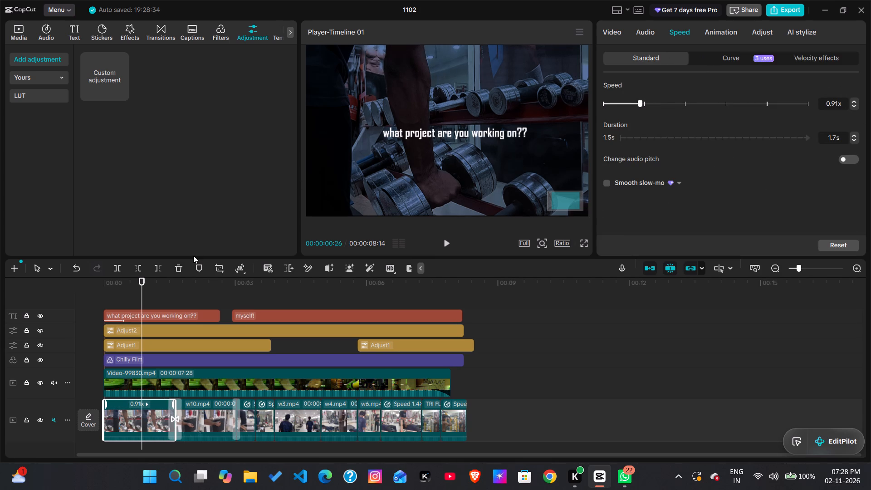
Play the edit from the beginning into the w3.mp4 clip to check the slowed w9.mp4 opening.
click(137, 291)
drag(137, 291, 87, 314)
key(space)
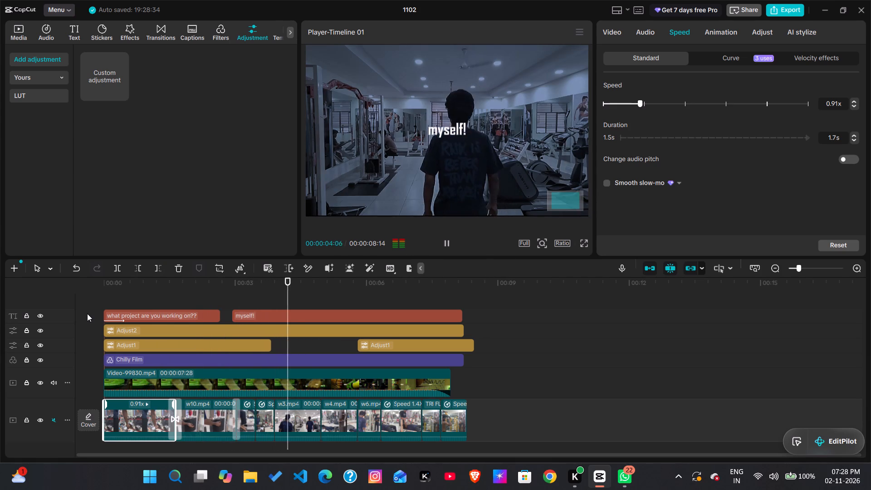
key(space)
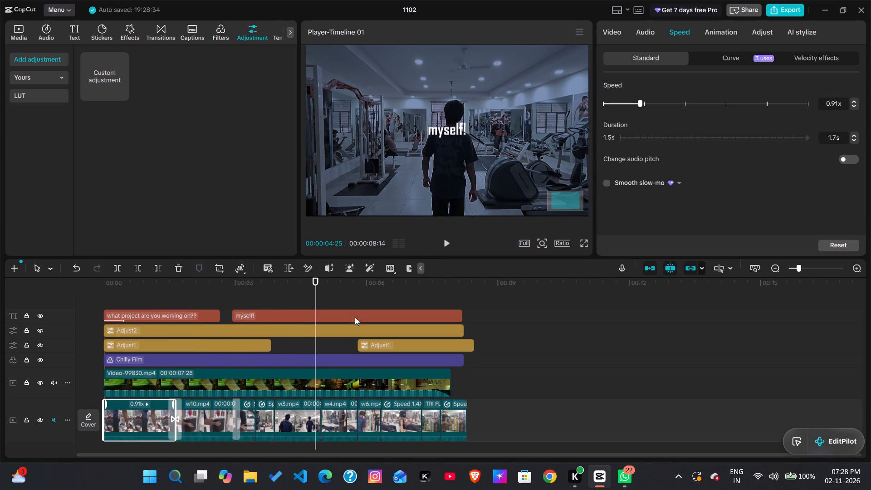
Slow the w10.mp4 clip to a speed of 0.87x.
click(206, 403)
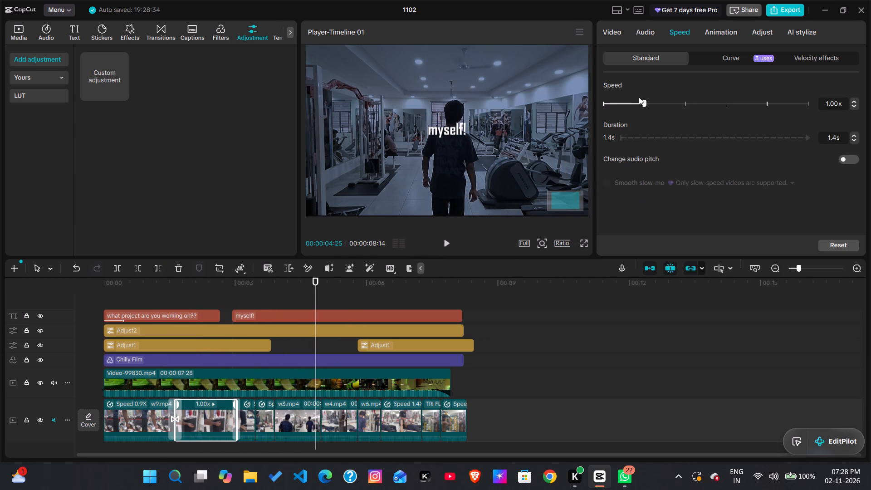
click(638, 104)
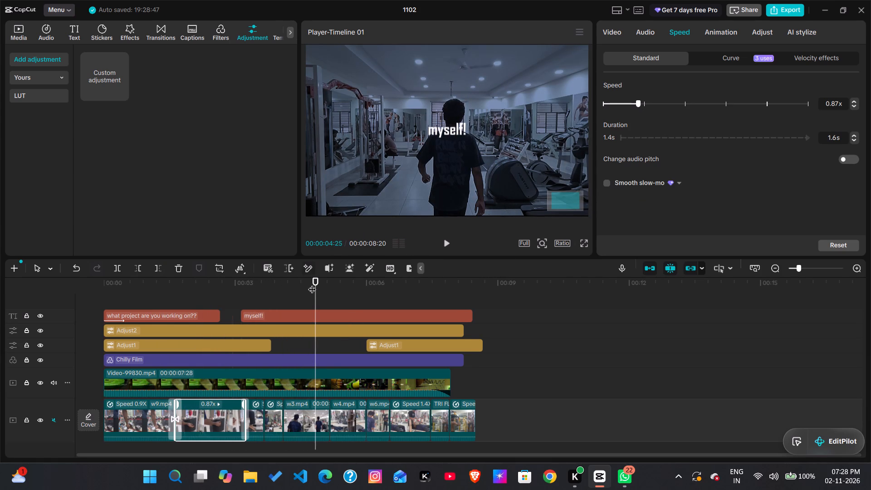
Return the playhead to 00:00:00:00.
drag(314, 288, 132, 316)
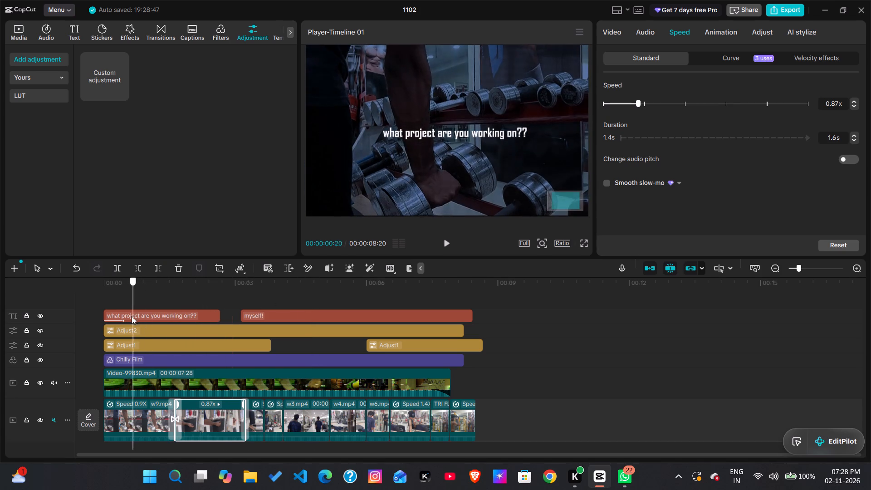
drag(132, 316, 86, 301)
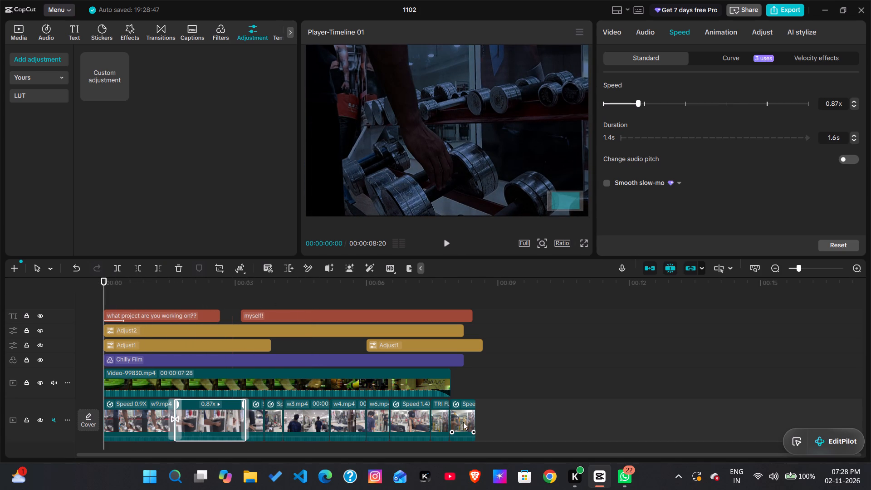
Trim the end of the 1.36x bench press clip after w6.mp4 to a duration of 0.7 s.
click(435, 412)
click(410, 420)
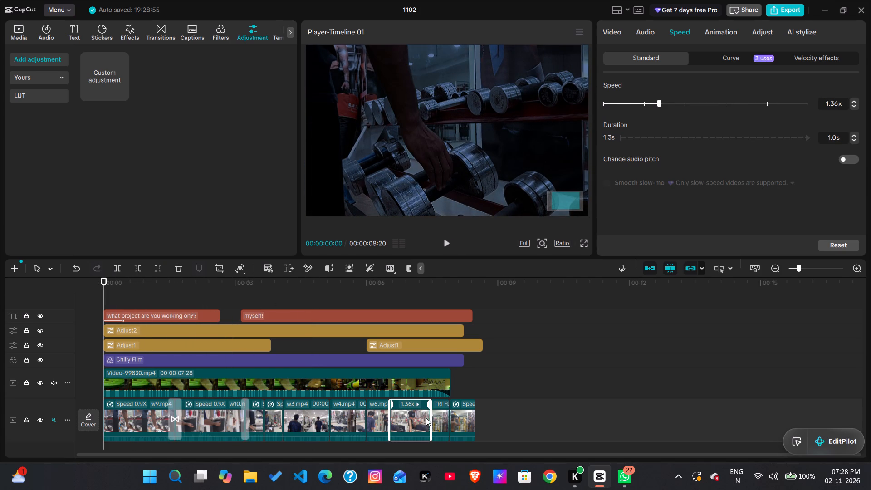
drag(429, 418, 420, 422)
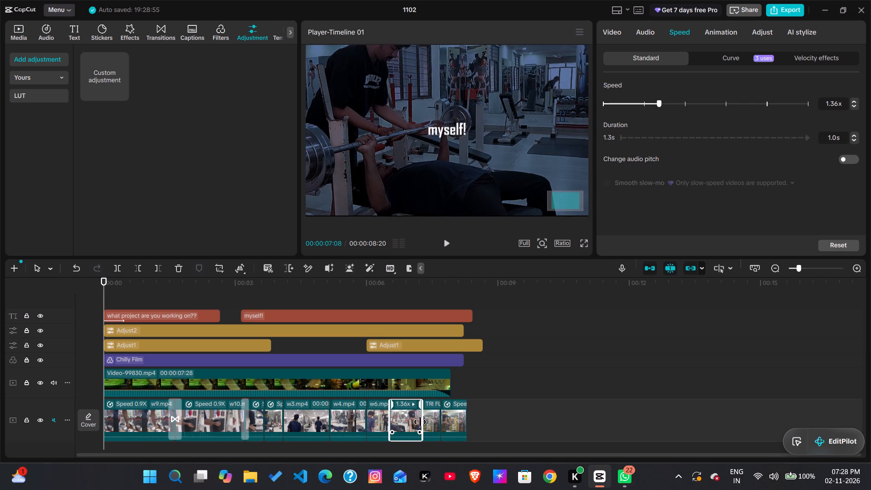
drag(420, 422, 419, 422)
Play the whole edit twice from the beginning, pausing at the end of the last clip to check the shortened ending.
key(space)
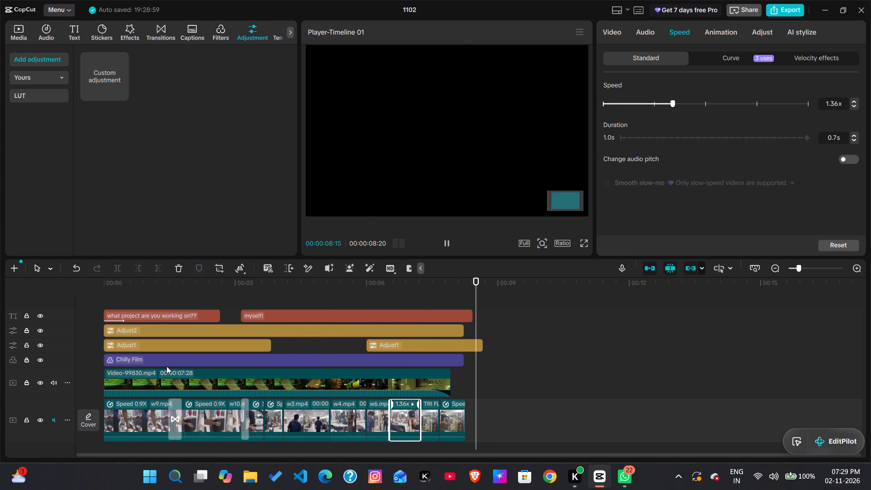
key(space)
key(space)
key(space)
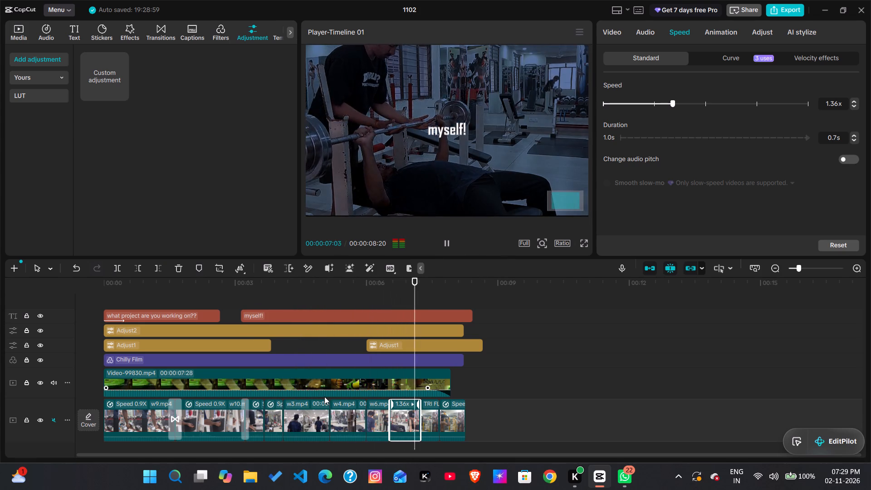
key(space)
key(space)
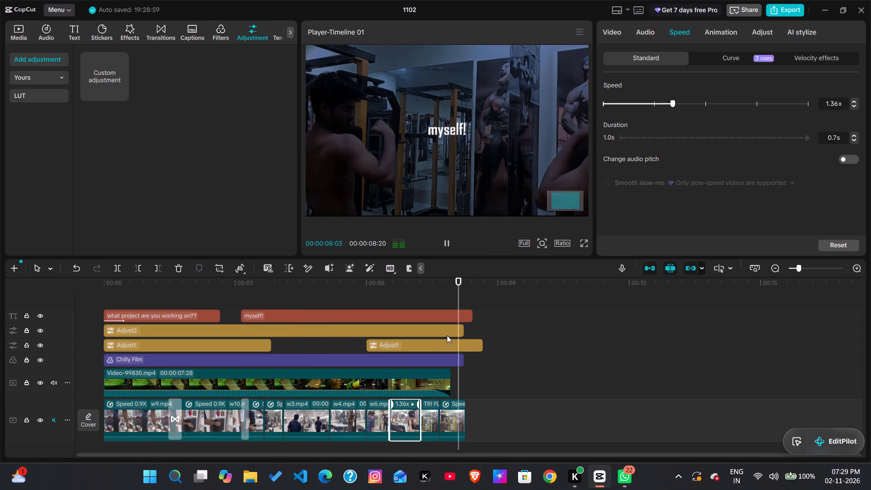
key(space)
Extend the ends of the Chilly Film filter and the Adjust2 layer to the end of the "myself!" caption.
click(456, 363)
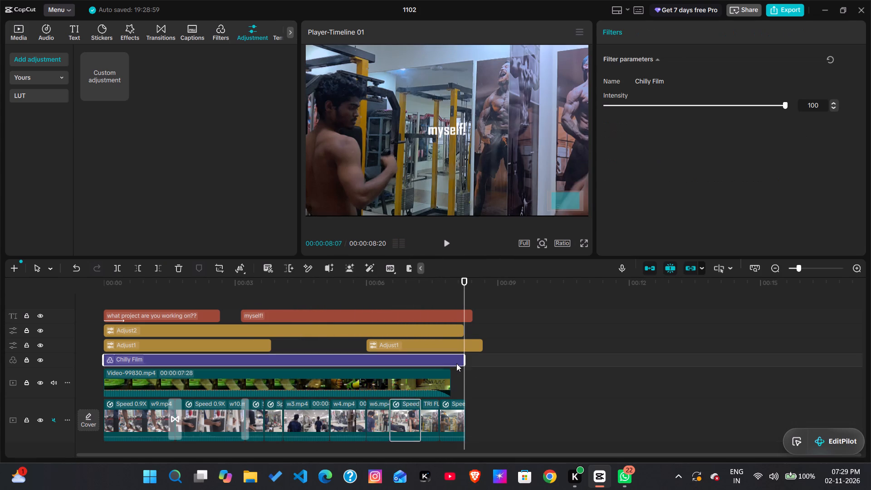
drag(464, 363, 470, 364)
click(449, 332)
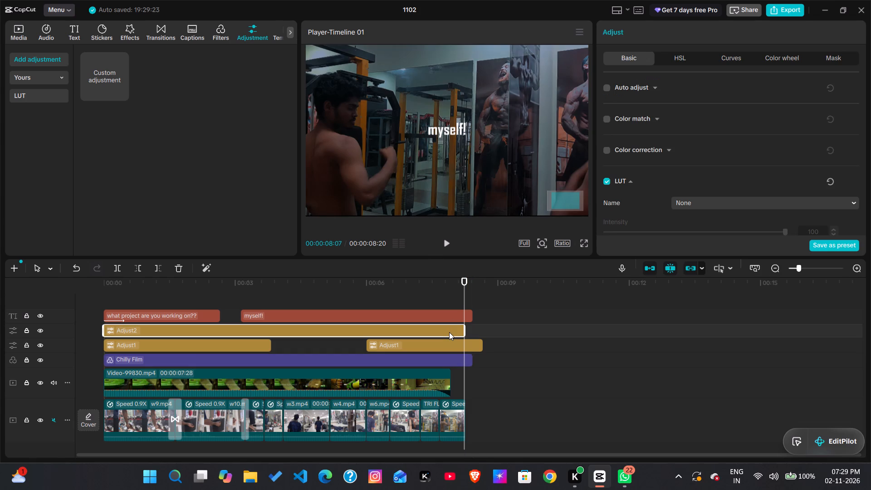
drag(463, 332, 469, 333)
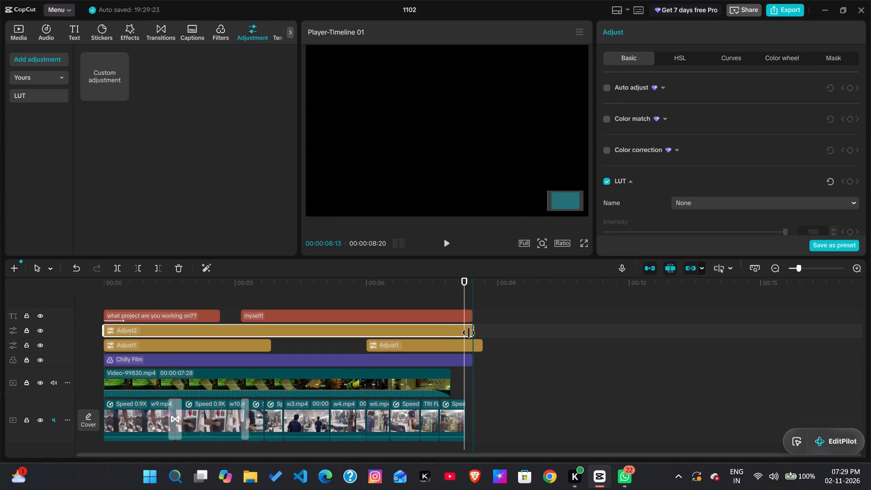
drag(469, 333, 470, 336)
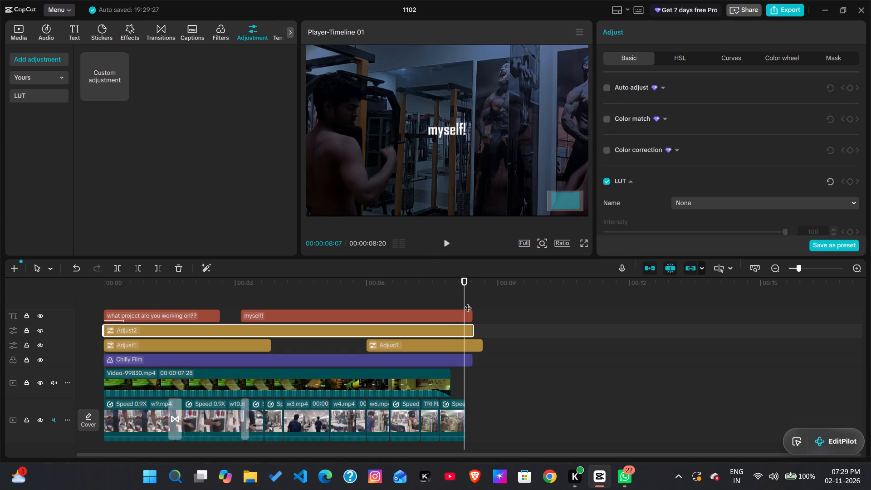
Split the second Adjust1 layer at 00:00:08:13 and delete the piece beyond the caption's end.
drag(466, 288, 475, 296)
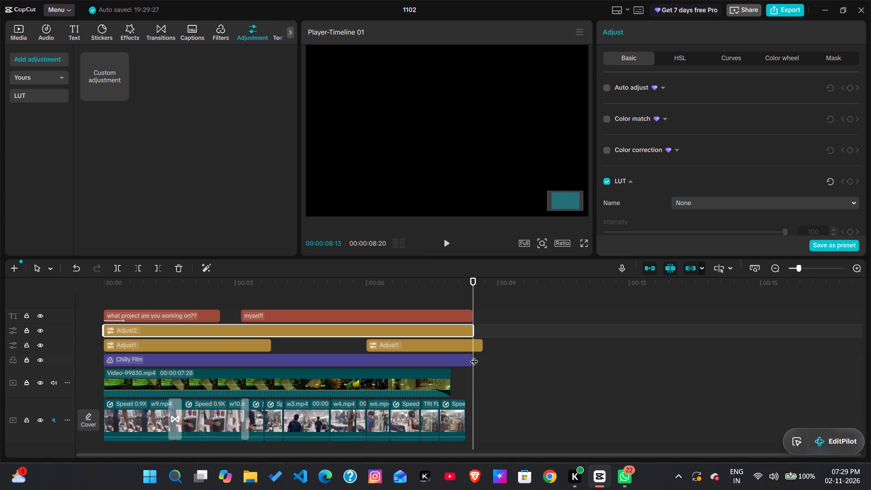
click(479, 344)
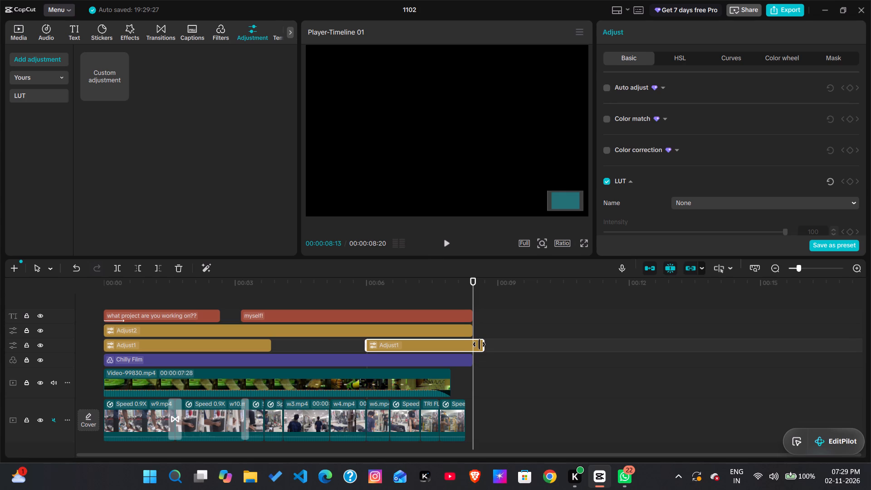
key(ctrl+b)
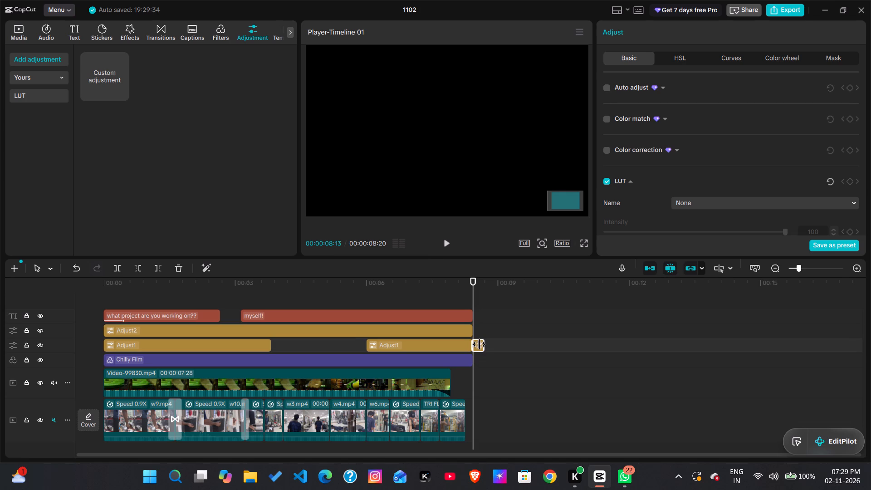
key(BackSpace)
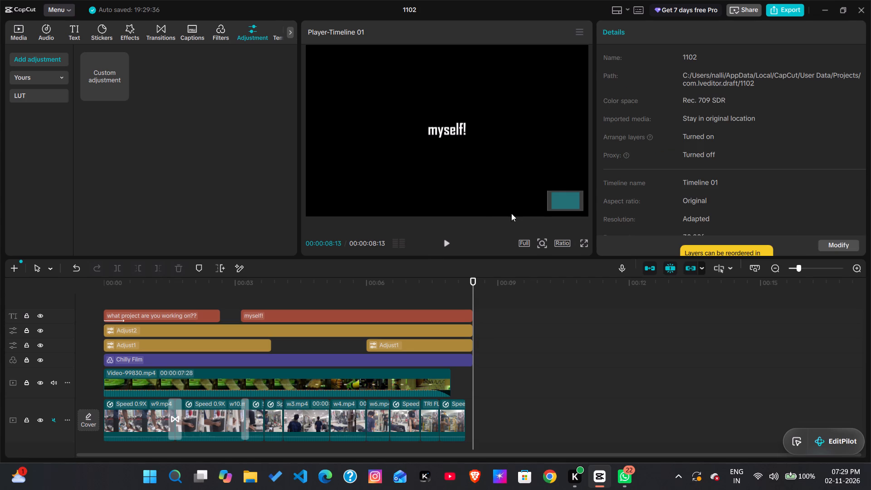
Play the edit from the beginning into the w6.mp4 clip, pausing and resuming to check the clip timing and layers.
drag(470, 284, 171, 291)
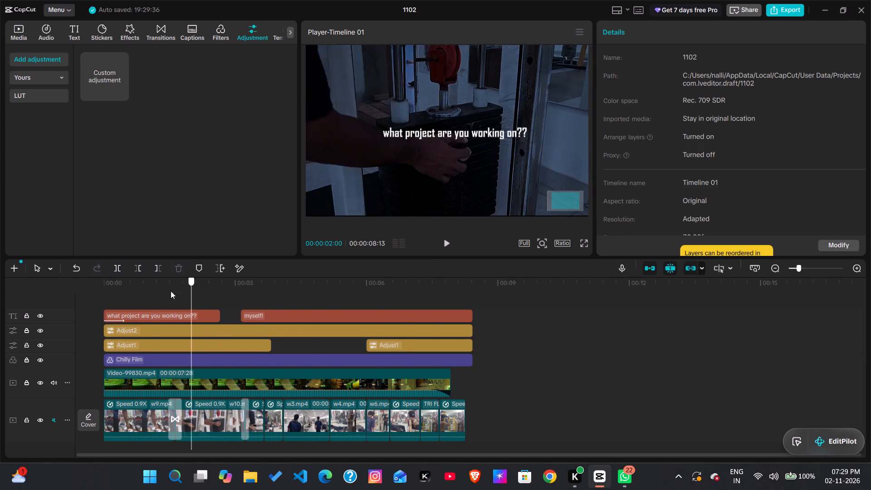
drag(171, 291, 78, 257)
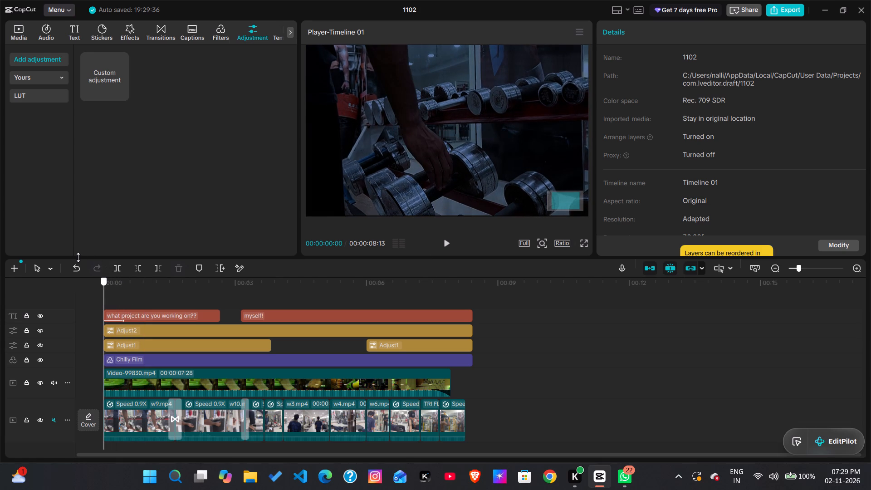
drag(78, 257, 67, 256)
key(space)
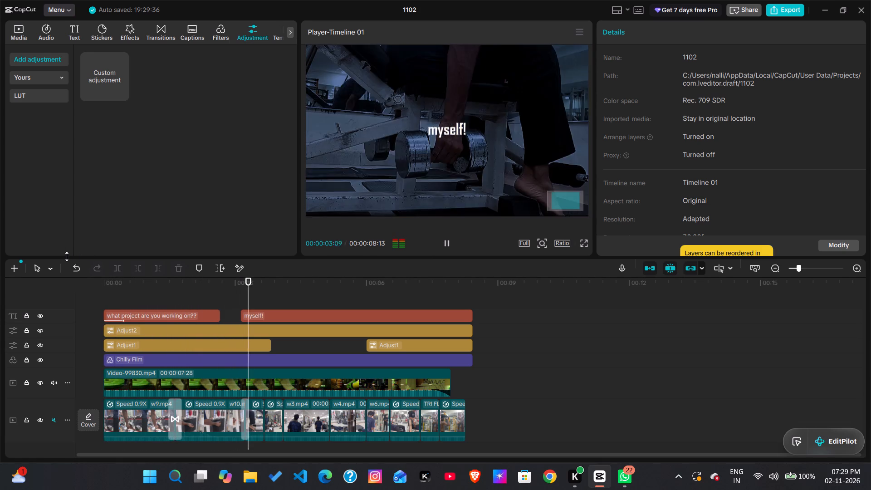
key(space)
key(space)
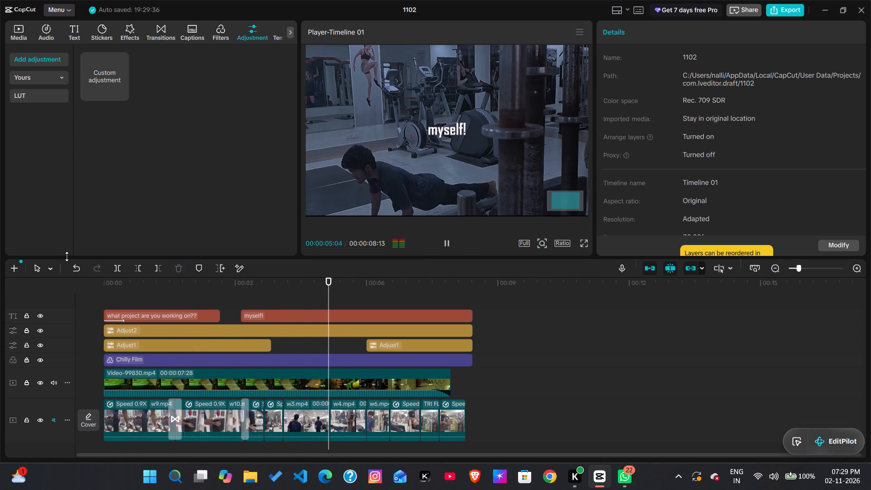
key(space)
key(space)
key(space)
key(space)
key(space)
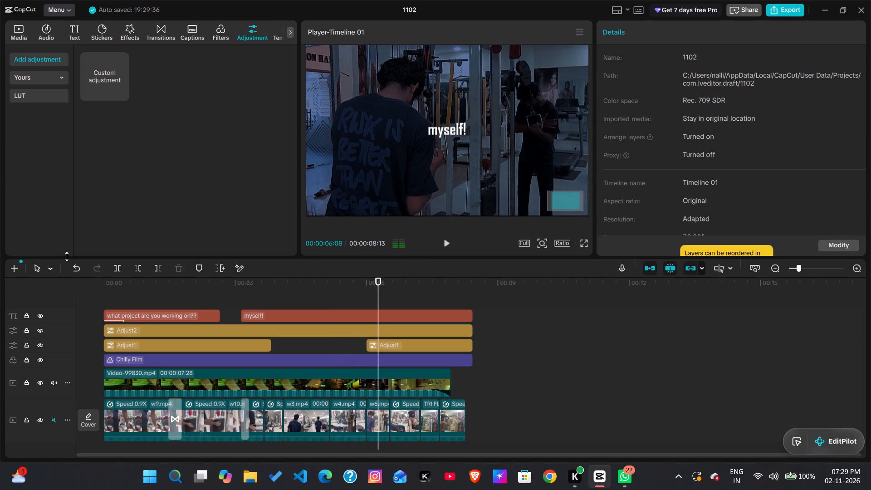
Resume playback briefly, then scrub back and forth through the whole timeline to review the clips, captions and layer ends.
key(space)
key(space)
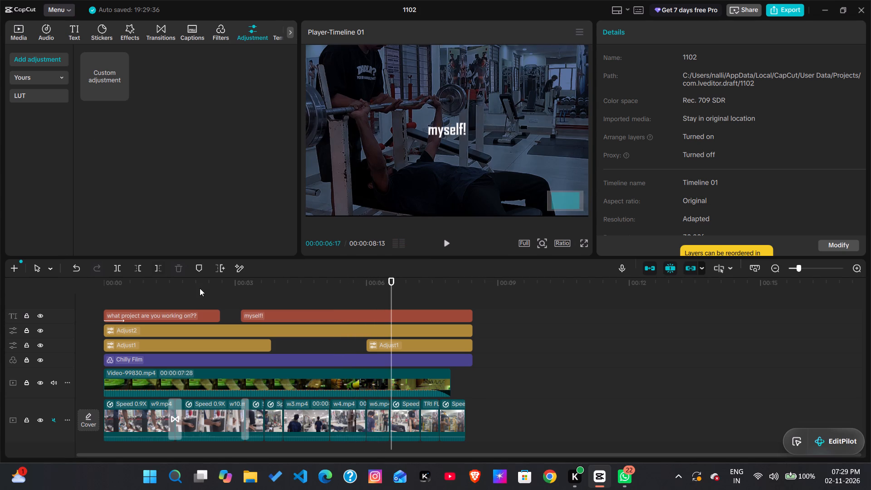
drag(394, 287, 234, 233)
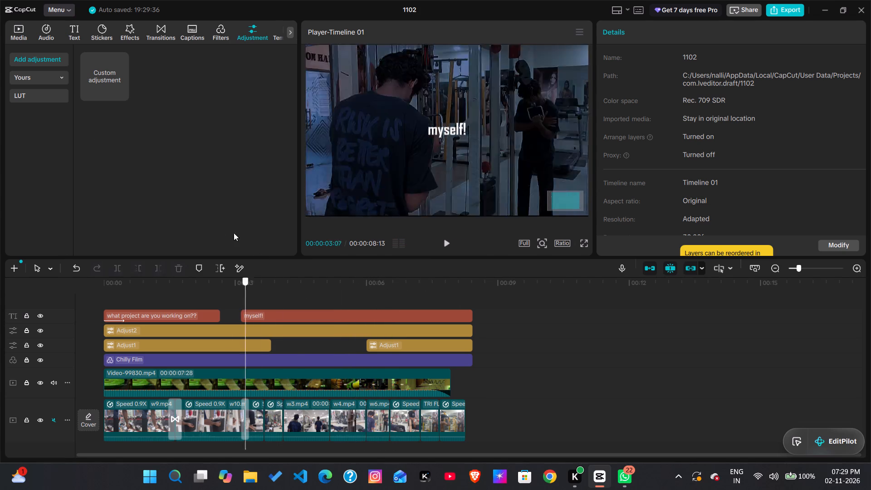
drag(234, 233, 303, 308)
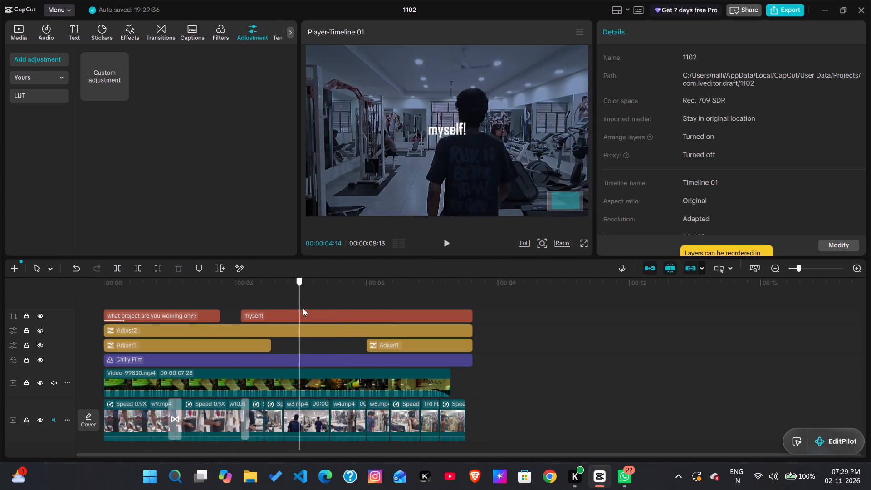
drag(303, 308, 474, 302)
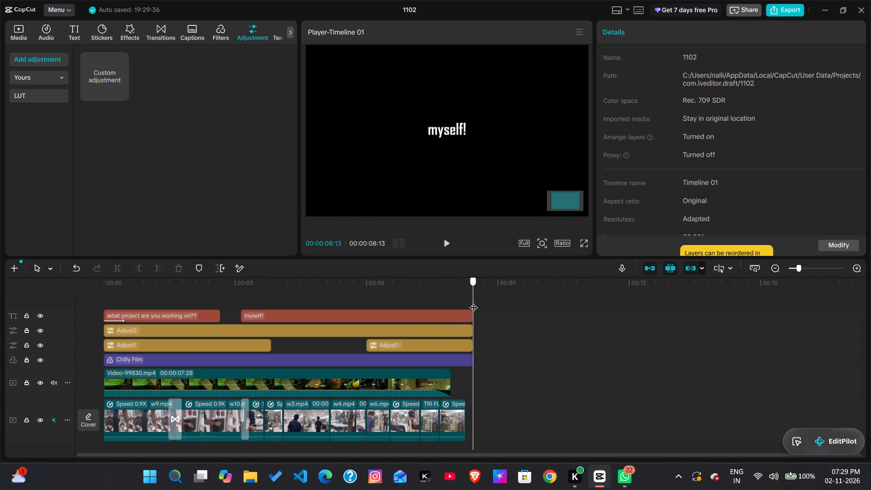
drag(474, 302, 58, 342)
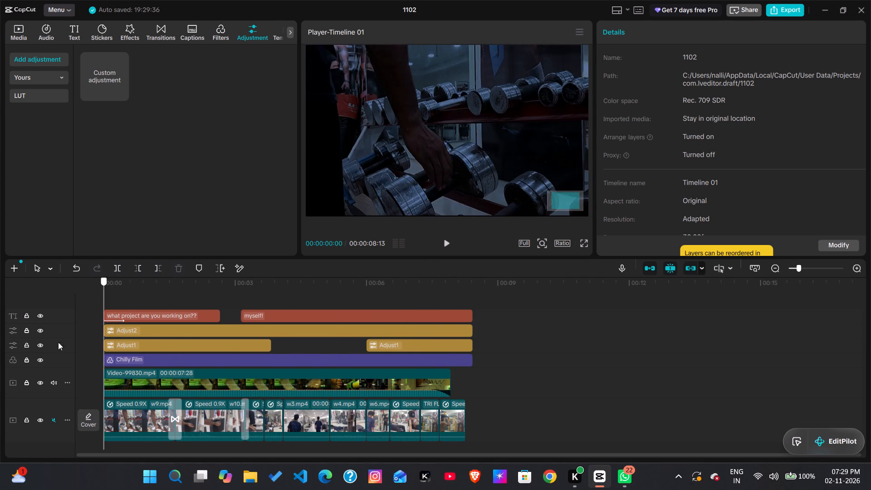
drag(58, 342, 438, 298)
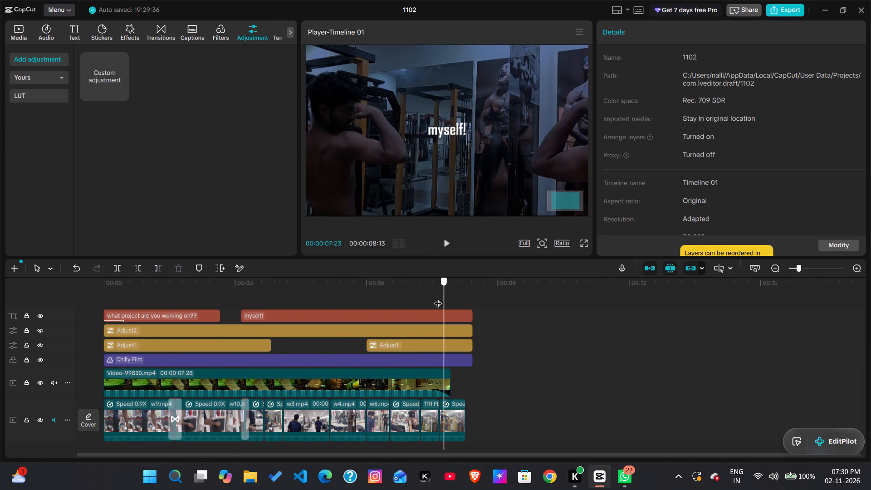
drag(438, 298, 437, 304)
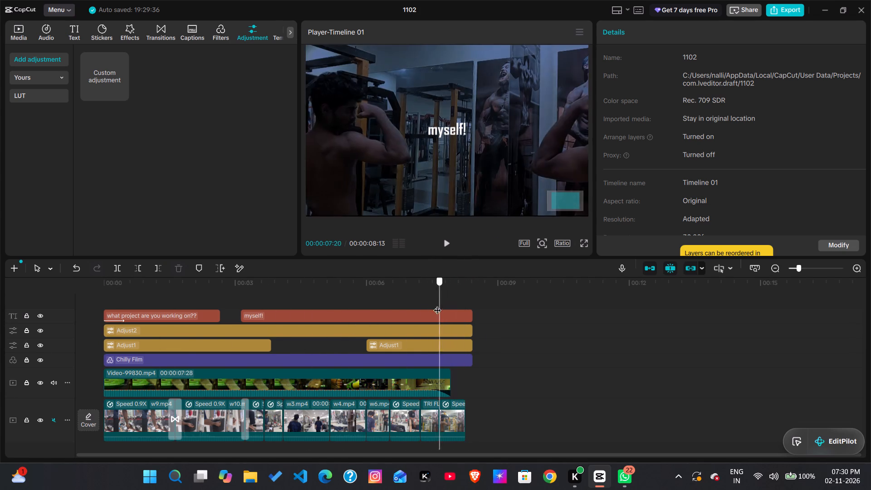
drag(437, 304, 468, 350)
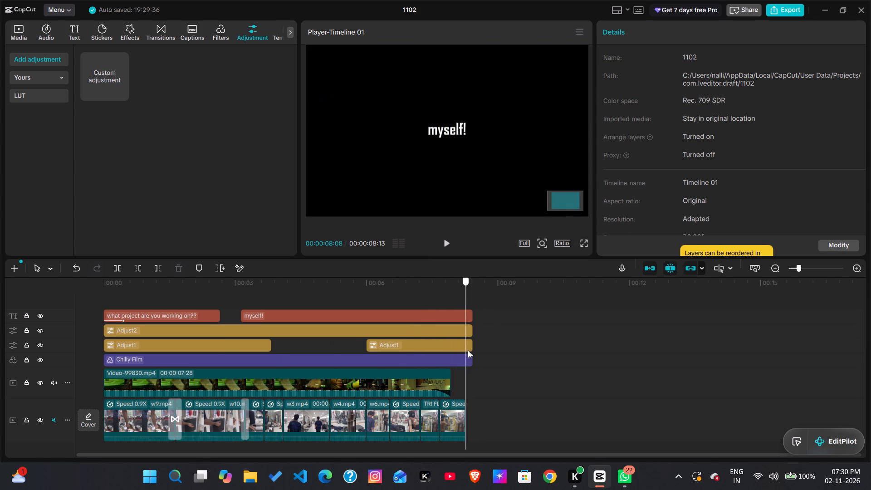
drag(468, 350, 501, 347)
drag(481, 297, 475, 291)
drag(475, 291, 162, 342)
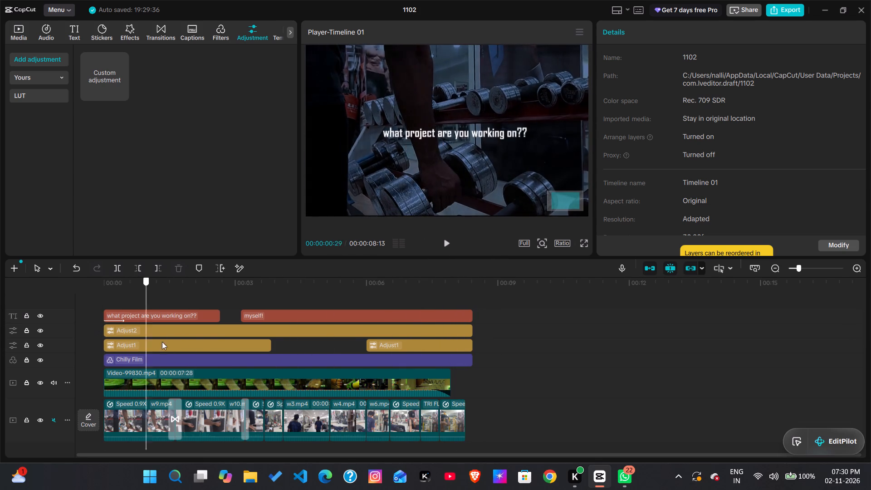
drag(162, 342, 481, 366)
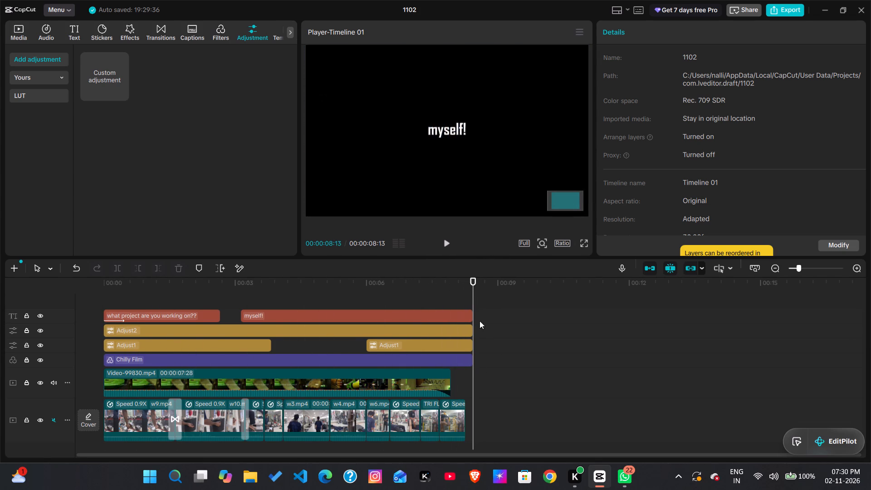
drag(474, 297, 72, 354)
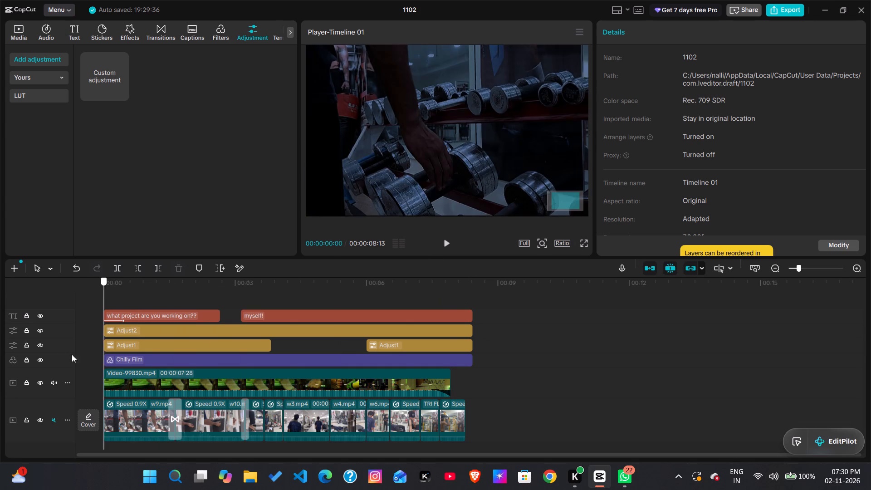
drag(72, 354, 553, 370)
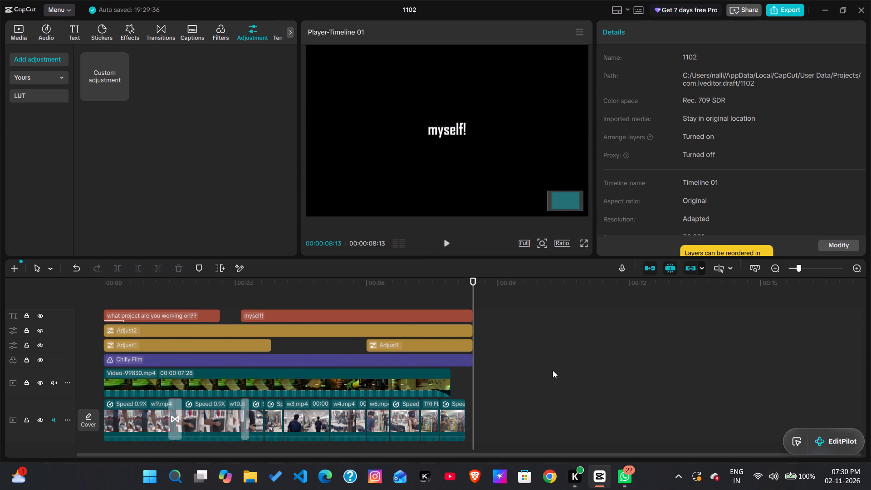
Review the edit from the beginning in full-screen preview, pausing and resuming partway, and return to the timeline at the last clip.
click(582, 249)
click(583, 245)
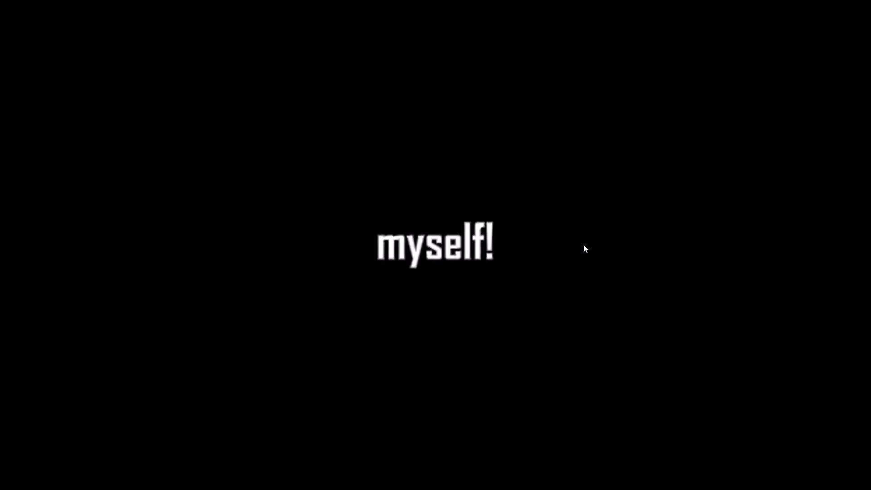
drag(464, 441, 353, 453)
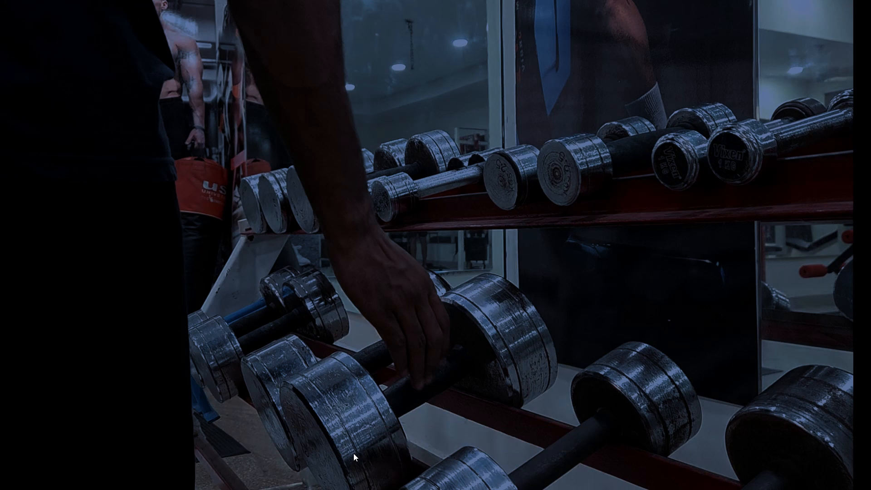
key(space)
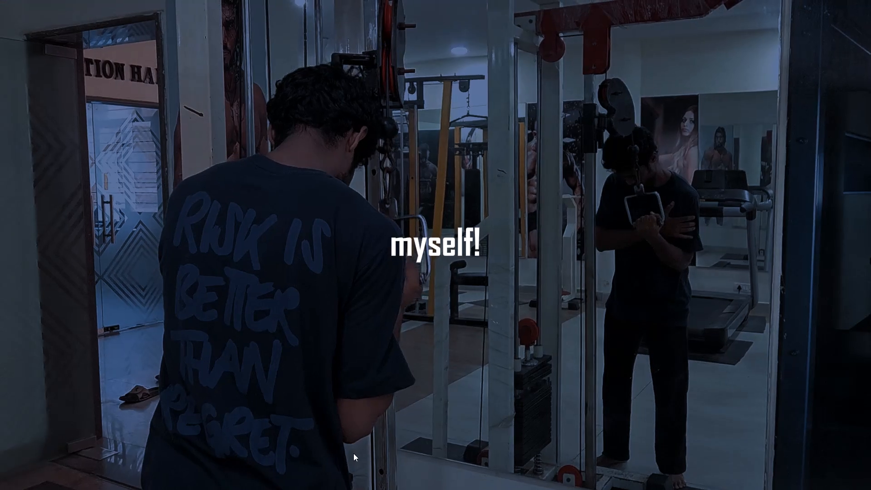
key(space)
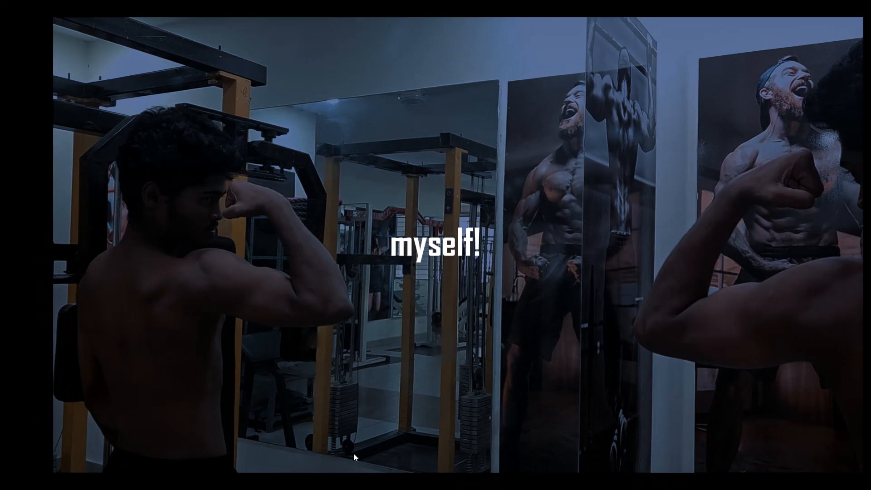
key(Escape)
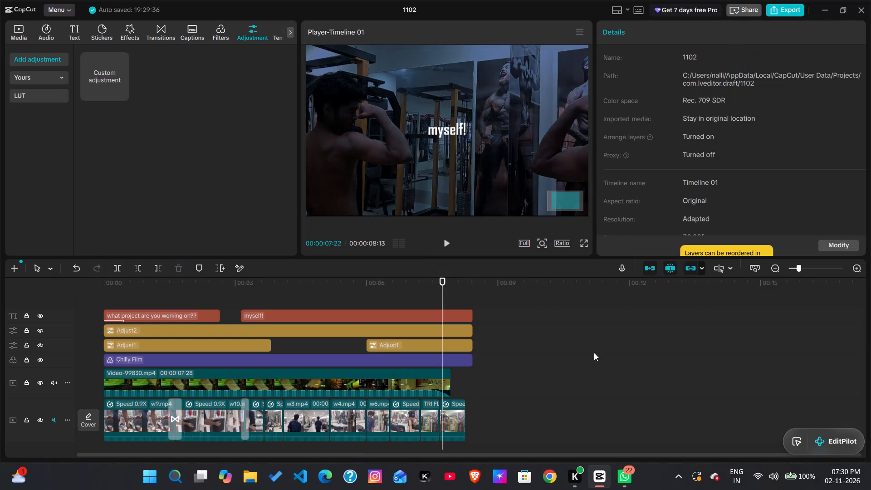
Export the video as 1102 to C:/gym_content in 4K, Higher bit rate, H.264, mp4, with the frame rate set to 59.94fps.
click(797, 7)
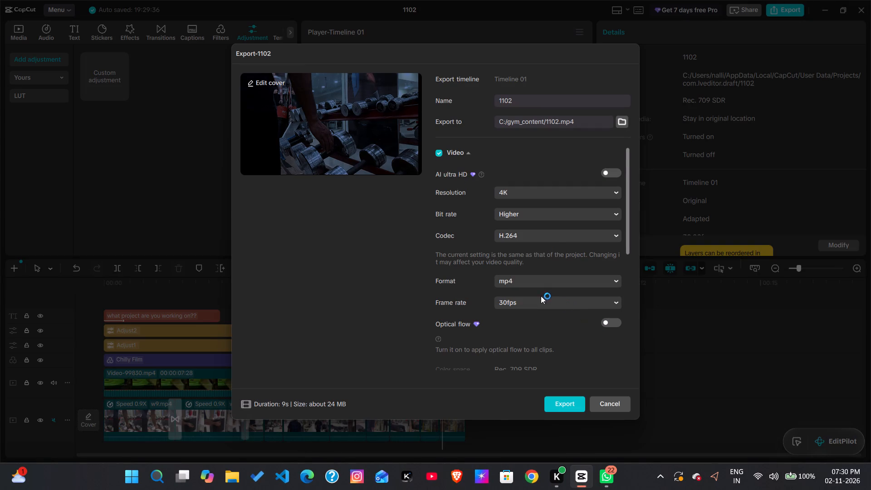
click(534, 307)
click(543, 408)
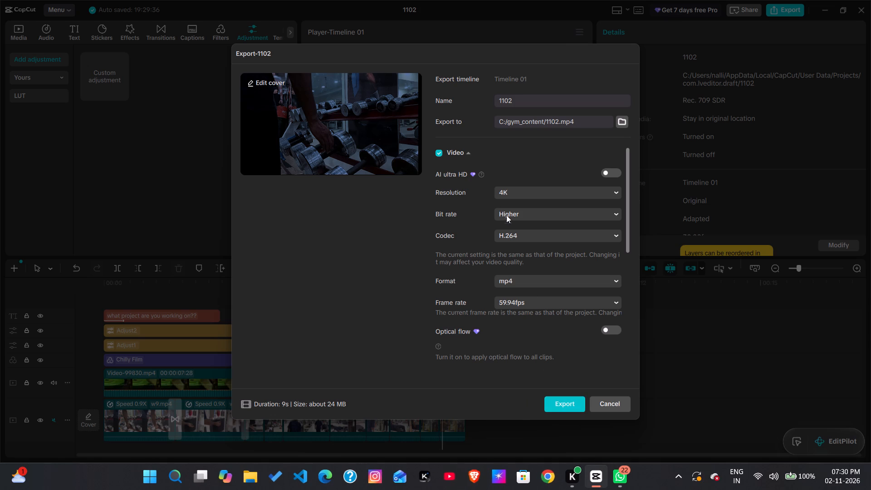
click(511, 235)
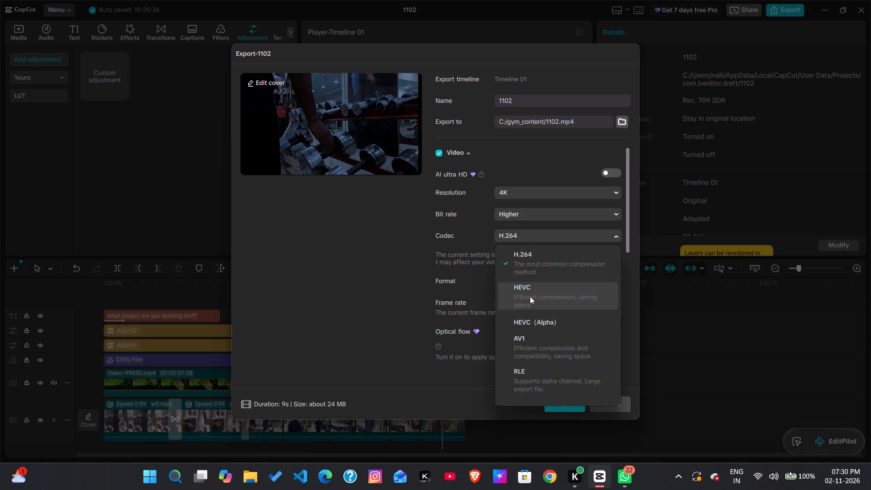
click(522, 258)
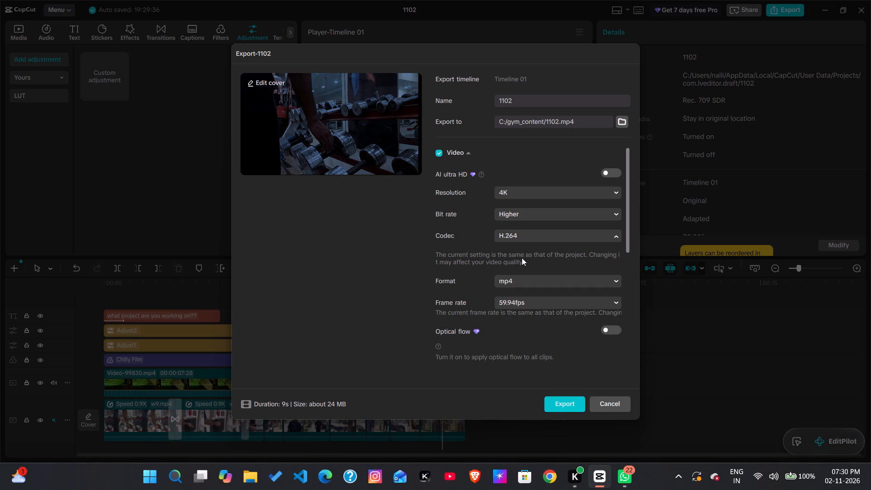
click(574, 404)
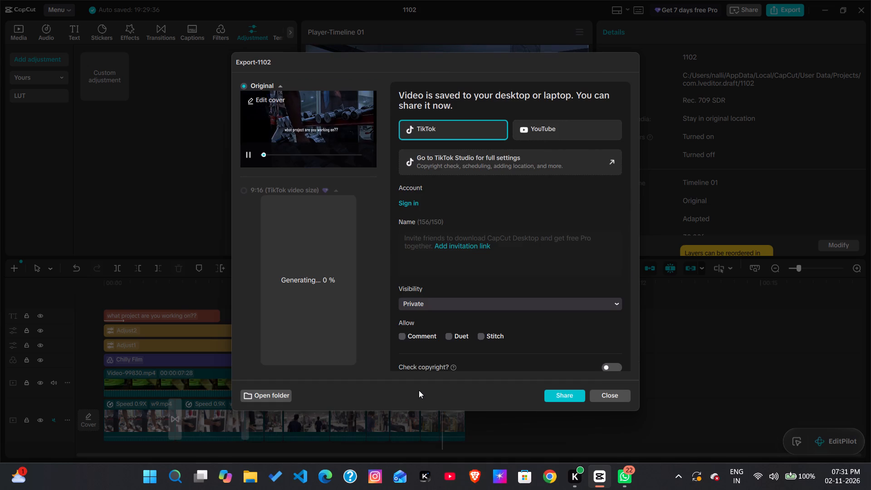
Open the gym_content export folder, copy the exported 1102 video file, and close the export dialog.
drag(267, 403, 269, 399)
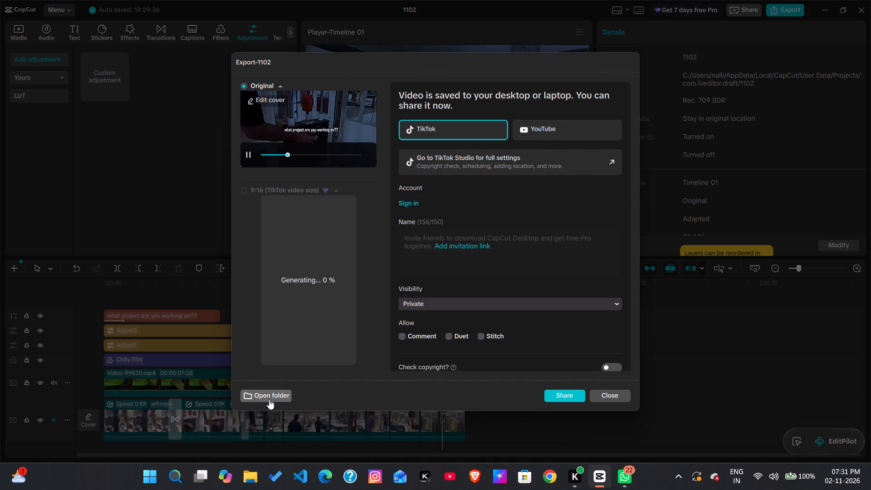
click(269, 399)
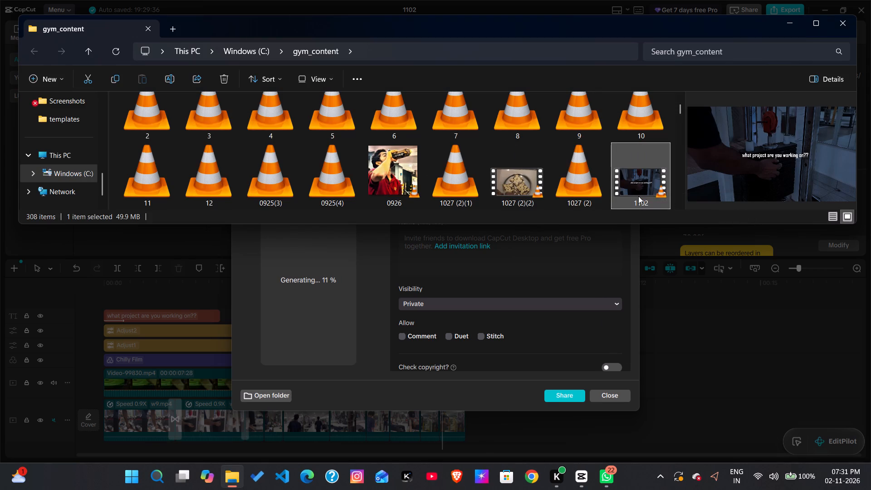
key(ctrl+c)
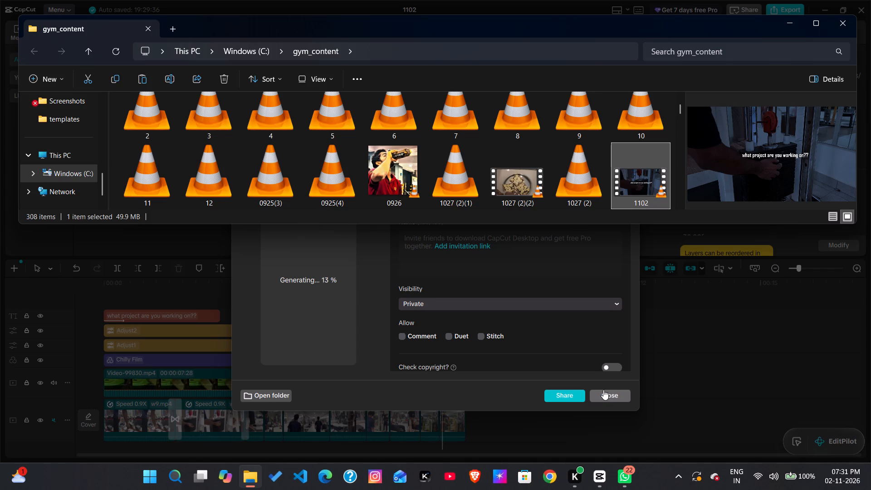
click(603, 390)
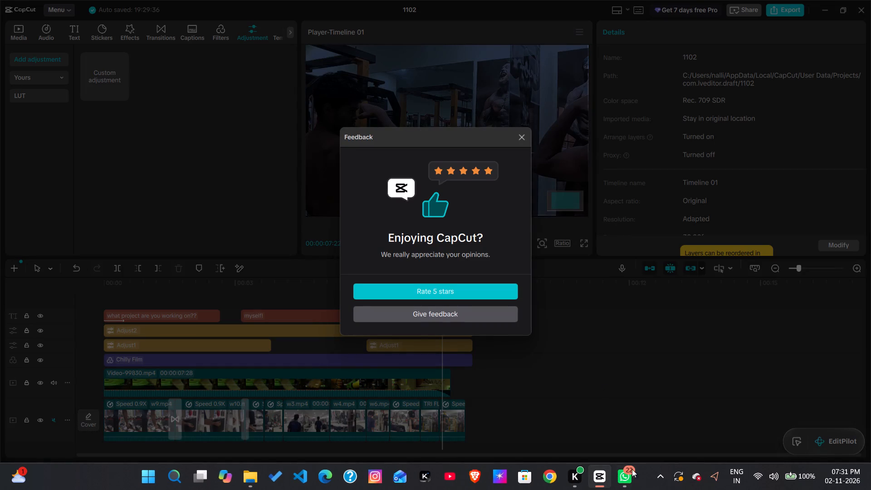
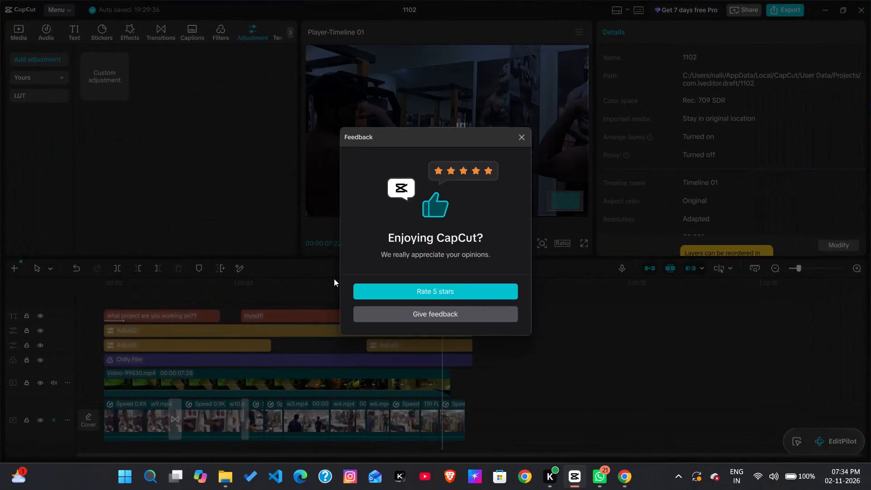
Dismiss the feedback dialog, play the timeline up to just past 3 seconds, and inspect the transition after the w10 clip.
click(524, 128)
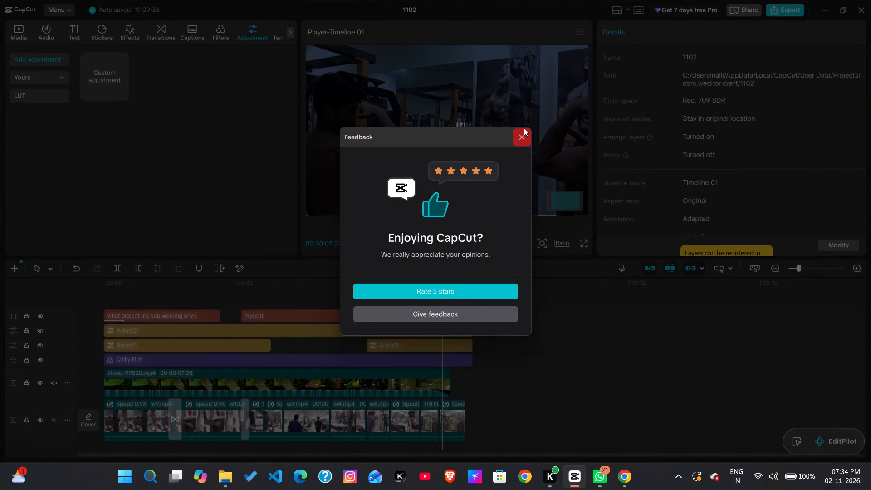
click(521, 135)
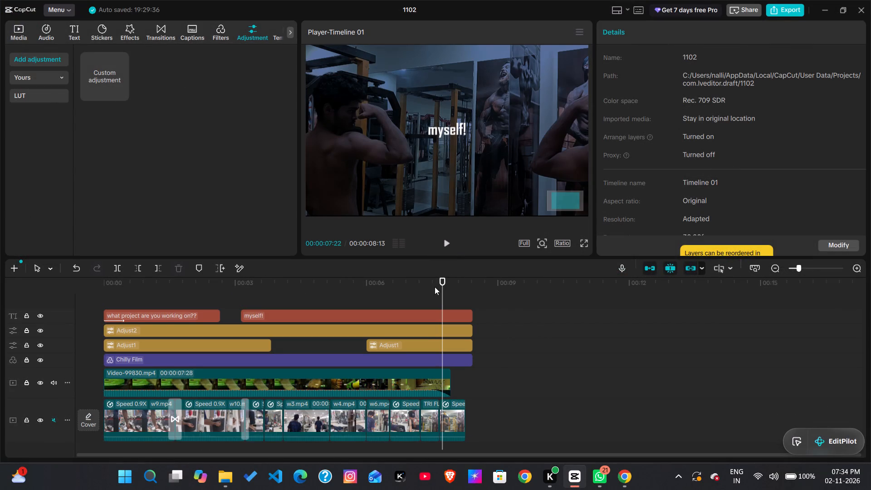
drag(444, 292, 153, 317)
key(space)
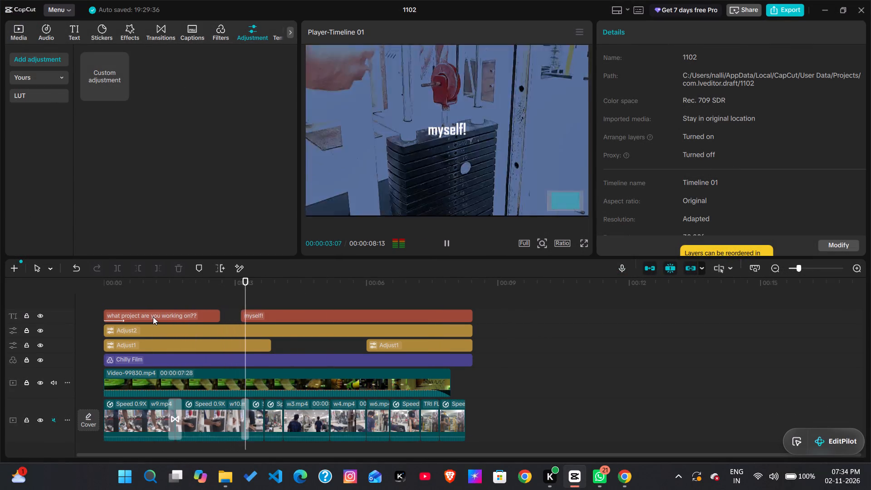
key(space)
click(245, 428)
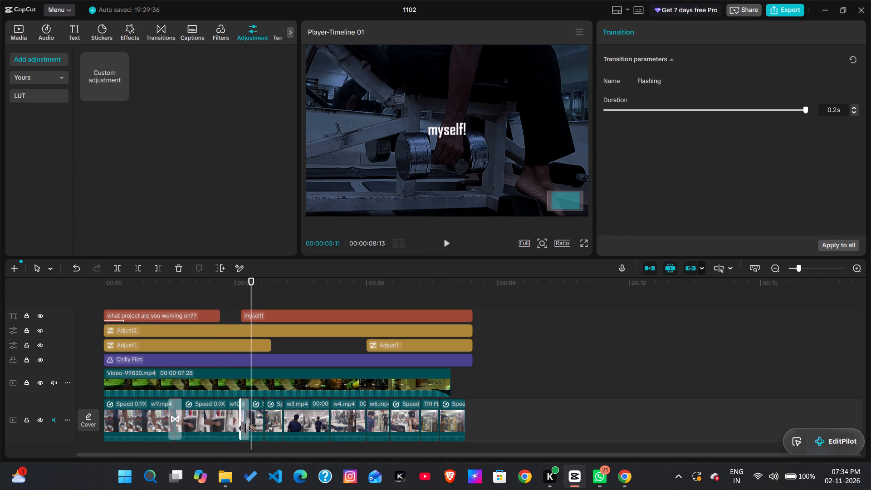
Search the filters for "flash", look through the matches, preview the Flash Night filter, and clear the search.
click(211, 37)
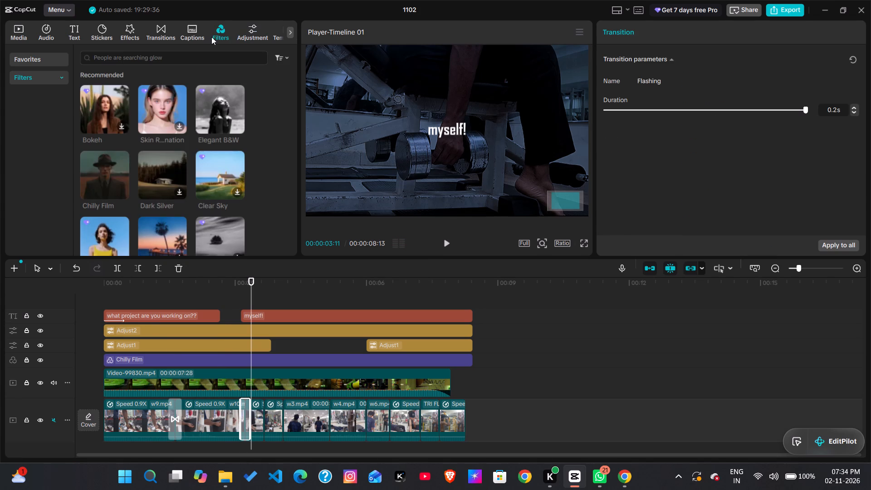
click(189, 53)
text(flash)
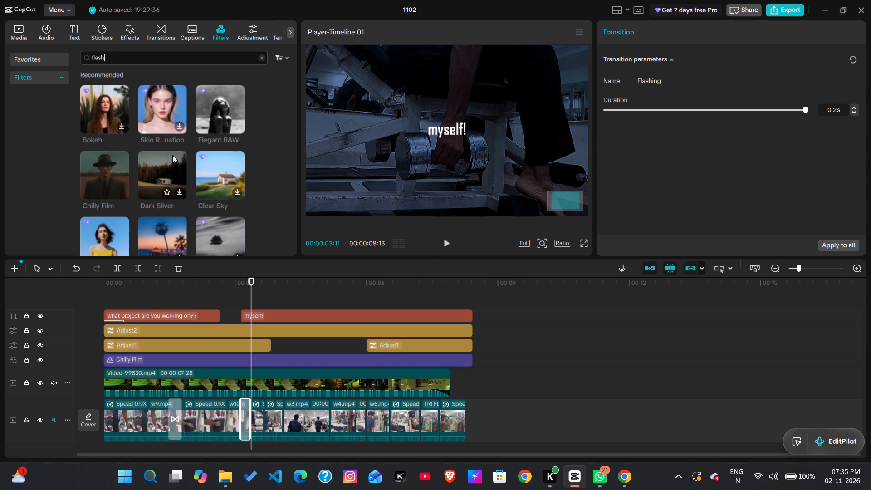
key(Return)
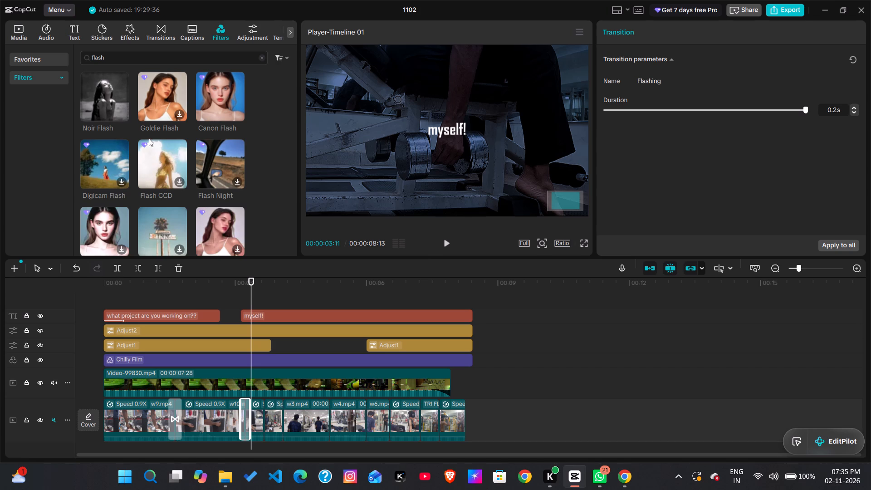
scroll(149, 138, down, 2)
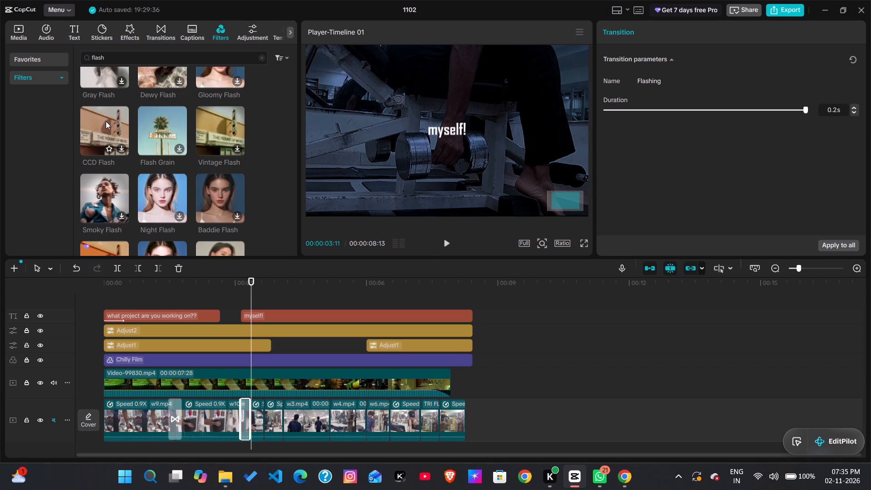
scroll(106, 120, up, 2)
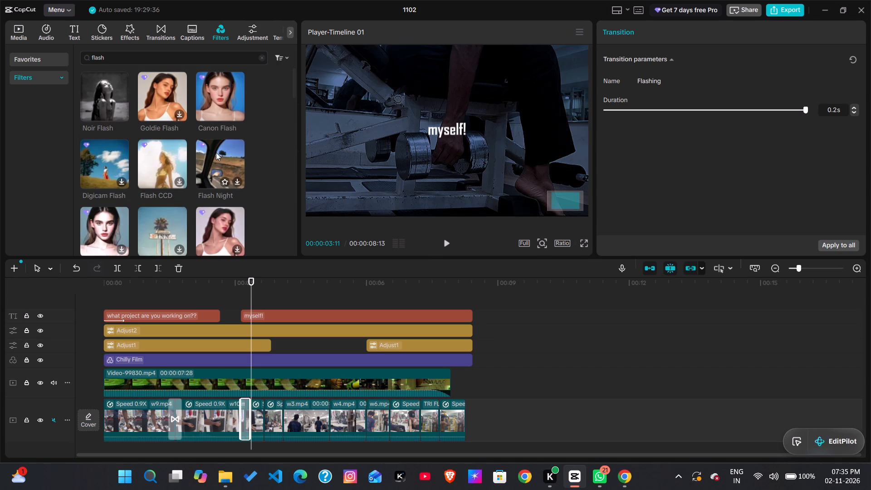
click(216, 152)
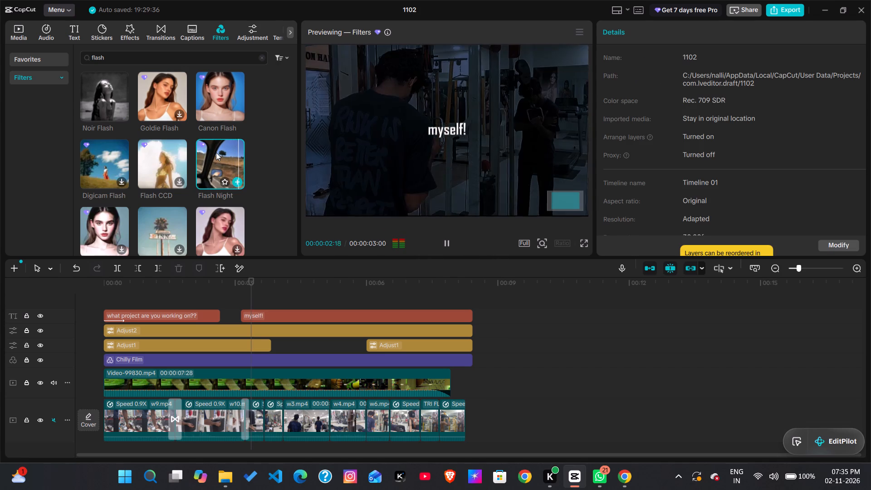
click(259, 55)
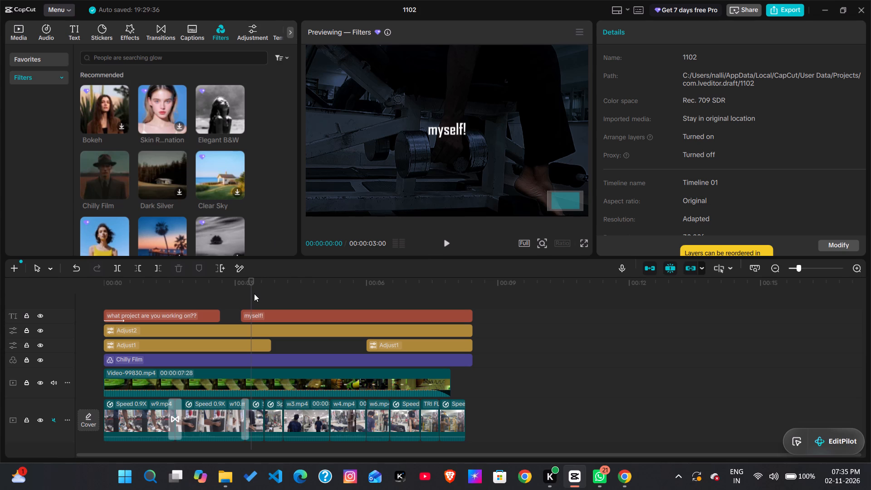
Search the transitions for FLASHES with the playhead at the start of the "myself!" caption, and preview Block Flash.
drag(250, 294, 232, 294)
drag(252, 292, 26, 299)
click(158, 28)
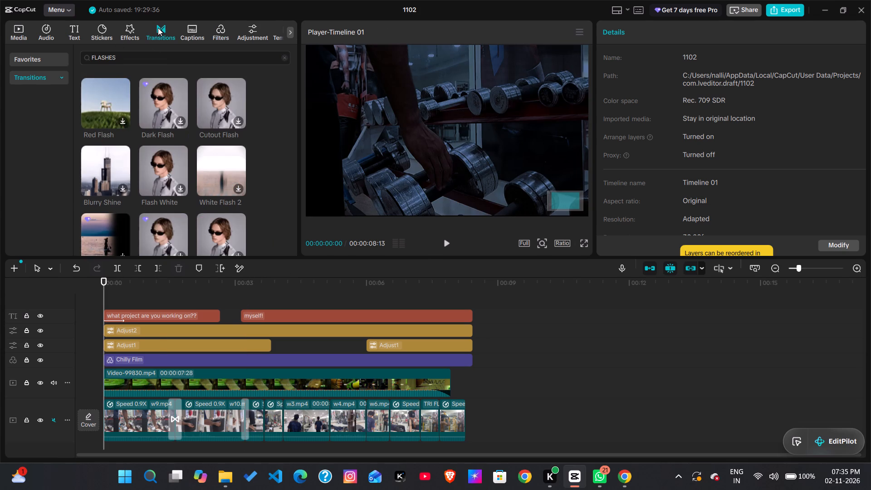
drag(103, 291, 225, 313)
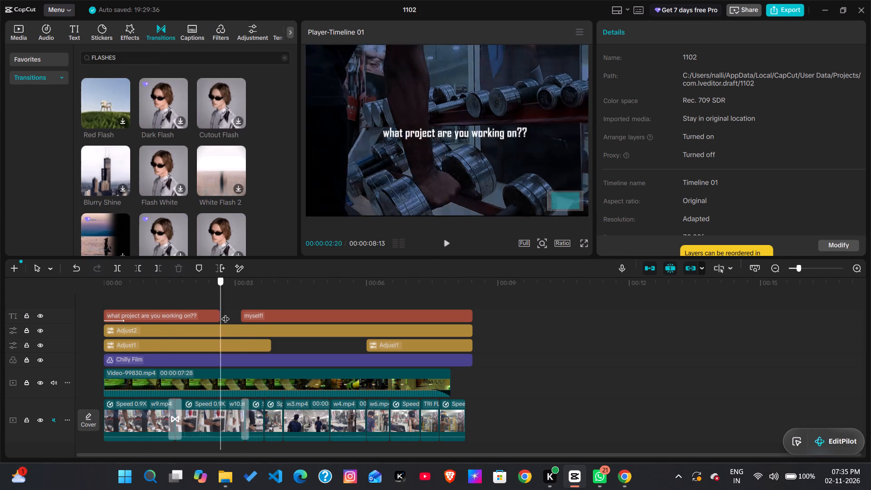
drag(225, 313, 242, 315)
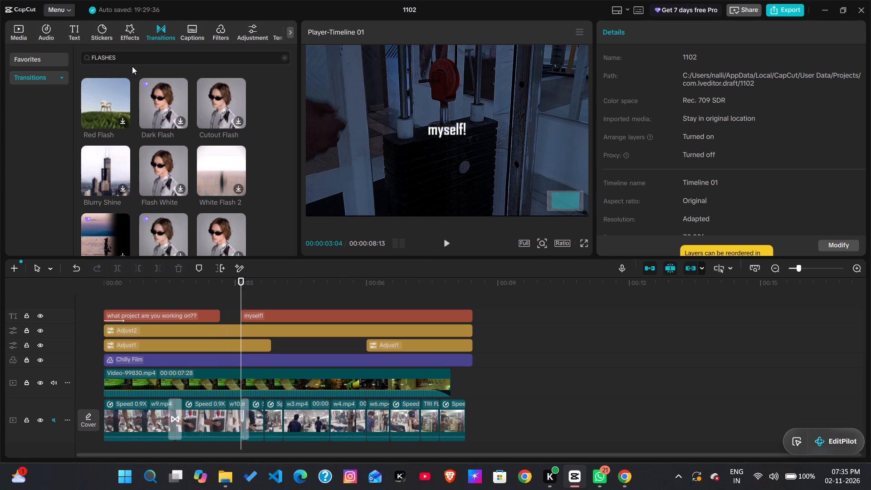
click(131, 62)
key(Return)
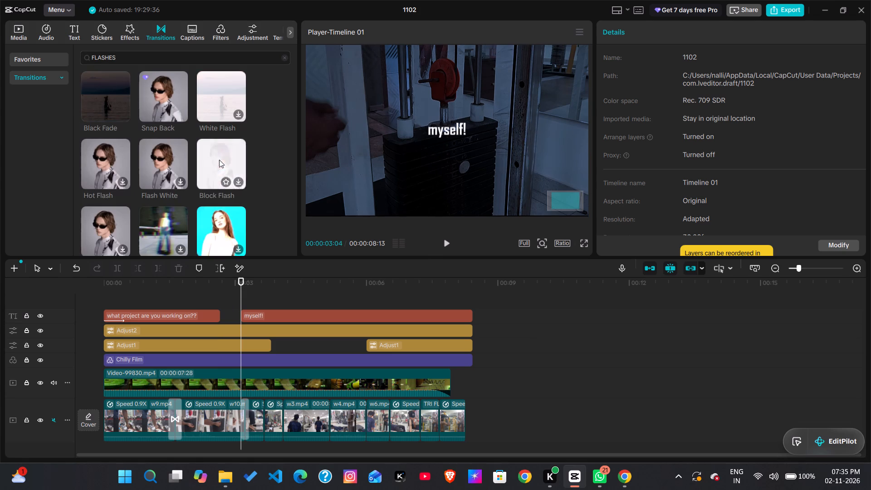
click(229, 172)
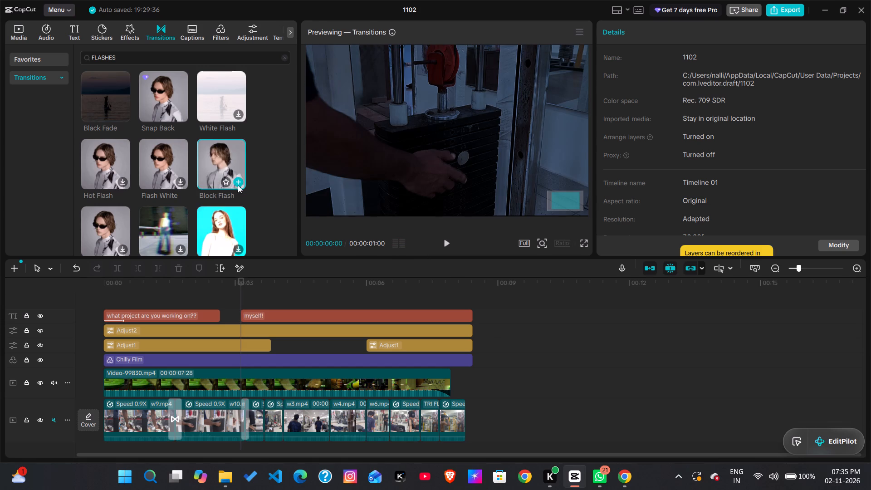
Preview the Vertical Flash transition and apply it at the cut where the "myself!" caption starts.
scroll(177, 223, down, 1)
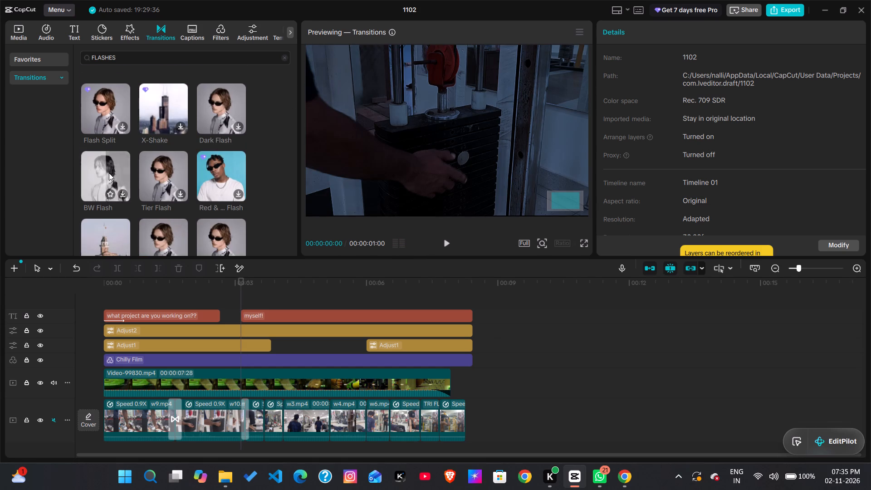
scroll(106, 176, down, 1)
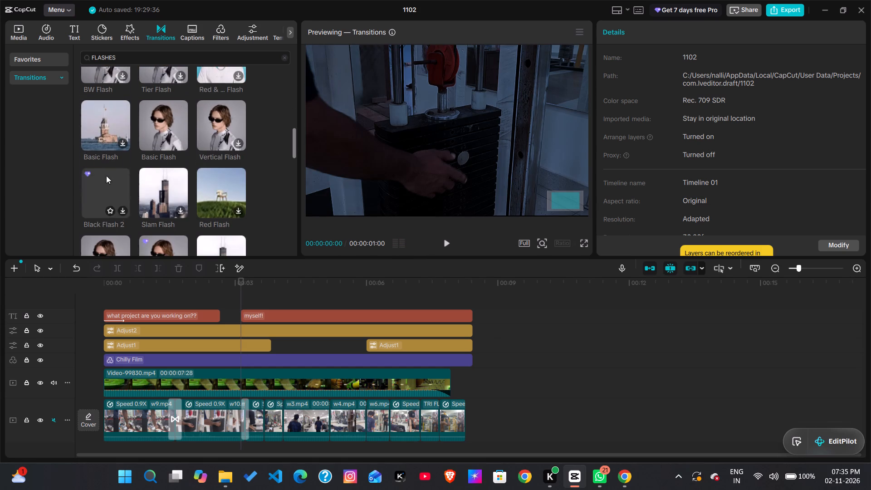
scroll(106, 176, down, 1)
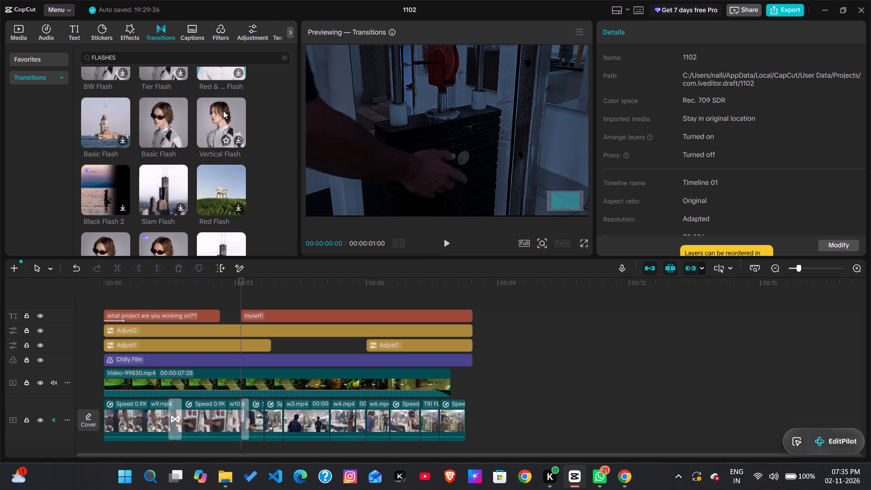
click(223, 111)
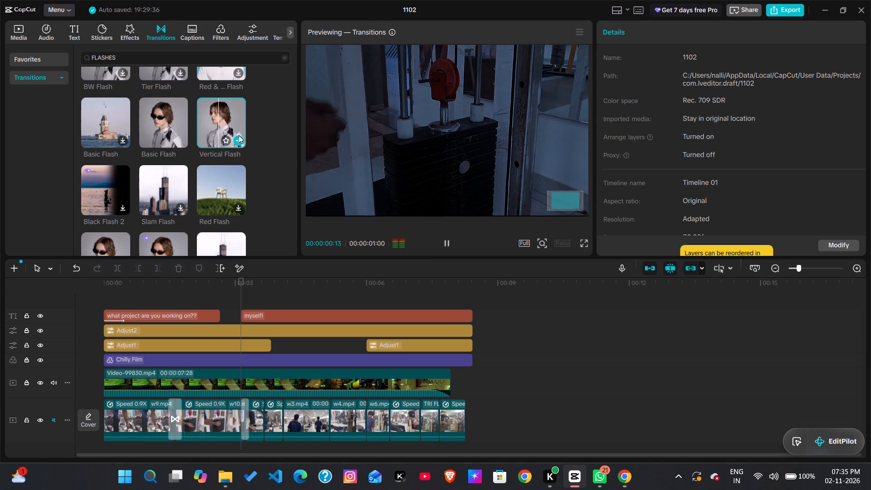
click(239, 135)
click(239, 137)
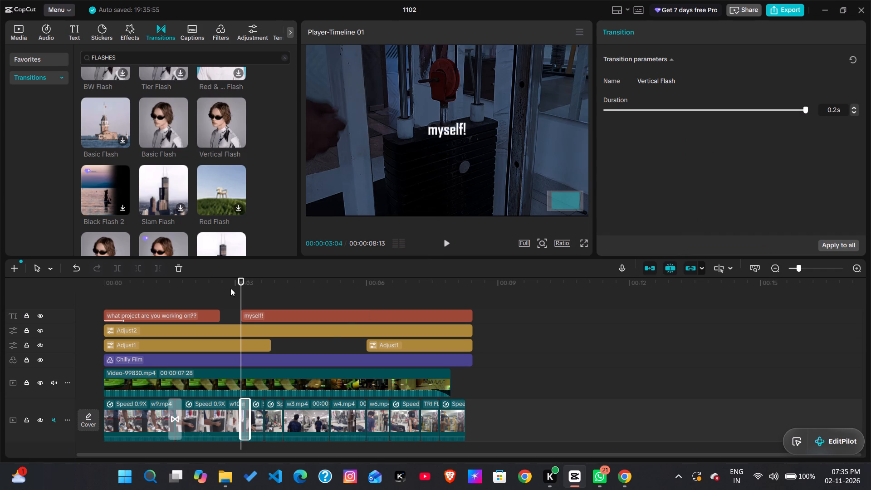
Browse the flash transitions and apply Flashing at the cut where the "myself!" caption starts, replacing Vertical Flash.
scroll(167, 183, down, 1)
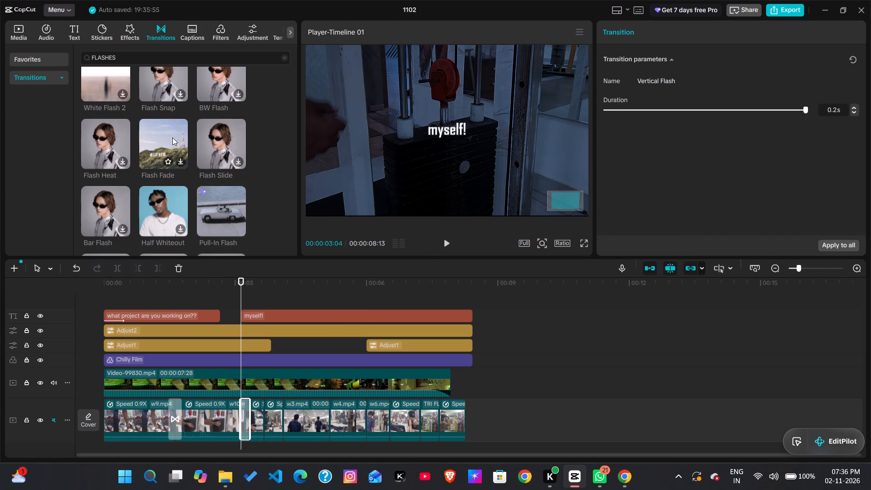
scroll(172, 137, up, 1)
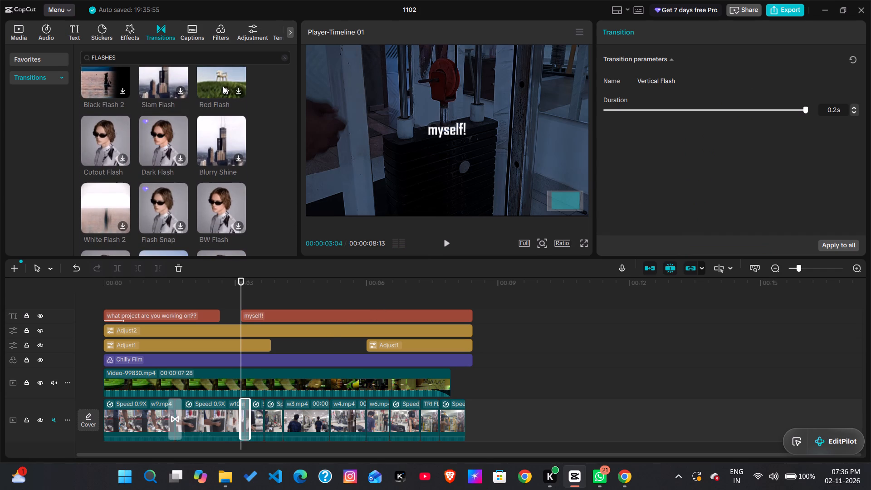
scroll(223, 86, up, 1)
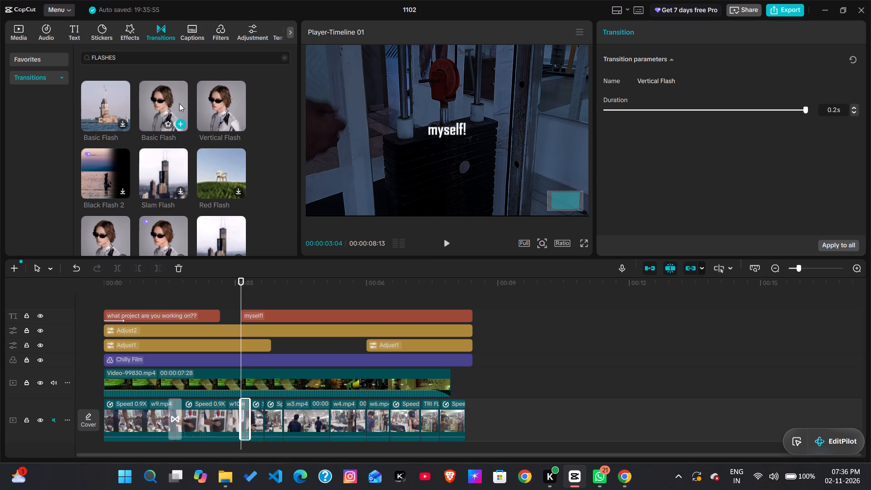
scroll(179, 103, down, 2)
scroll(189, 166, down, 1)
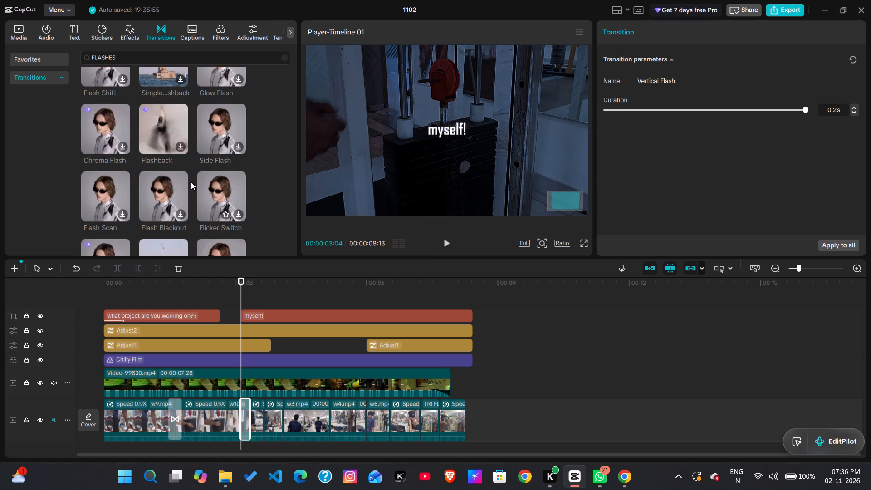
scroll(104, 181, down, 1)
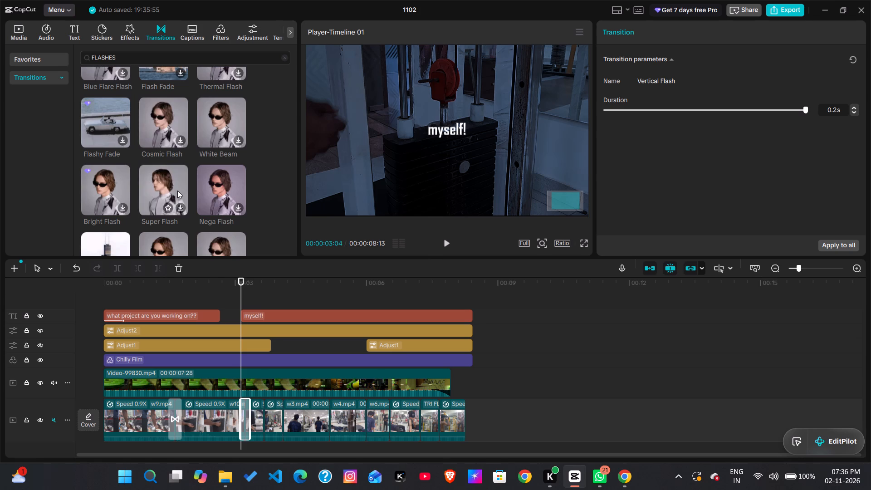
scroll(195, 171, up, 7)
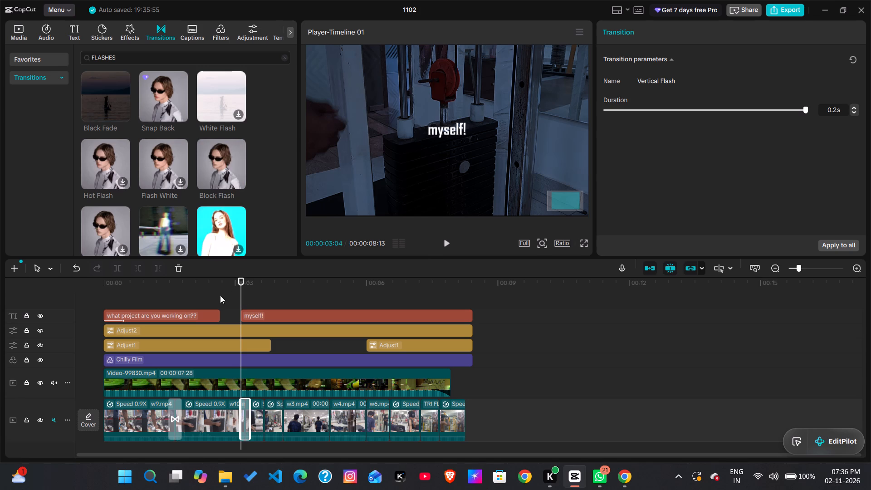
scroll(139, 200, down, 1)
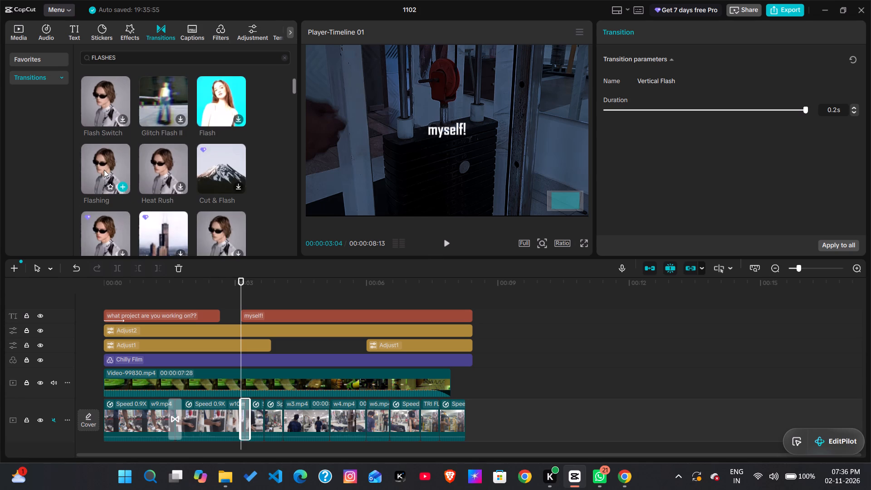
click(122, 185)
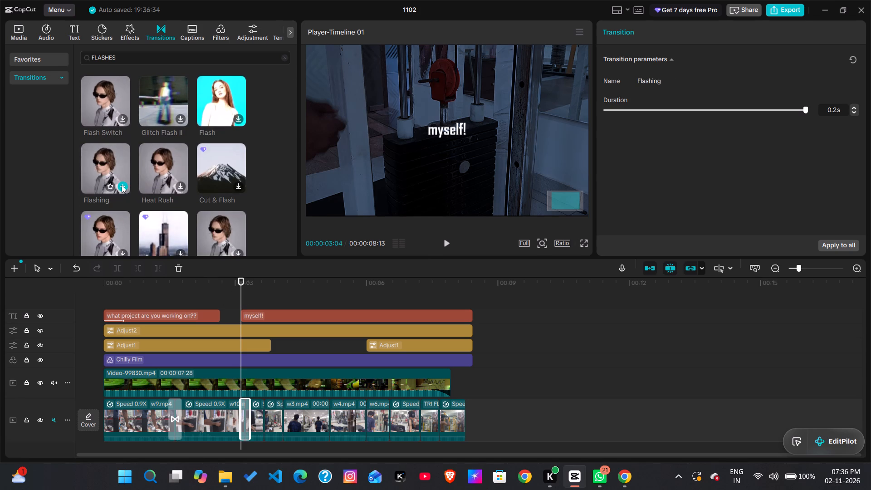
click(122, 186)
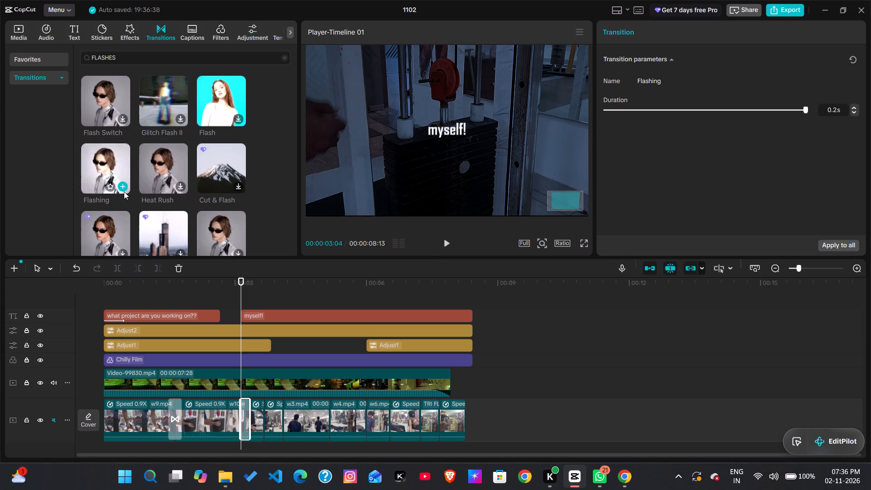
click(123, 186)
click(113, 167)
click(126, 183)
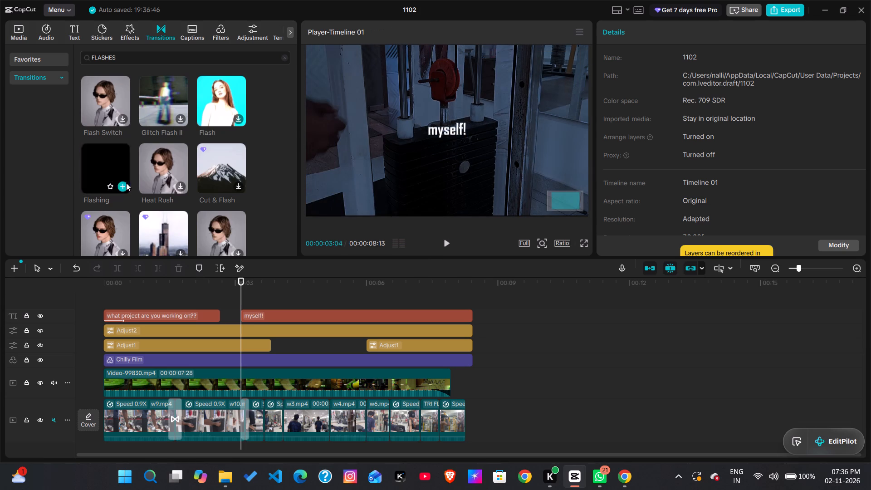
click(123, 185)
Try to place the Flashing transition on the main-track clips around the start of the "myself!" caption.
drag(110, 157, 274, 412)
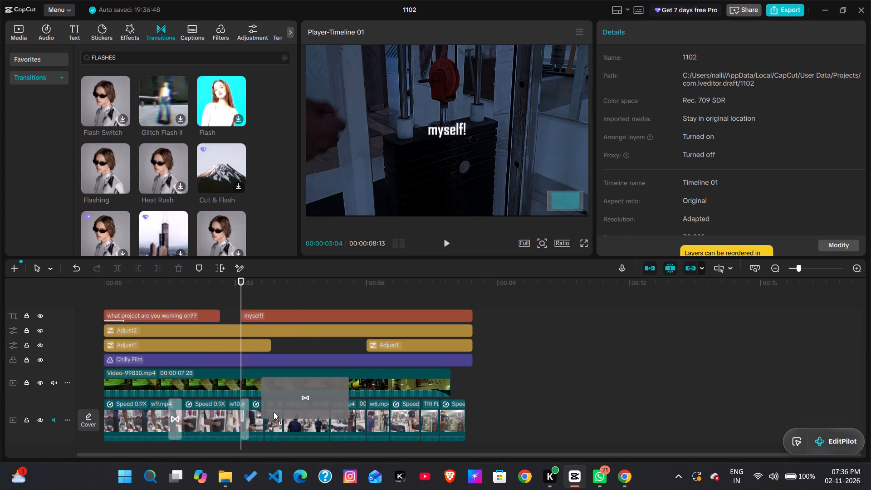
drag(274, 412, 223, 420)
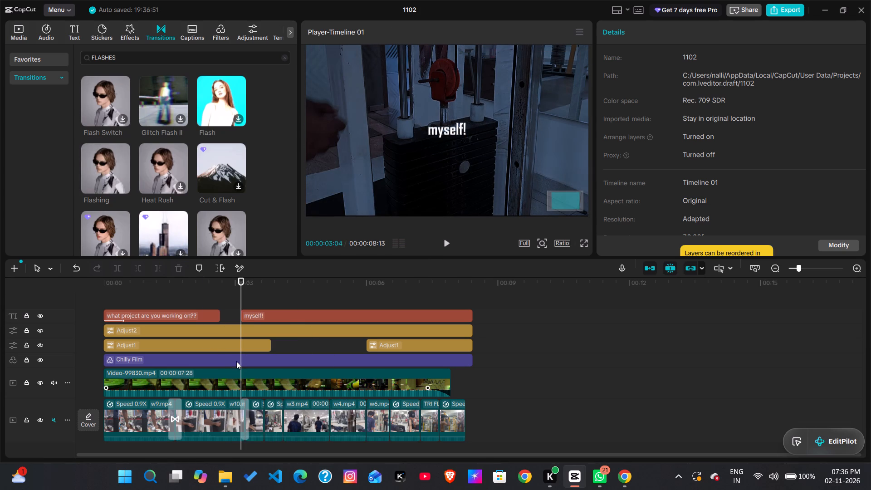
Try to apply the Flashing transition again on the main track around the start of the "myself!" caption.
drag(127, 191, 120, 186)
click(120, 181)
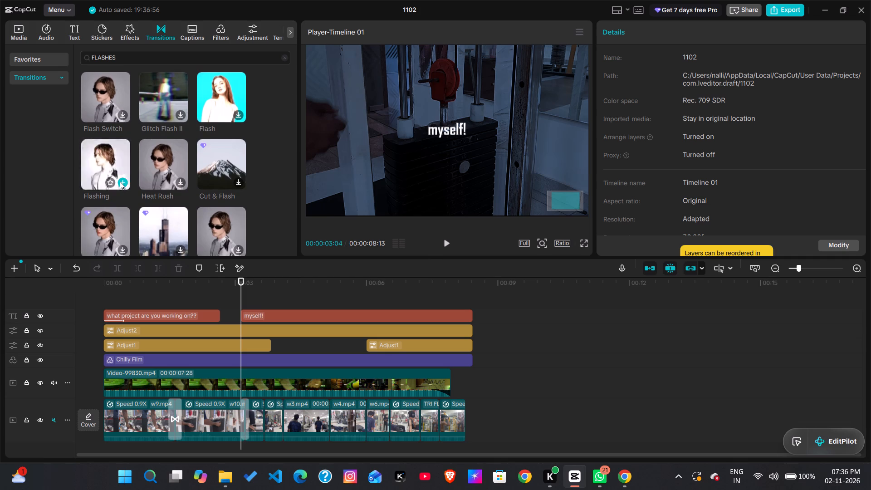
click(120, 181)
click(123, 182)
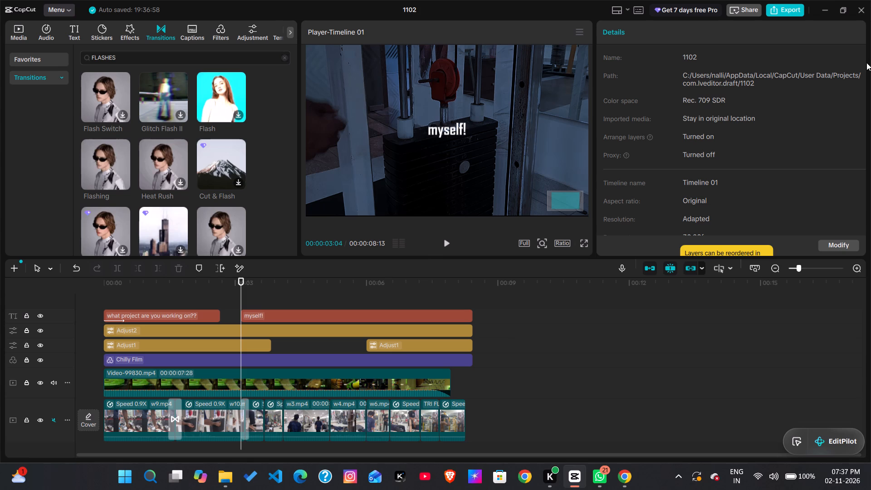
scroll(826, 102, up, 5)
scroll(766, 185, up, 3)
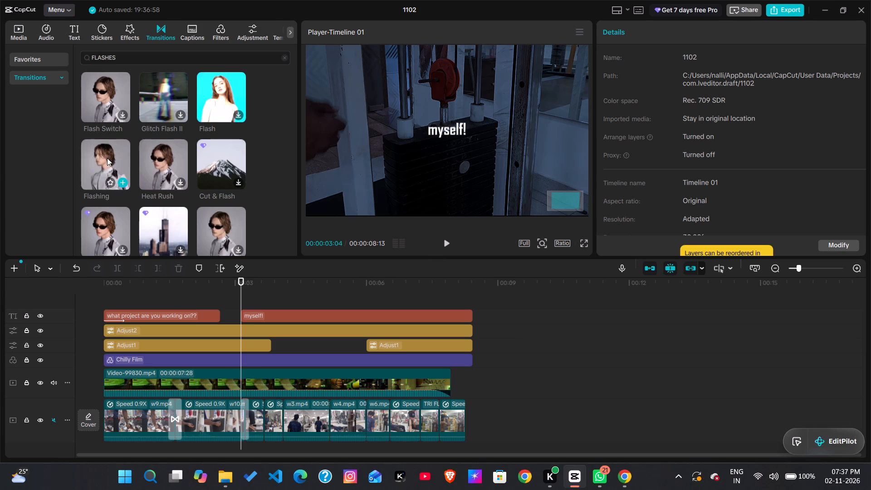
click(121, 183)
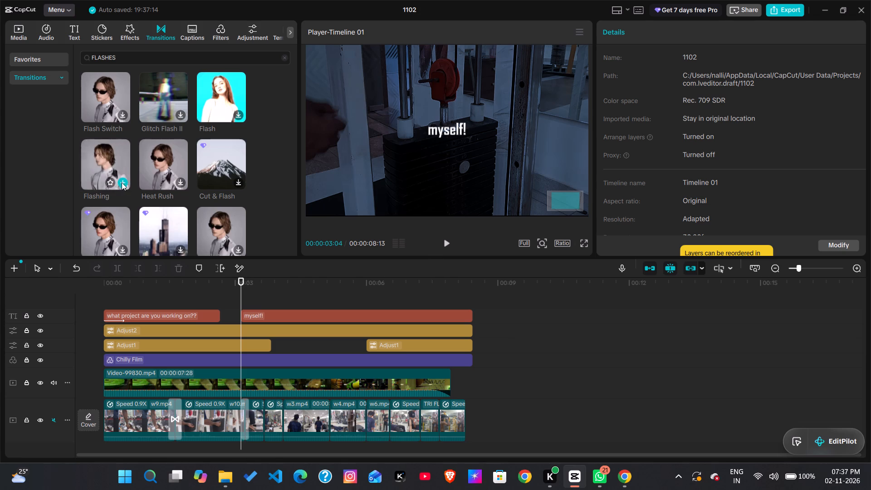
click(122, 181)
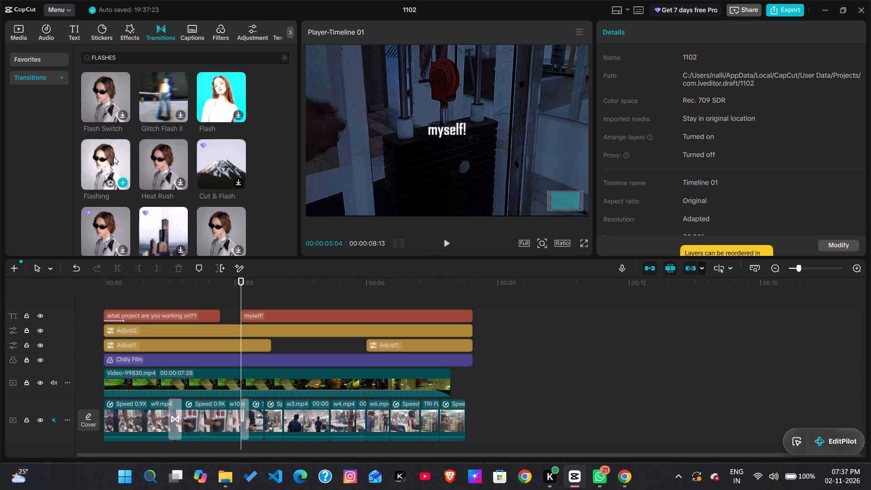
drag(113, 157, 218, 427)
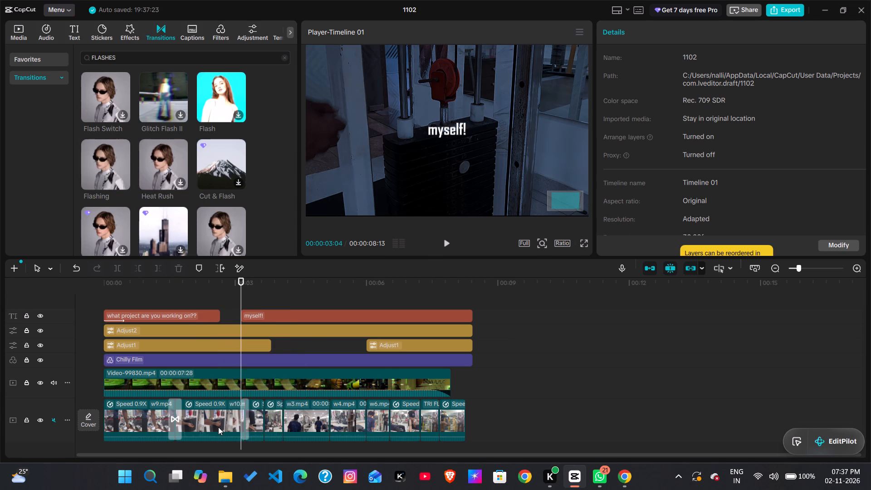
Preview another flash transition from the search results and scrub through the cut at the start of the "myself!" caption.
scroll(155, 172, down, 1)
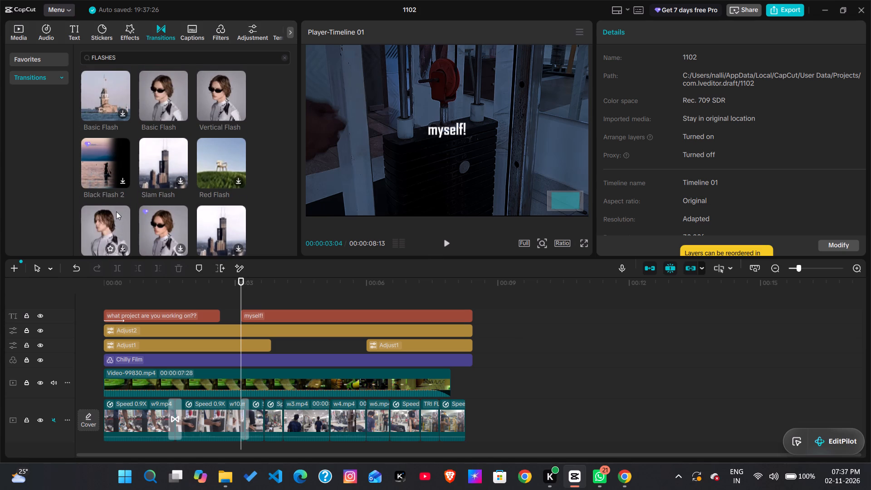
click(116, 211)
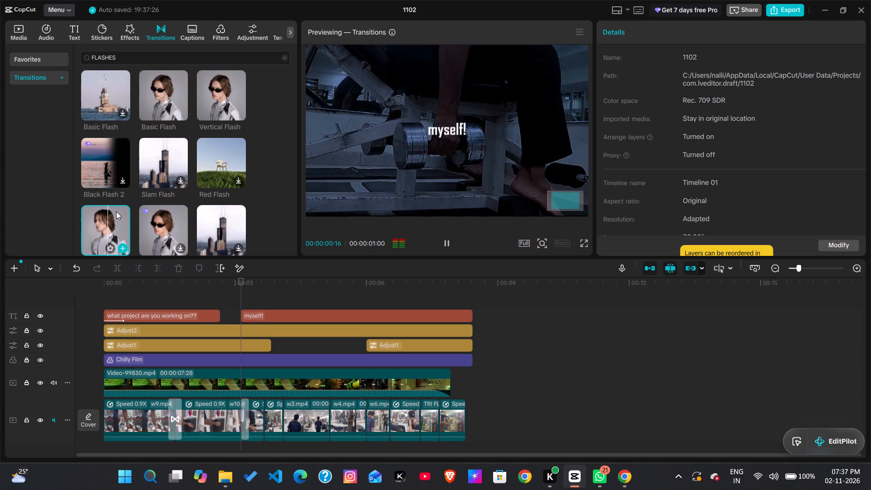
click(241, 293)
drag(240, 296, 206, 296)
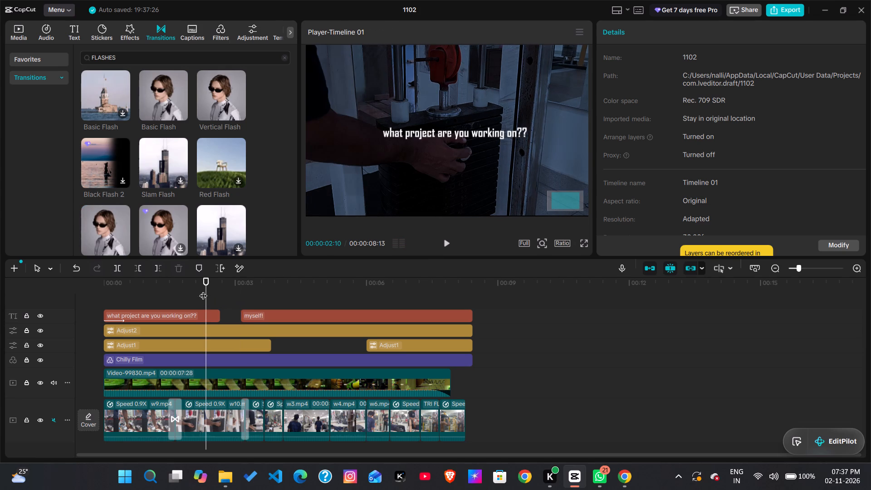
drag(207, 292, 243, 313)
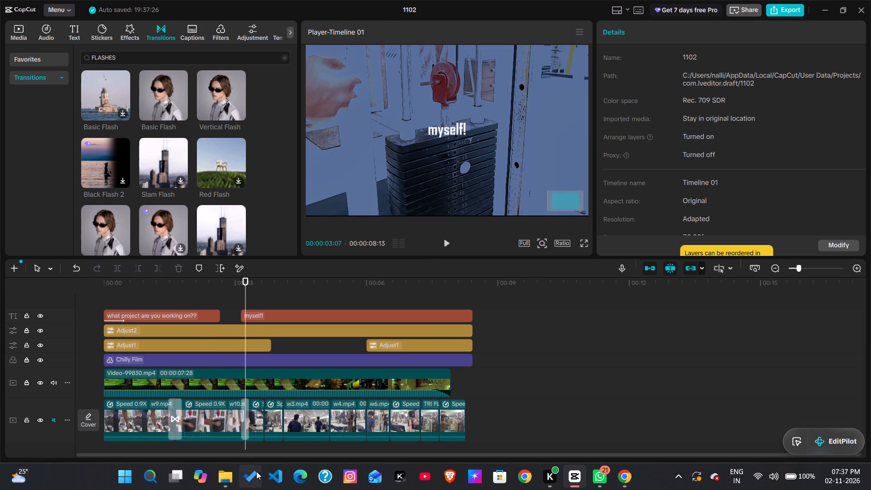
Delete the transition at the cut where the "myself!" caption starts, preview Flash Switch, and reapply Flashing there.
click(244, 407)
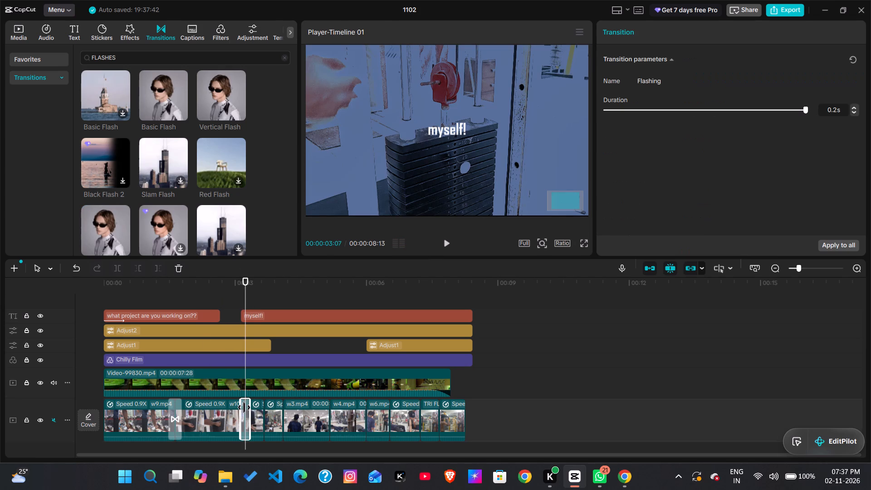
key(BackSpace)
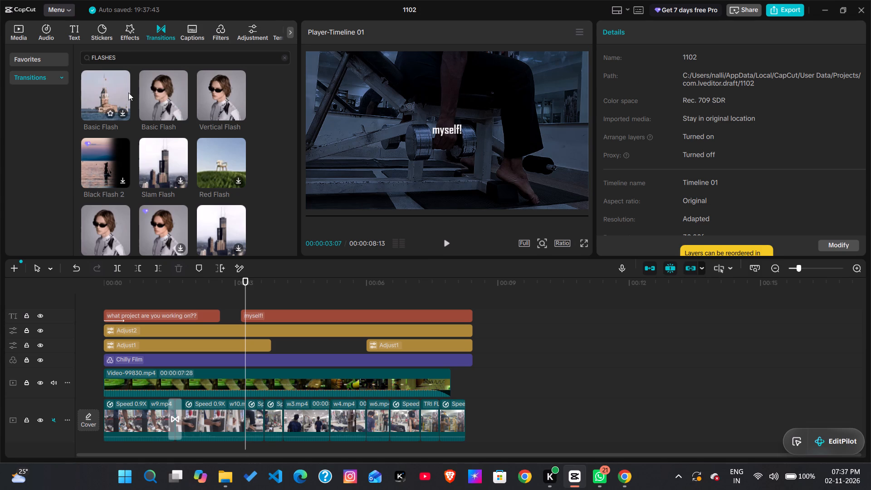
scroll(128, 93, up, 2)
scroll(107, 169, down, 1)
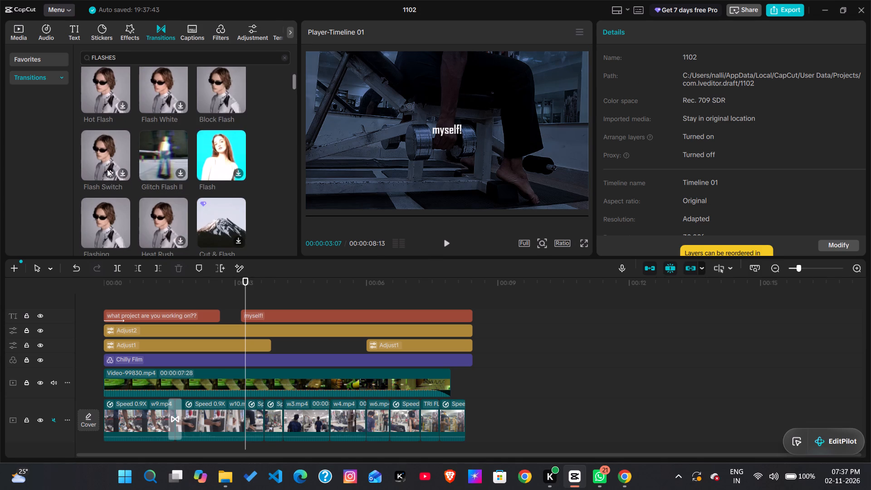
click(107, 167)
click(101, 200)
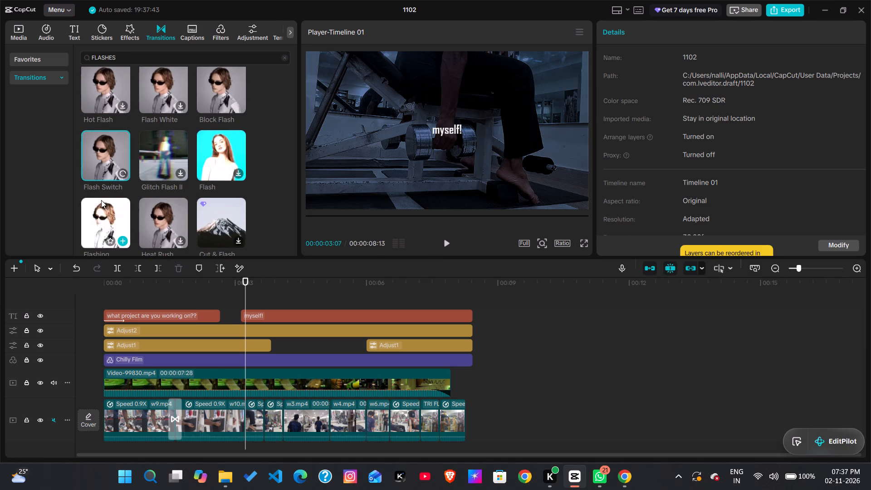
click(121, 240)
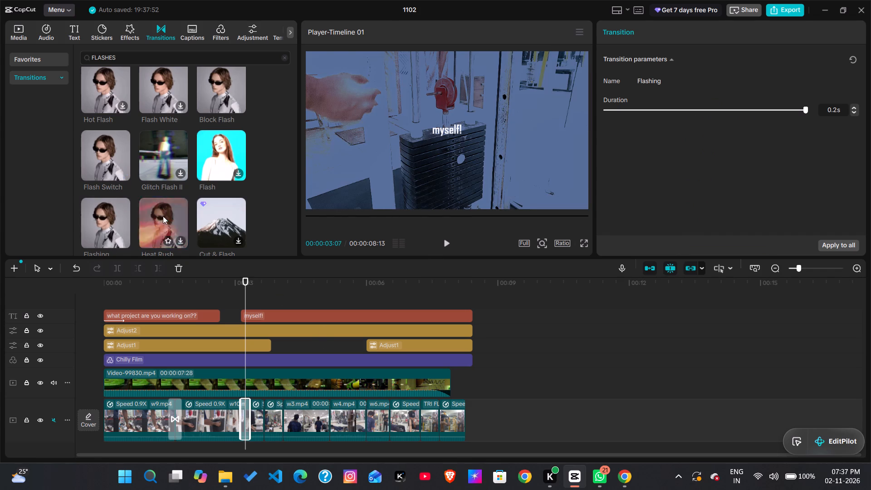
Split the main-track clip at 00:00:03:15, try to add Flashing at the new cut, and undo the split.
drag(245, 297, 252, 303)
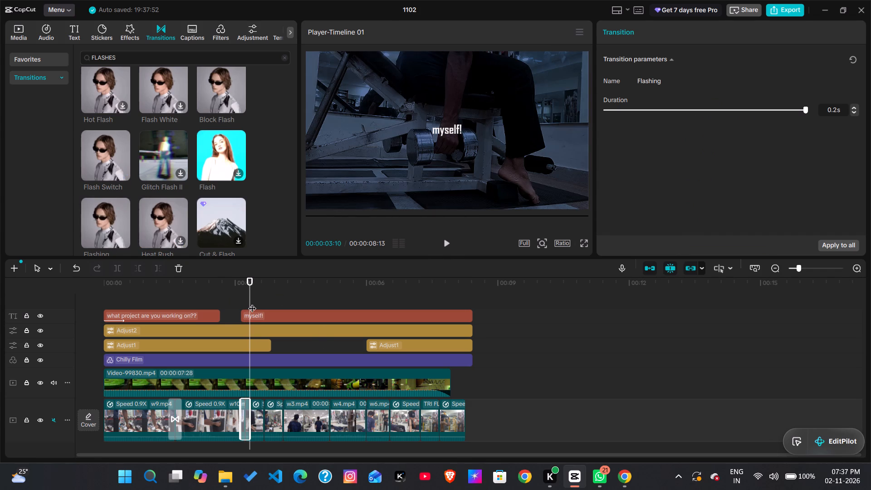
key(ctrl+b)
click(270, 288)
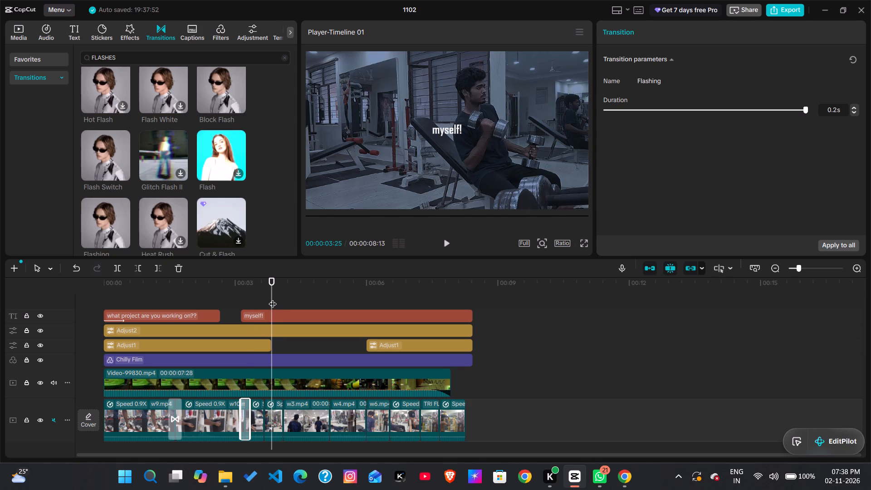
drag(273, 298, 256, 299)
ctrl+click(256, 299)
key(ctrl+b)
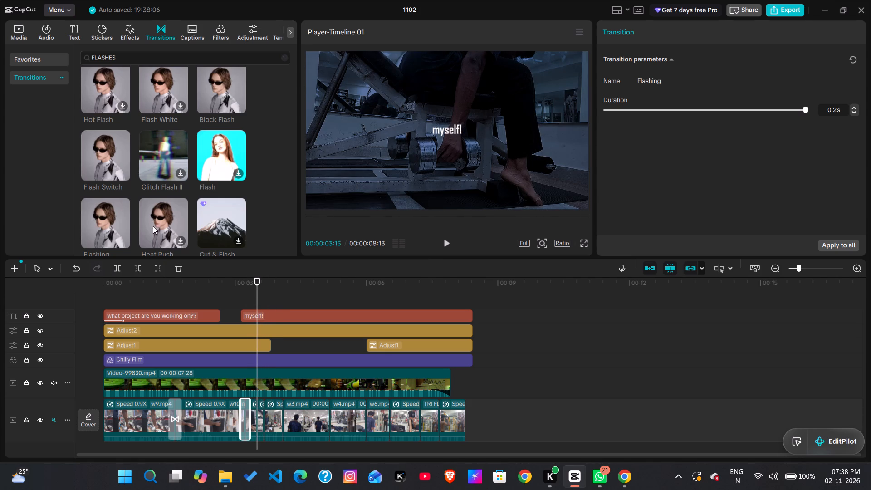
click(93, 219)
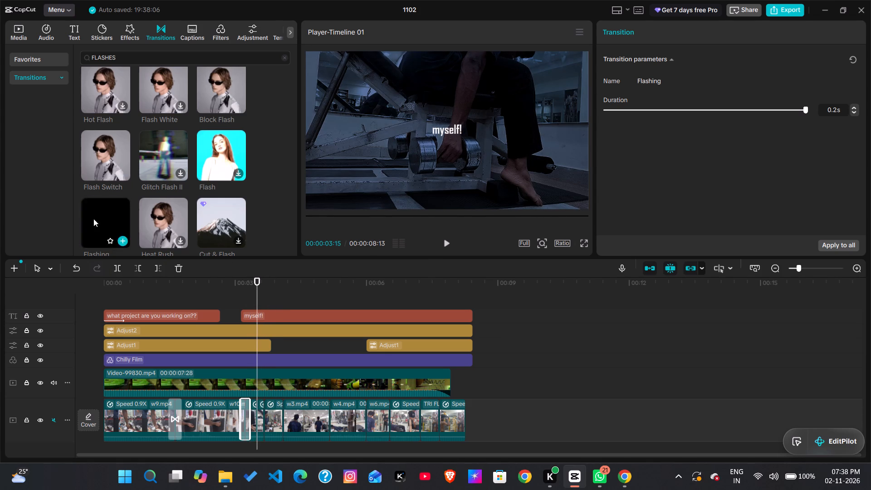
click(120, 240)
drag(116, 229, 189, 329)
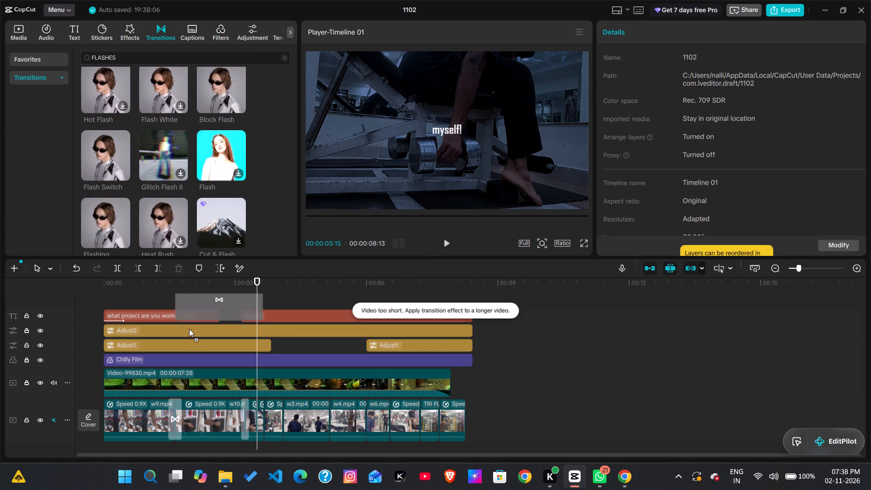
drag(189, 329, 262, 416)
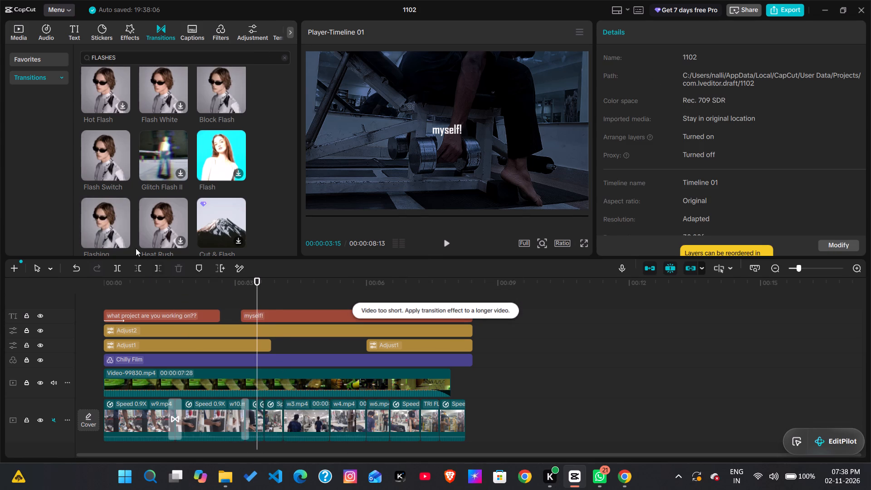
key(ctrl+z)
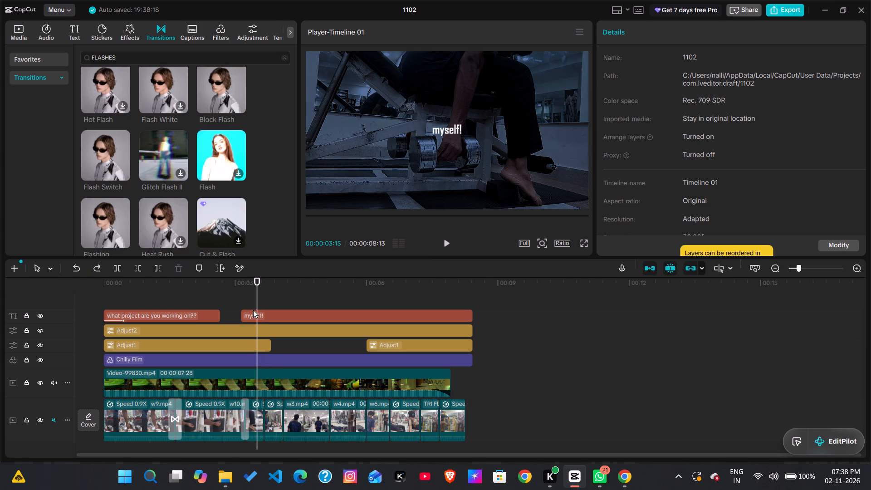
Apply the Flashing transition at the following main-track cut, near 00:00:03:20.
drag(256, 294, 266, 301)
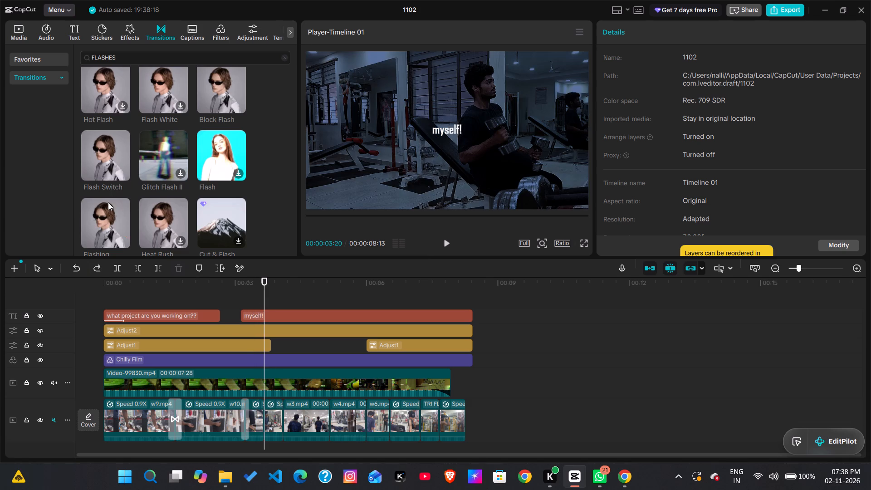
drag(106, 209, 242, 414)
click(120, 235)
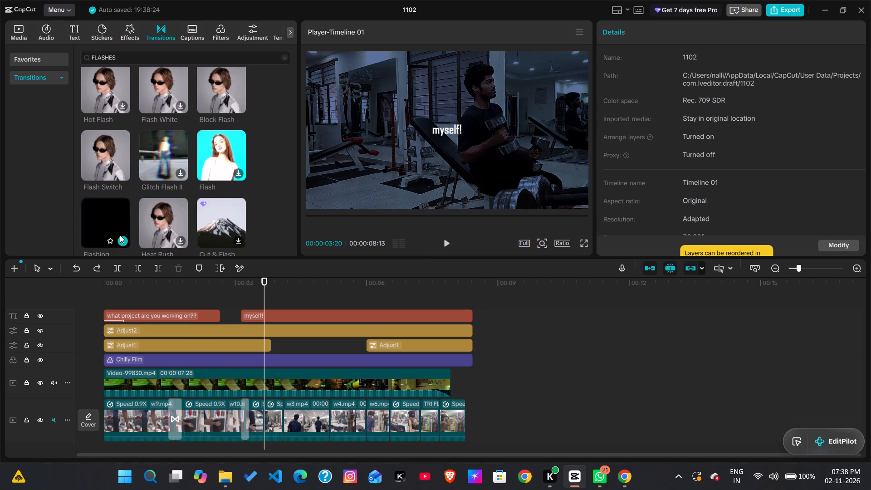
click(124, 238)
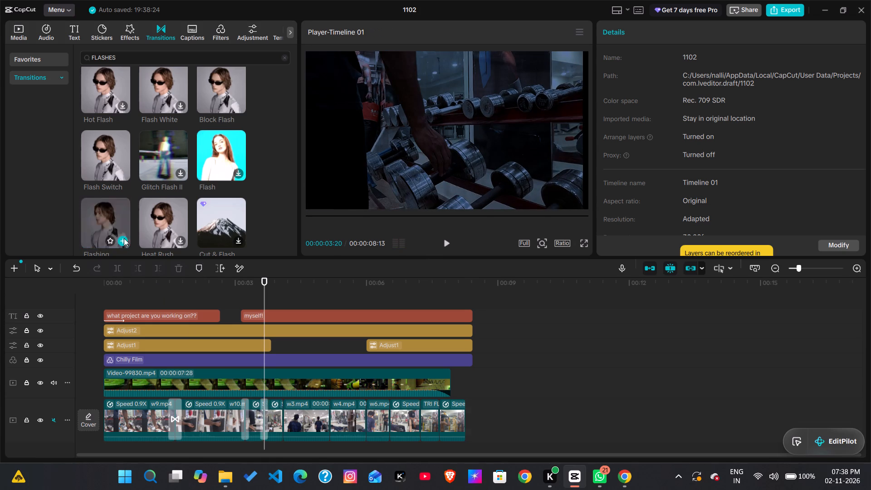
Play the video from the start to review the flash transitions, and scrub the ending up to 00:00:07:28.
drag(263, 289, 30, 335)
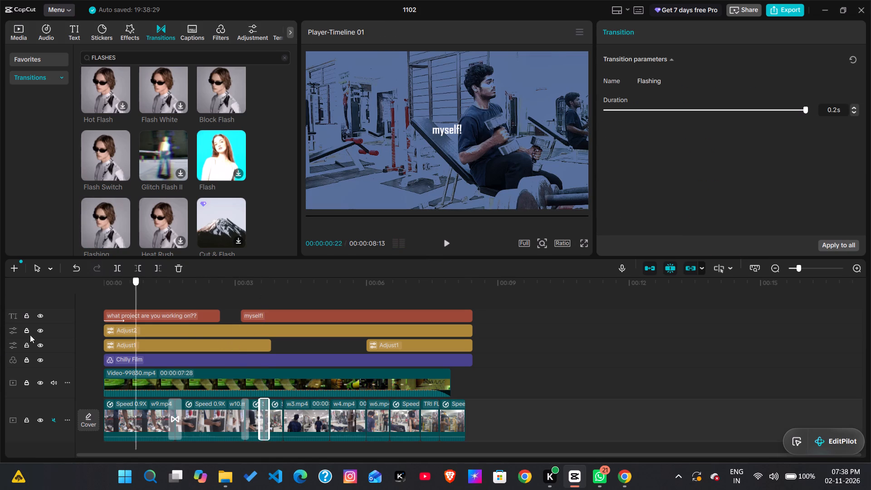
drag(30, 335, 0, 349)
key(space)
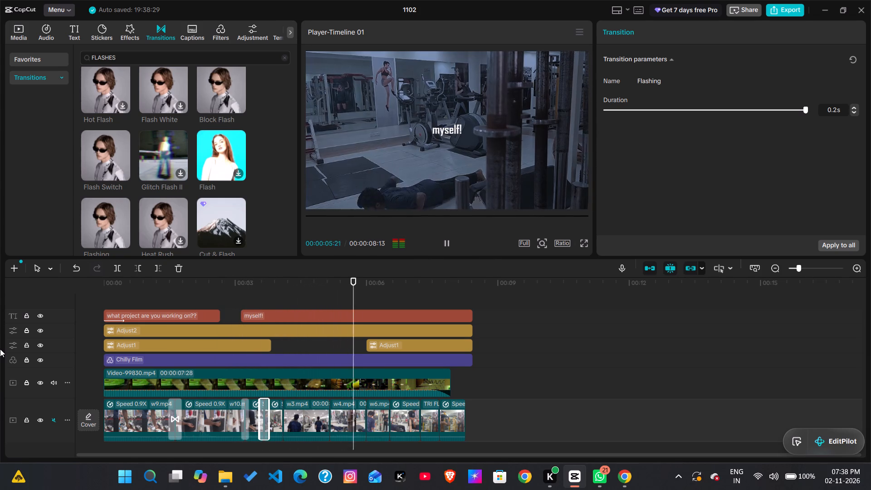
key(space)
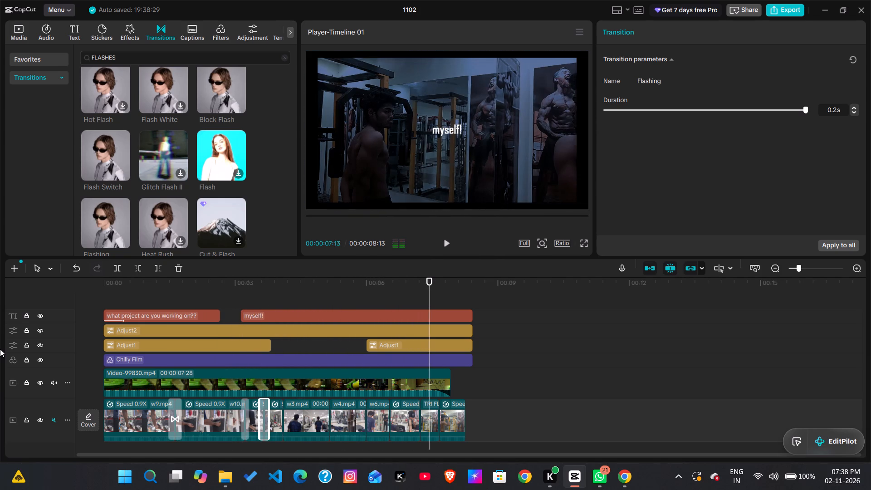
double_click(425, 295)
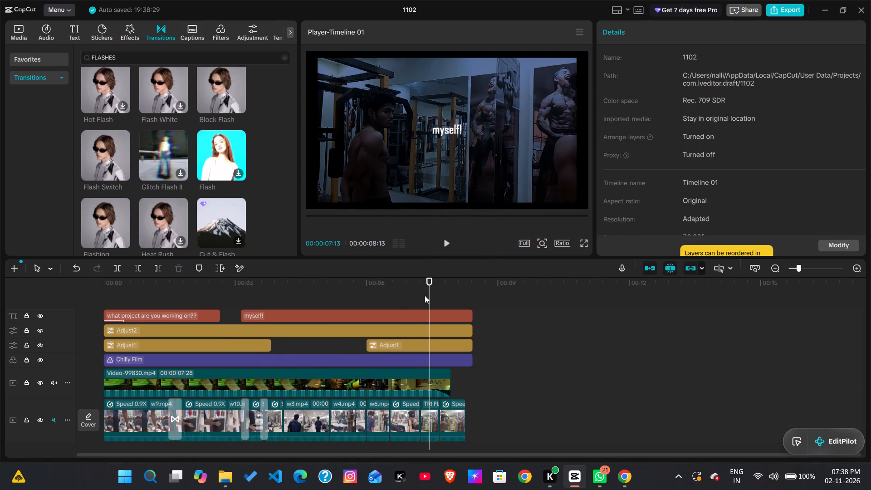
click(426, 297)
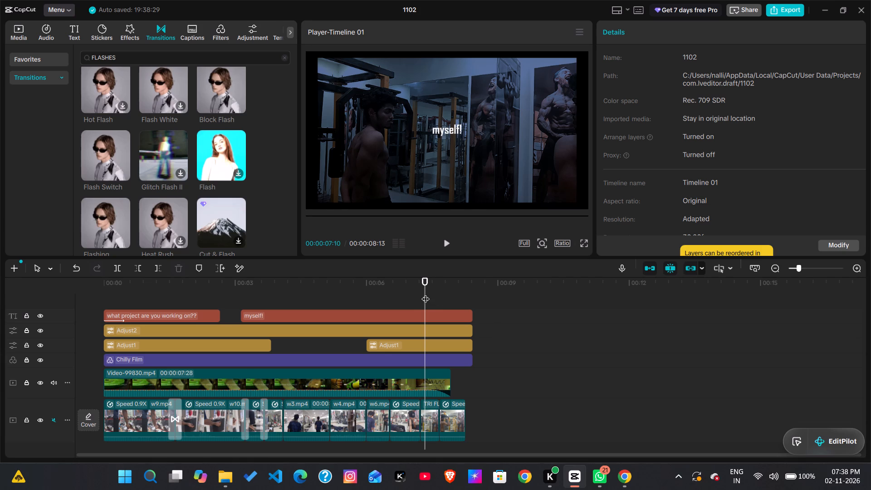
drag(424, 292, 448, 344)
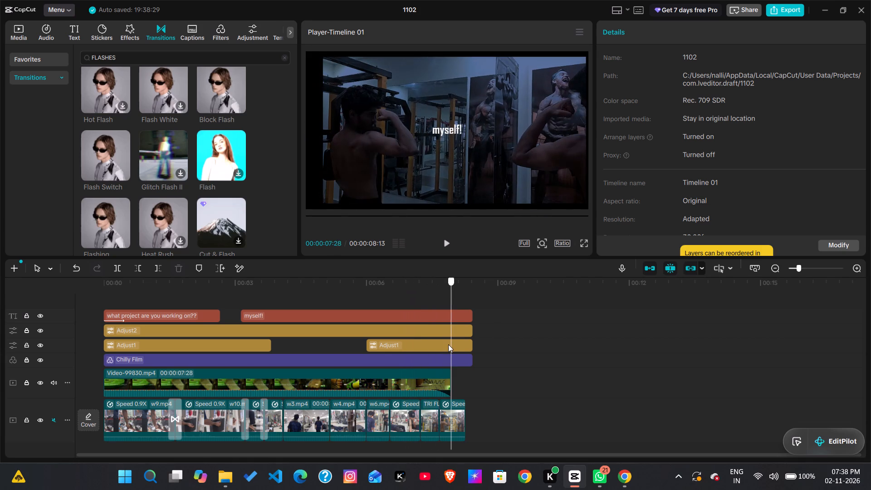
drag(448, 344, 450, 360)
Centre the last main-track clip in the frame at position 0, 0 and scale it to 114%.
click(459, 418)
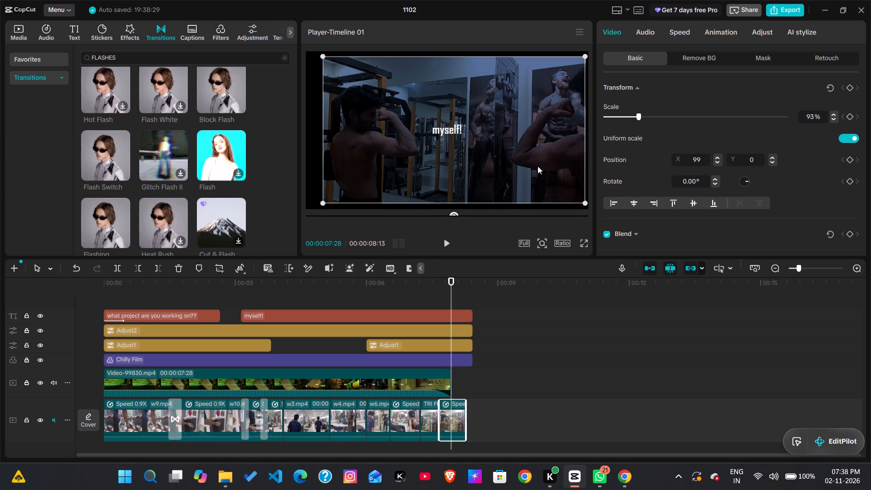
drag(553, 103, 545, 106)
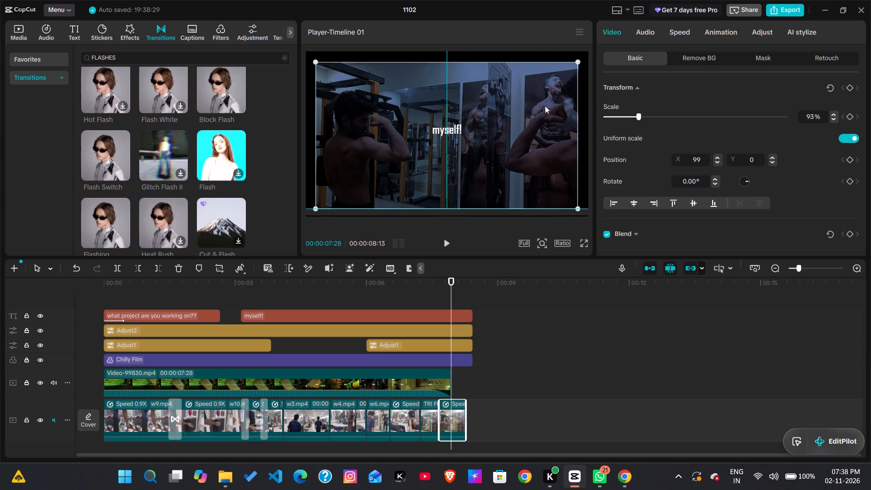
drag(545, 106, 543, 105)
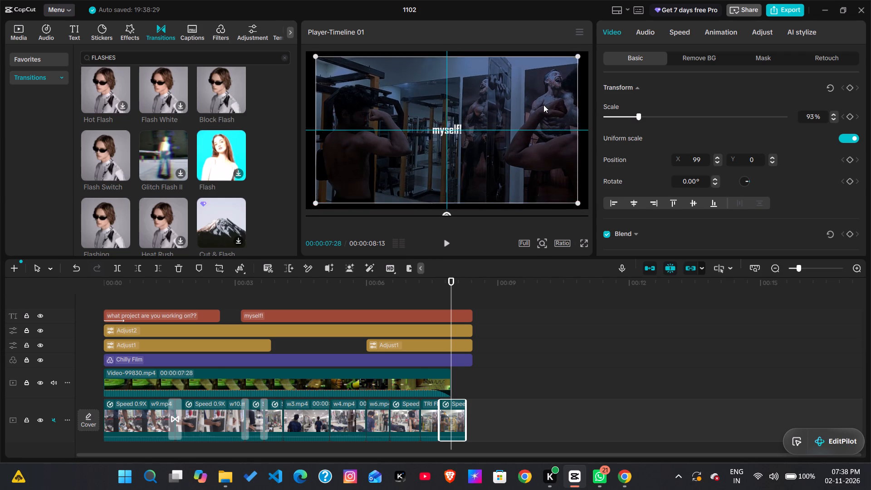
drag(543, 105, 548, 96)
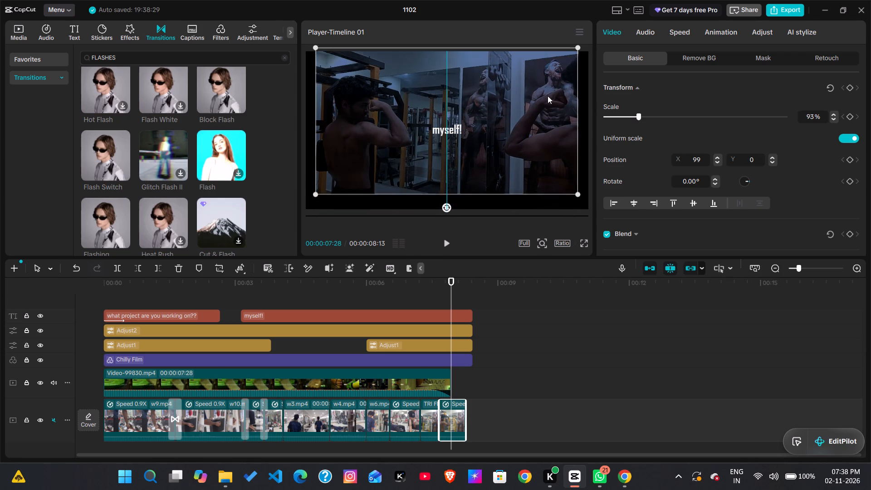
drag(548, 96, 548, 101)
click(646, 117)
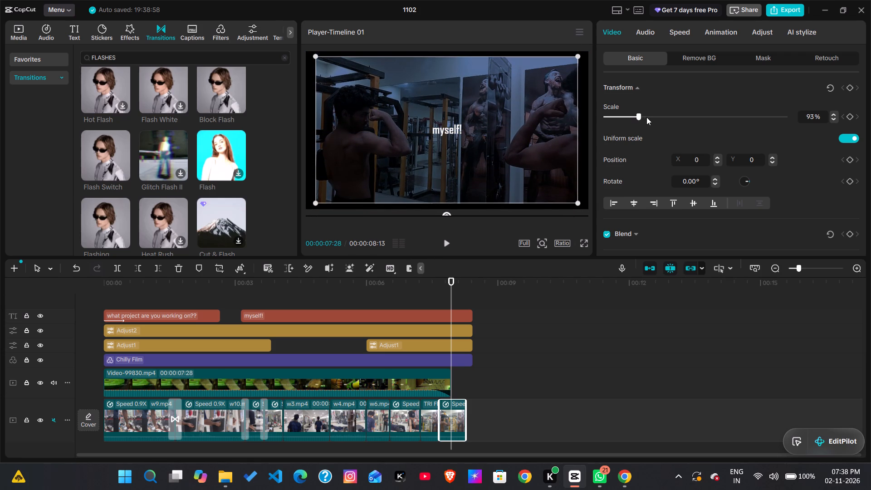
Scale the second-to-last main-track clip, around 00:00:07:14, to 103%.
click(434, 413)
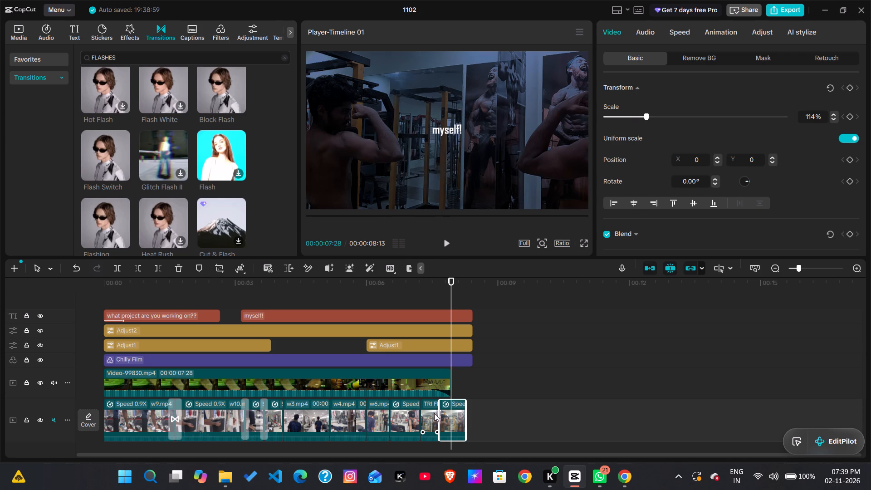
drag(446, 297, 454, 299)
click(454, 299)
drag(450, 299, 431, 306)
click(451, 165)
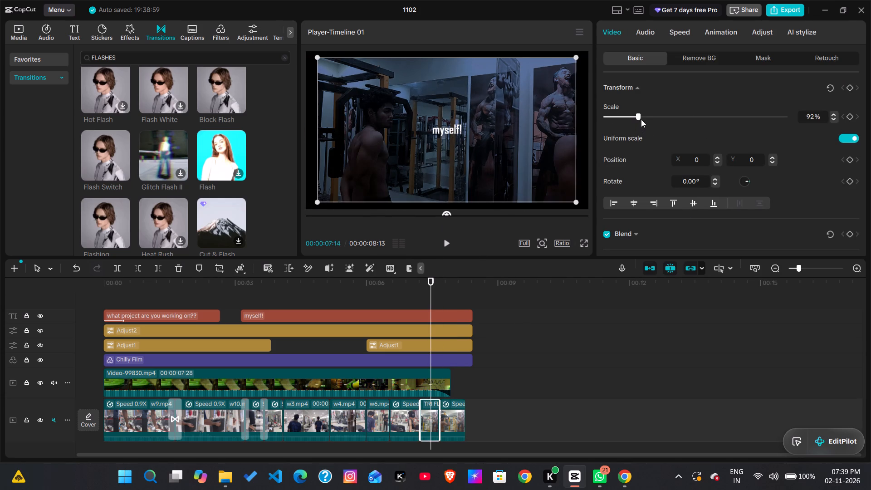
click(642, 118)
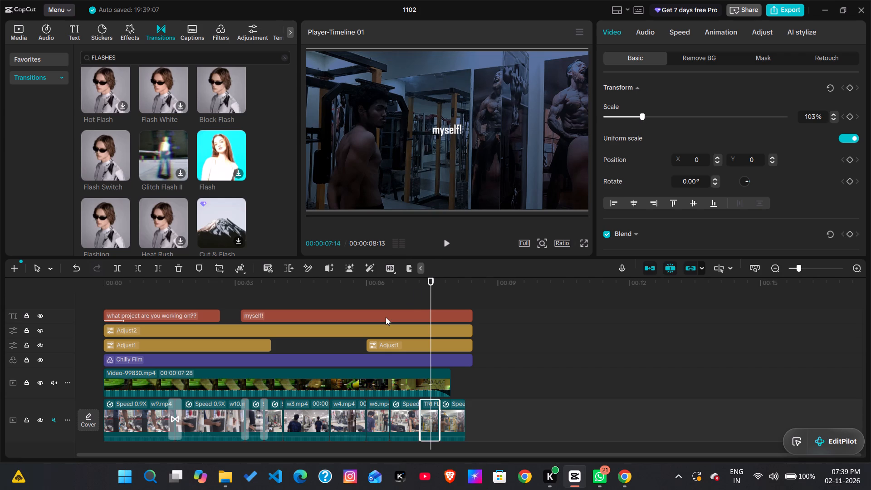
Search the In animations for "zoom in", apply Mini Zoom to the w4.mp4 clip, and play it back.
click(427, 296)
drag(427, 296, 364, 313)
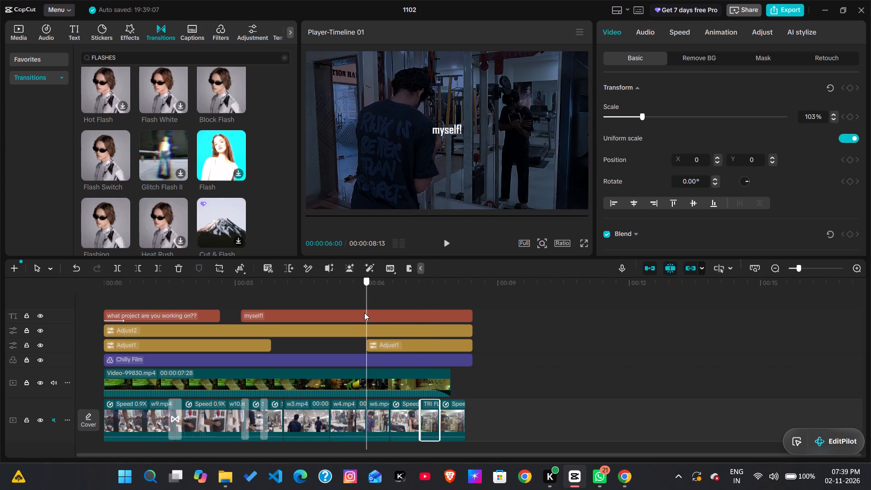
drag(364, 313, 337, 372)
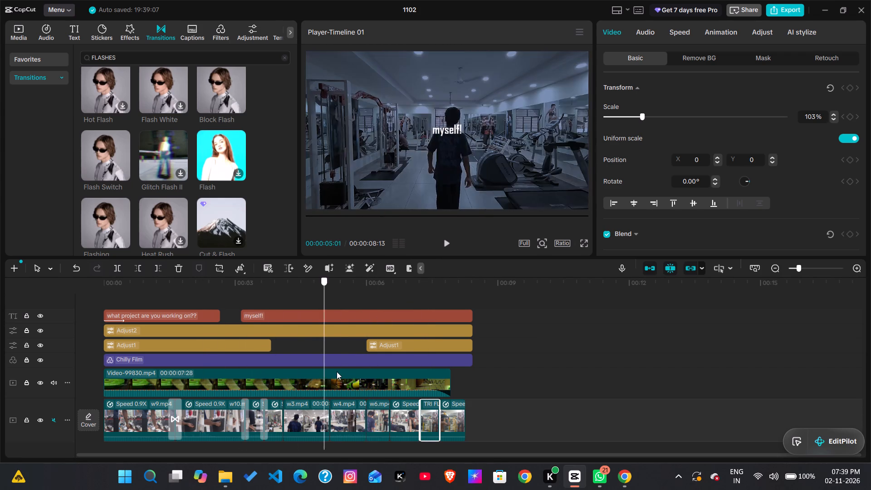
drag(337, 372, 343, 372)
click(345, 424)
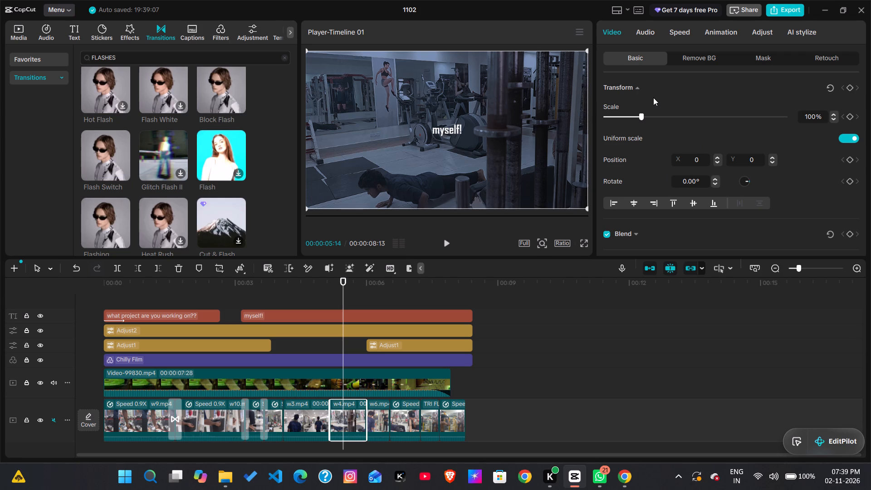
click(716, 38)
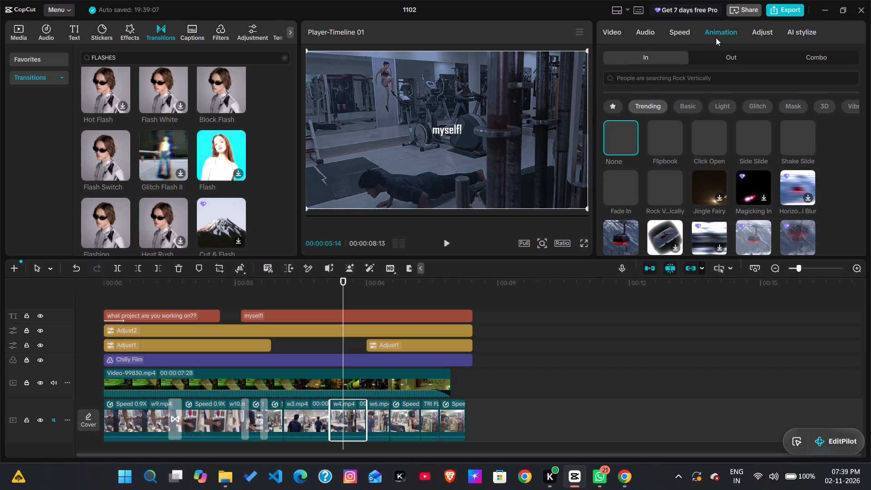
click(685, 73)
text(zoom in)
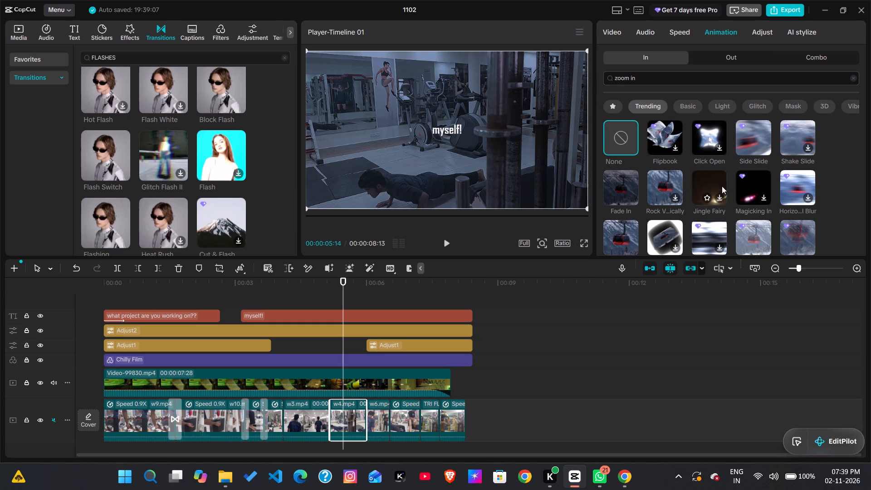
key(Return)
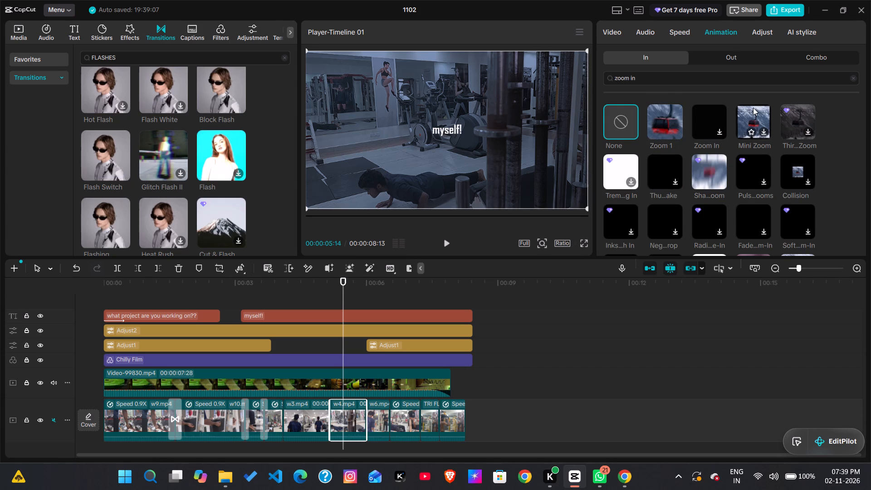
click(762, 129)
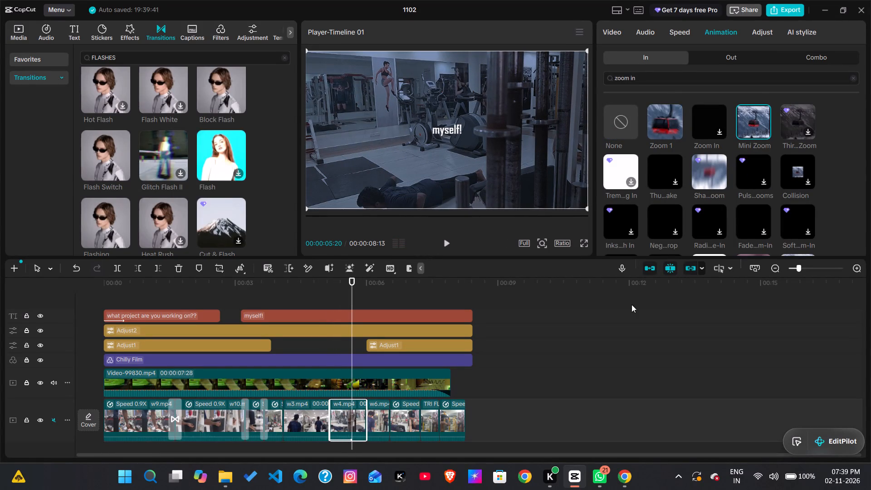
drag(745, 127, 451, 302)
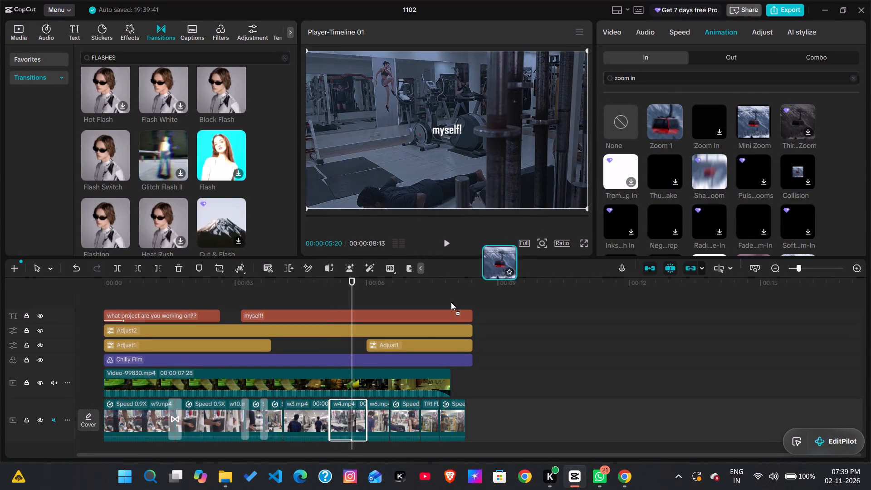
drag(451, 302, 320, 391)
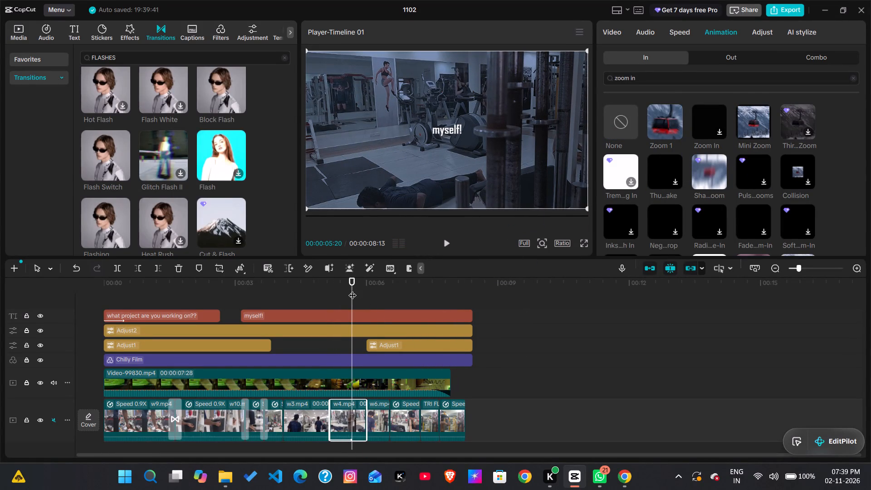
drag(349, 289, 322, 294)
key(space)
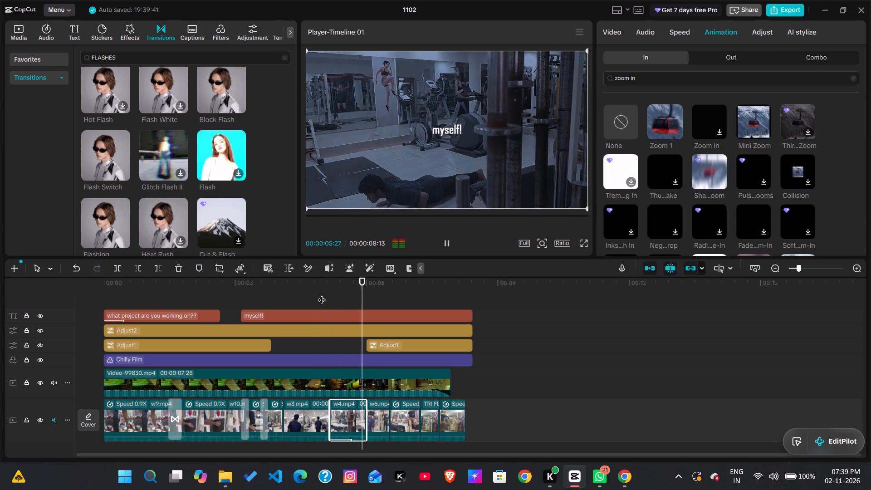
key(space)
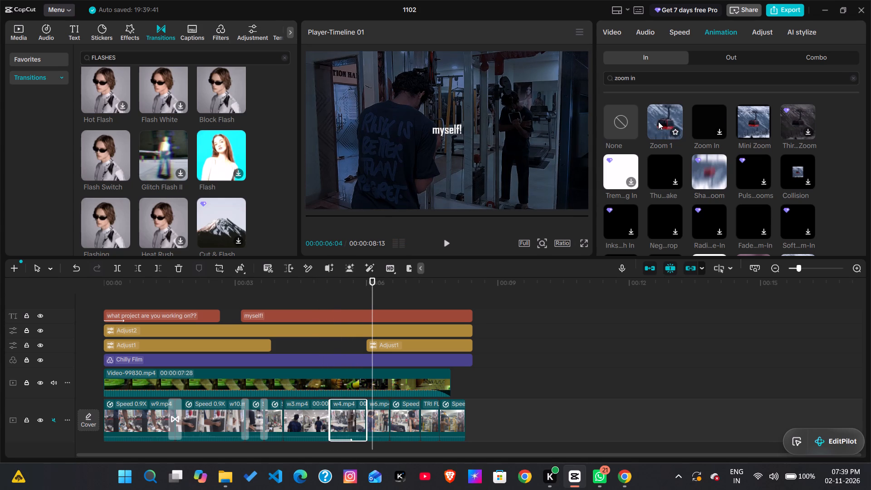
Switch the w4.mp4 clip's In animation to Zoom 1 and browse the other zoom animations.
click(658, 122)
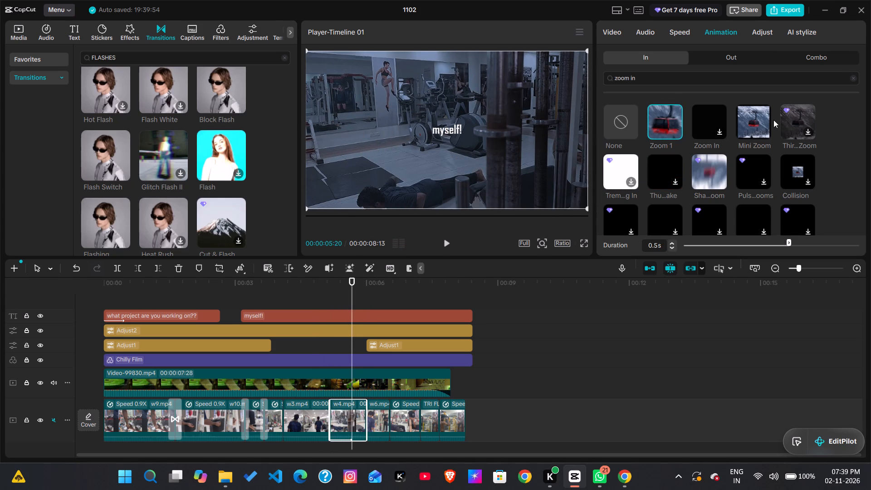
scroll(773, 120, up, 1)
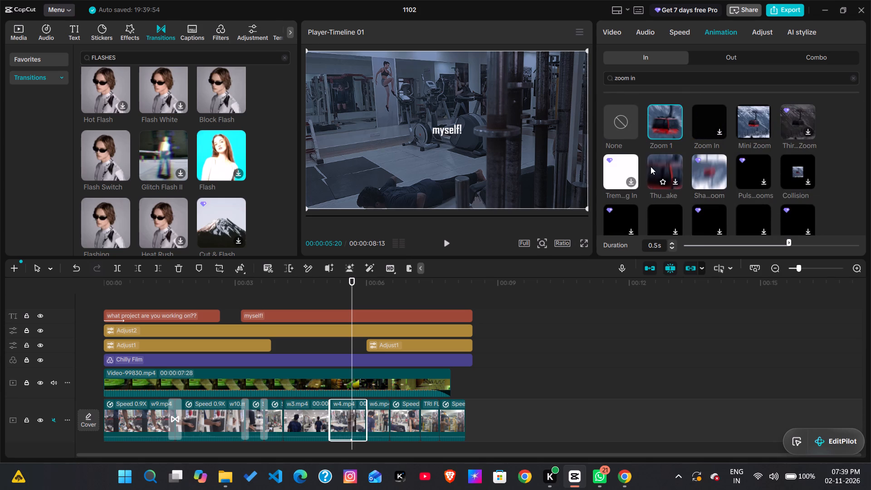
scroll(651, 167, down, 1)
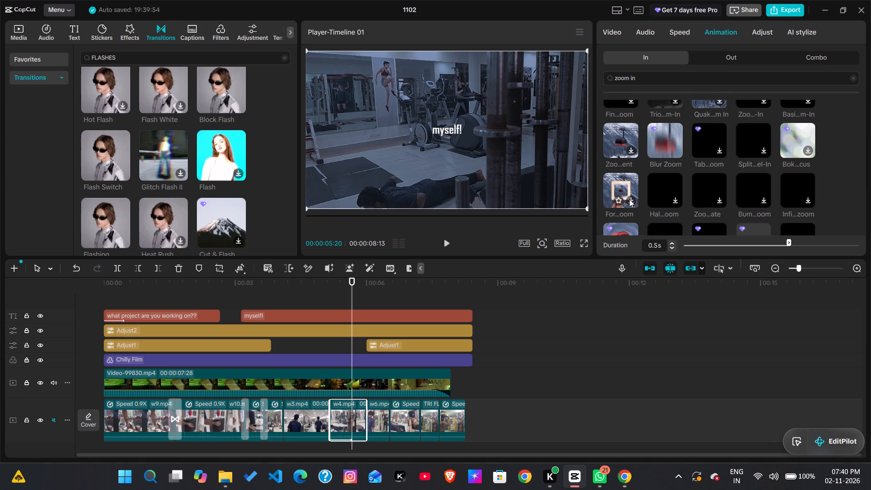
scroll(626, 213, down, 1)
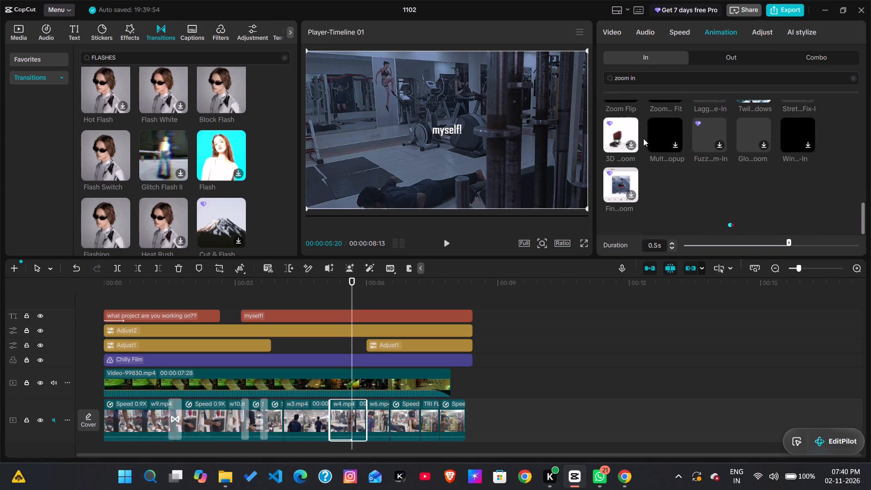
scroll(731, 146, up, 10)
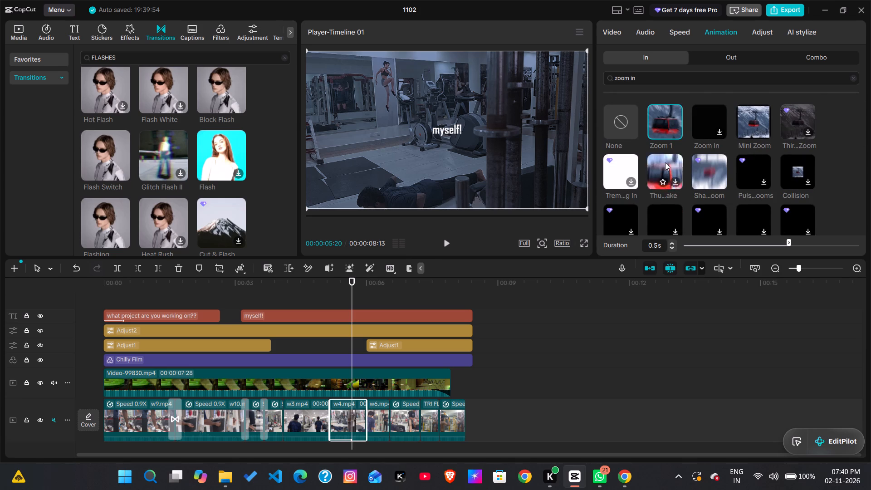
Search the video effects library for "zoom in".
click(123, 36)
click(136, 57)
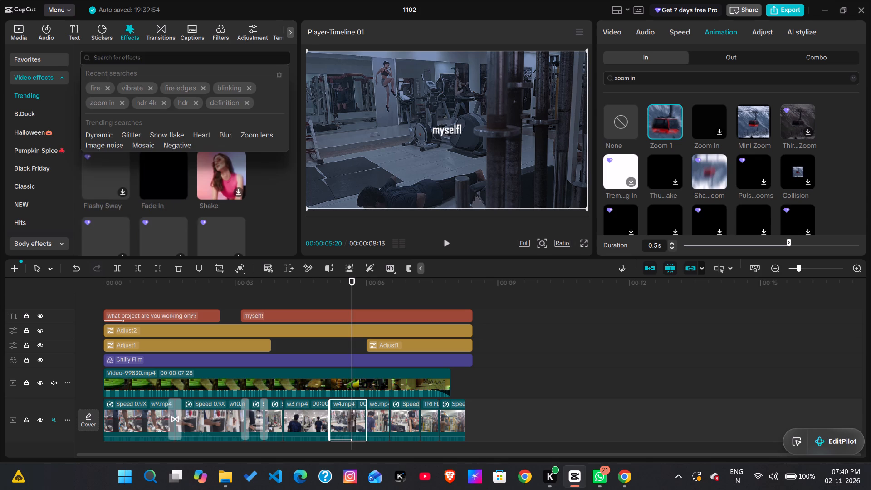
text(zoom)
key(space)
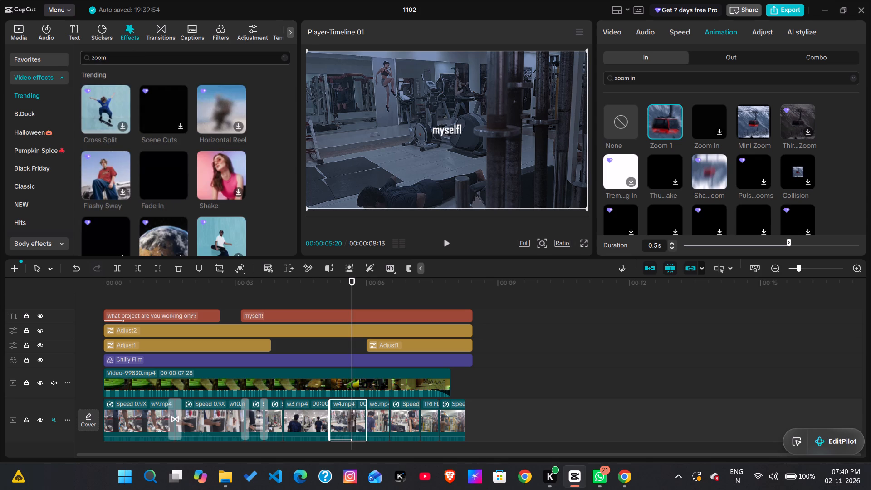
text(in)
key(Return)
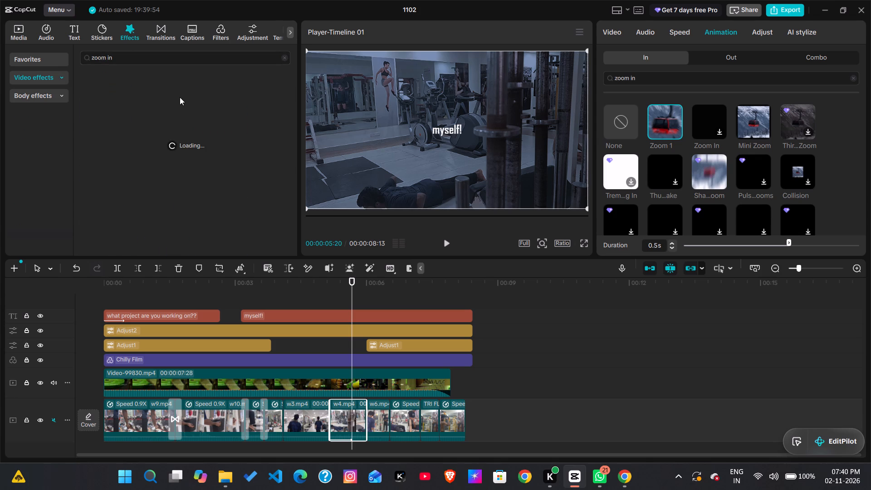
click(139, 58)
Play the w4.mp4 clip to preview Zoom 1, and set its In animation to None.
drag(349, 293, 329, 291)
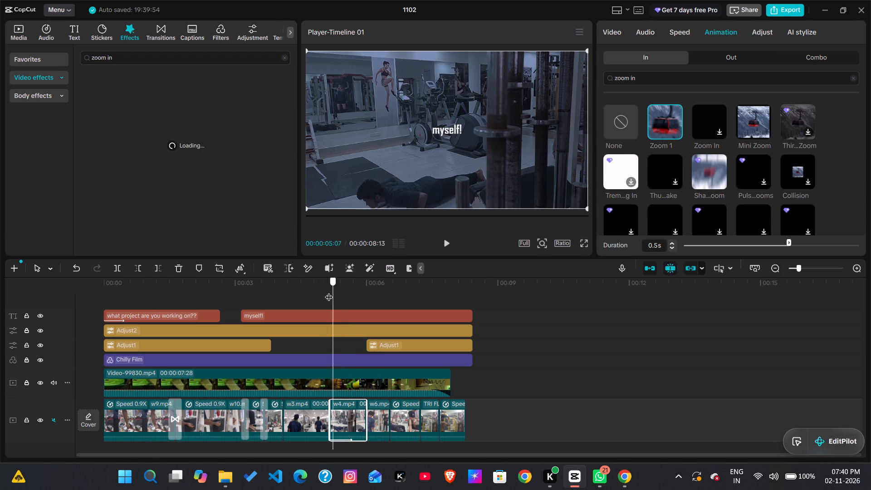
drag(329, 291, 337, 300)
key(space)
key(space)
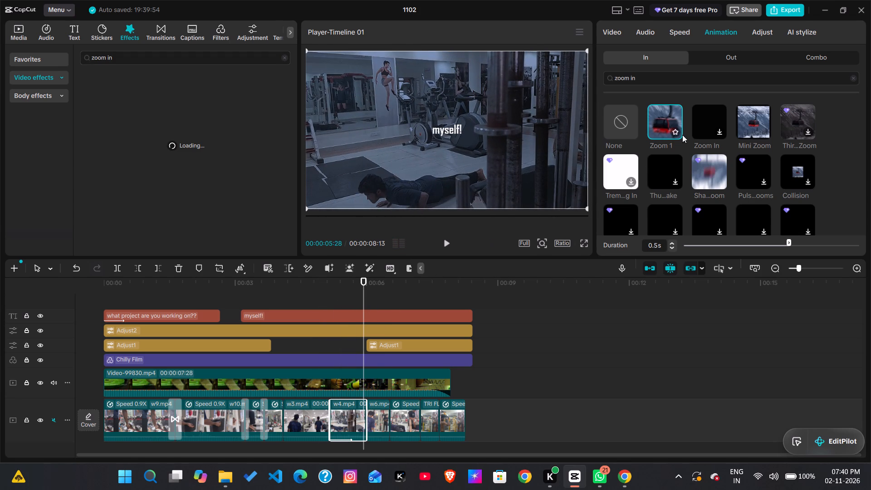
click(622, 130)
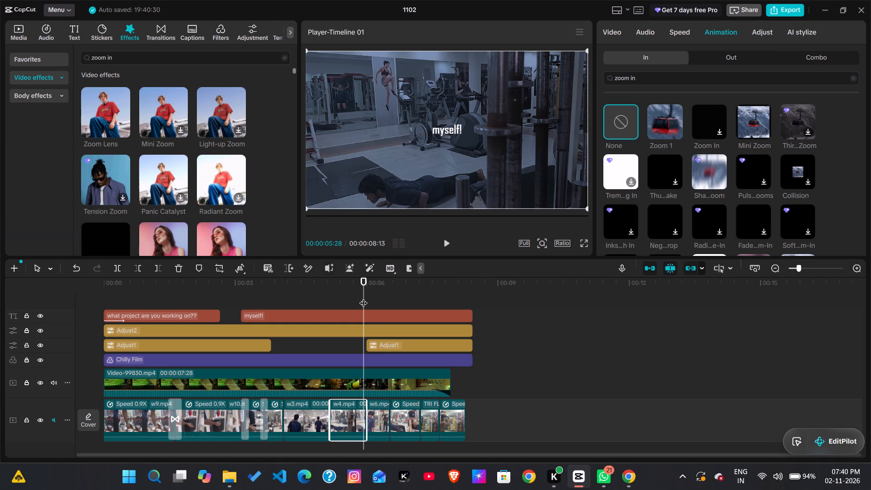
Add the Zoom Lens video effect at 00:00:05:08, near the start of the w4.mp4 clip.
drag(367, 297, 323, 306)
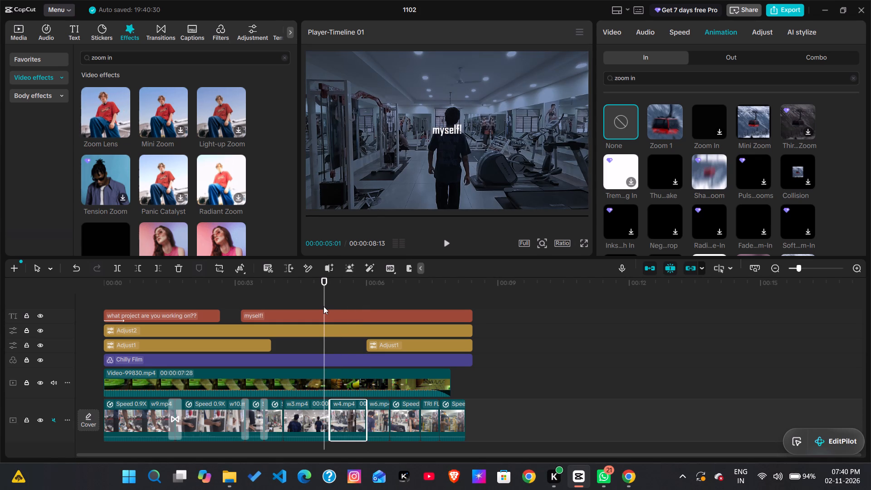
drag(323, 299, 334, 309)
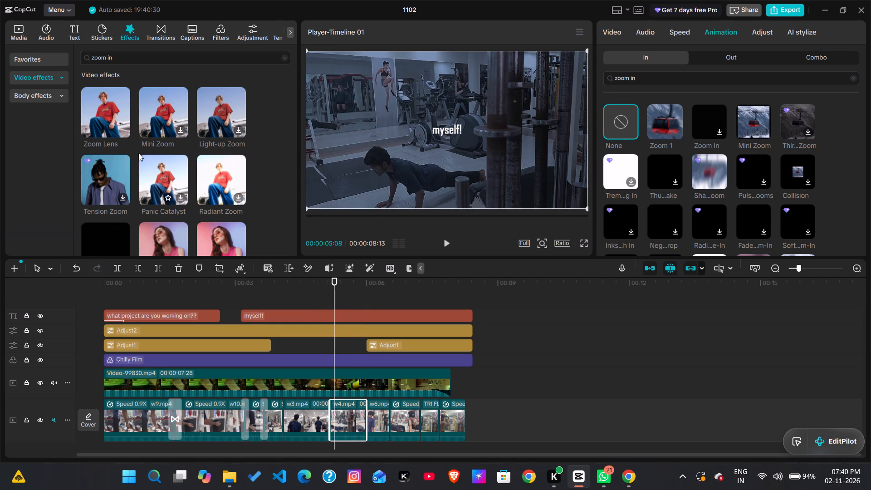
click(122, 131)
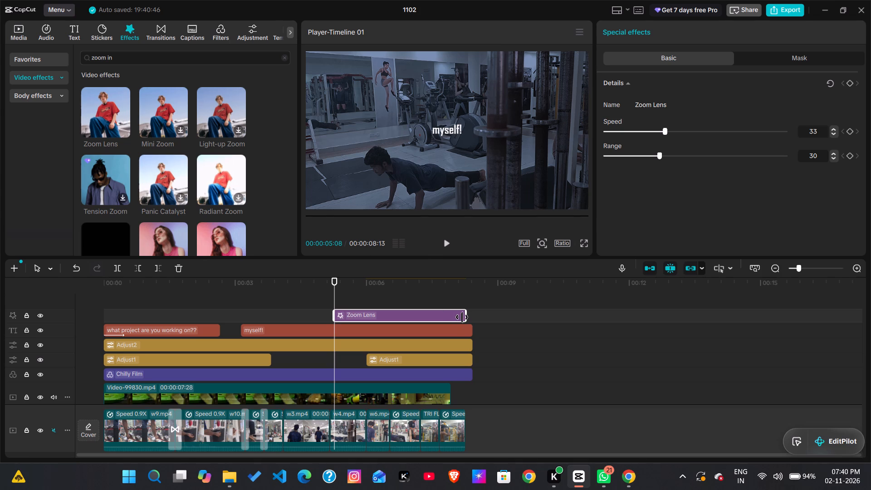
Shorten the Zoom Lens effect so it ends with the w4.mp4 clip at about 00:00:06:00.
drag(464, 316, 374, 331)
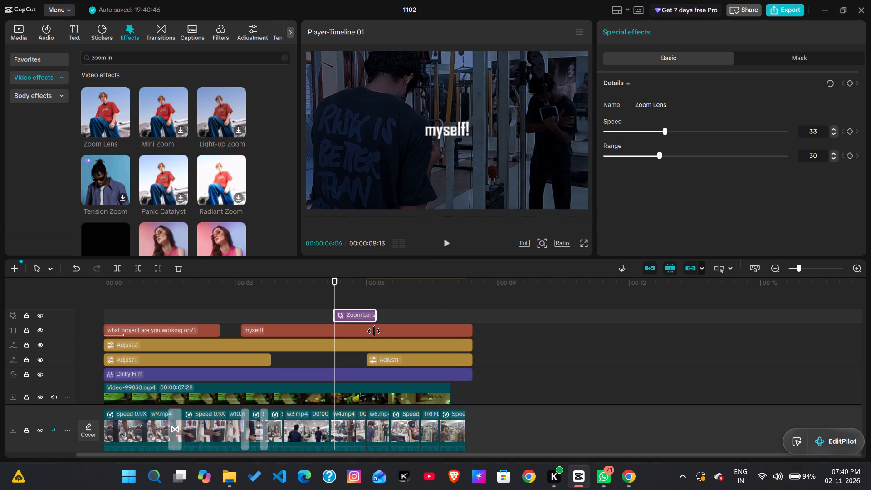
drag(374, 331, 366, 330)
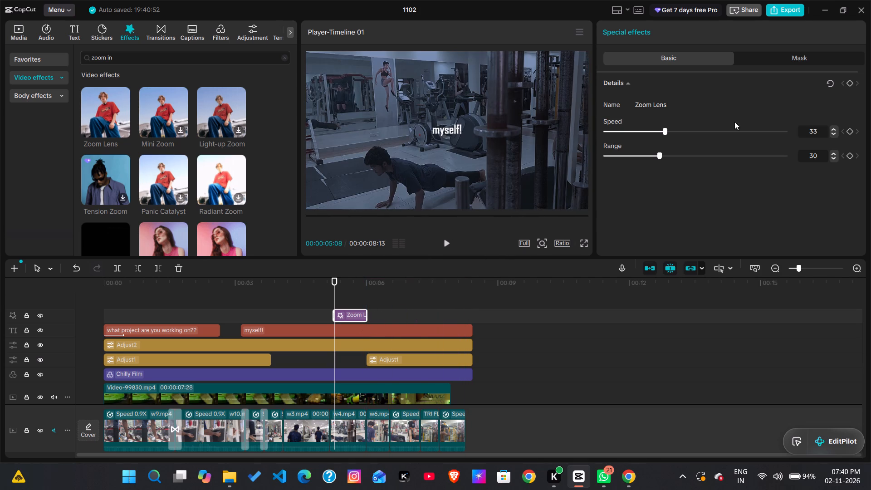
Lower the Zoom Lens effect's Speed to 5 and play it over the w4.mp4 clip.
drag(666, 129, 634, 135)
drag(634, 135, 630, 135)
key(space)
key(space)
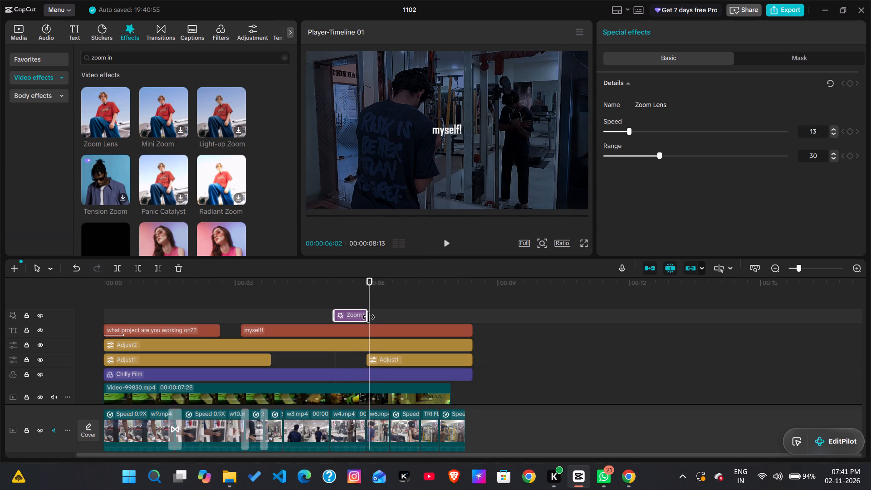
click(614, 130)
drag(371, 300, 289, 313)
key(space)
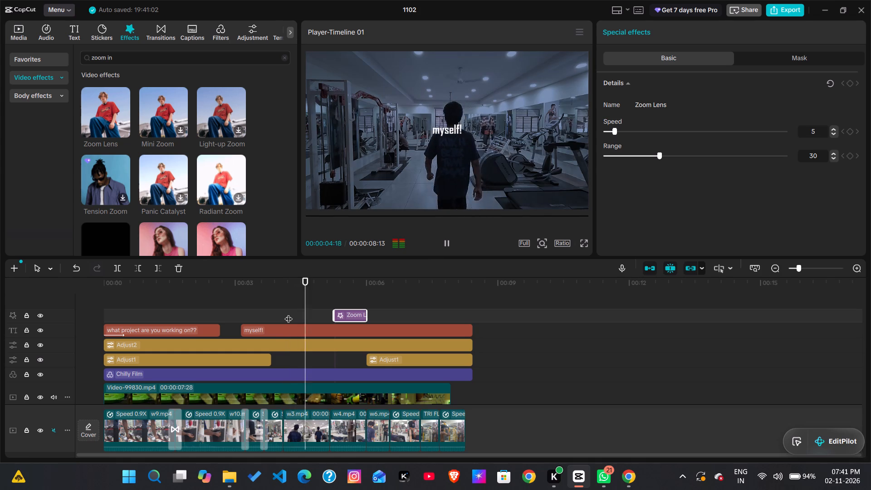
key(space)
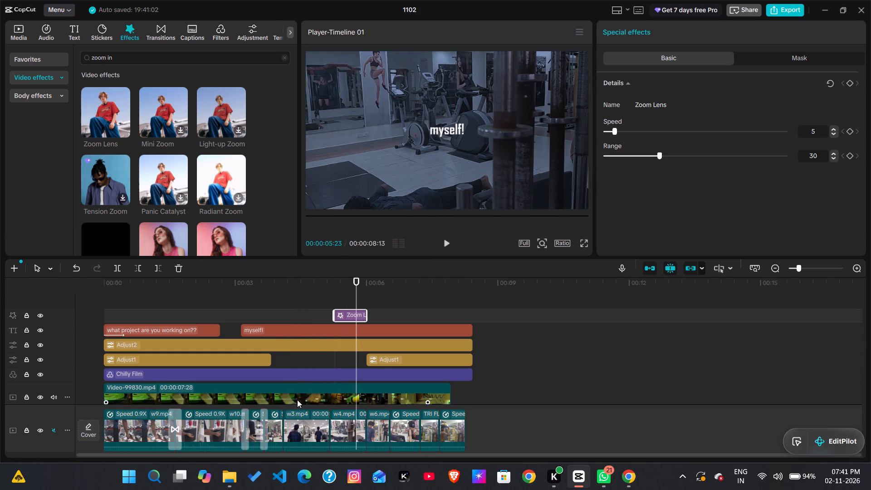
Move the Zoom Lens effect to the beginning of the w3.mp4 clip and play that section.
drag(355, 288, 293, 315)
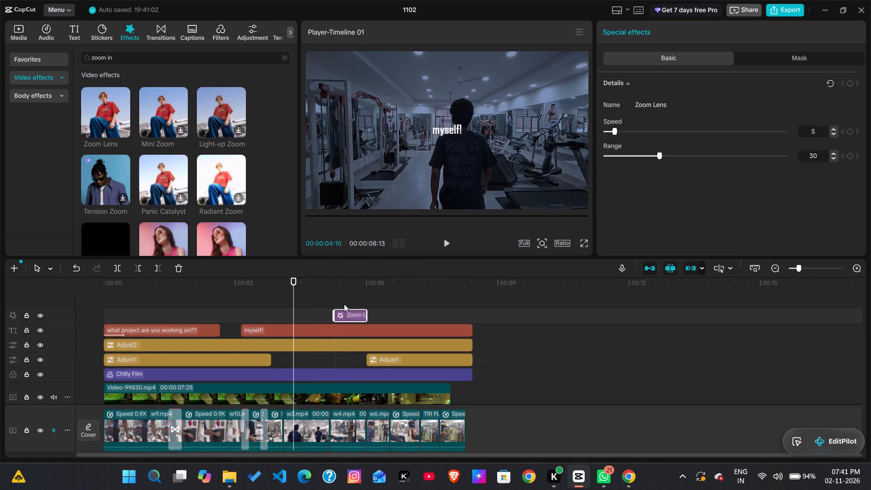
drag(344, 312, 297, 317)
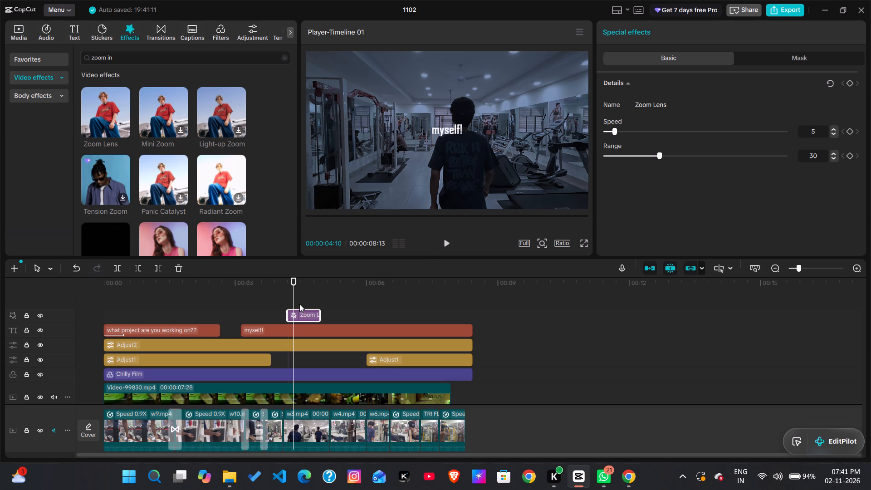
drag(295, 295, 280, 296)
key(space)
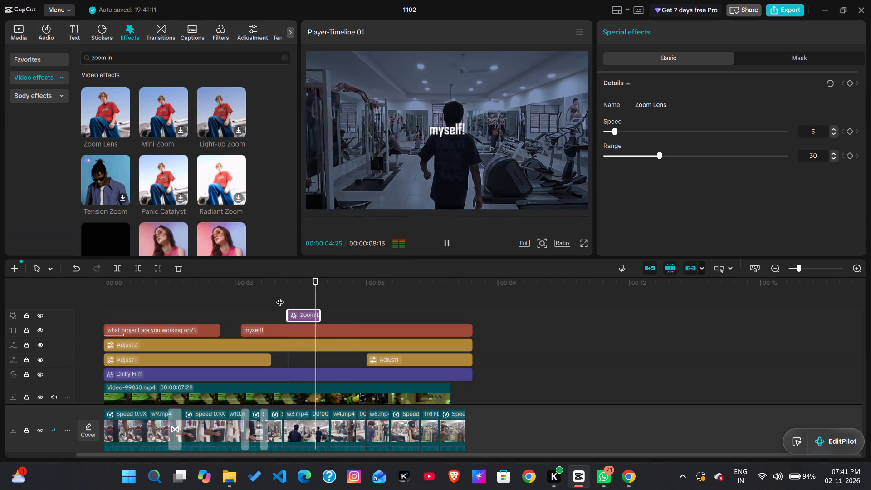
key(space)
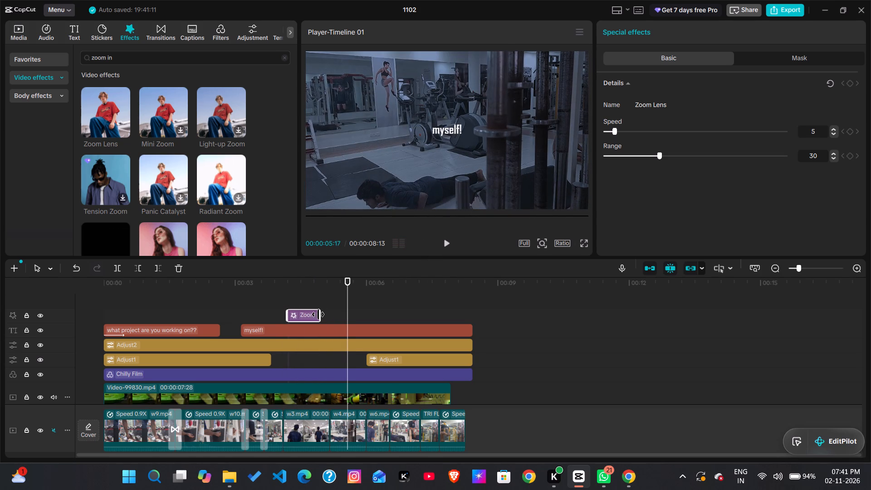
Extend the Zoom Lens effect to the end of the w3.mp4 clip and preview the result.
drag(318, 314, 326, 329)
drag(347, 295, 274, 297)
key(space)
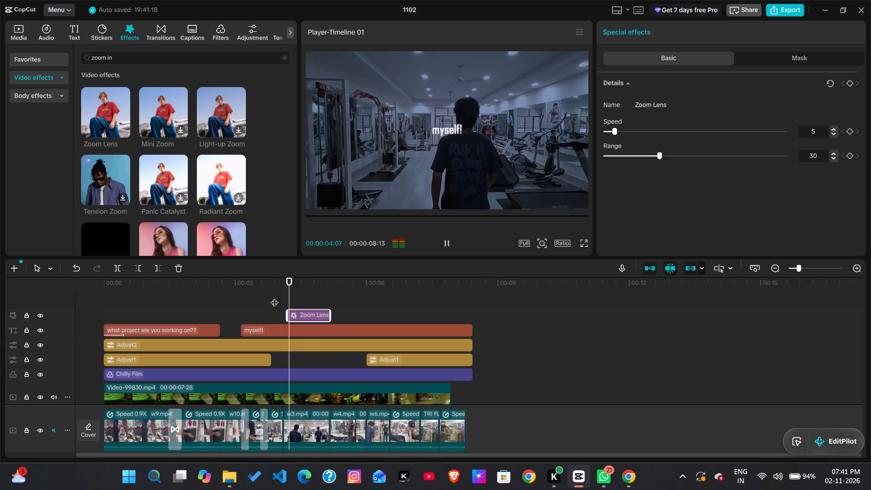
key(space)
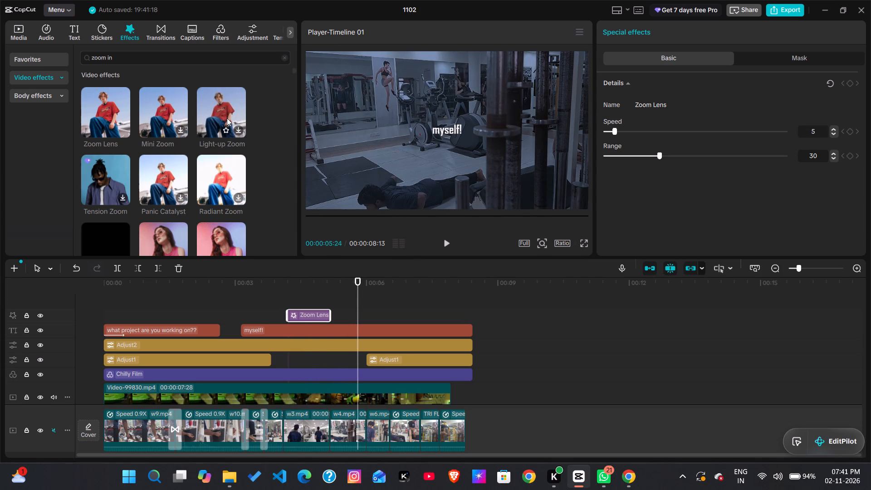
Search the video effects library for "zoom out".
click(172, 55)
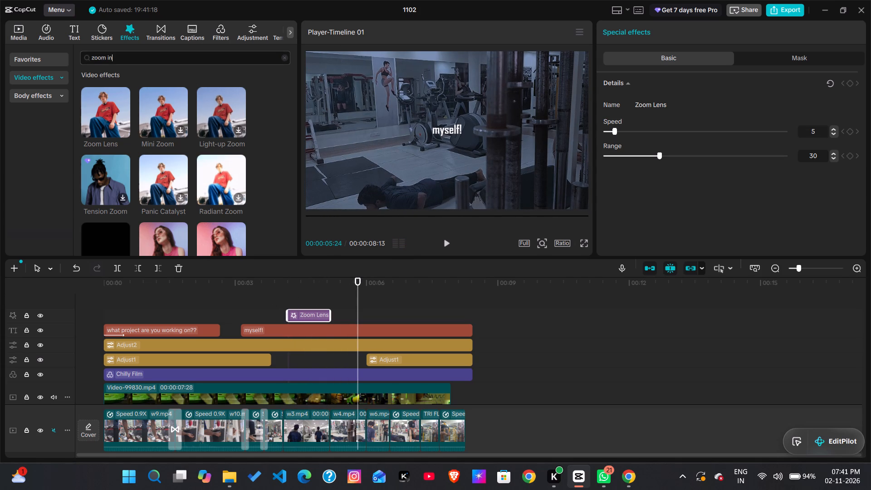
key(BackSpace)
key(BackSpace)
key(BackSpace)
key(space)
text(out)
key(Return)
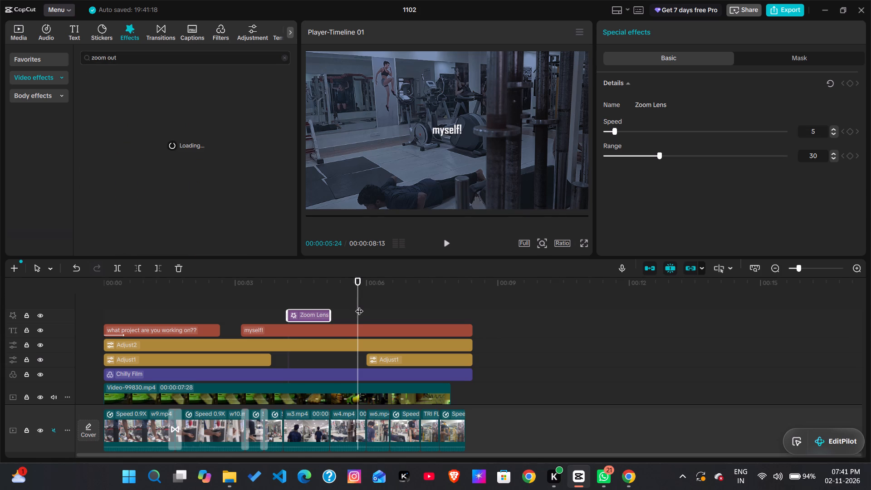
Copy the Zoom Lens effect and paste the duplicate at about 00:00:06:00, at the start of the w6.mp4 clip.
drag(357, 305, 372, 314)
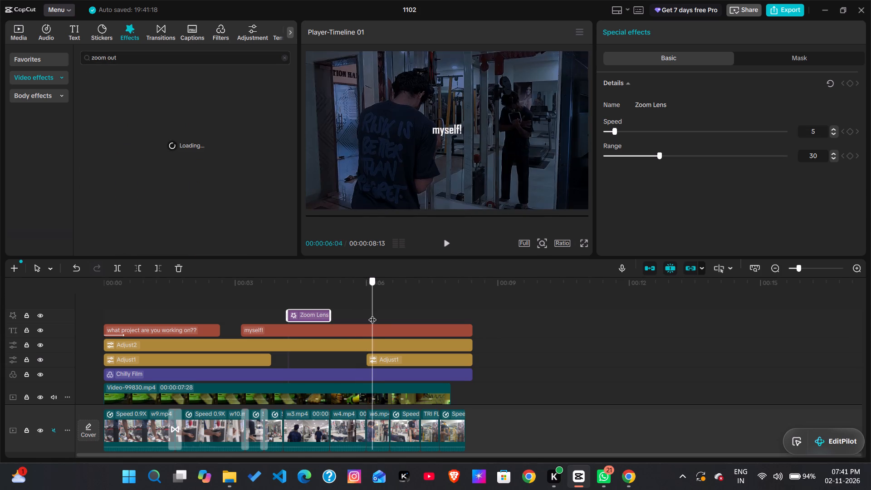
drag(372, 314, 363, 321)
click(317, 313)
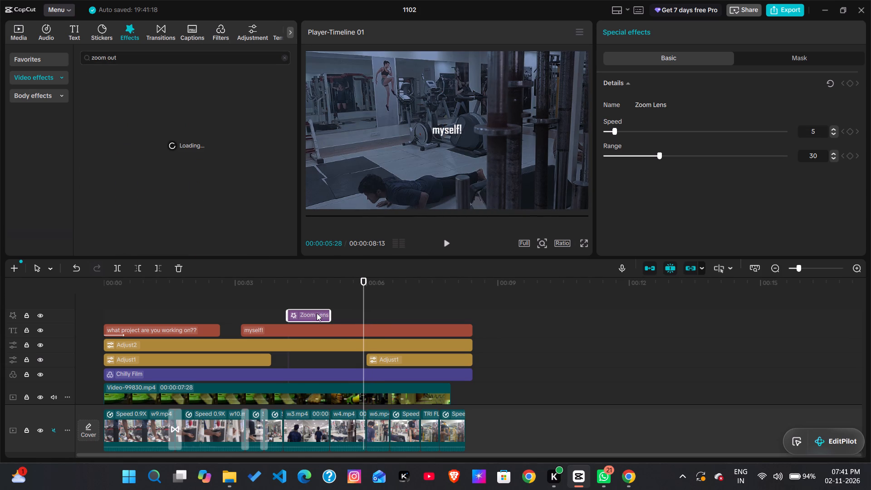
key(ctrl+c)
click(373, 319)
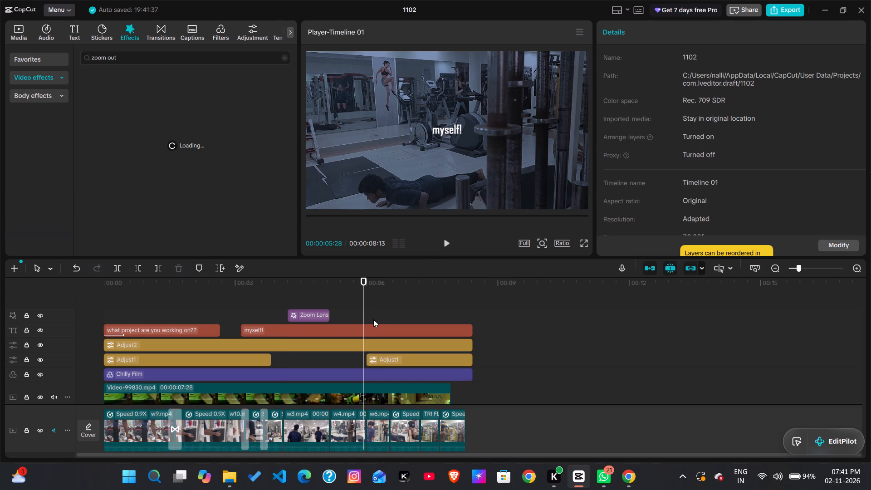
drag(373, 316, 368, 316)
key(ctrl+v)
Trim the second Zoom Lens effect to end shortly after the w6.mp4 clip, previewing the section while adjusting.
drag(406, 317, 401, 317)
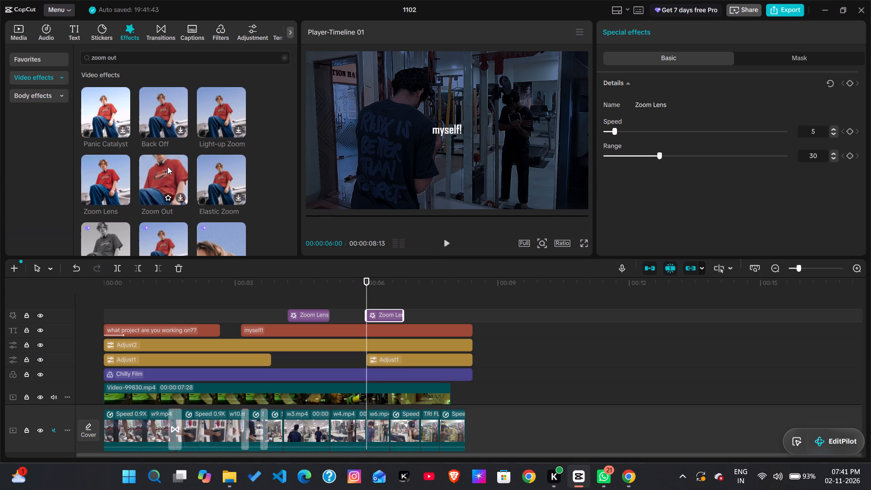
key(space)
key(space)
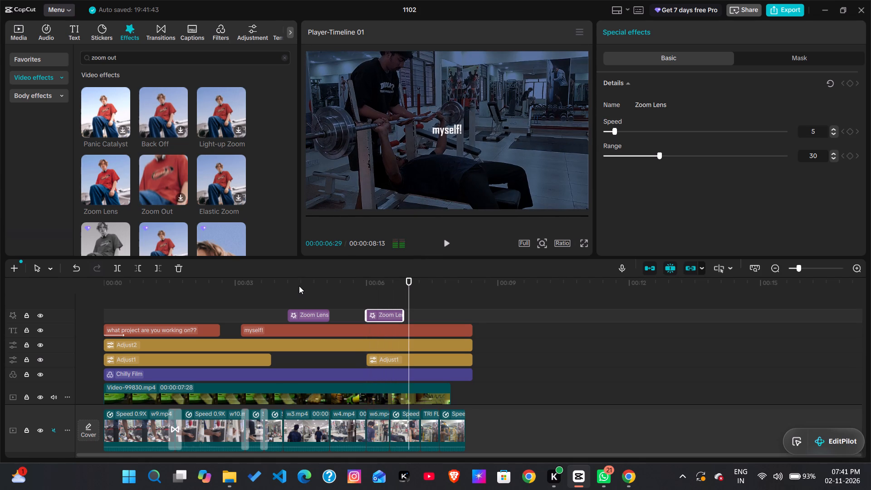
drag(402, 316, 408, 316)
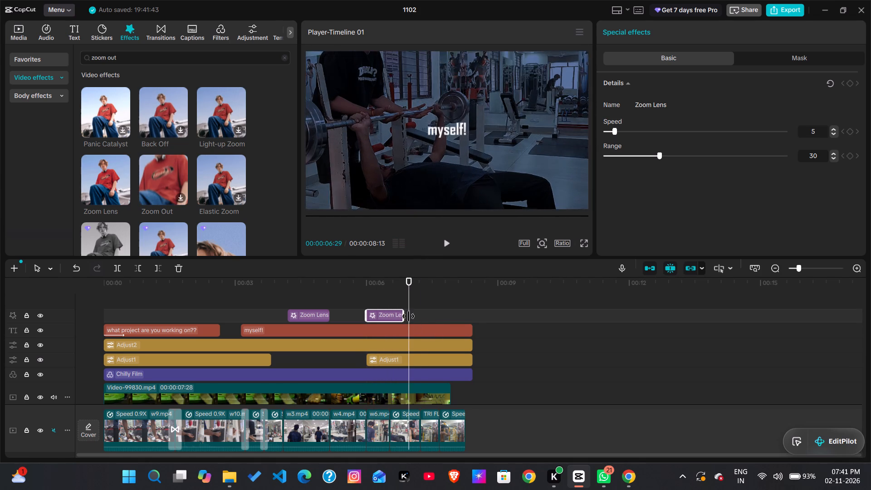
drag(408, 316, 391, 333)
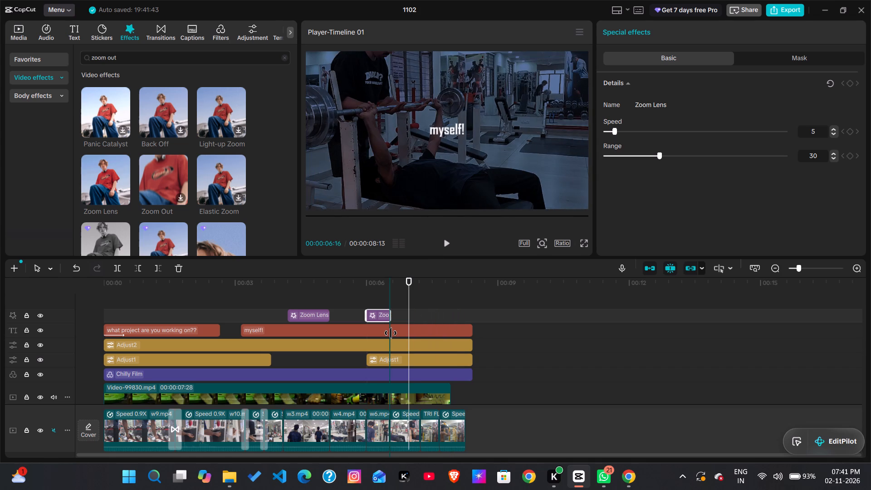
drag(391, 333, 398, 334)
drag(408, 296, 329, 306)
key(space)
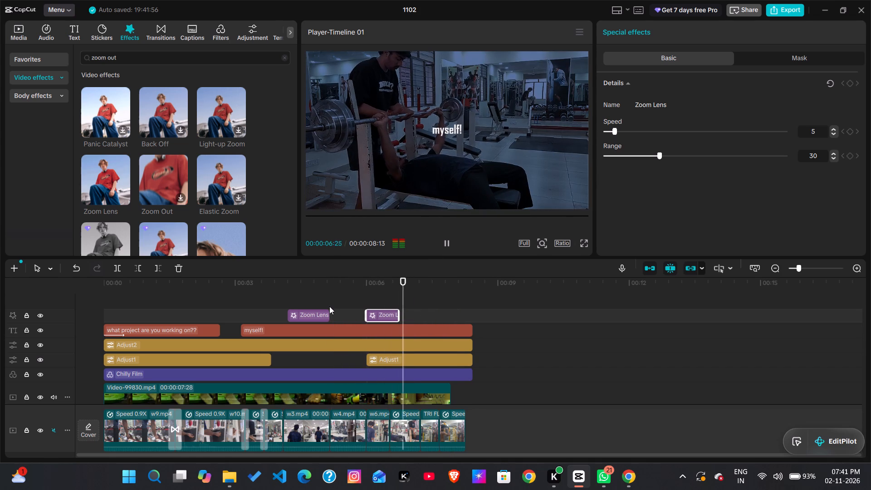
key(space)
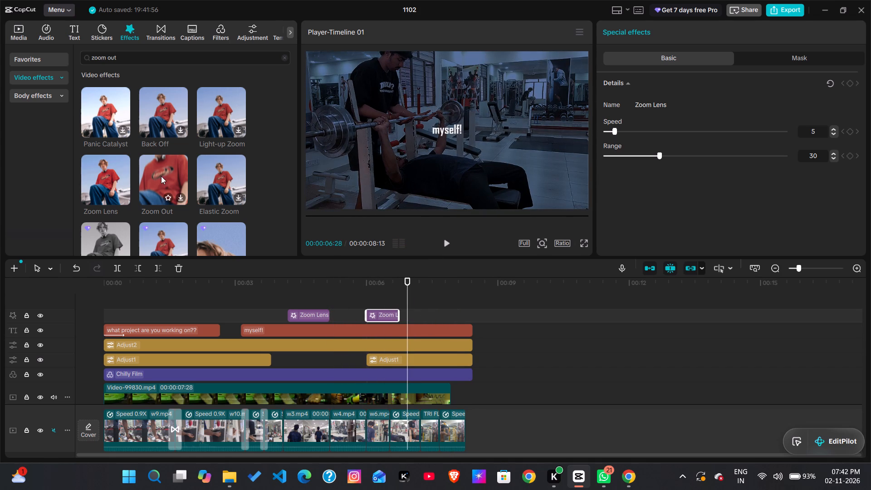
Preview the Zoom Out video effect and browse the other zoom-out effects.
click(161, 176)
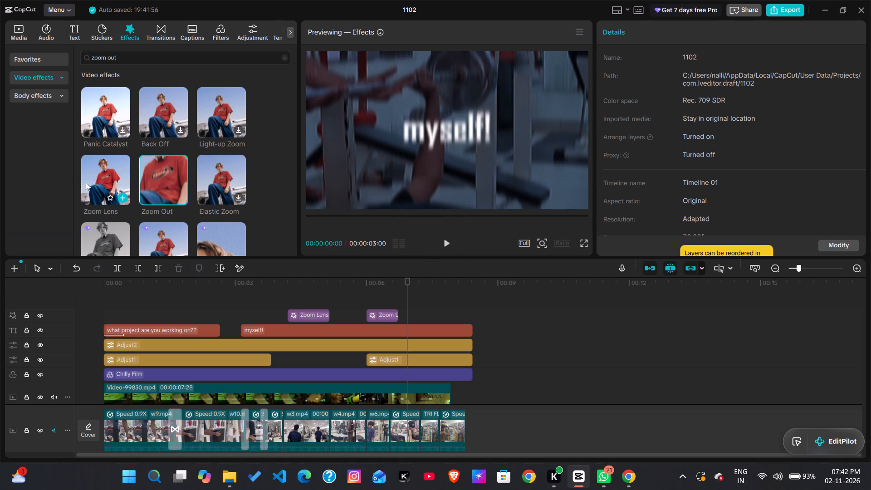
scroll(109, 178, down, 1)
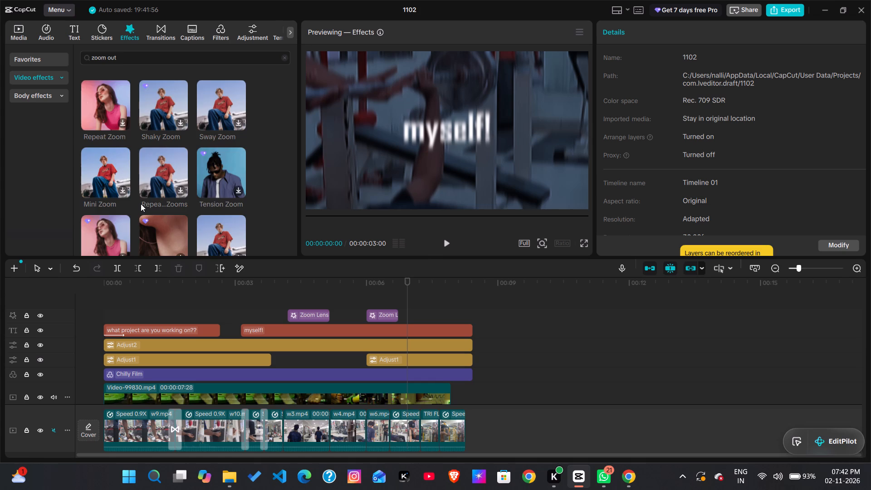
scroll(141, 204, down, 2)
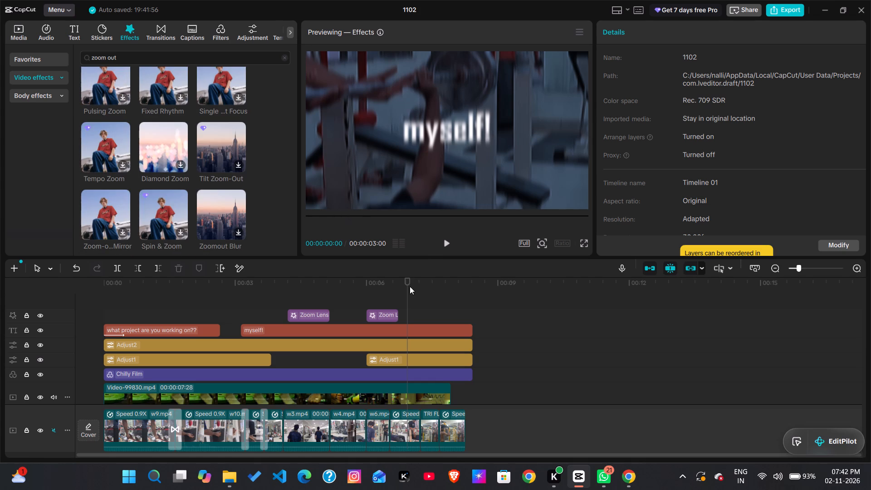
Play the whole video from the start to review the two Zoom Lens effects.
drag(405, 297, 370, 303)
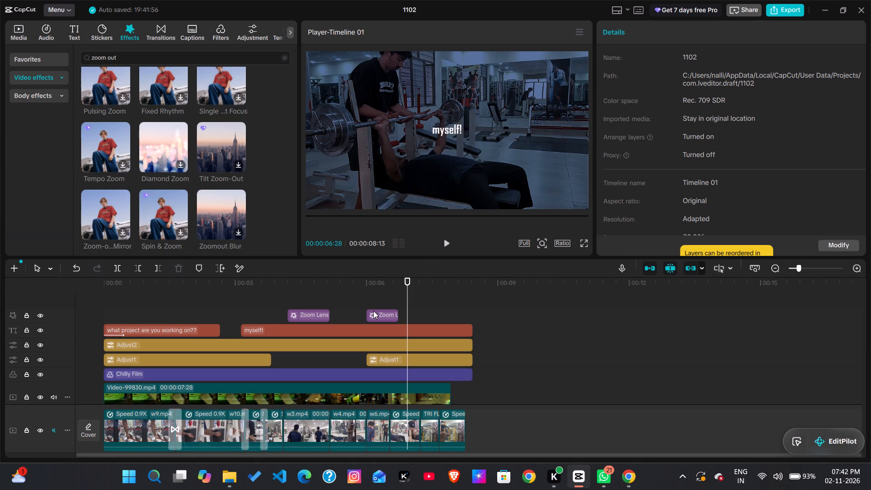
click(373, 311)
drag(408, 288, 23, 305)
key(space)
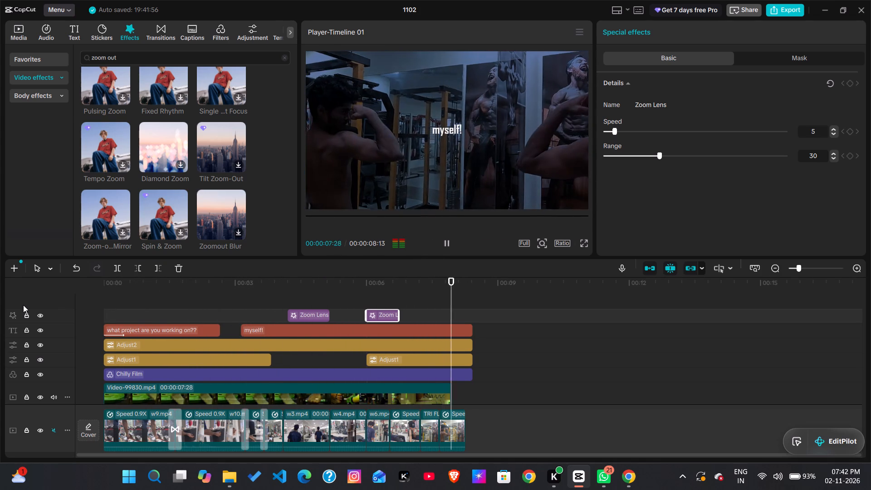
key(space)
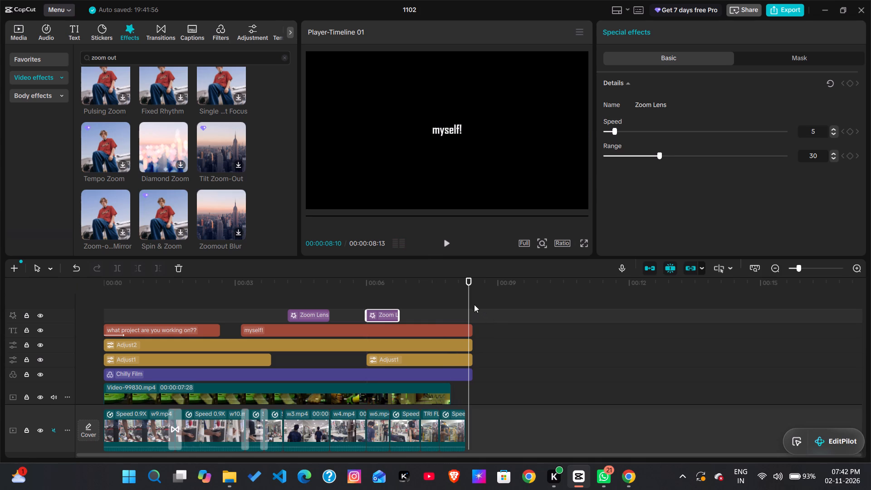
Split the bench-press clip after w6.mp4 on the main track at 00:00:06:25.
drag(471, 301, 387, 312)
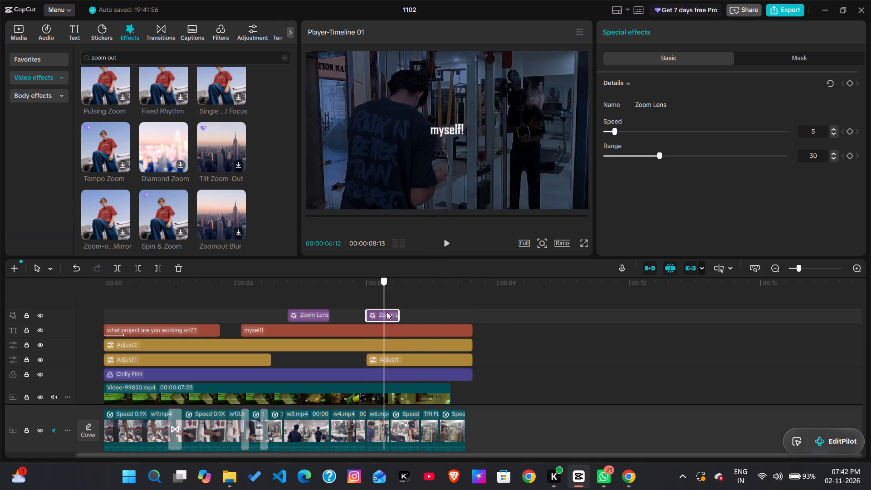
drag(387, 312, 403, 316)
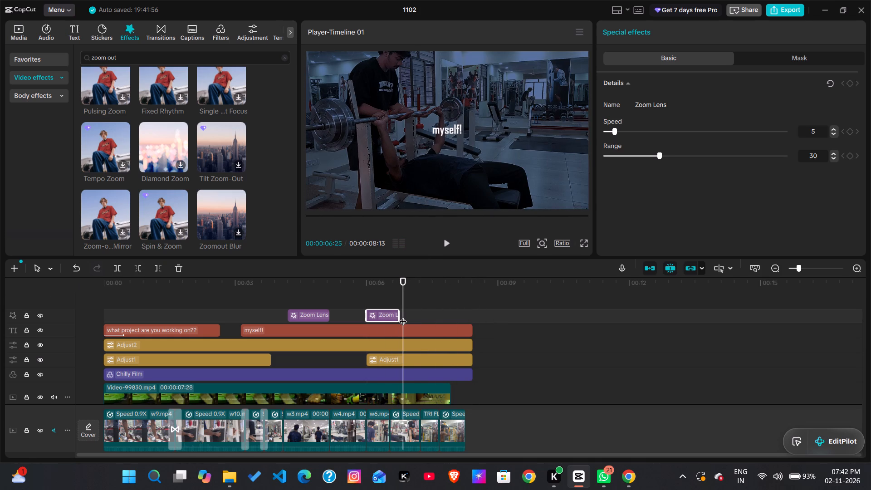
key(ctrl+b)
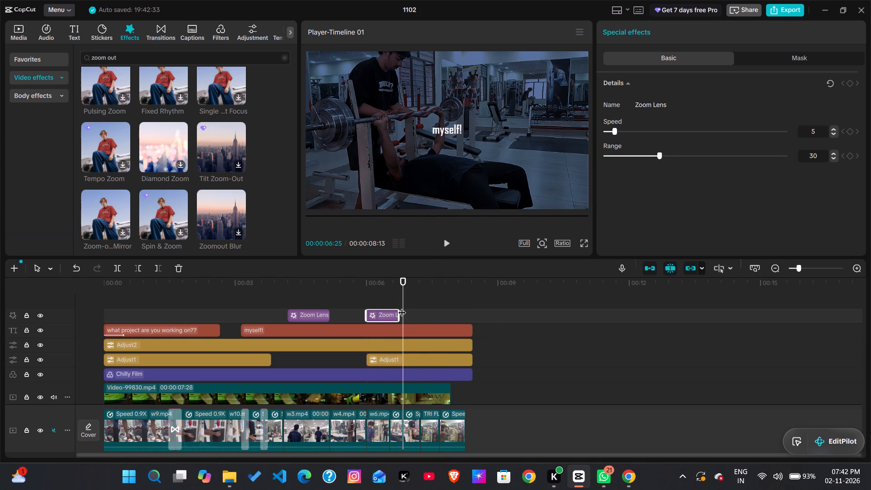
Split the rest of the bench-press clip on the main track again at 00:00:07:00.
drag(402, 304, 411, 307)
key(ctrl+b)
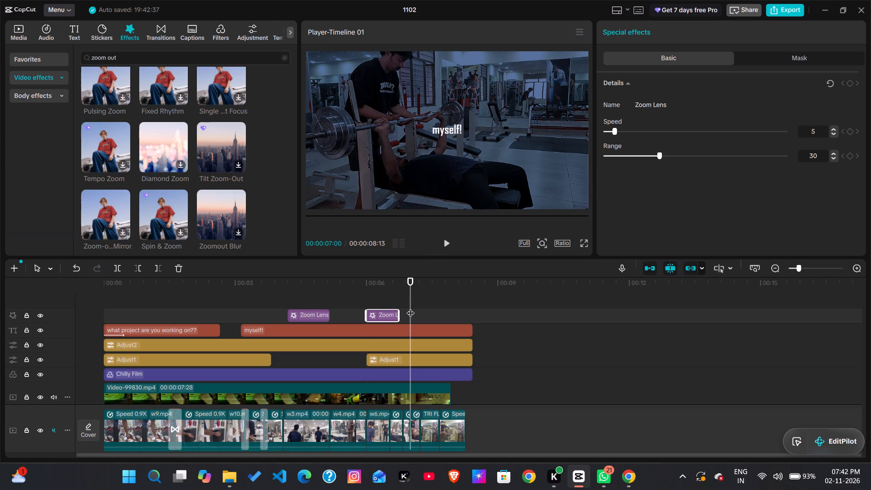
Play back the bench-press section and the whole video from the start to review the new cuts.
drag(409, 296, 361, 307)
key(space)
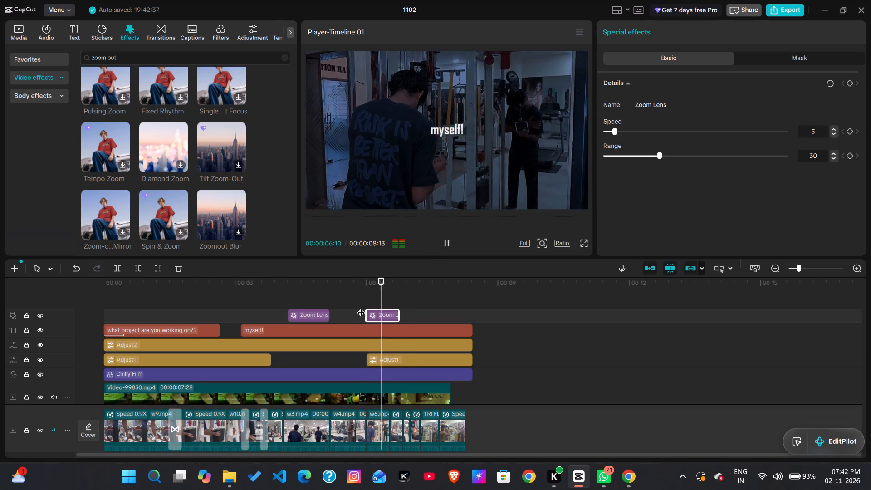
key(space)
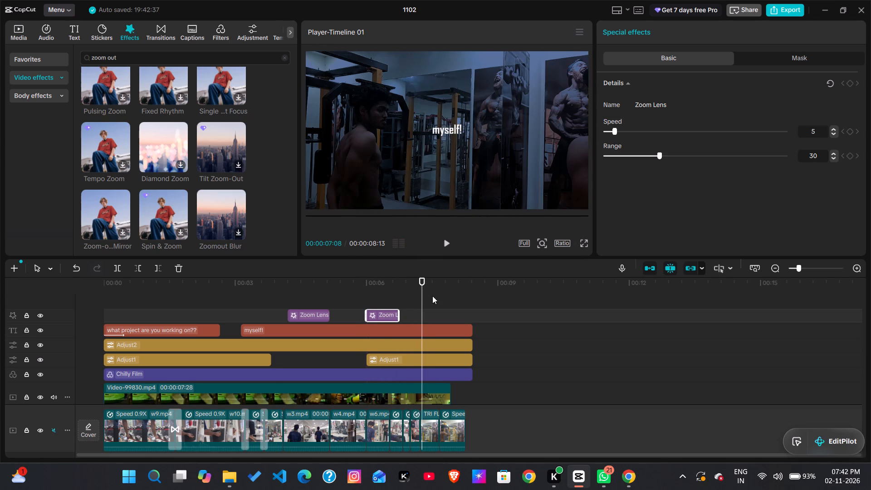
drag(421, 294, 45, 340)
key(space)
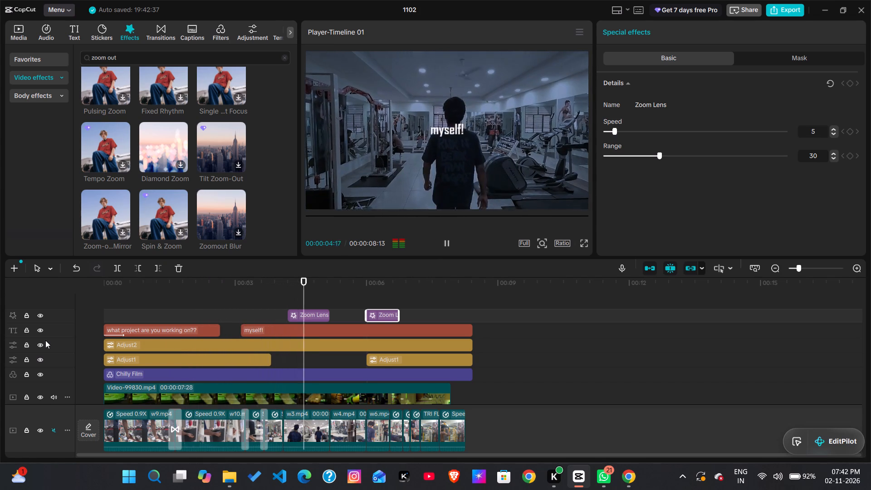
key(space)
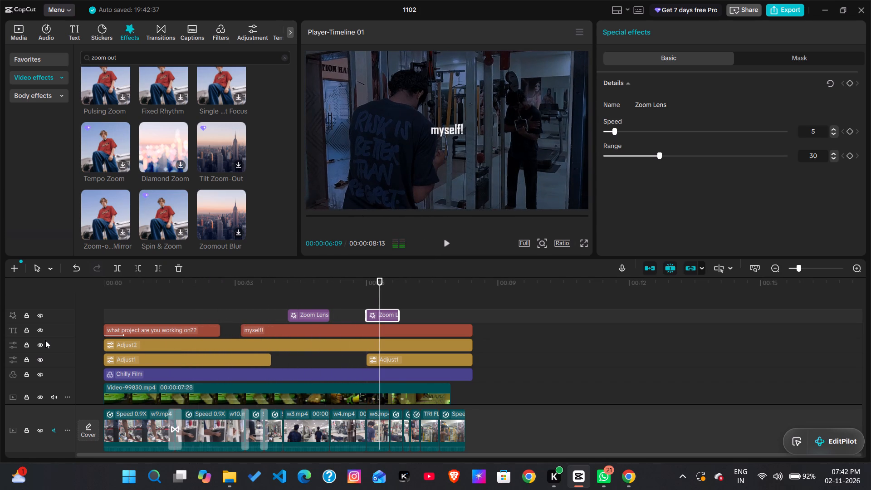
key(space)
key(space)
key(space)
key(space)
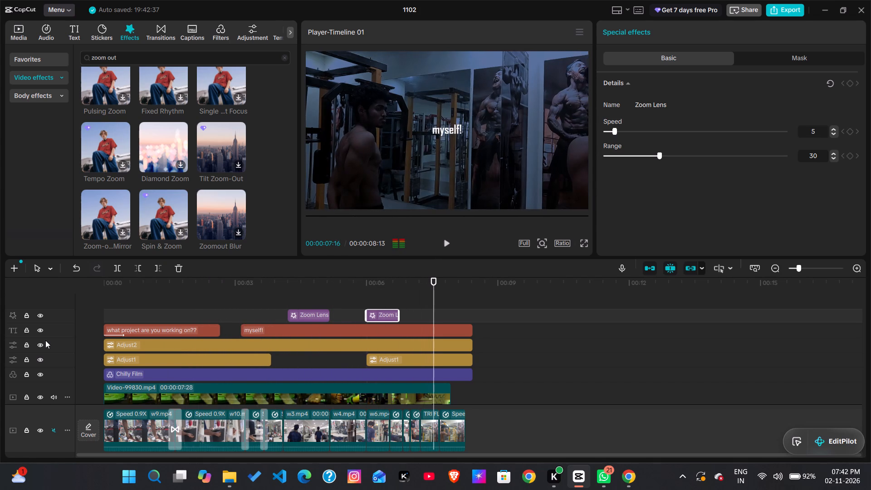
click(434, 304)
Split the w3.mp4 clip into three pieces, with the first cut at 00:00:04:15 and another before its end.
drag(435, 289, 289, 345)
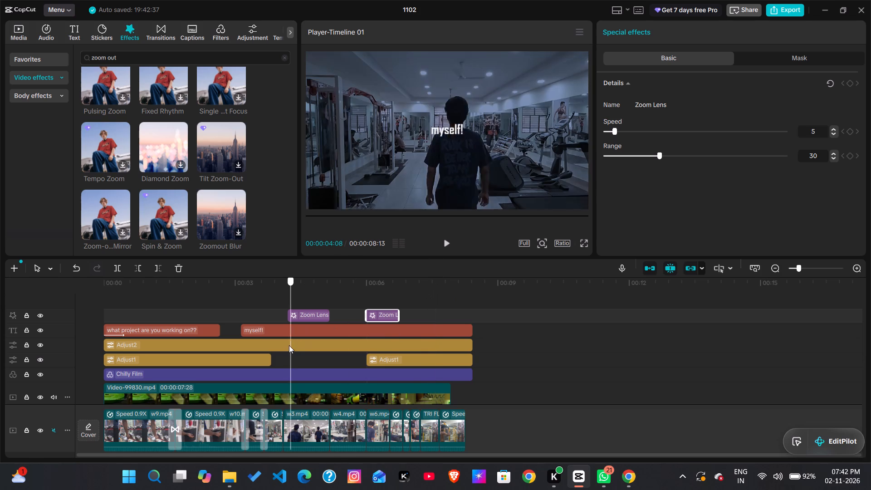
drag(289, 345, 300, 352)
key(ctrl+b)
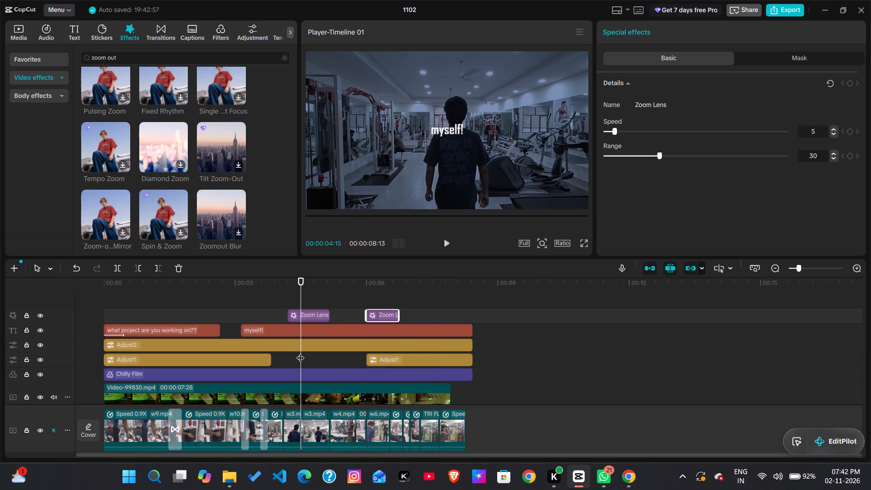
drag(302, 299, 310, 305)
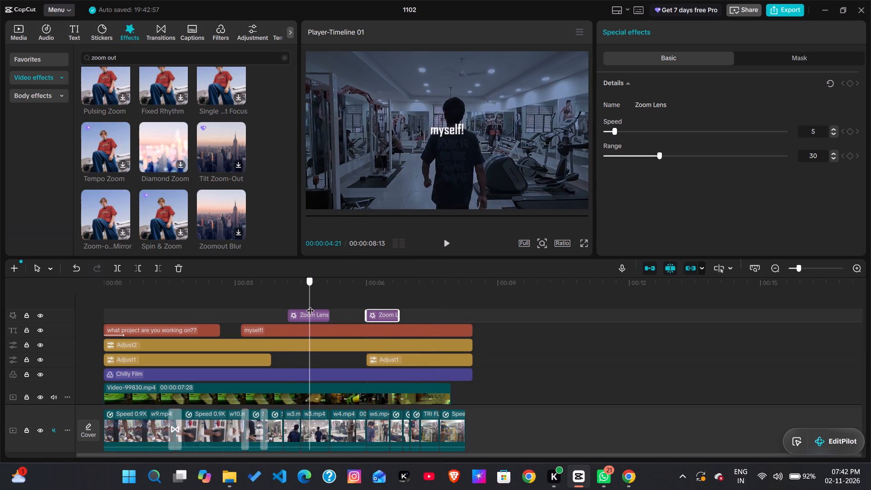
drag(310, 305, 333, 316)
key(ctrl+b)
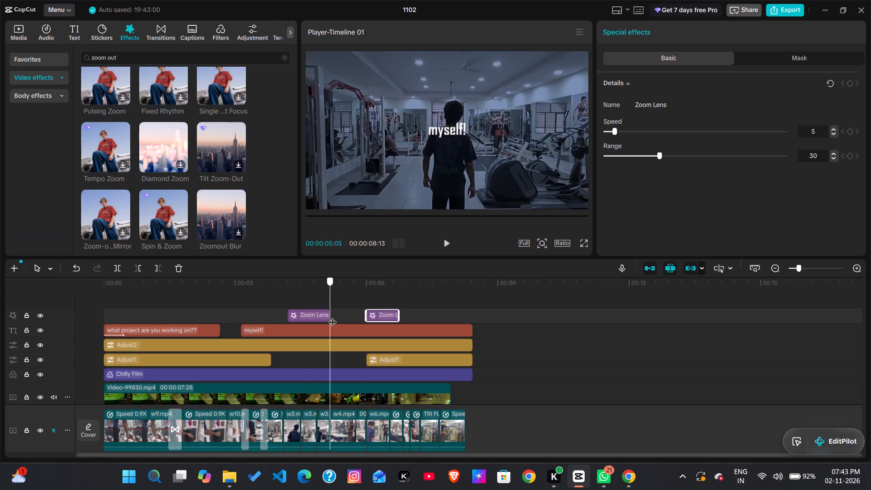
Split the w10 clip on the main track at two points, dividing it into three pieces.
drag(333, 316, 257, 339)
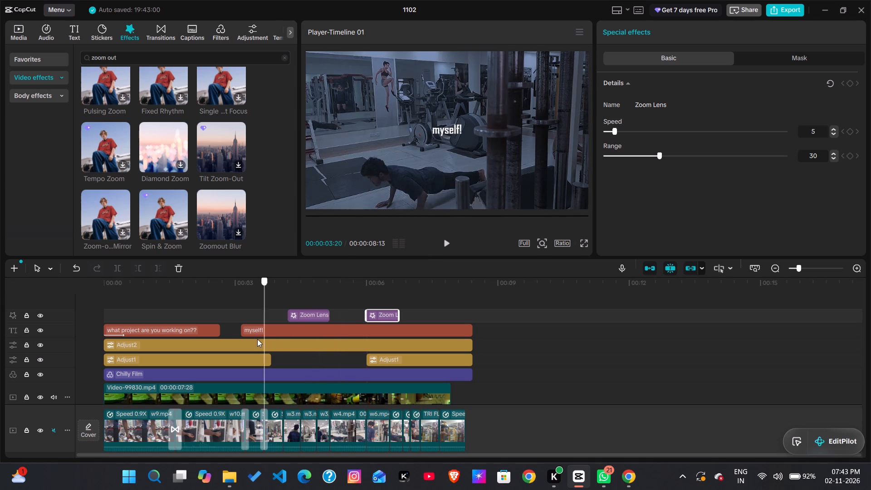
drag(257, 339, 199, 351)
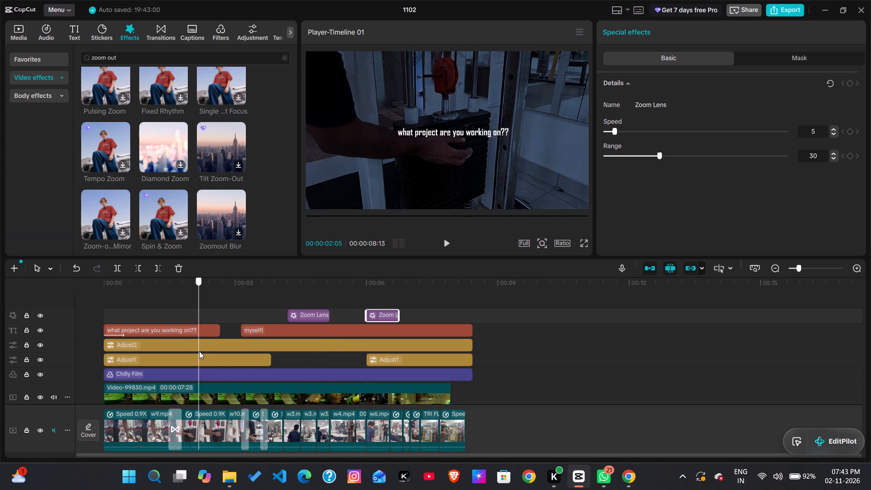
drag(199, 351, 171, 373)
key(ctrl+b)
key(ctrl+b)
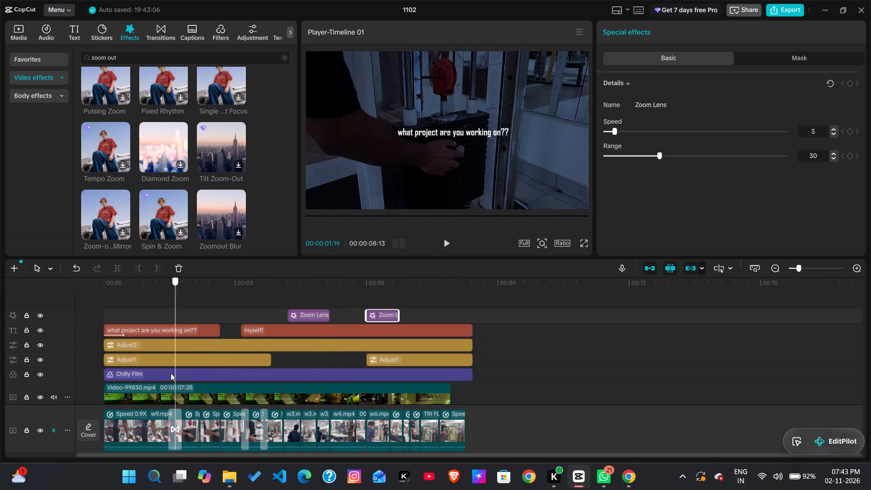
Split the opening w9.mp4 clip into three pieces, with the earliest cut at 00:00:00:19.
drag(171, 373, 132, 382)
key(ctrl+b)
key(ctrl+b)
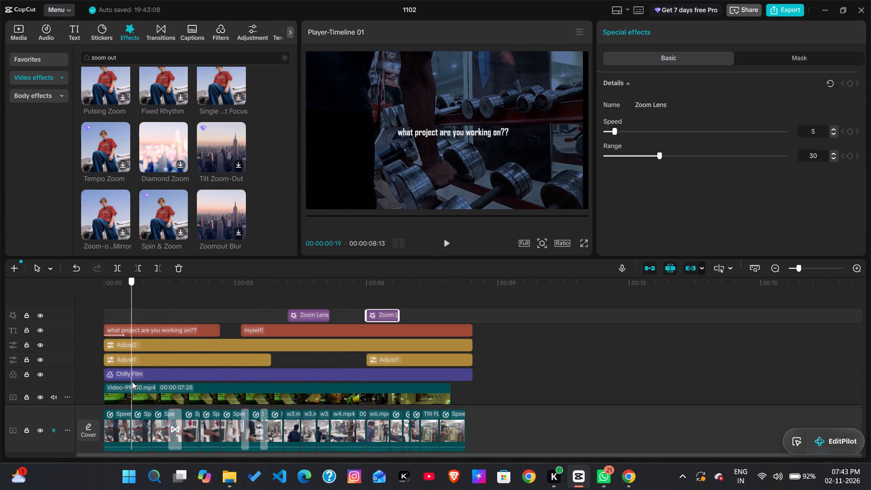
Play the video from the start to review the split clips with the Zoom Lens effects.
drag(132, 382, 83, 368)
key(space)
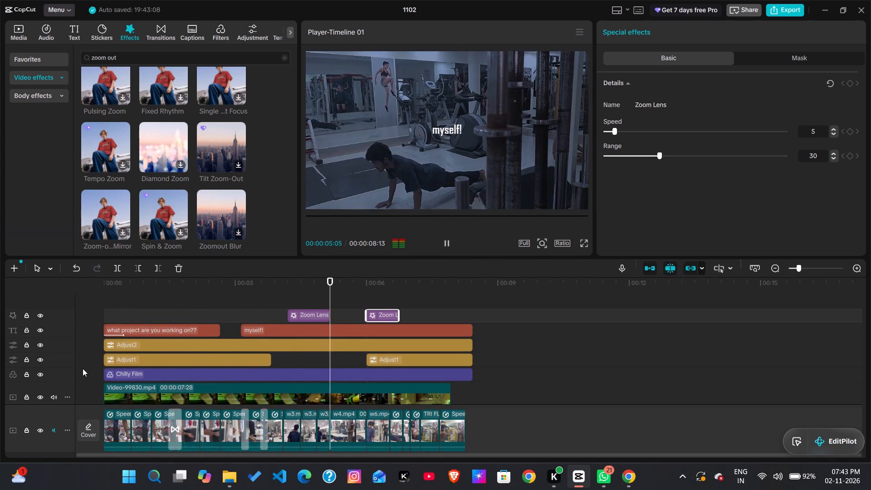
key(space)
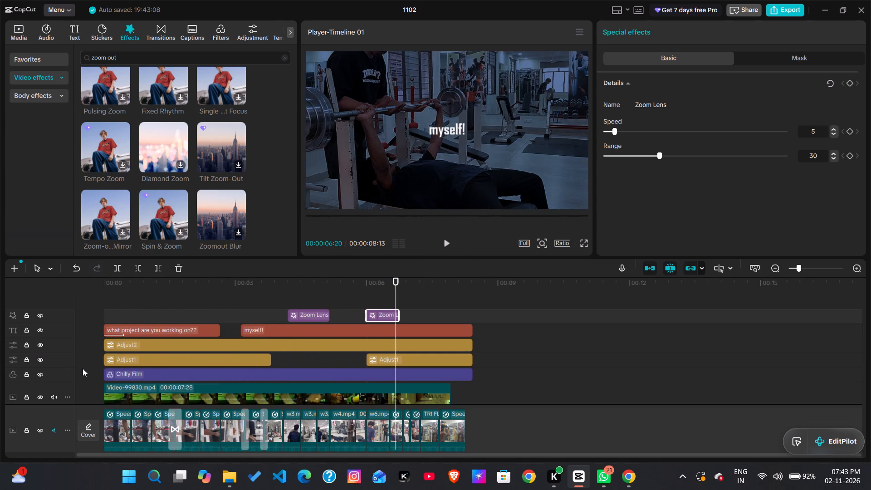
key(space)
key(space)
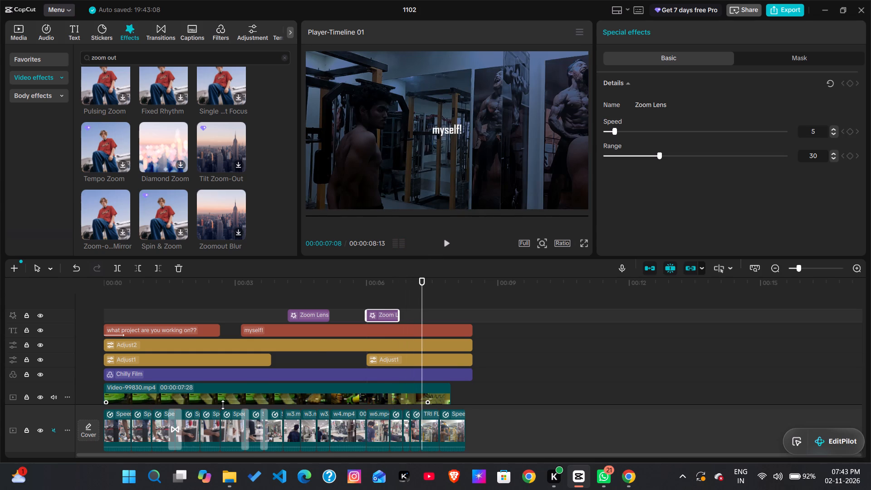
Move the second Zoom Lens effect earlier to start over the w4.mp4 clip and extend its end into the bench-press clips.
drag(382, 312, 353, 317)
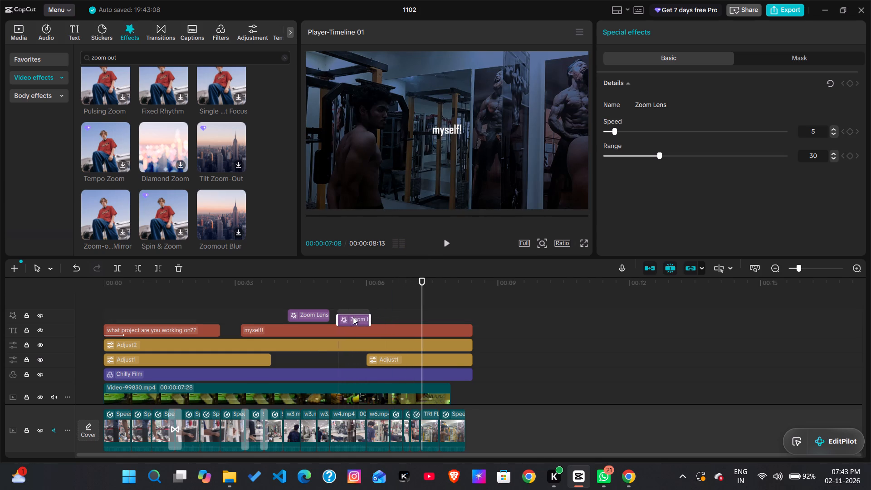
drag(353, 317, 353, 313)
drag(418, 295, 245, 288)
key(space)
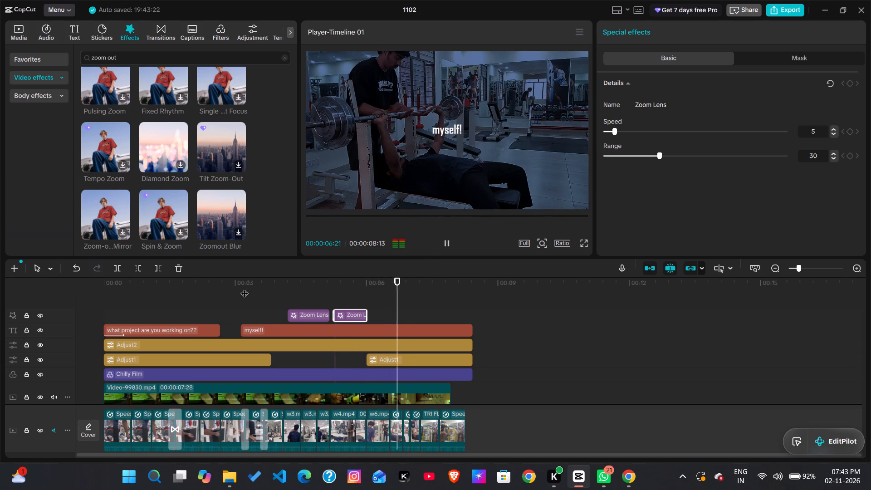
key(space)
drag(366, 316, 398, 322)
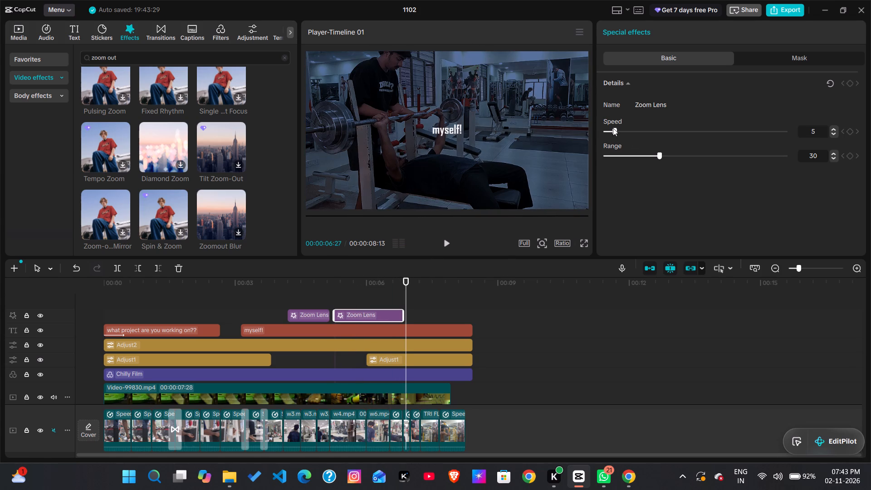
Set the second Zoom Lens effect's Speed to 3 and preview the section.
click(610, 129)
drag(406, 292, 293, 297)
key(space)
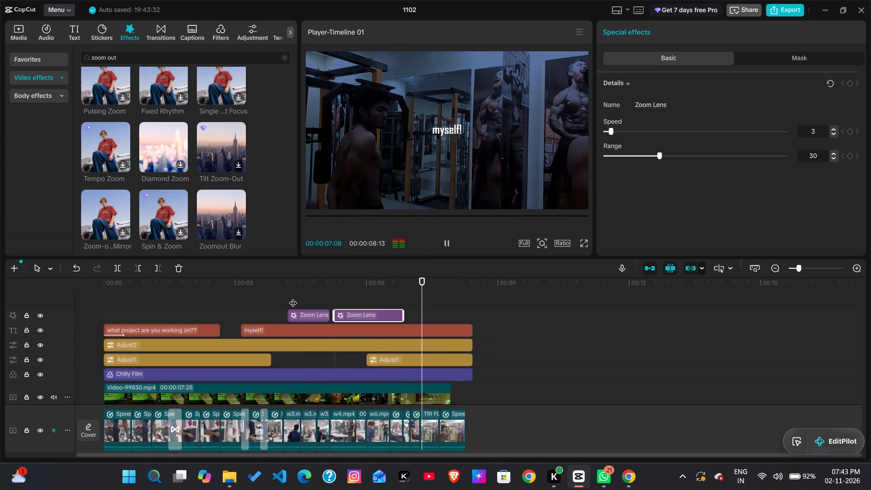
key(space)
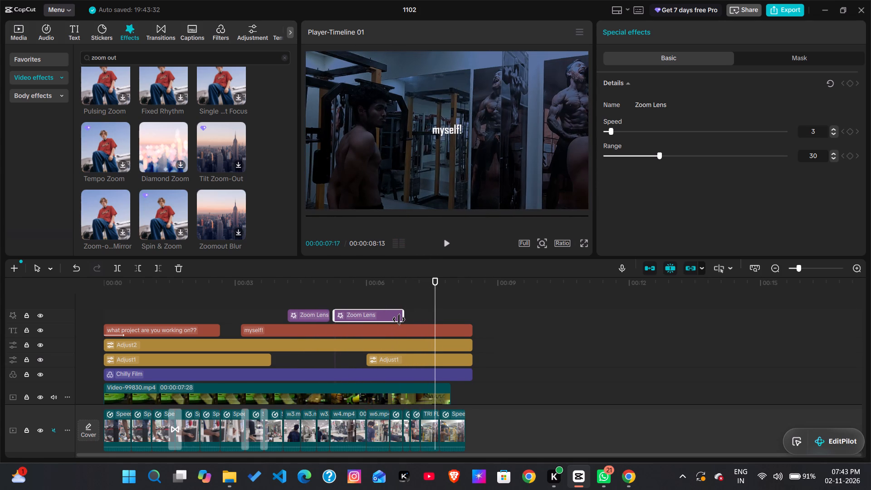
Extend the second Zoom Lens effect to end at about 00:00:07:00, keeping its start over the w4.mp4 clip.
click(399, 319)
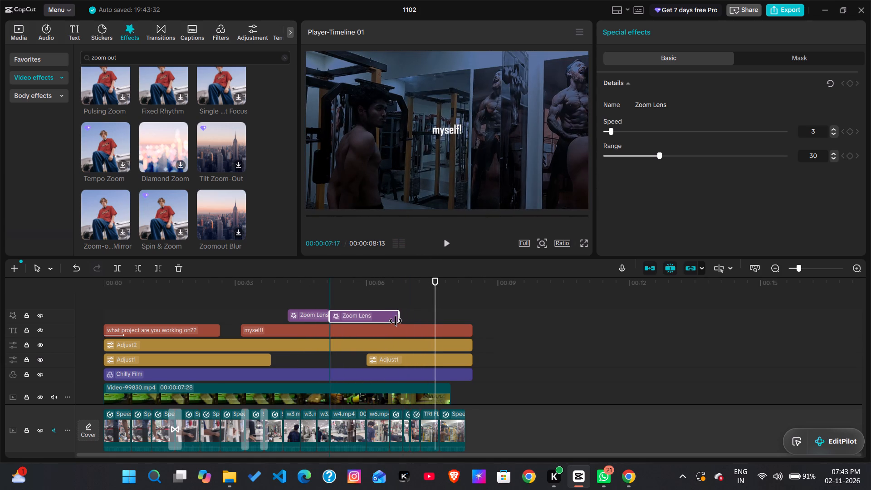
drag(403, 333, 409, 334)
drag(319, 314, 319, 328)
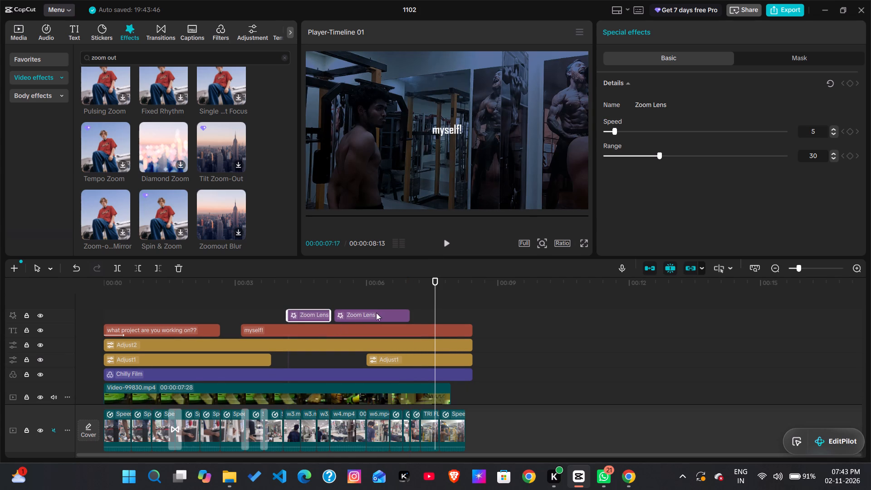
Play the whole video from start to end as a final review.
drag(433, 297, 73, 315)
key(space)
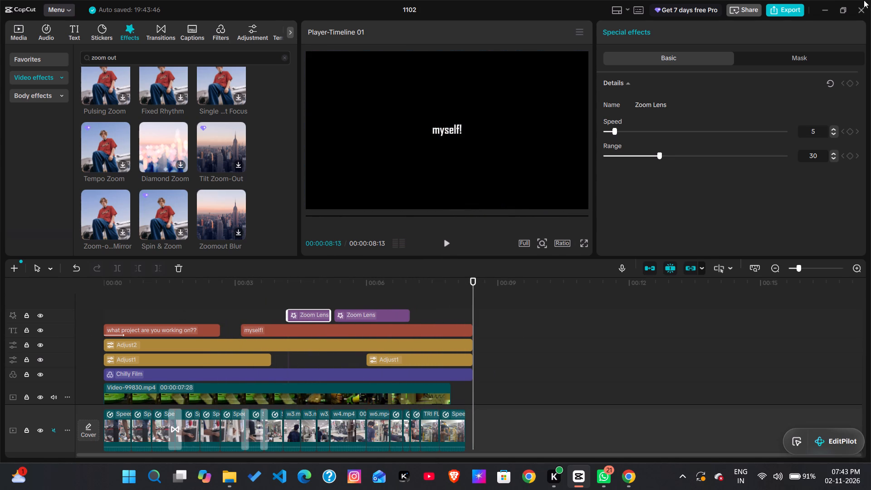
Export the video as 1102(1) in 4K mp4 format with the frame rate set to 59.94fps.
click(783, 11)
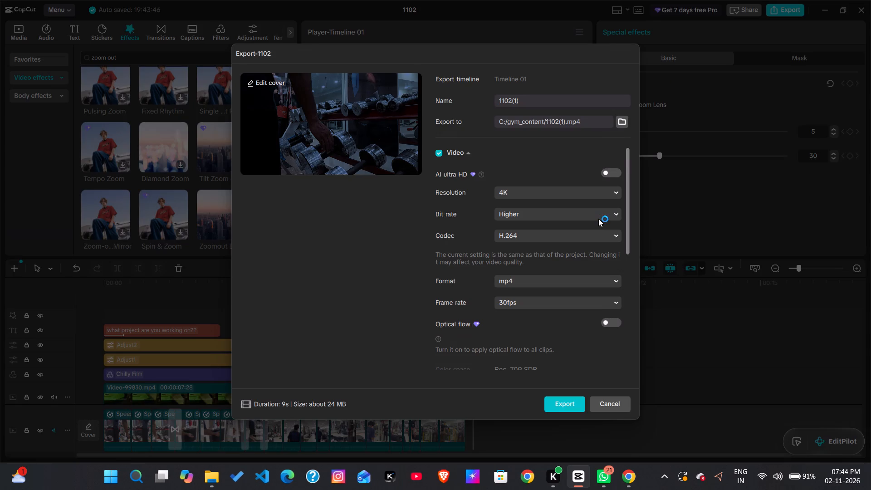
click(545, 303)
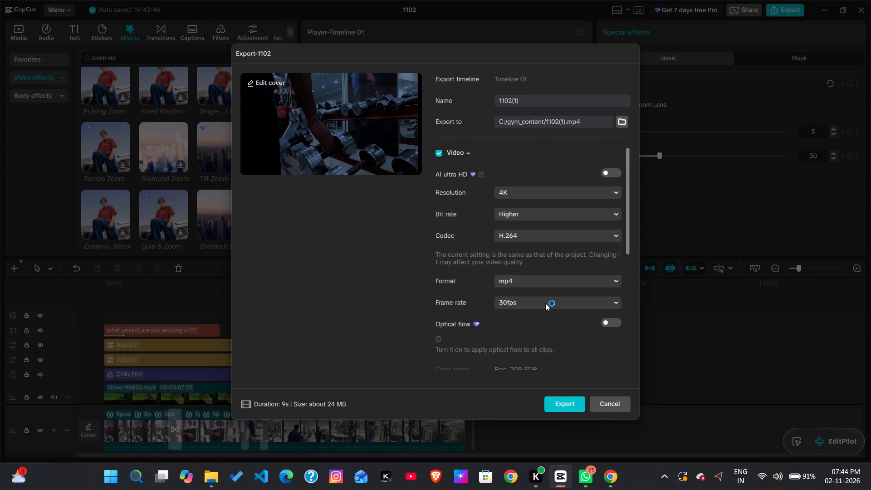
click(540, 410)
click(562, 407)
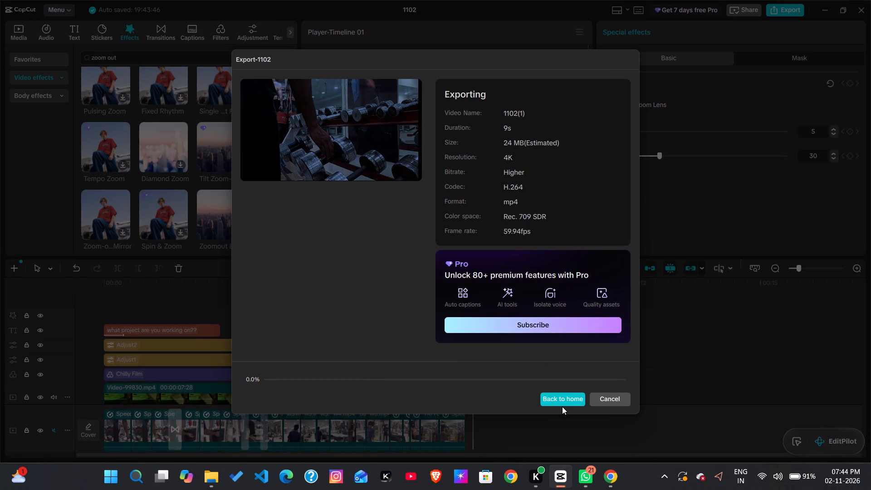
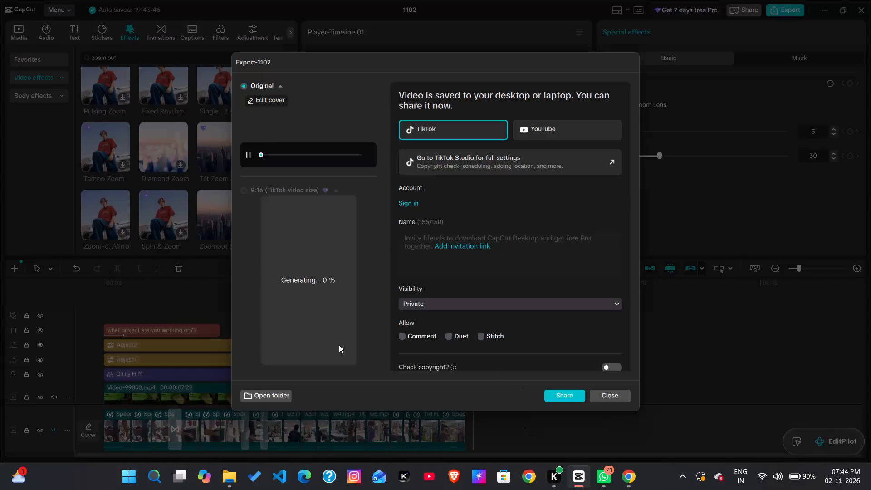
Check the exported 1102(1) video in its gym_content output folder and return to the project timeline.
click(279, 391)
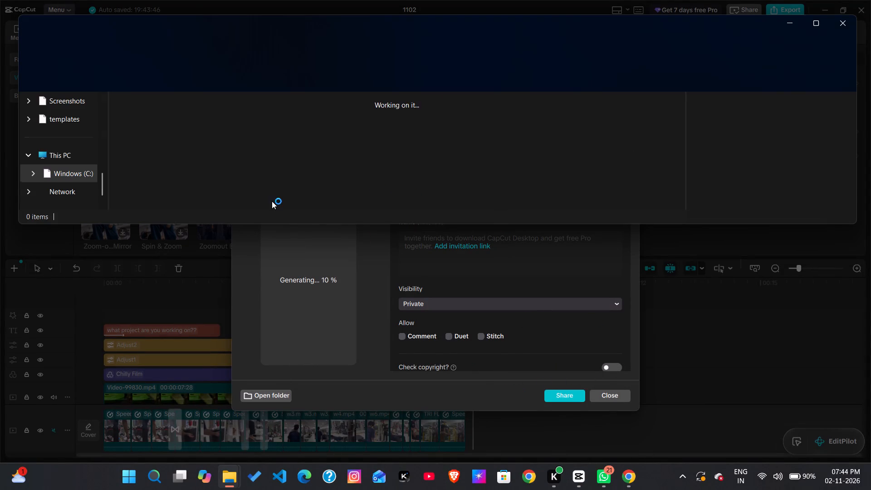
click(796, 15)
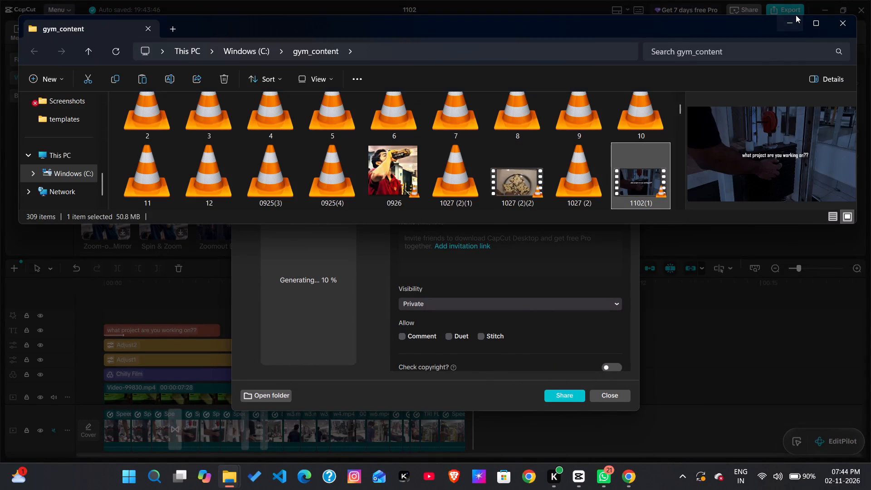
click(612, 392)
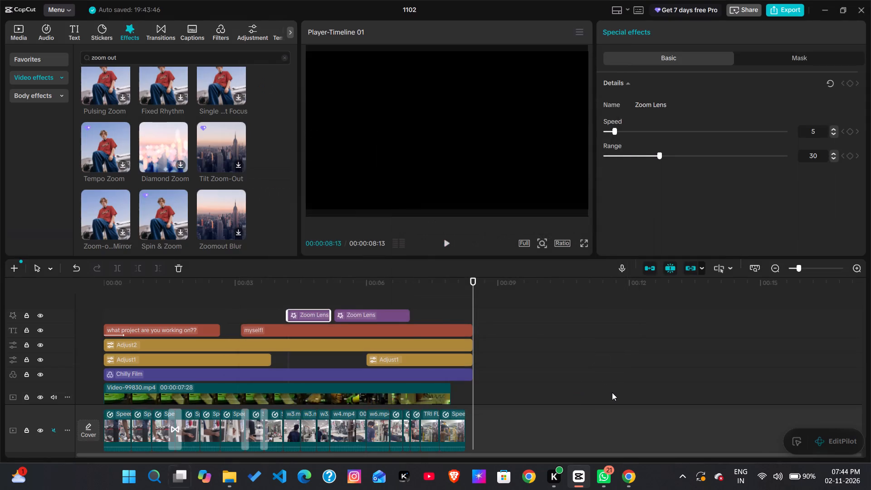